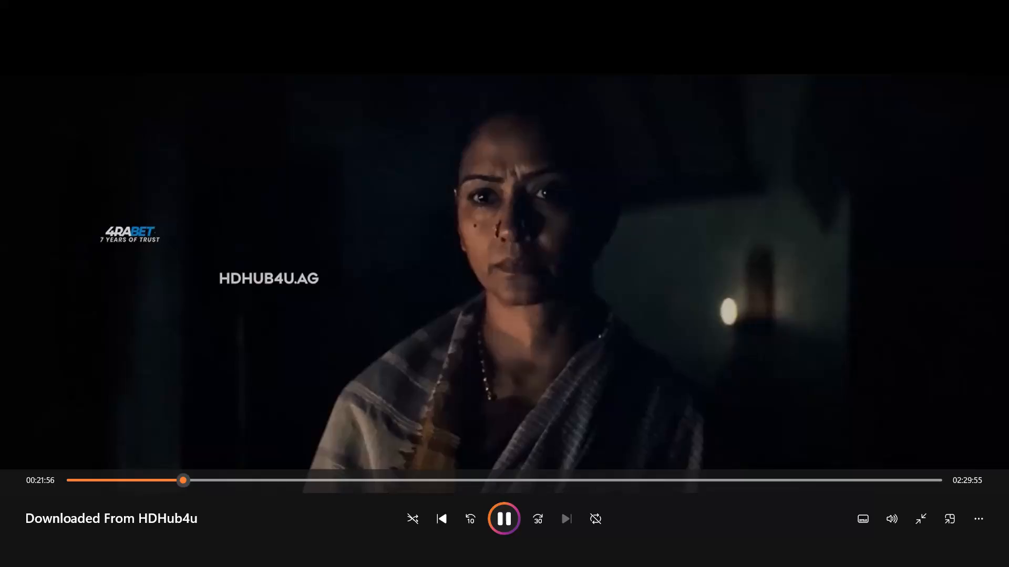
Skip the movie forward in 30-second jumps to about 00:33:35 and pause it.
left_click(534, 521)
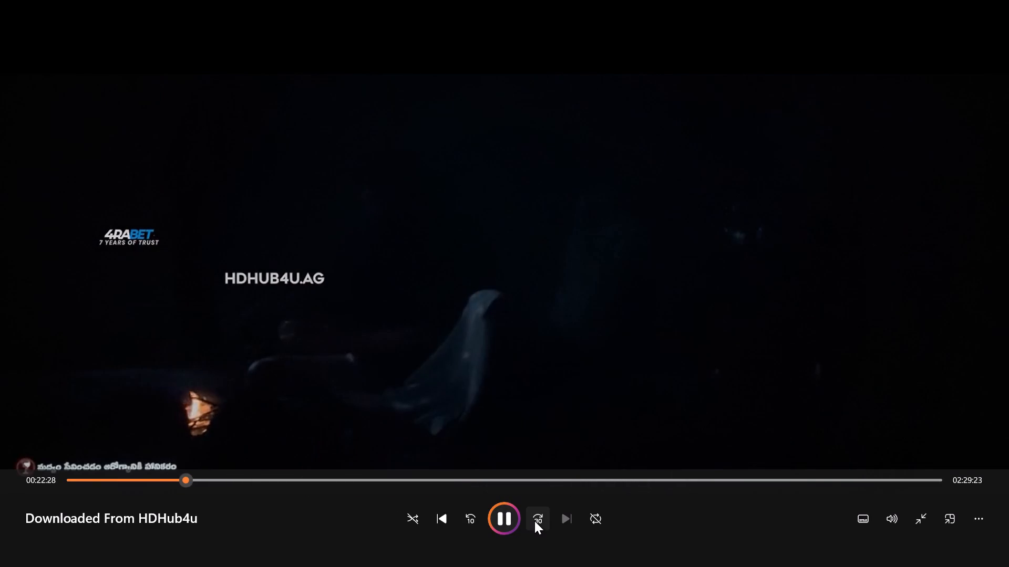
left_click(534, 521)
left_click(540, 521)
left_click(540, 521)
triple_click(540, 521)
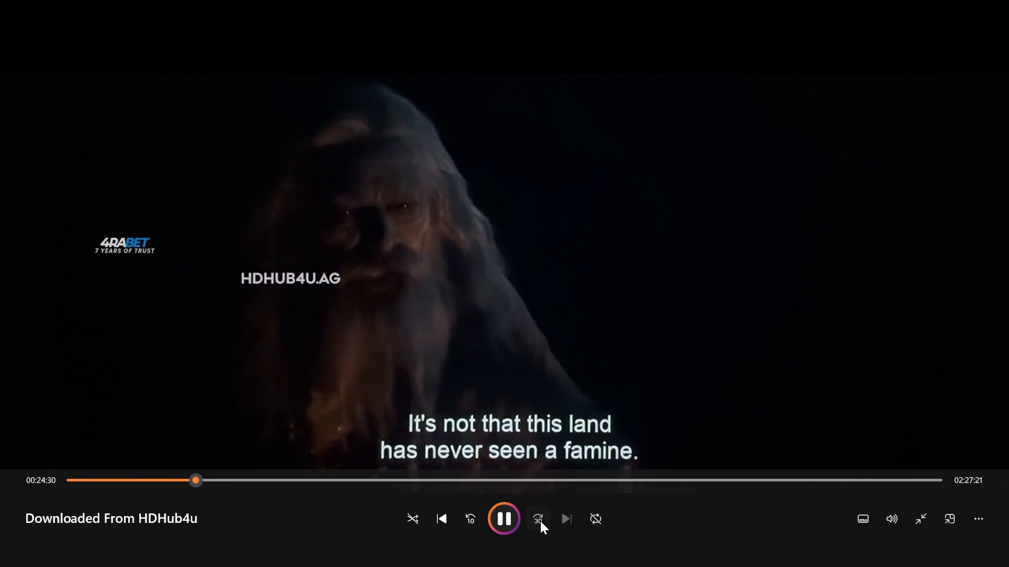
left_click(540, 521)
triple_click(540, 521)
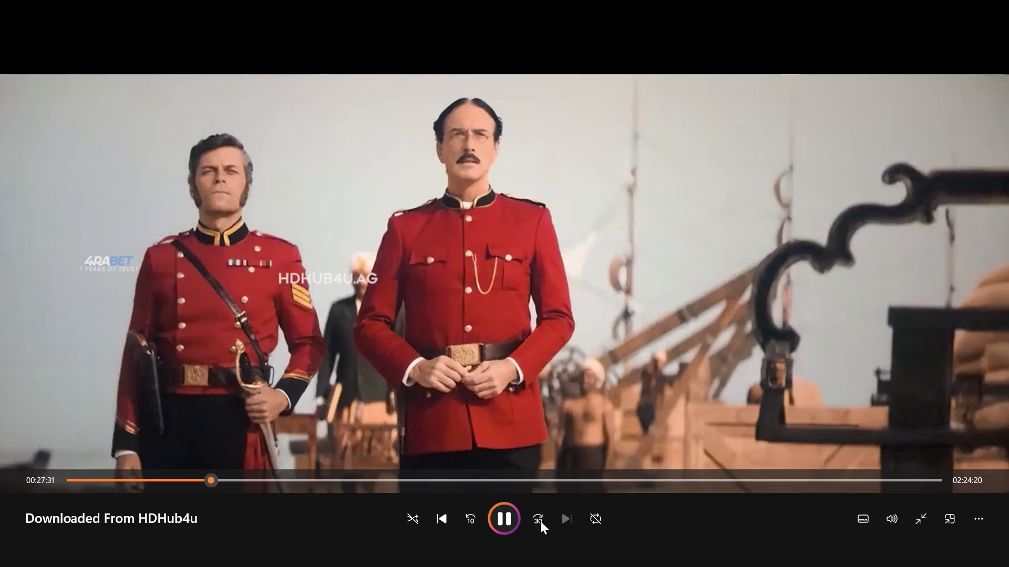
triple_click(540, 521)
double_click(540, 521)
triple_click(540, 521)
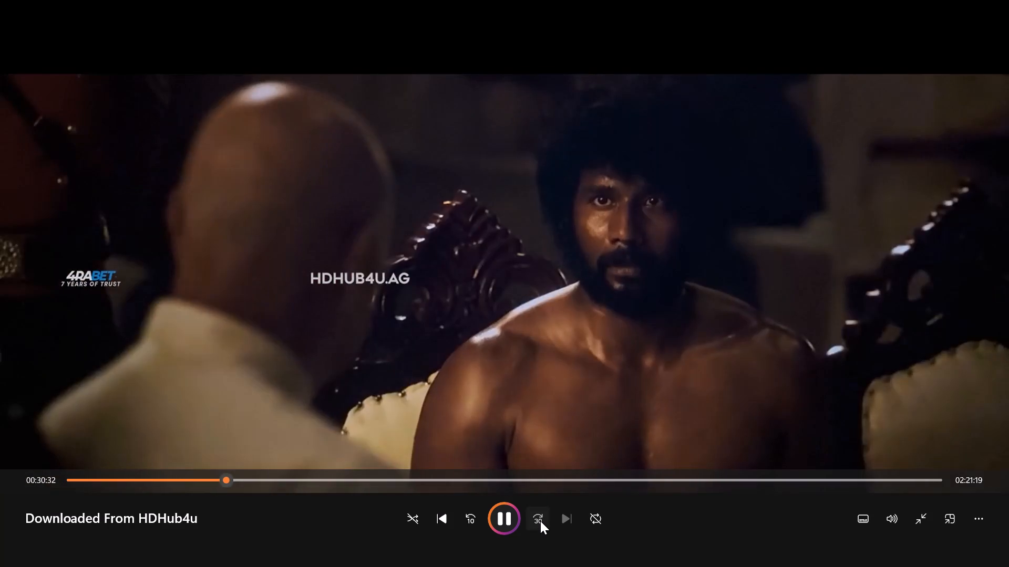
triple_click(540, 521)
left_click(540, 521)
left_click(526, 248)
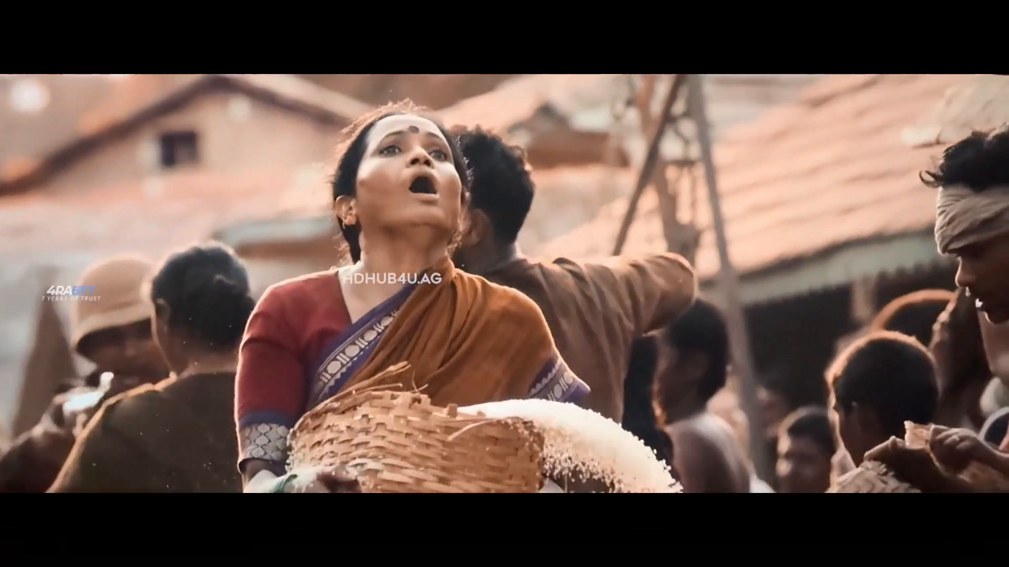
left_click(503, 517)
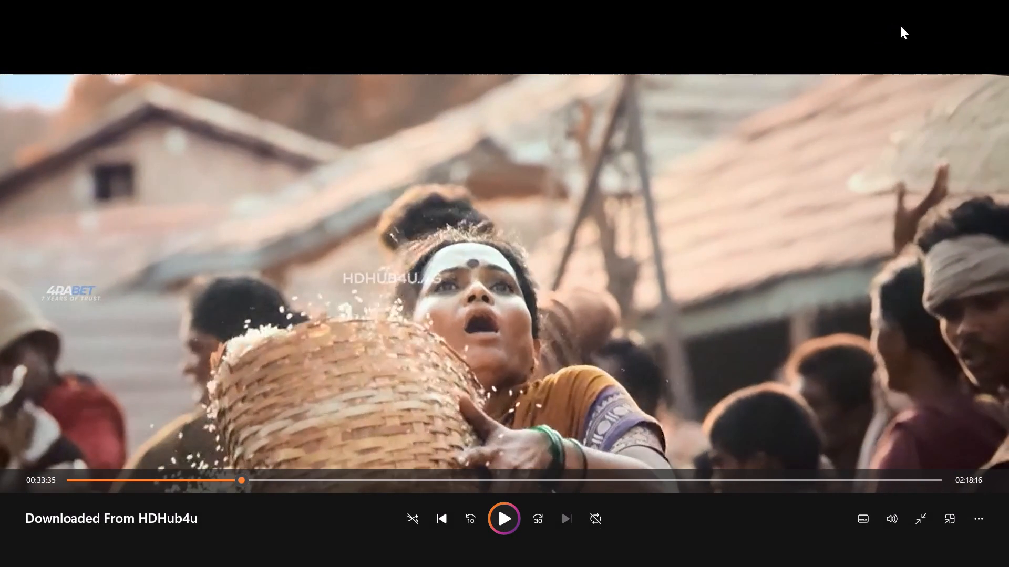
Close the video player and the Downloads folder window.
double_click(1000, 12)
left_click(987, 8)
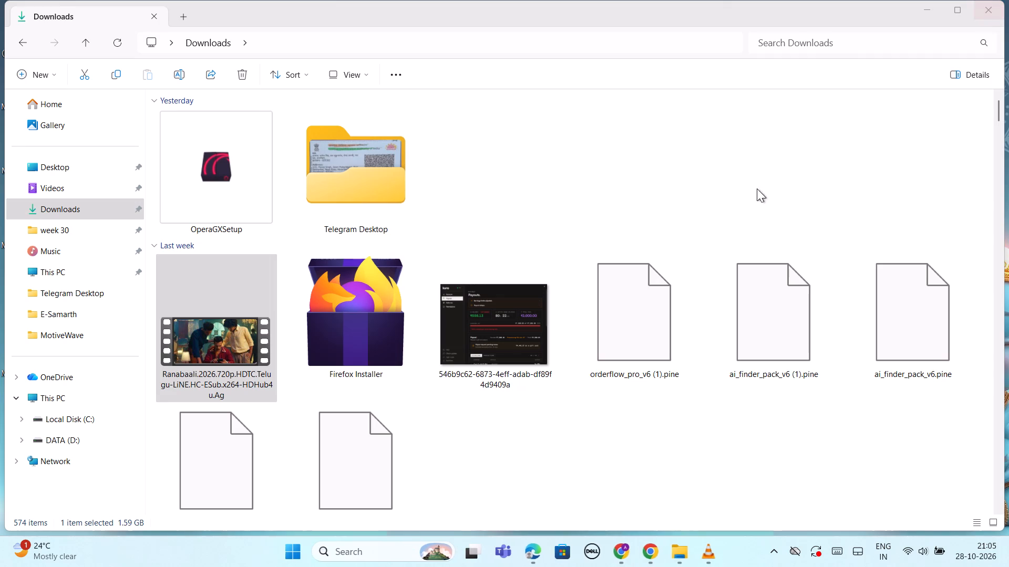
left_click(994, 11)
Refresh the desktop.
right_click(734, 206)
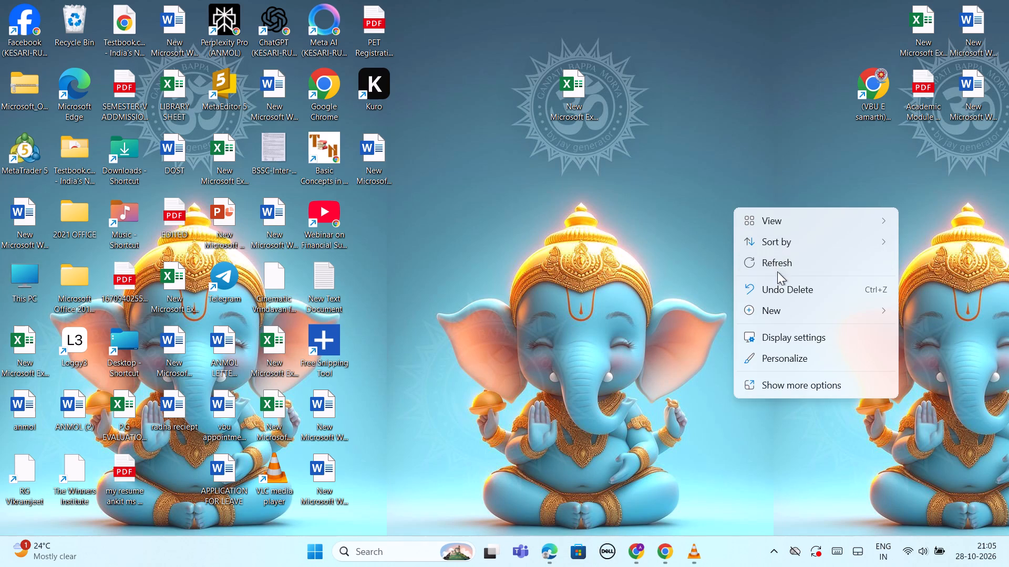
left_click(778, 259)
Switch to Chrome and examine the recent price action on the GoCharting MGC1! 4-hour chart.
left_click(632, 558)
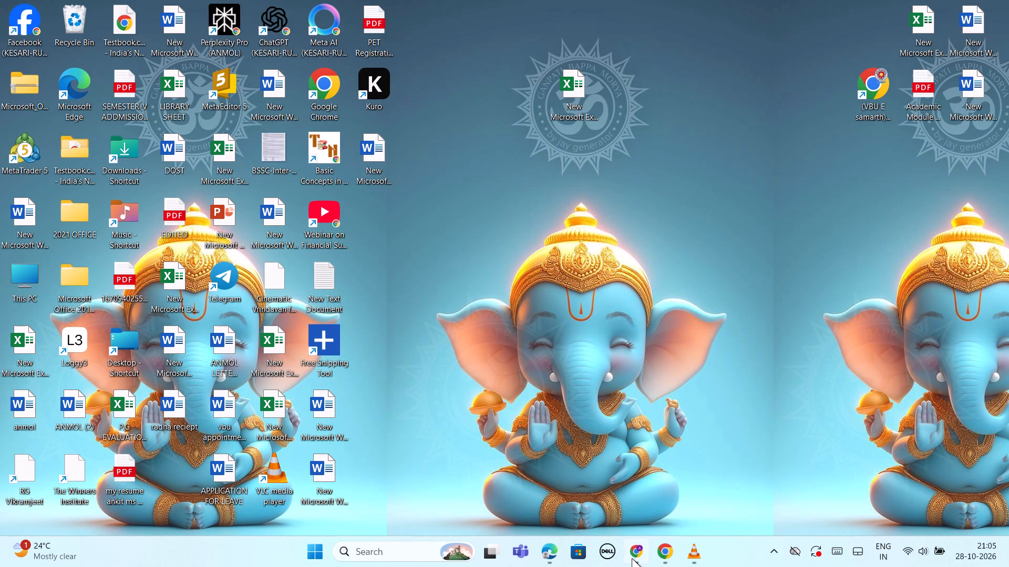
left_click(118, 9)
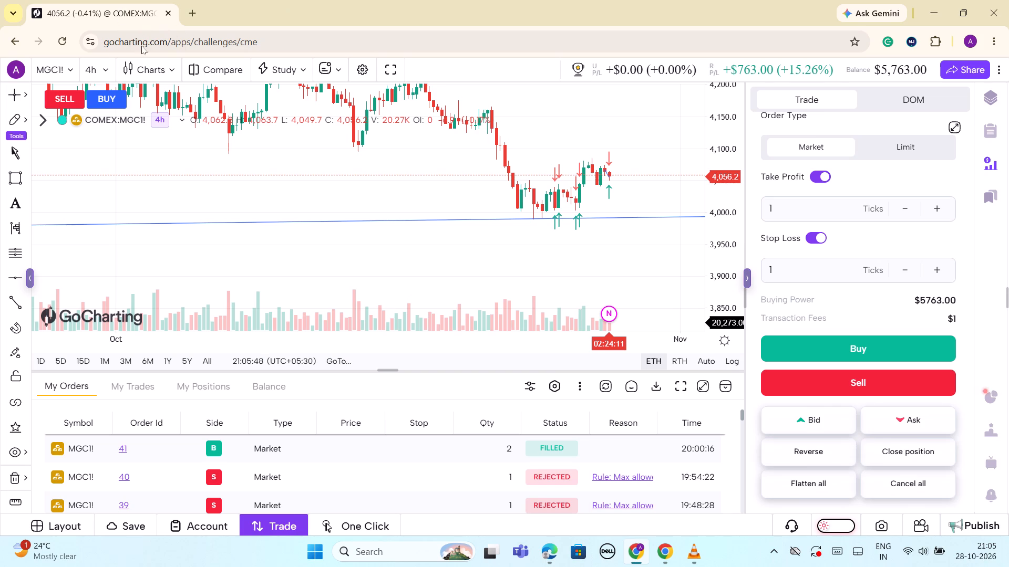
scroll(555, 248, "up", 2)
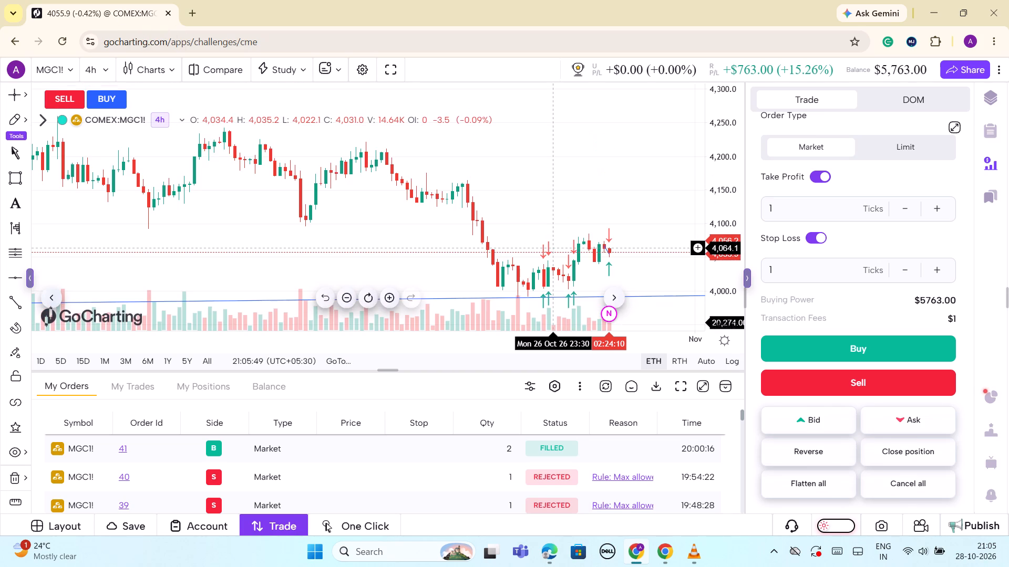
scroll(555, 248, "down", 2)
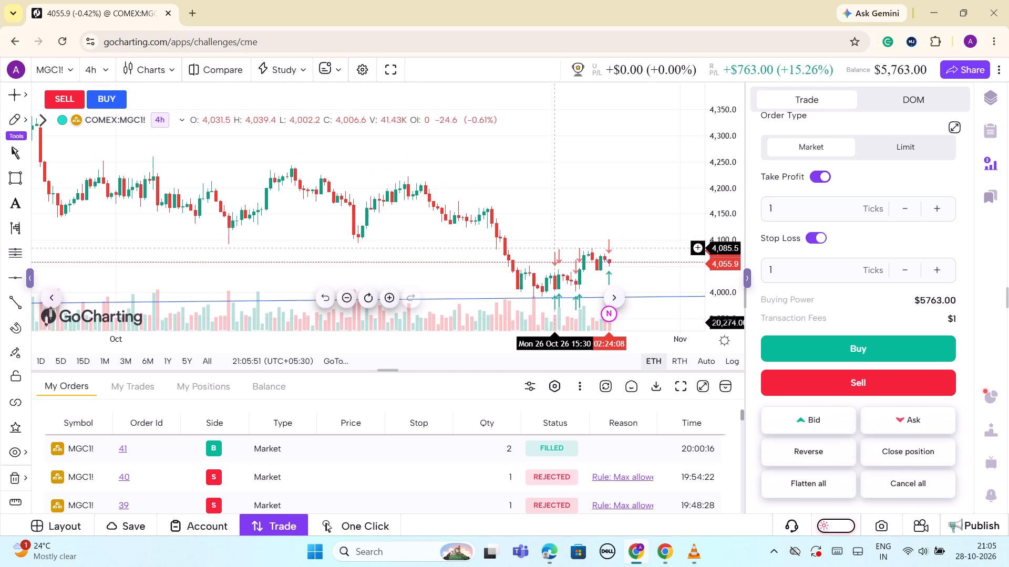
scroll(635, 226, "down", 2)
left_click_drag(631, 227, 628, 217)
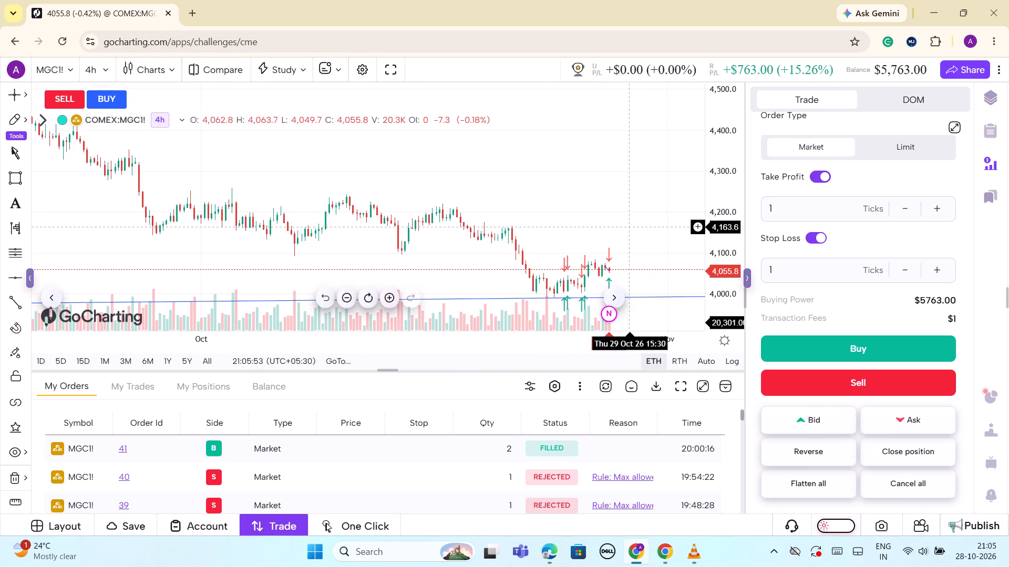
left_click_drag(628, 217, 632, 158)
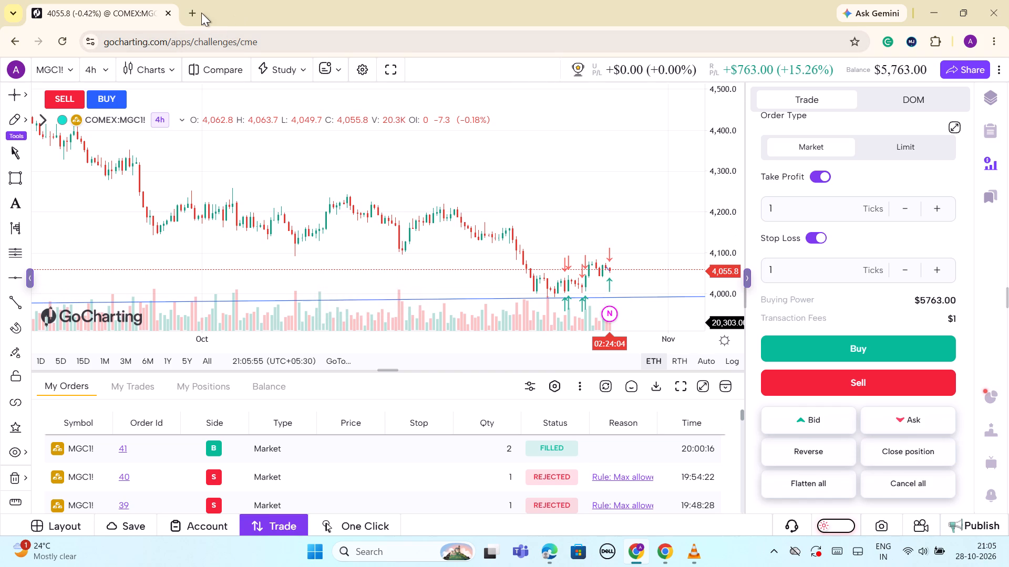
Replace the GoCharting tab with a new tab and open TradingView from its shortcut.
left_click(193, 13)
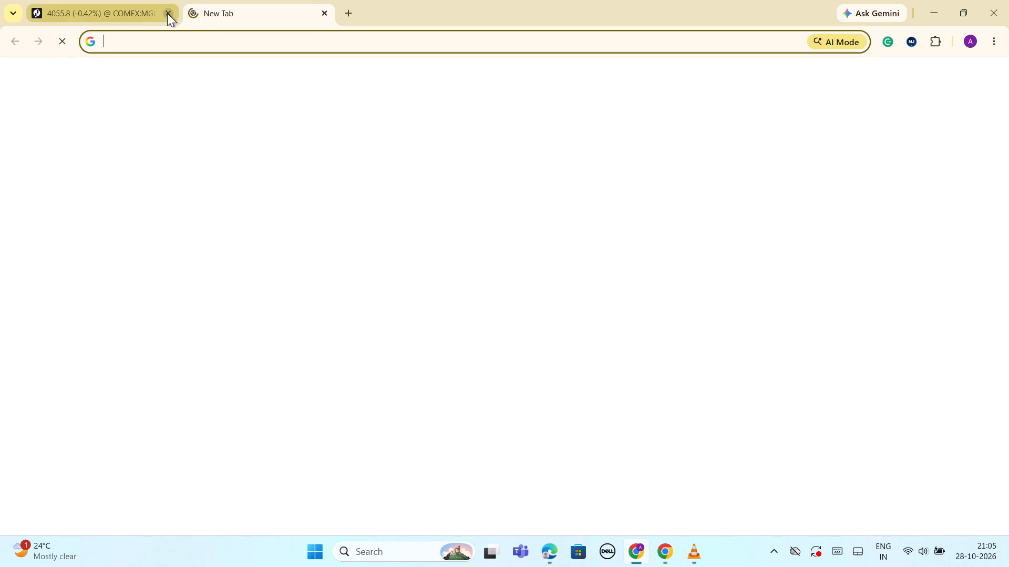
left_click(167, 13)
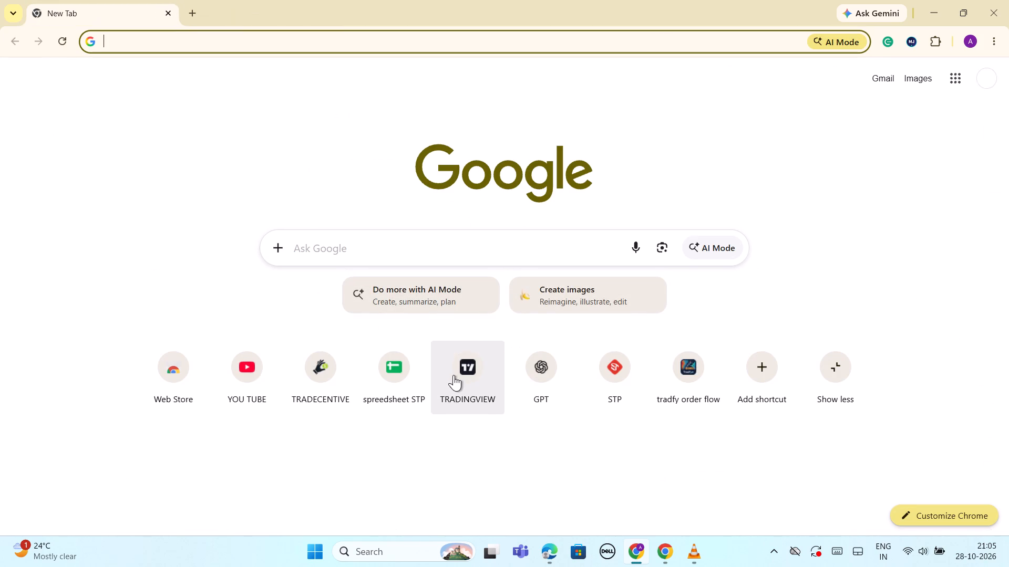
left_click(465, 367)
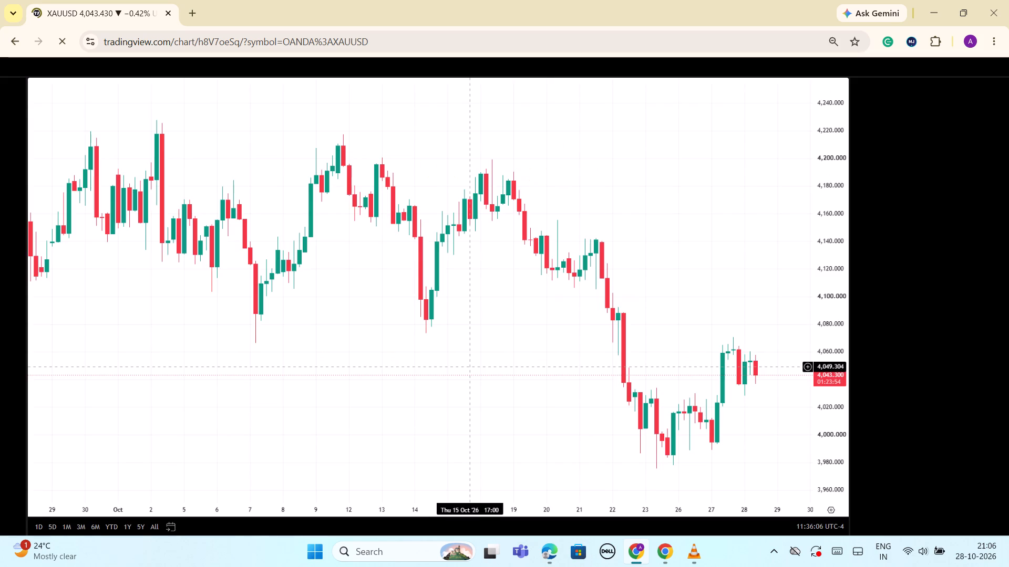
Examine the XAUUSD 4-hour chart around the latest candles, the trendline and the green horizontal levels.
scroll(483, 343, "down", 2)
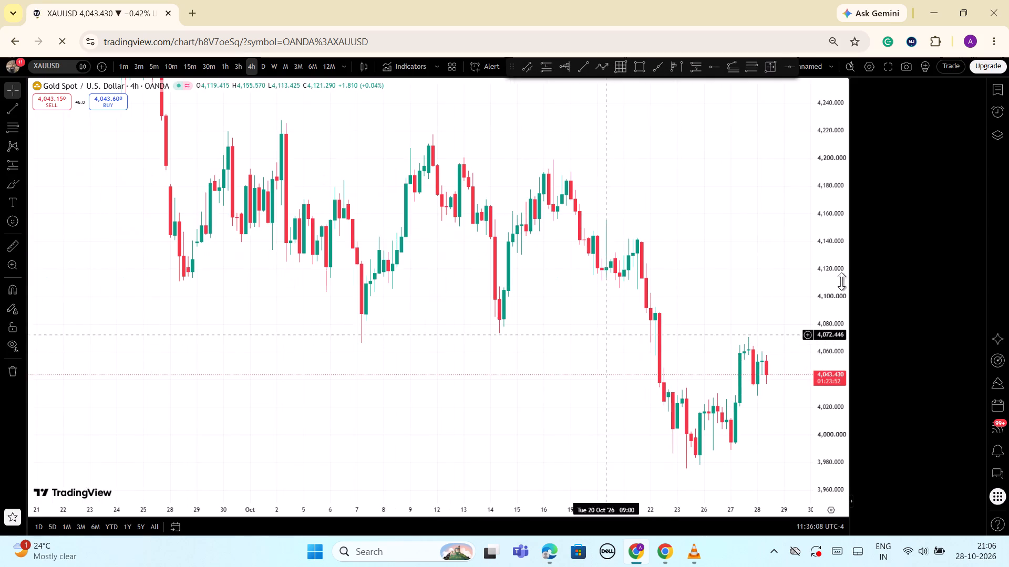
left_click_drag(836, 233, 836, 306)
left_click_drag(833, 264, 833, 301)
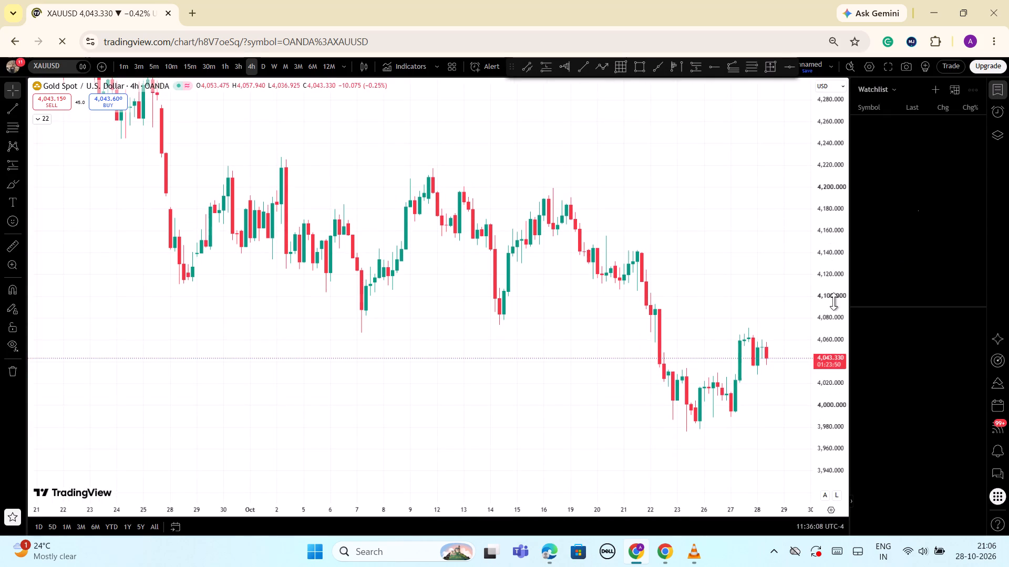
left_click_drag(833, 301, 832, 323)
scroll(748, 328, "up", 3)
left_click_drag(754, 388, 689, 311)
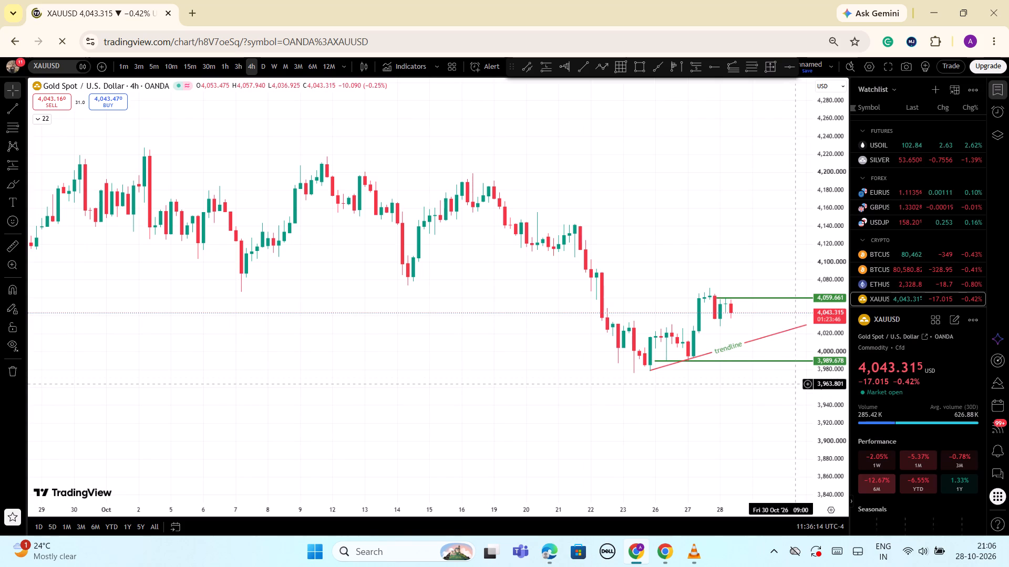
scroll(797, 384, "up", 6)
left_click_drag(823, 434, 827, 382)
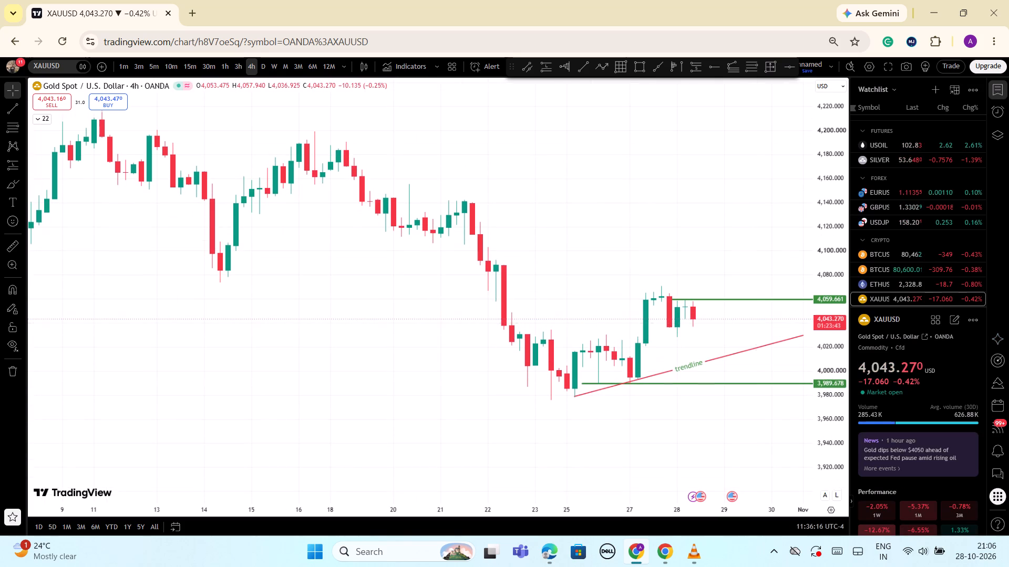
Switch the XAUUSD chart to the 1-hour timeframe and examine the latest candles.
left_click(221, 69)
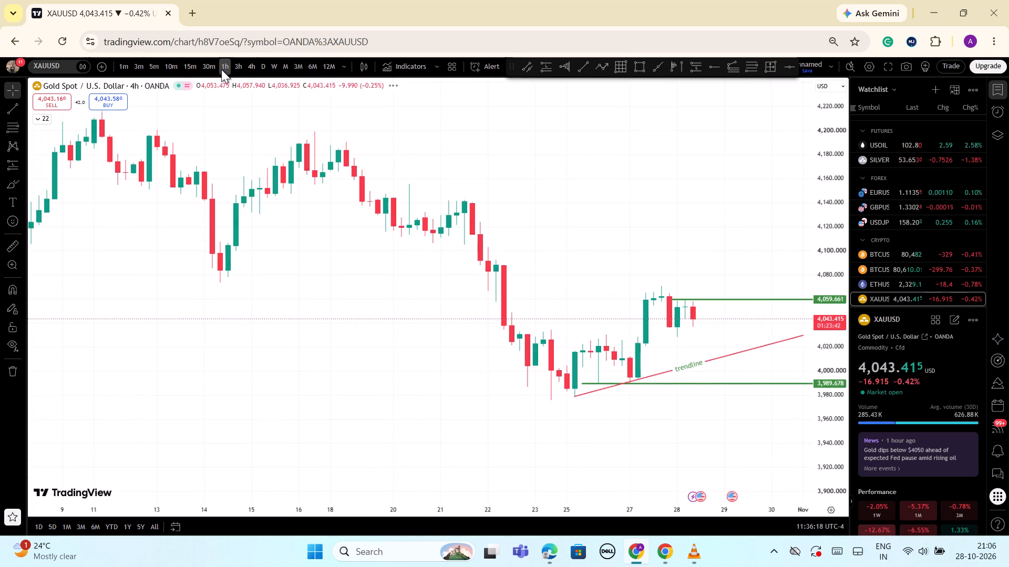
scroll(685, 259, "down", 8)
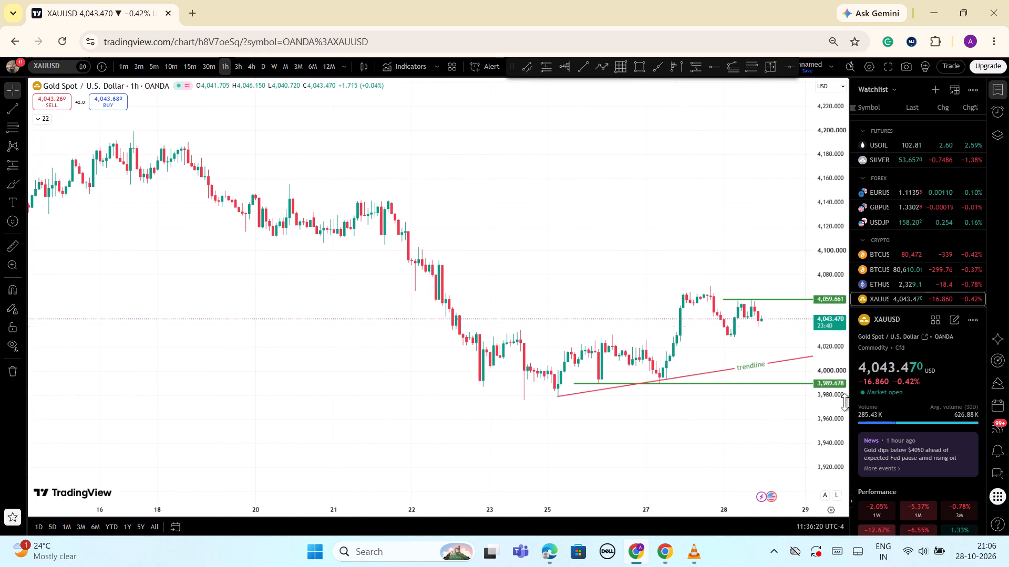
left_click_drag(836, 436, 826, 296)
scroll(785, 319, "up", 3)
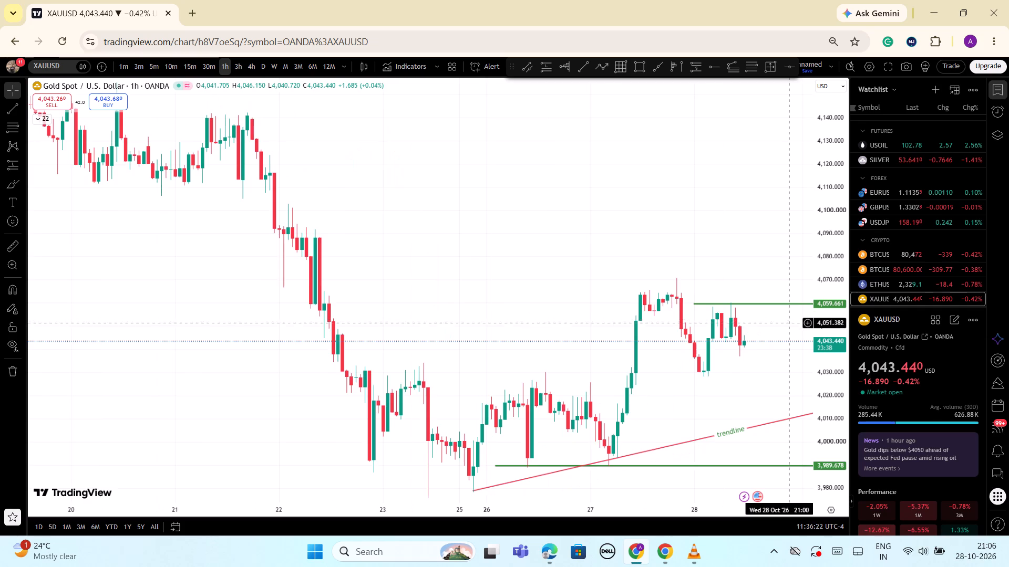
scroll(792, 328, "up", 3)
Draw a trend-based Fib extension from the 28 Oct 02:00 low near 4,030 to about 4,059 at 04:00, ending near 4,028 at 18:00.
left_click(729, 73)
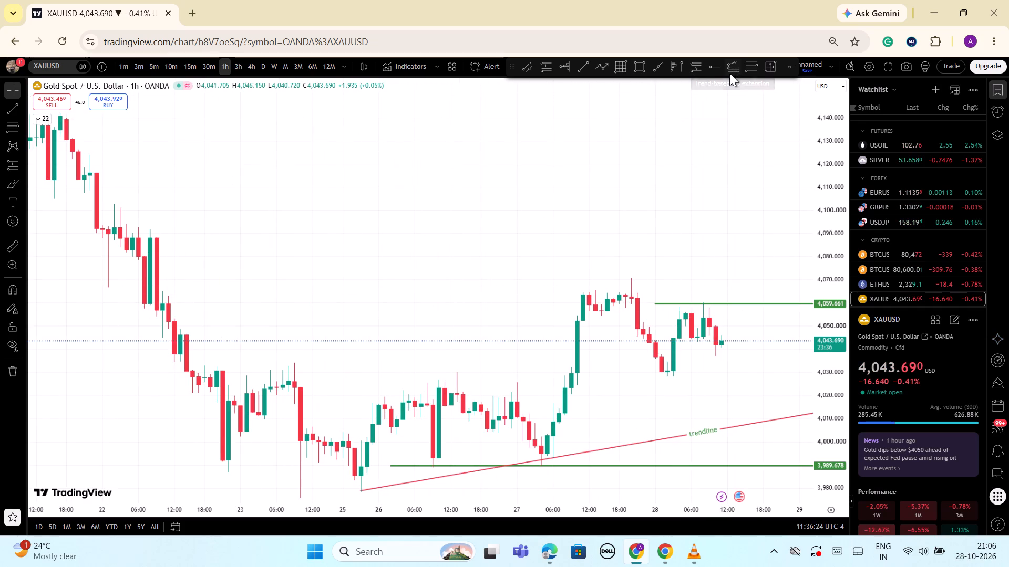
left_click(666, 372)
left_click(679, 305)
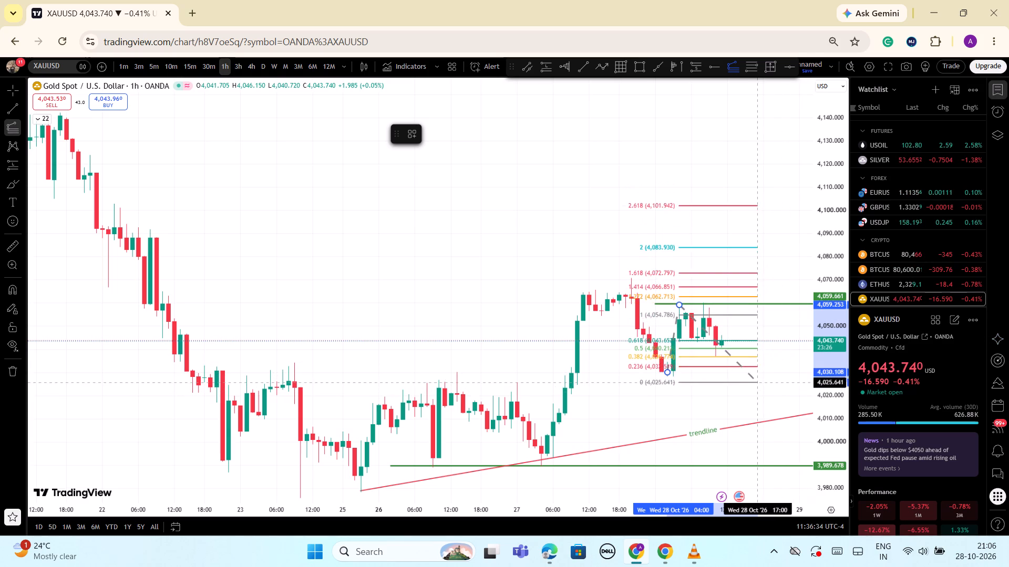
left_click(763, 377)
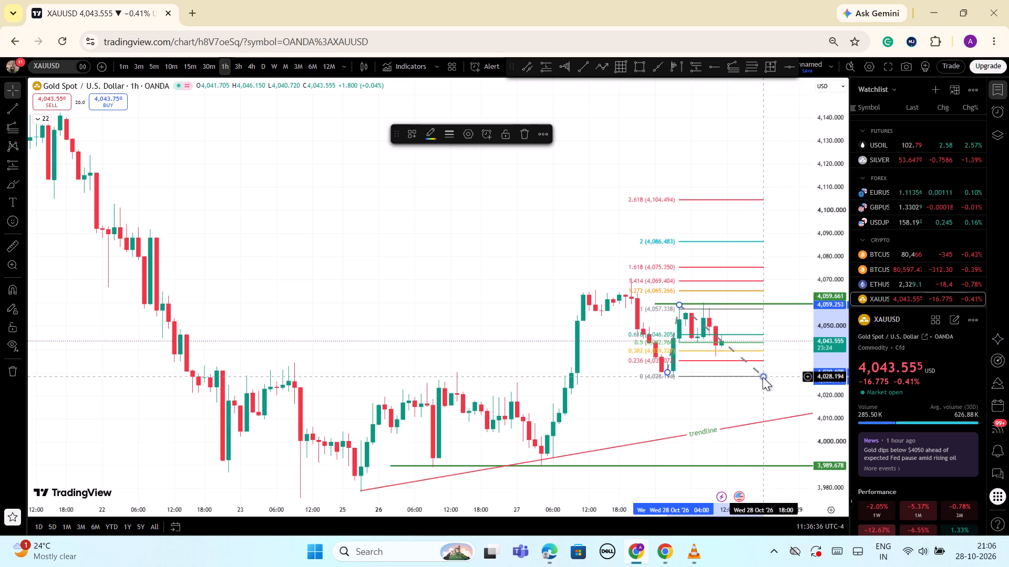
left_click(648, 397)
Move the Fib extension's upper anchor to the 28 Oct 08:00 candle's high, at about 4,060.
scroll(647, 404, "up", 3)
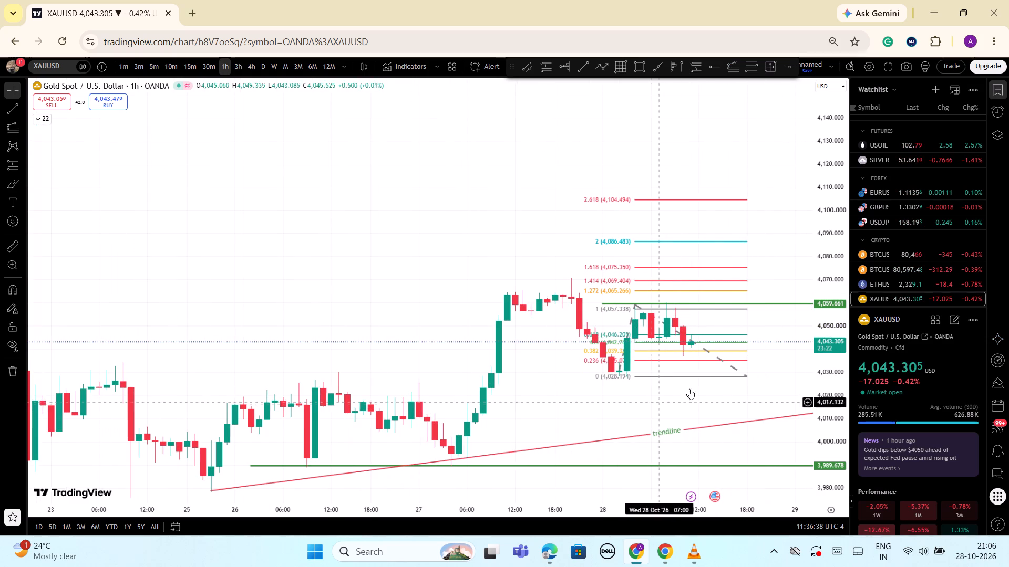
left_click_drag(825, 432, 818, 186)
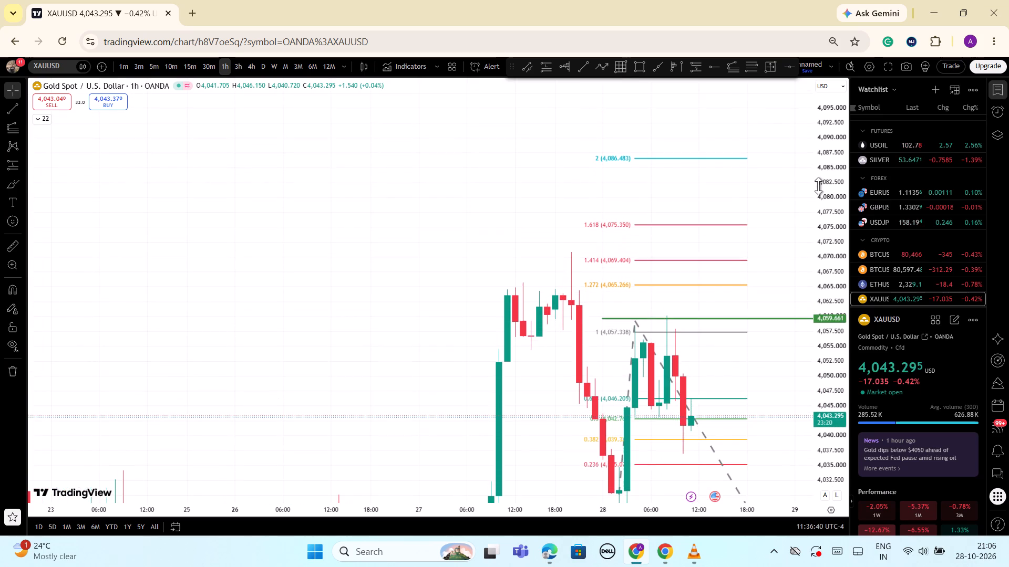
scroll(661, 297, "up", 13)
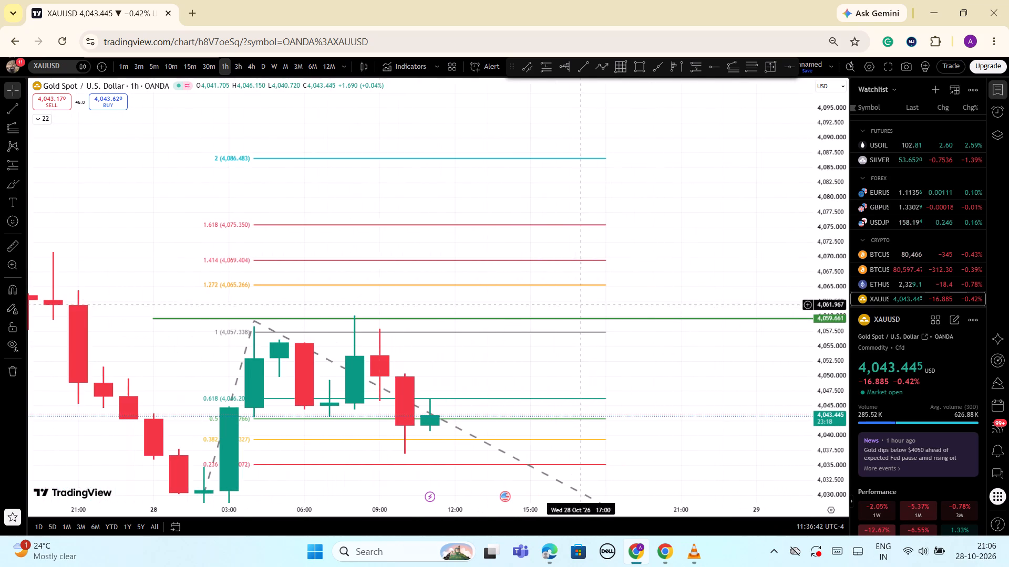
left_click_drag(256, 320, 246, 334)
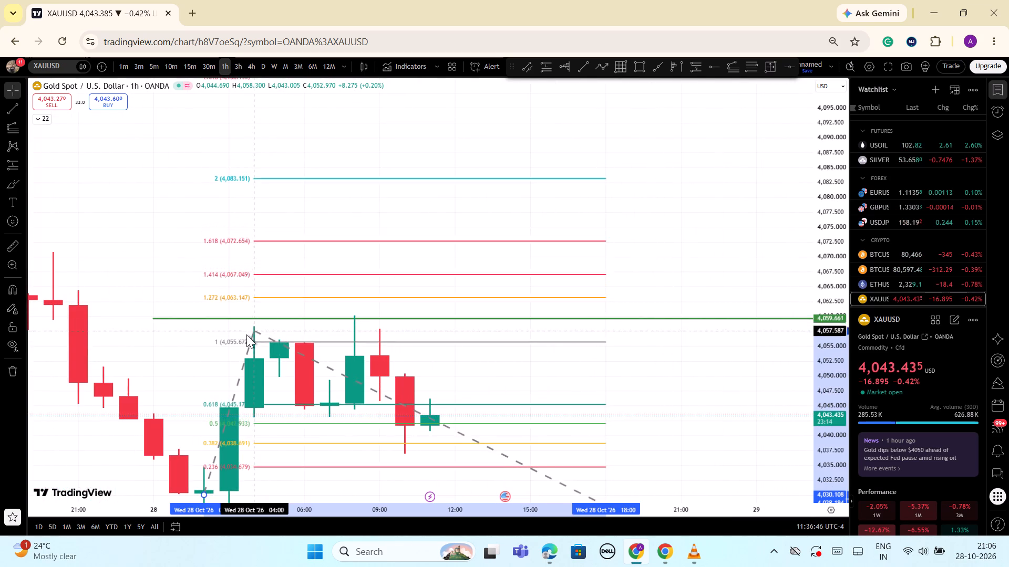
left_click_drag(246, 334, 245, 328)
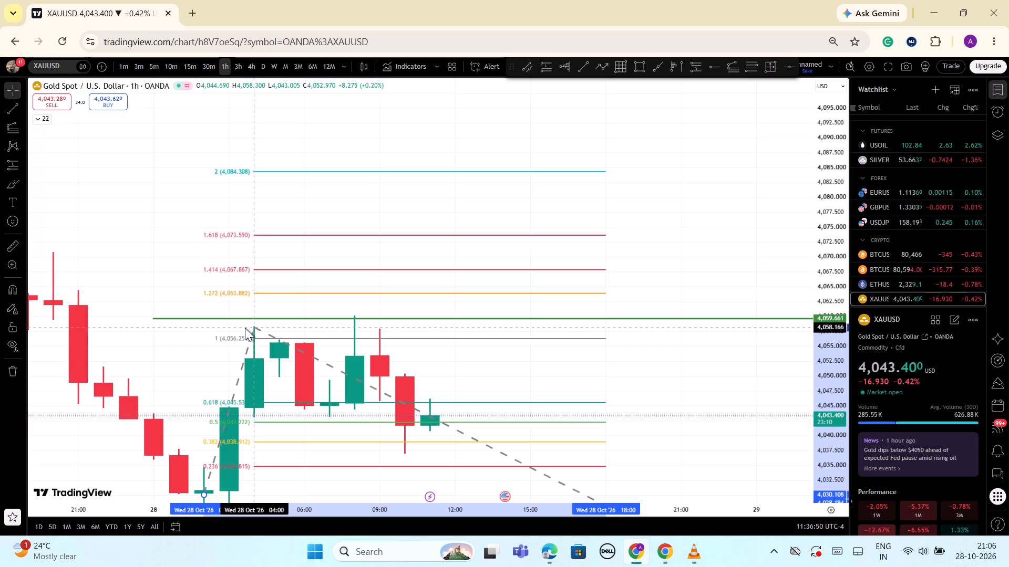
left_click_drag(245, 328, 356, 318)
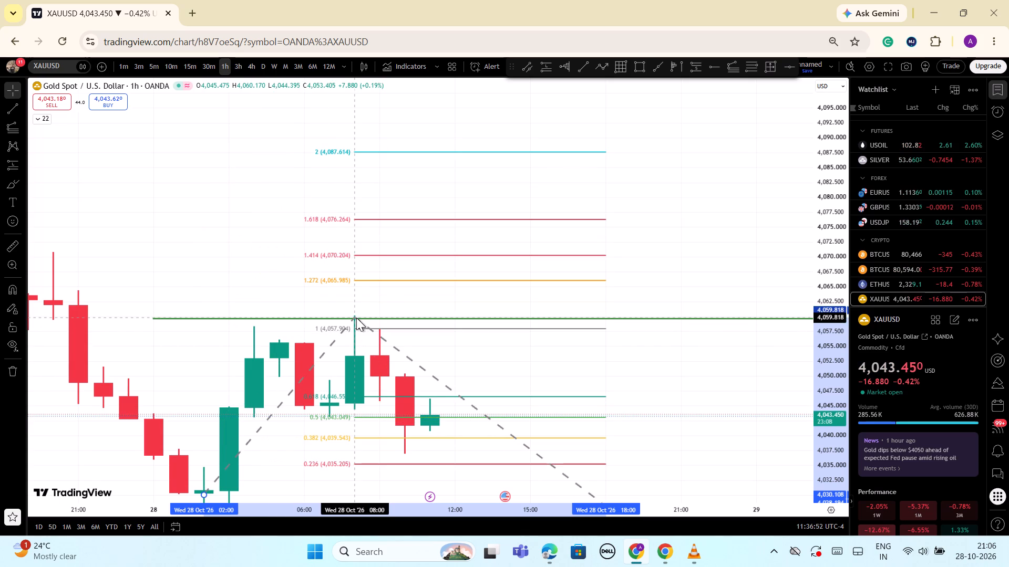
left_click_drag(356, 318, 355, 316)
left_click(711, 255)
left_click_drag(836, 268, 816, 318)
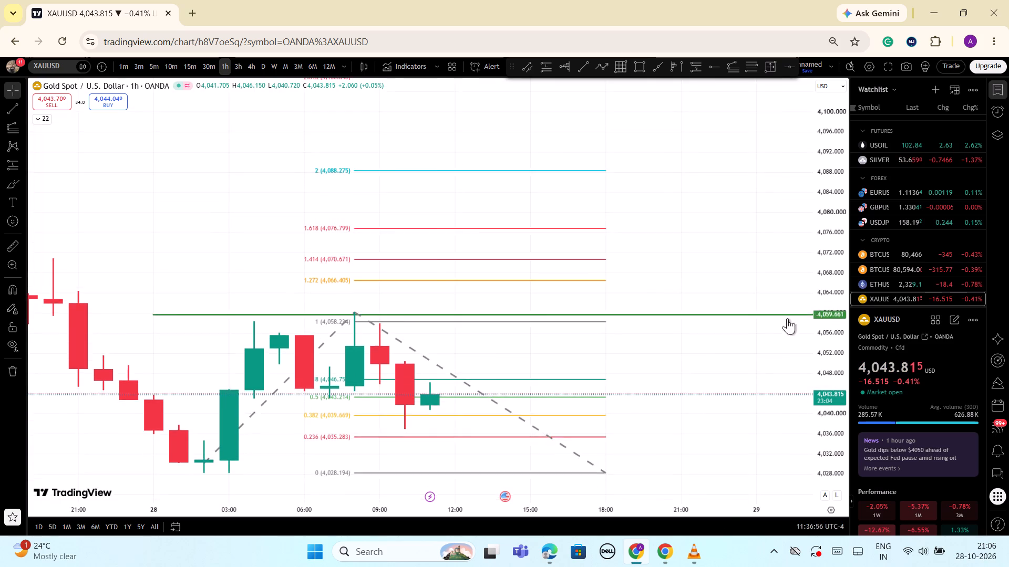
Examine the 1-hour XAUUSD chart around the Fib extension, its upper levels, the green horizontal lines and the trendline.
scroll(782, 318, "down", 4)
scroll(767, 416, "down", 2)
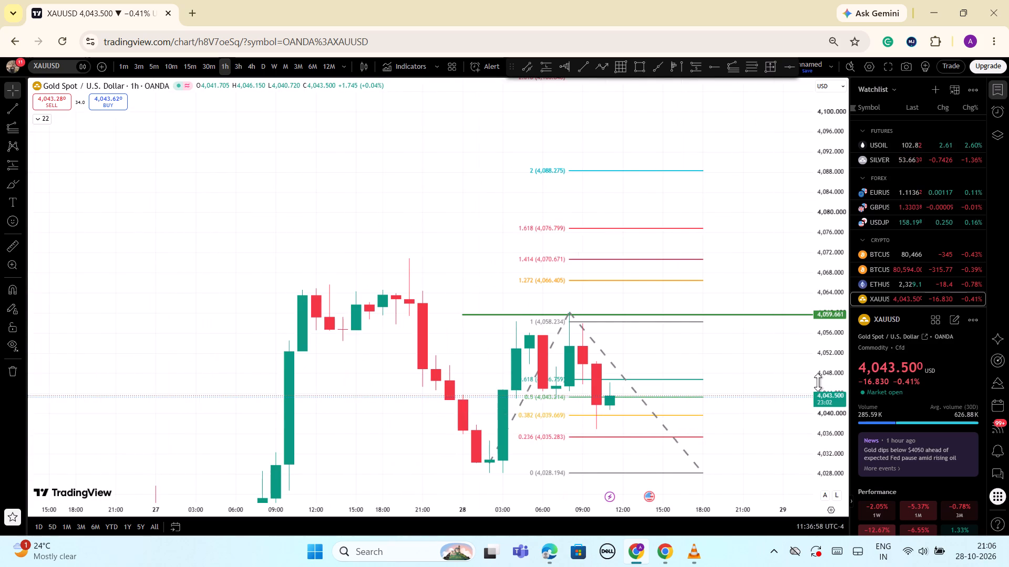
left_click_drag(825, 365, 804, 479)
scroll(654, 413, "down", 1)
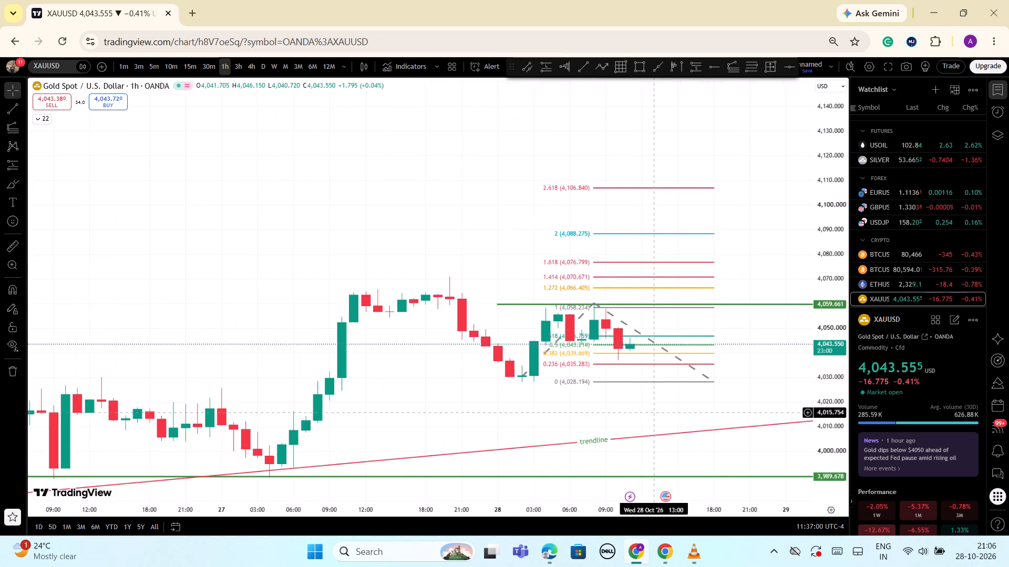
left_click_drag(834, 429, 832, 315)
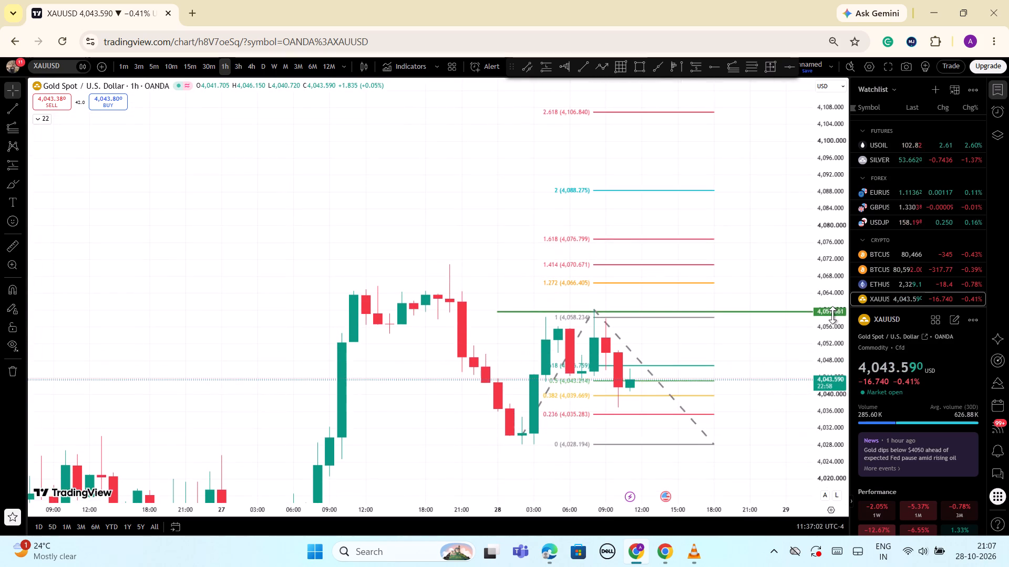
left_click_drag(832, 315, 832, 310)
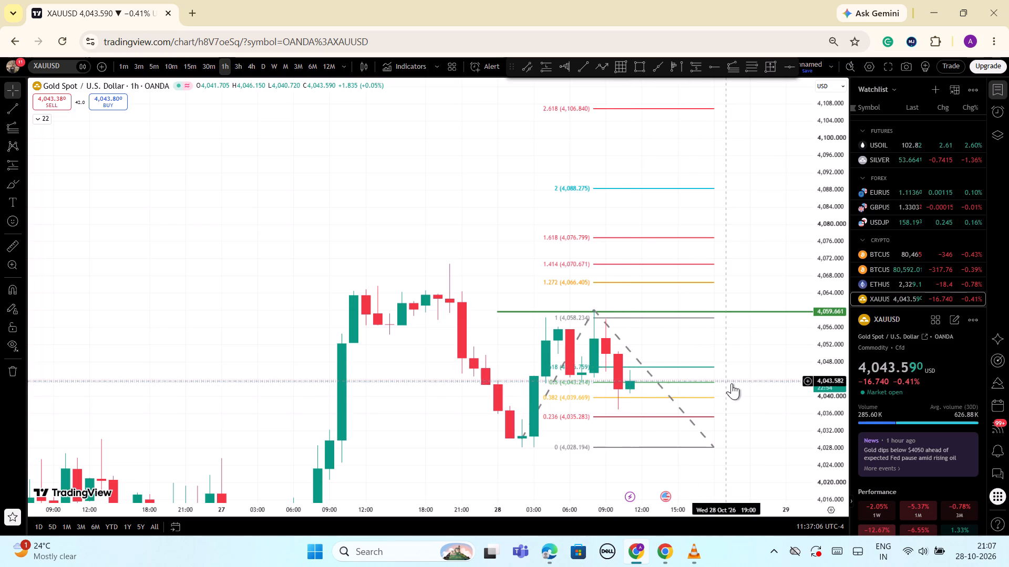
scroll(788, 410, "down", 1)
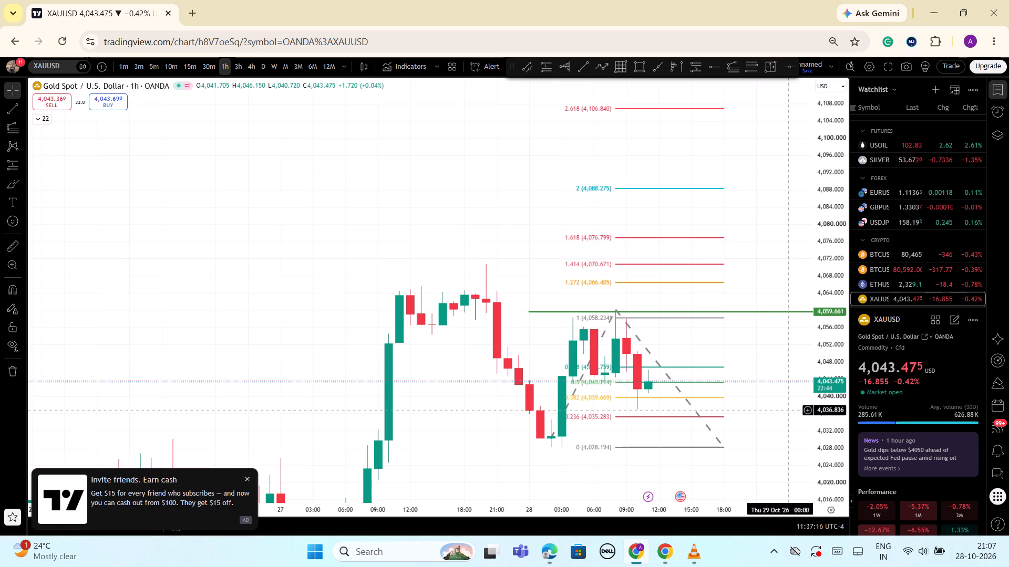
scroll(788, 410, "down", 3)
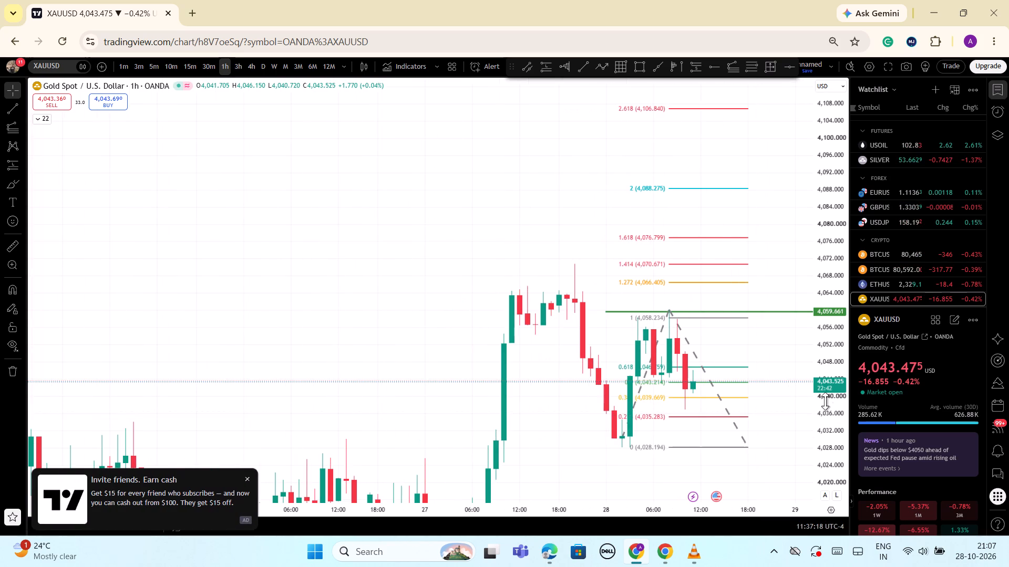
left_click_drag(830, 422, 823, 460)
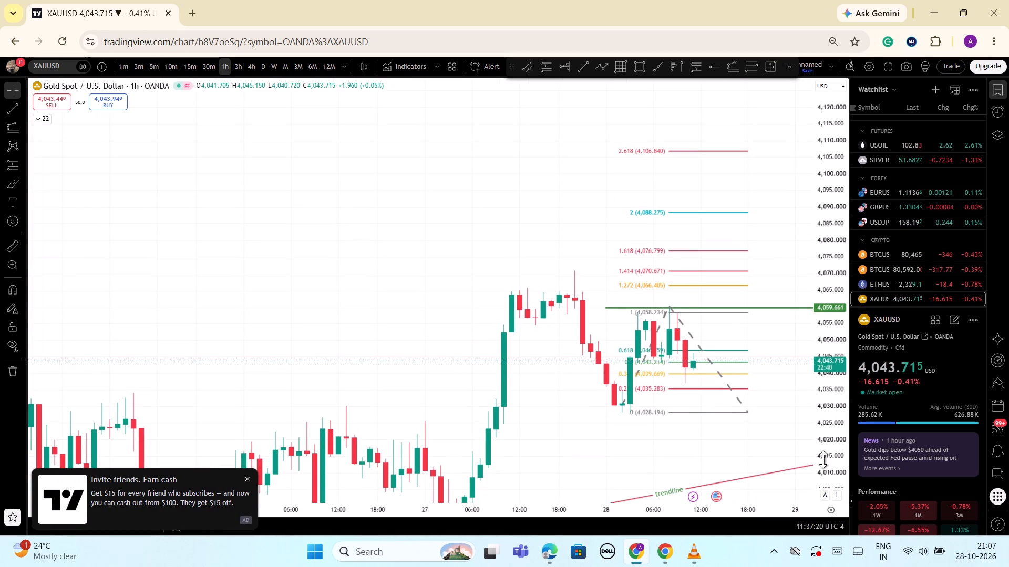
scroll(823, 459, "up", 4)
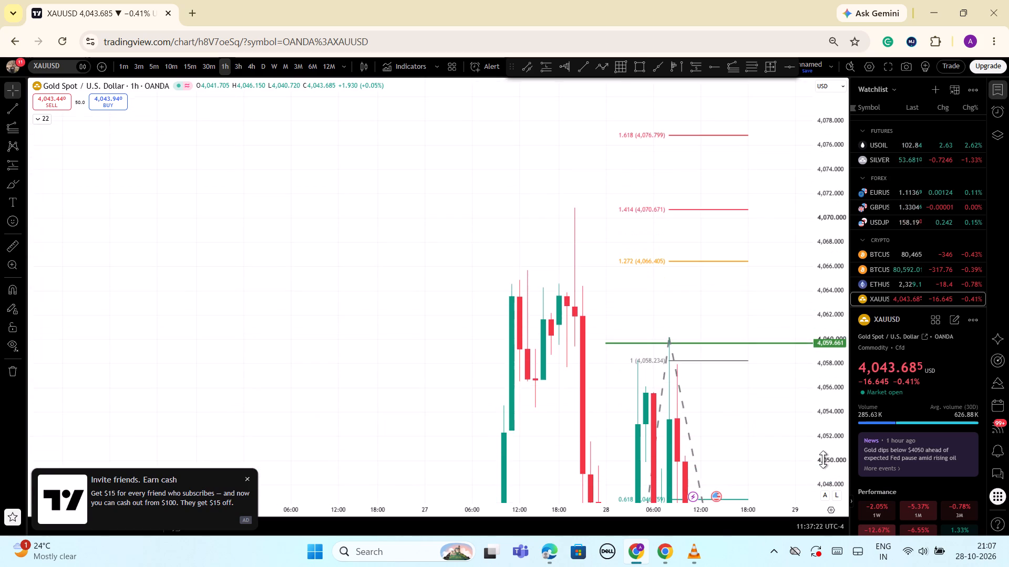
scroll(823, 459, "down", 3)
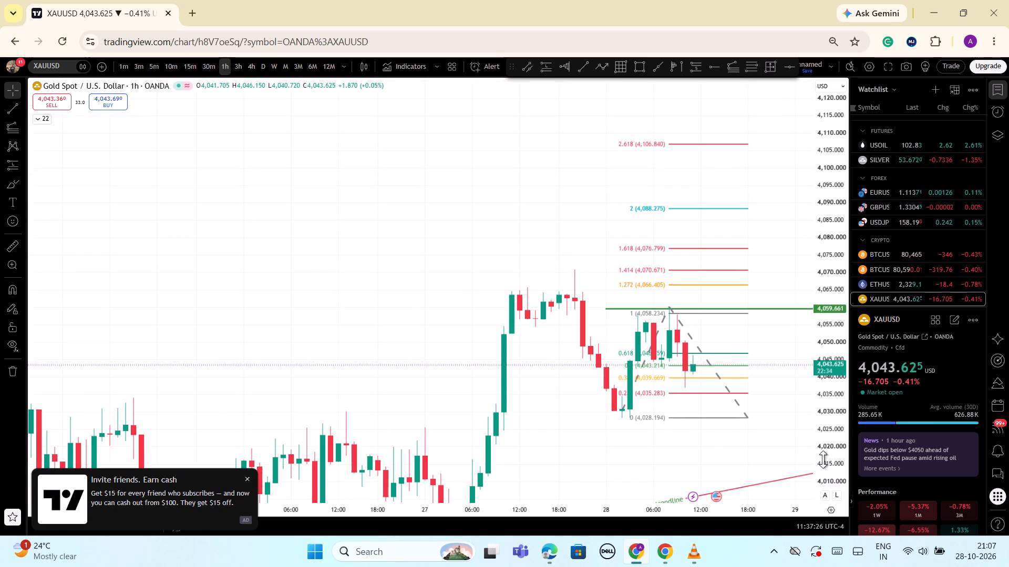
scroll(823, 459, "up", 2)
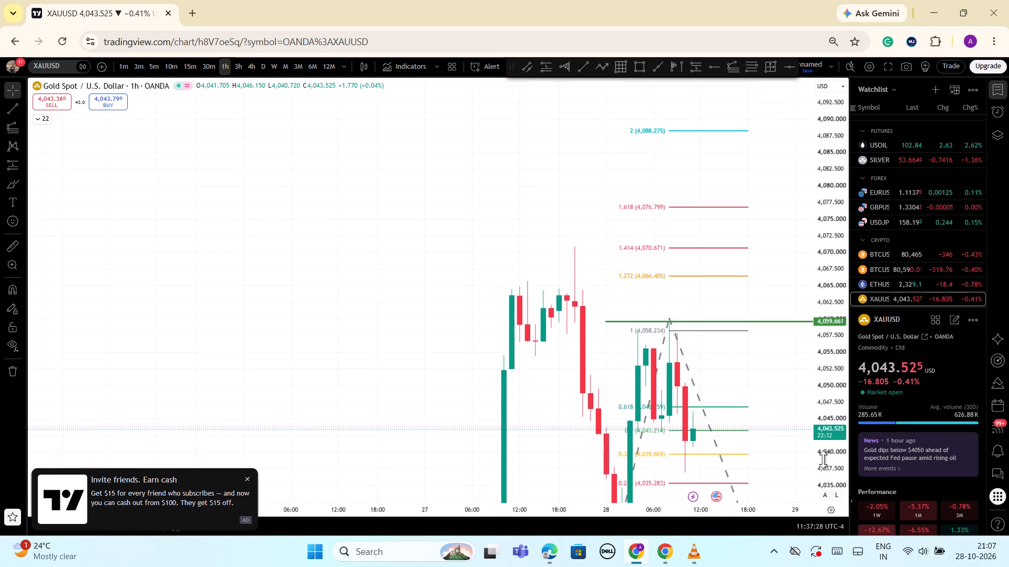
scroll(823, 459, "down", 2)
left_click_drag(838, 311, 839, 342)
scroll(796, 327, "down", 2)
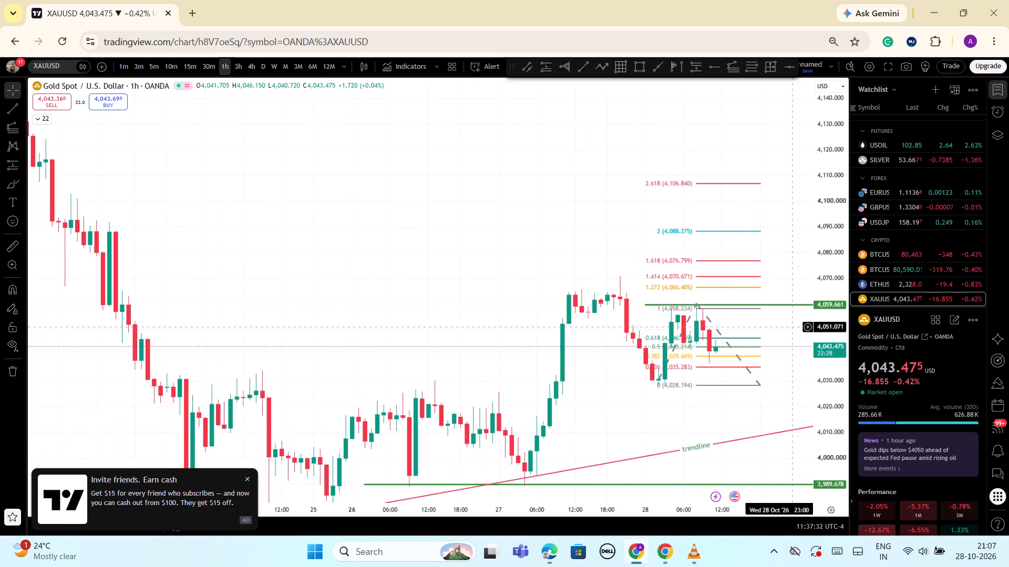
scroll(796, 327, "up", 3)
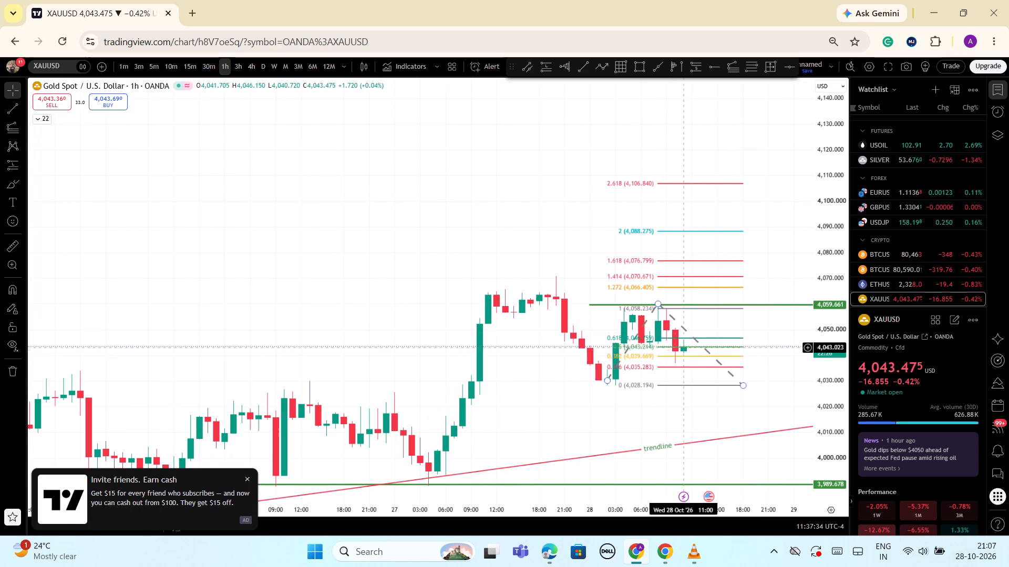
scroll(702, 343, "down", 4)
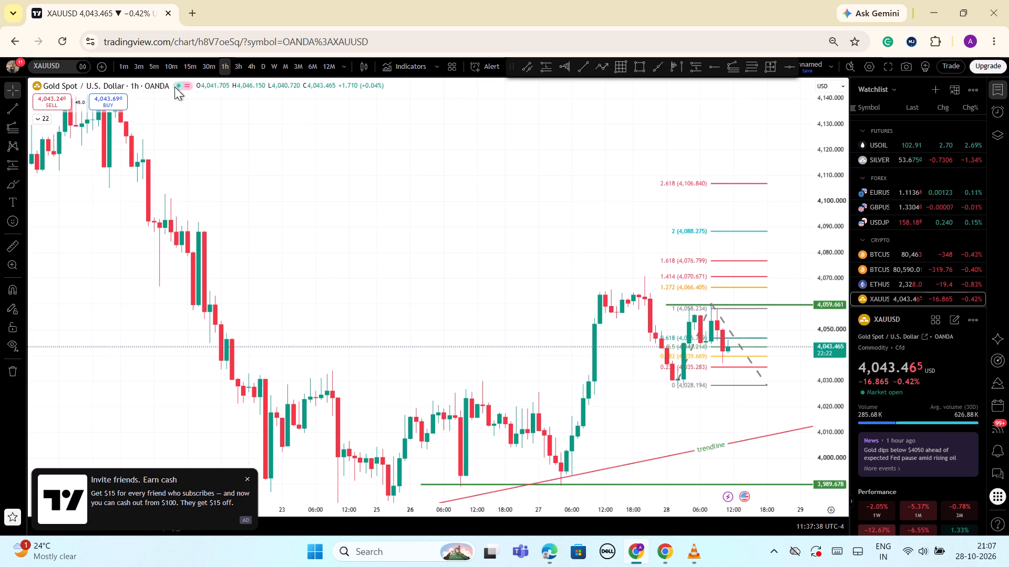
Switch the XAUUSD chart to the 5-minute timeframe and examine price action around the Fib extension and the trendline.
left_click(150, 69)
scroll(613, 209, "down", 4)
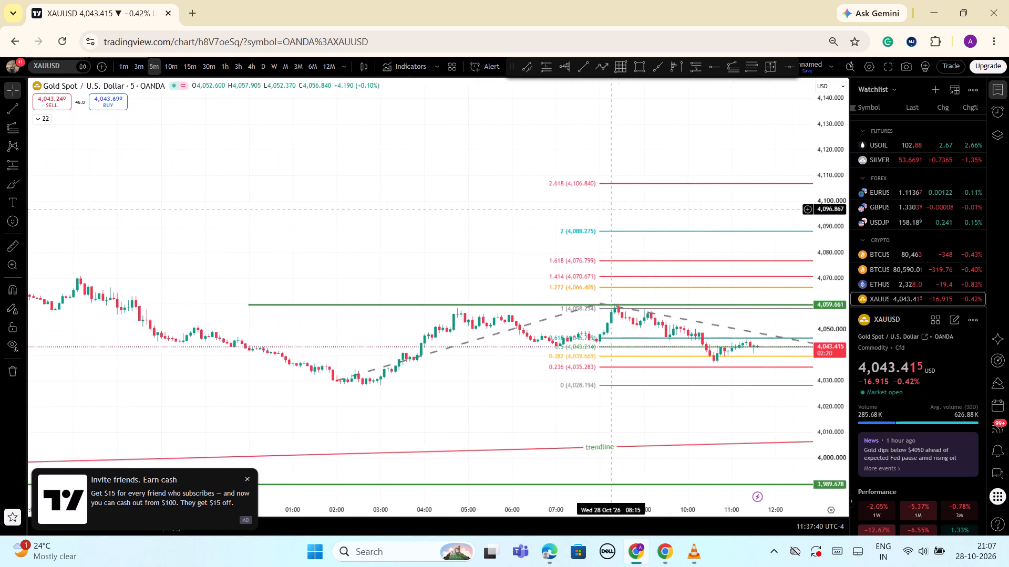
scroll(616, 215, "down", 8)
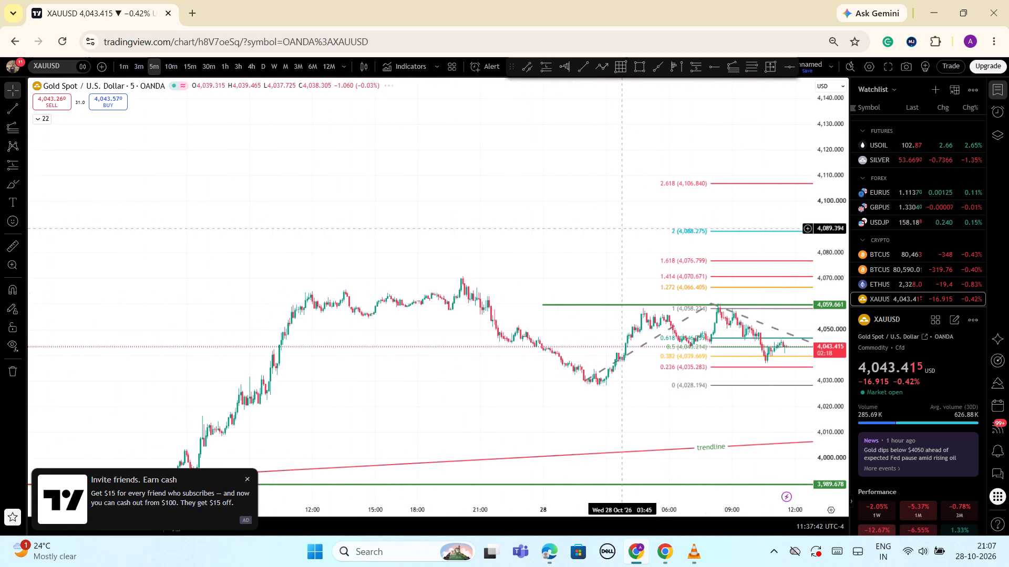
scroll(628, 276, "down", 2)
left_click_drag(570, 377, 630, 209)
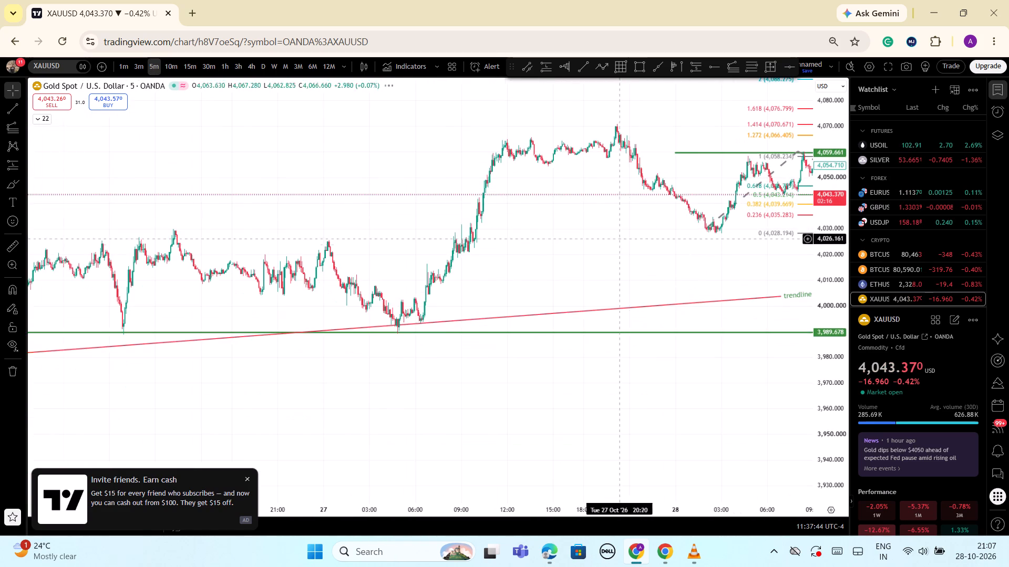
scroll(617, 251, "down", 2)
left_click_drag(640, 239, 415, 322)
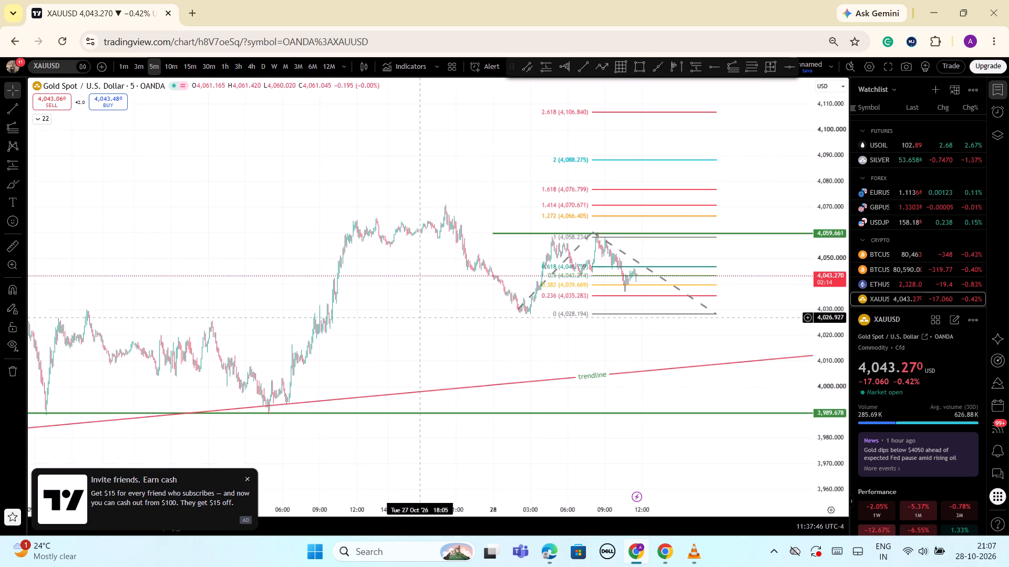
left_click_drag(835, 410, 798, 227)
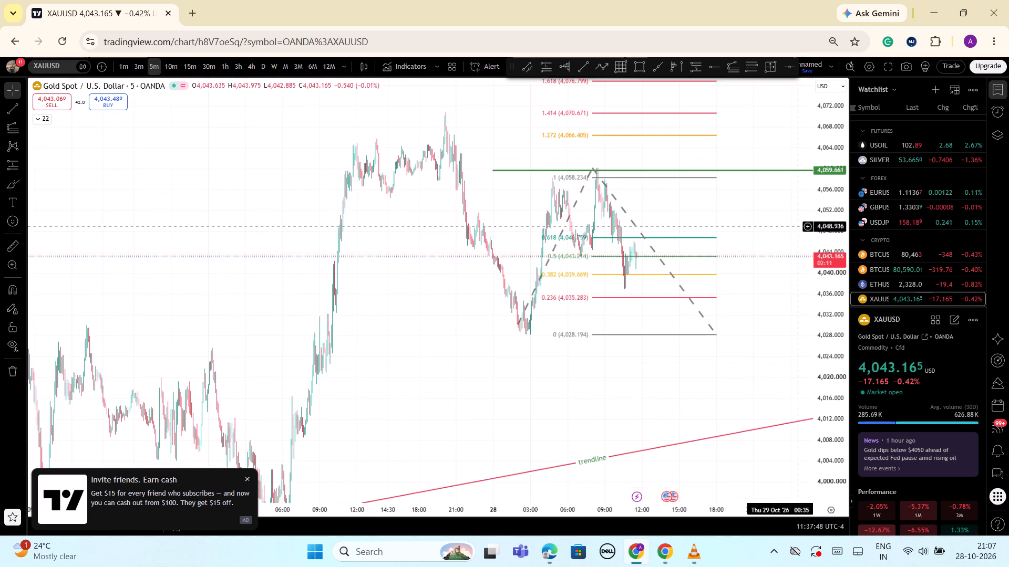
scroll(795, 238, "up", 7)
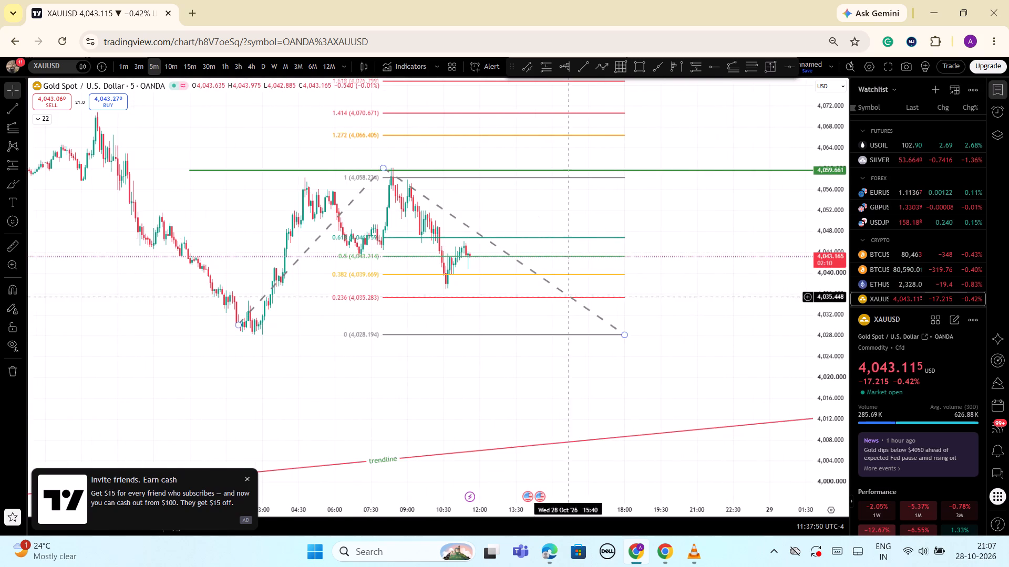
Move the Fib extension's lower starting anchor to the 28 Oct 03:00 swing low, at about 4,028.
scroll(312, 322, "up", 2)
left_click_drag(165, 350, 188, 355)
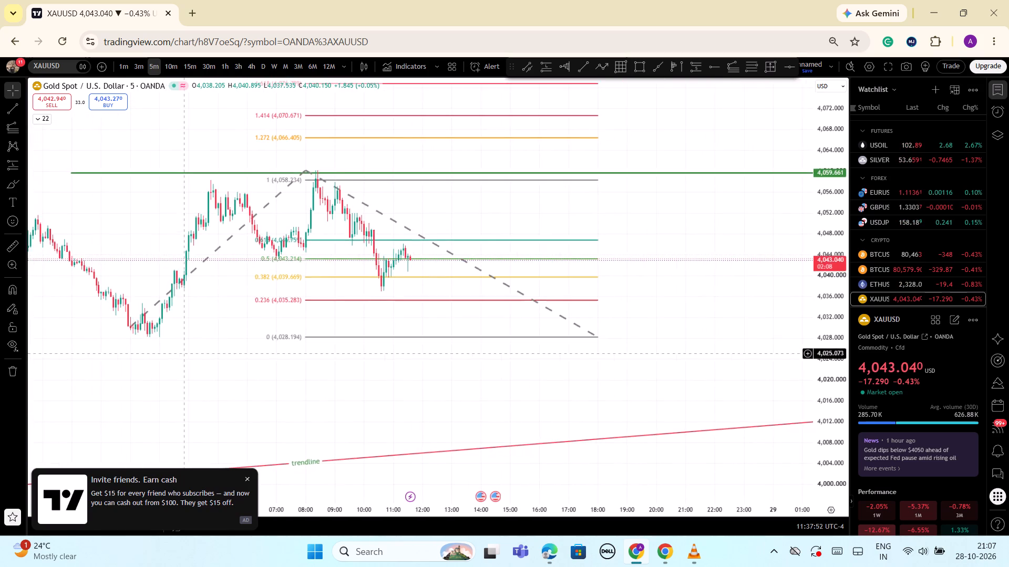
left_click_drag(188, 355, 544, 390)
scroll(490, 374, "up", 3)
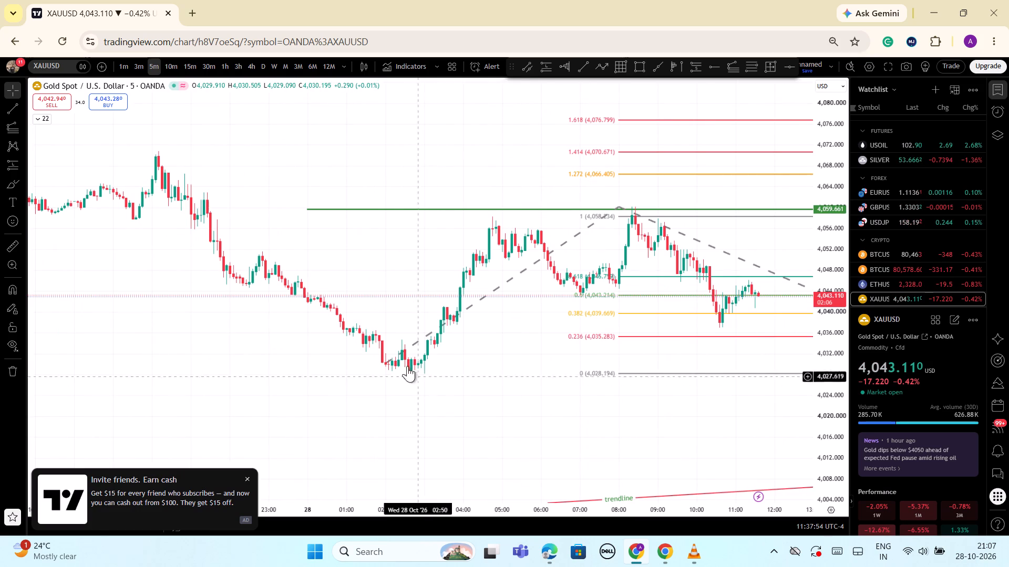
left_click_drag(385, 362, 424, 375)
left_click(491, 407)
Place a long position starting 28 Oct 11:55 with entry 4,035.920 near the 0.236 level, target 4,047.804 and stop 4,031.864.
left_click_drag(521, 421, 441, 426)
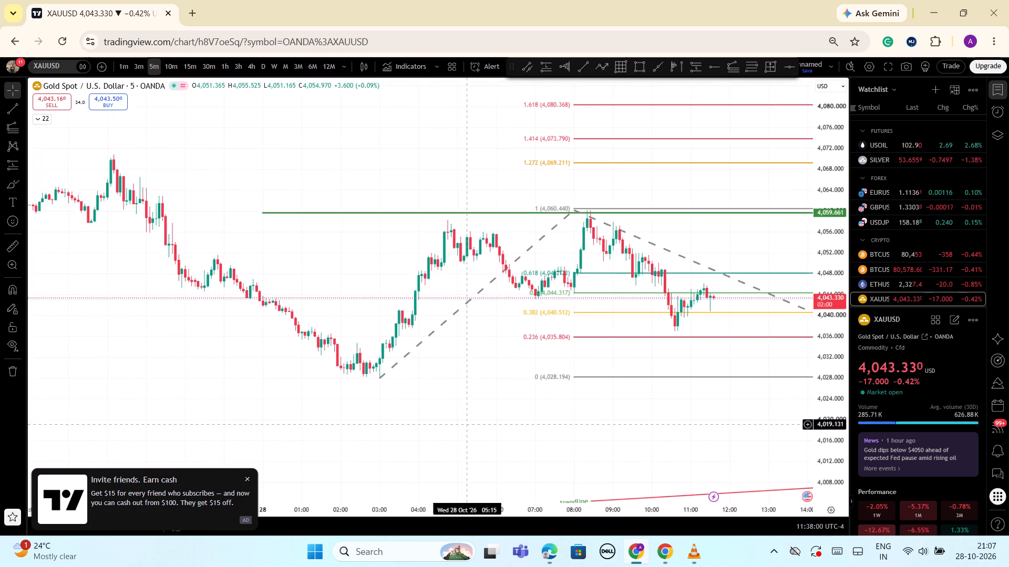
left_click_drag(441, 426, 419, 426)
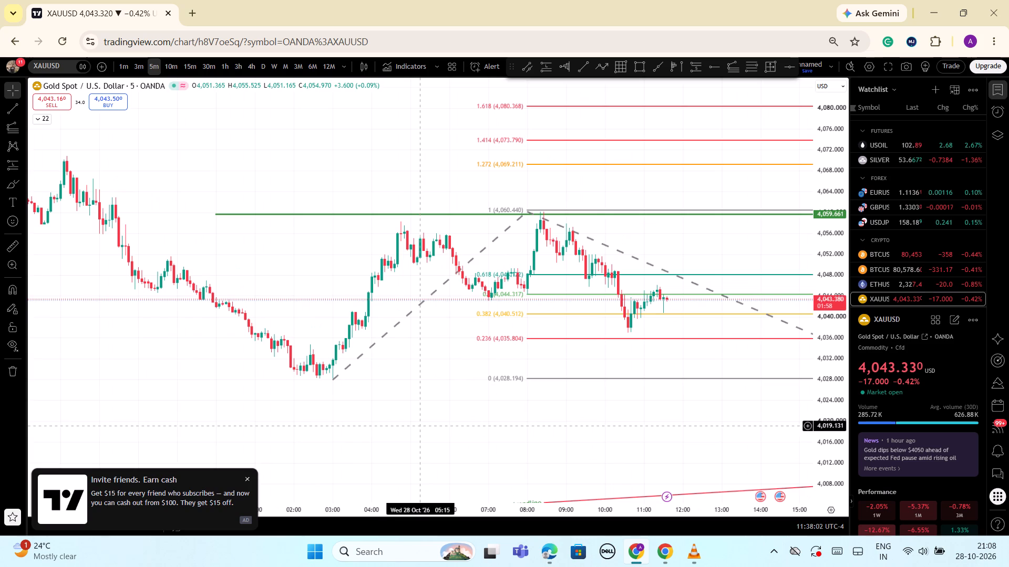
left_click_drag(419, 426, 419, 427)
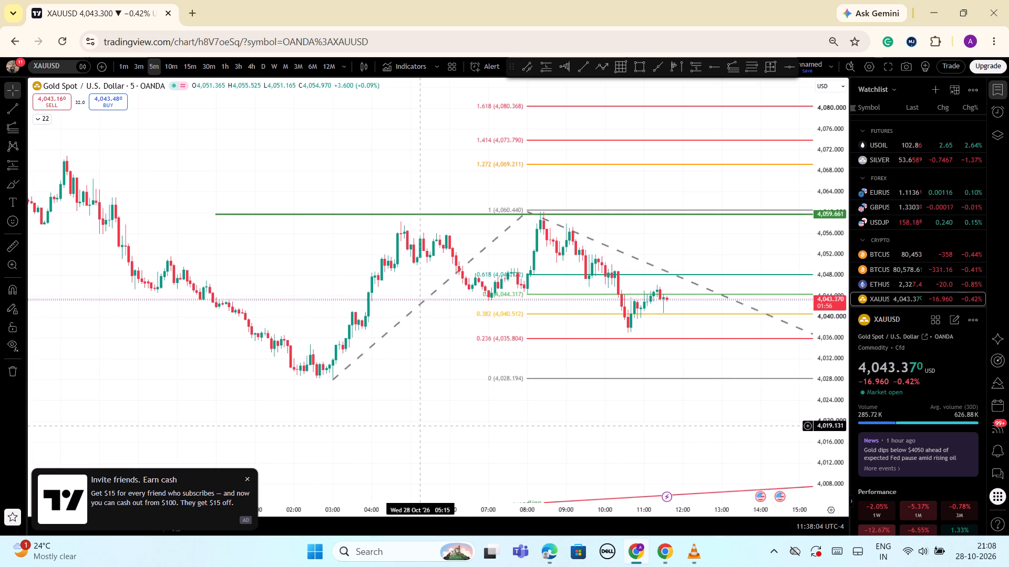
left_click_drag(419, 427, 356, 417)
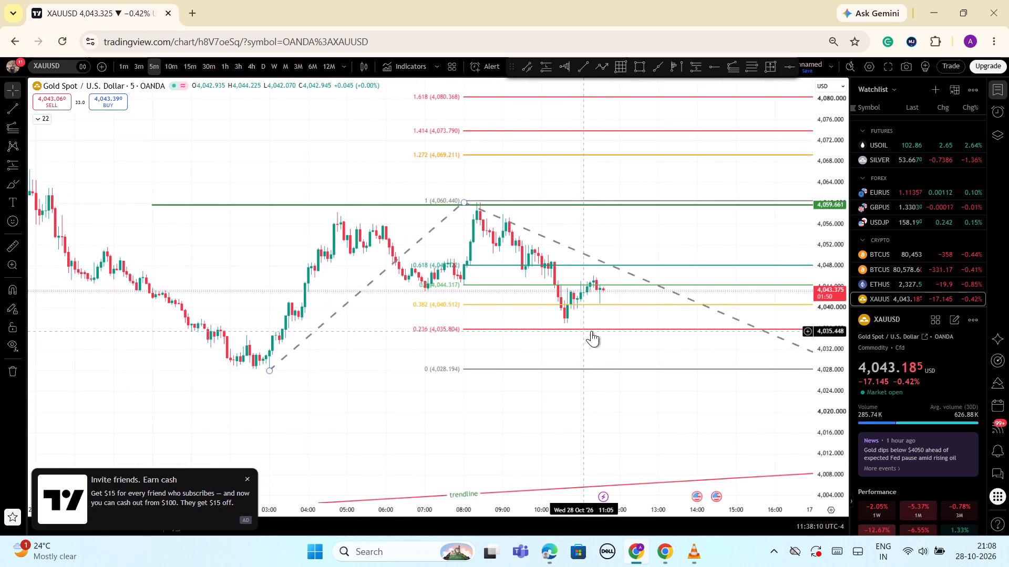
scroll(604, 332, "down", 1)
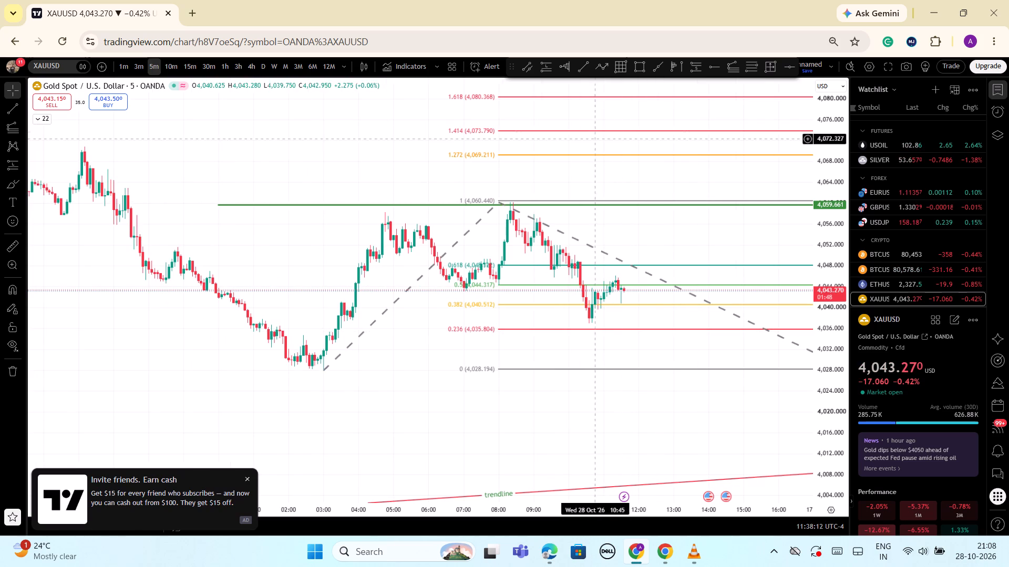
left_click(541, 70)
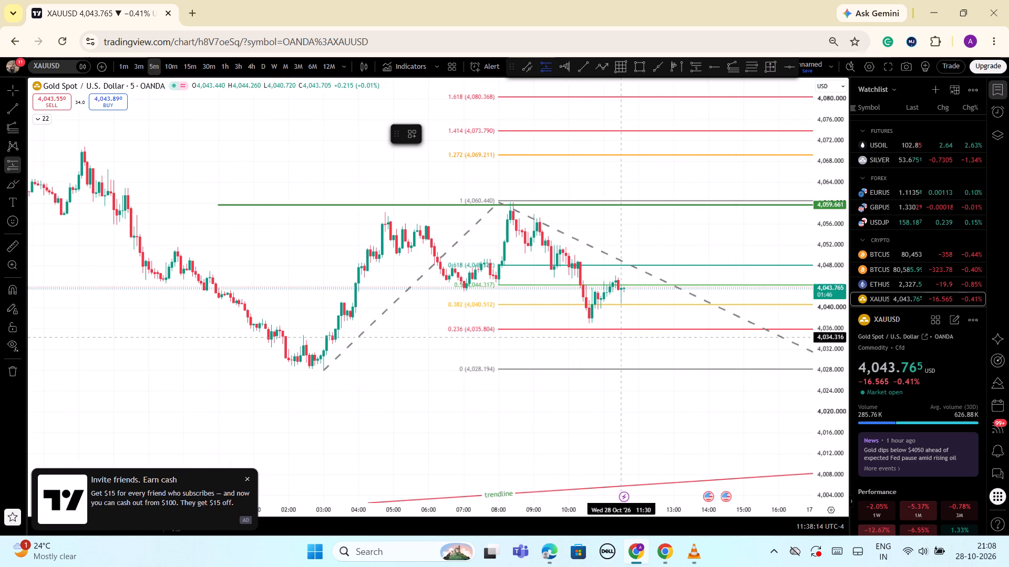
left_click(637, 329)
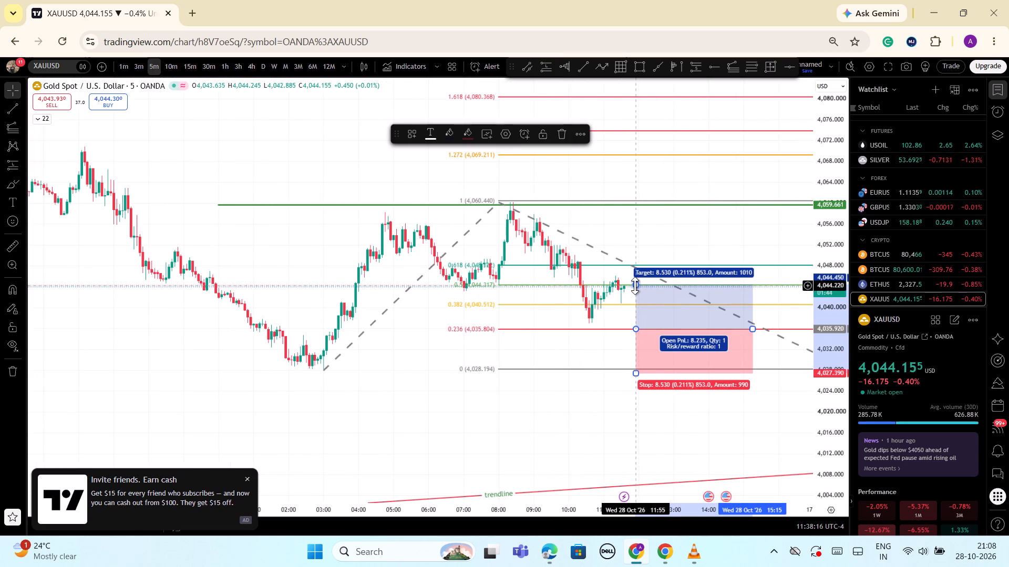
left_click_drag(635, 286, 635, 267)
left_click_drag(635, 375, 636, 356)
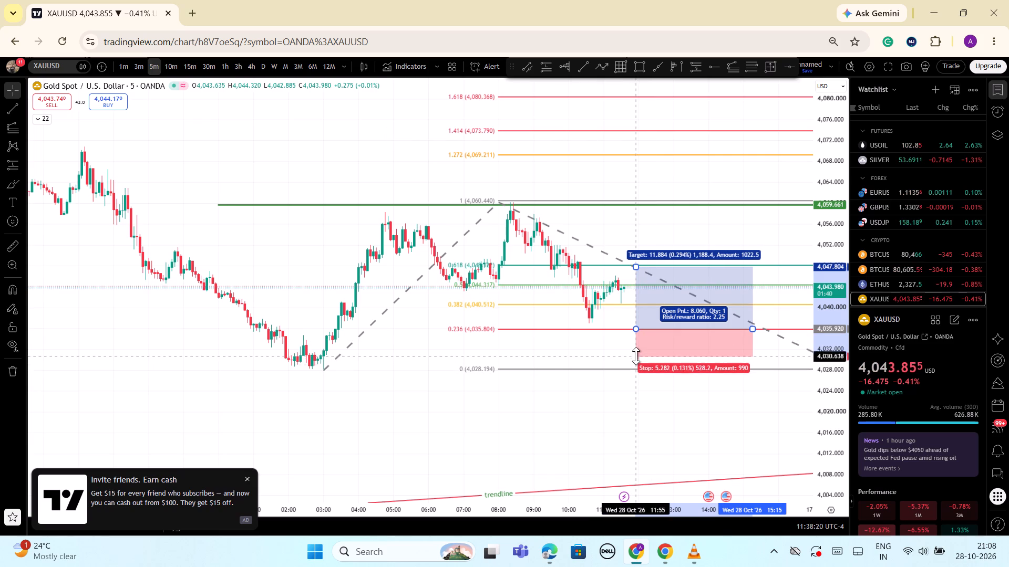
left_click_drag(636, 356, 635, 351)
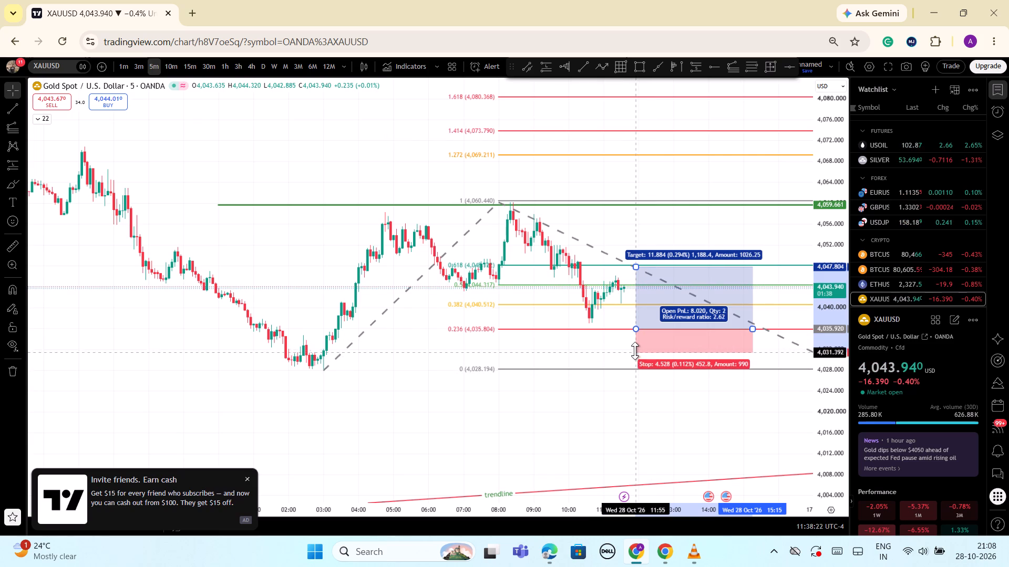
left_click_drag(635, 351, 635, 350)
left_click(589, 358)
Examine the long position on the 5-minute chart and on the 1-minute timeframe against the latest candles.
scroll(589, 358, "down", 2)
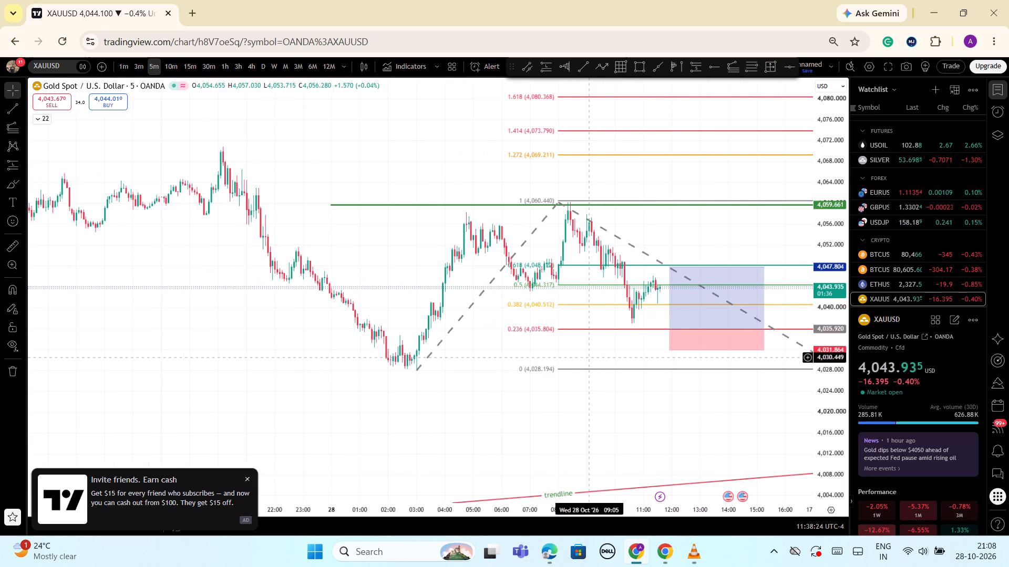
left_click_drag(835, 458, 828, 374)
scroll(780, 364, "up", 4)
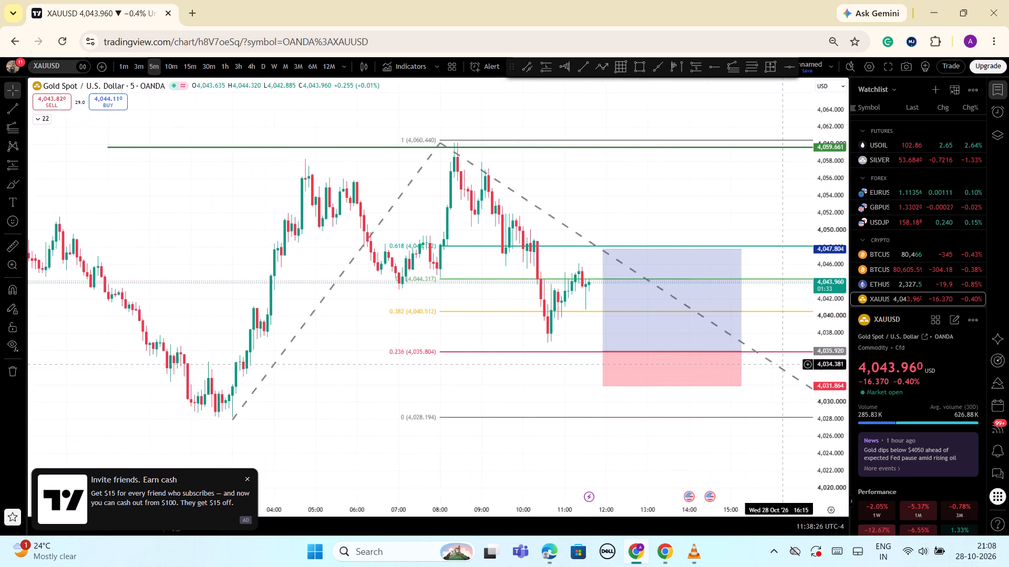
scroll(780, 364, "up", 3)
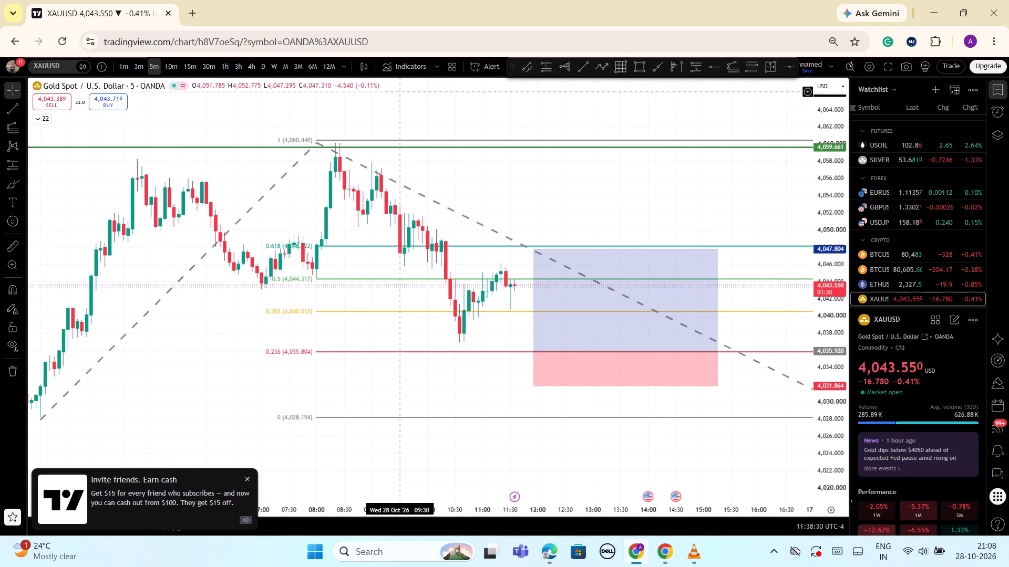
left_click(121, 65)
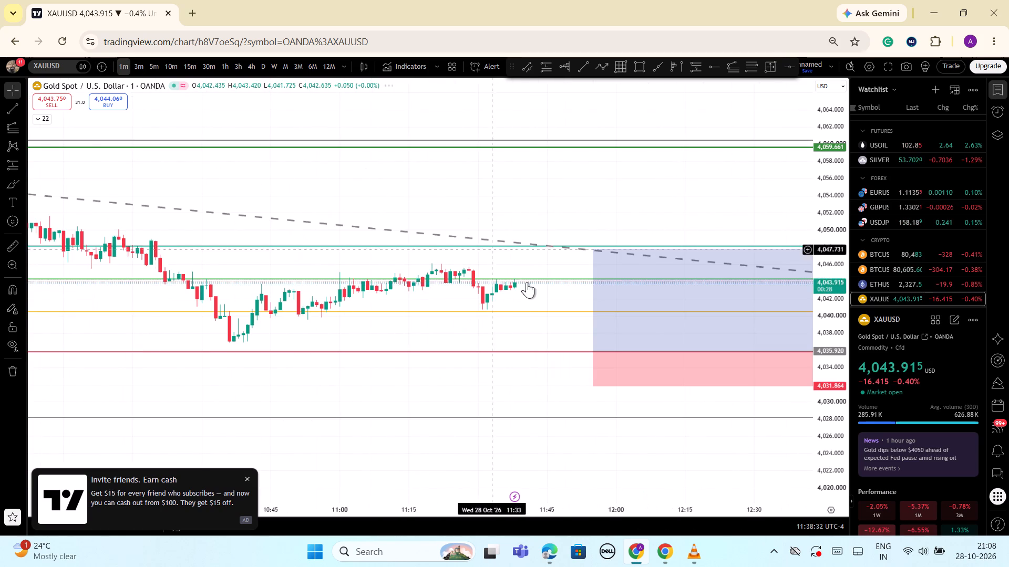
scroll(527, 282, "down", 4)
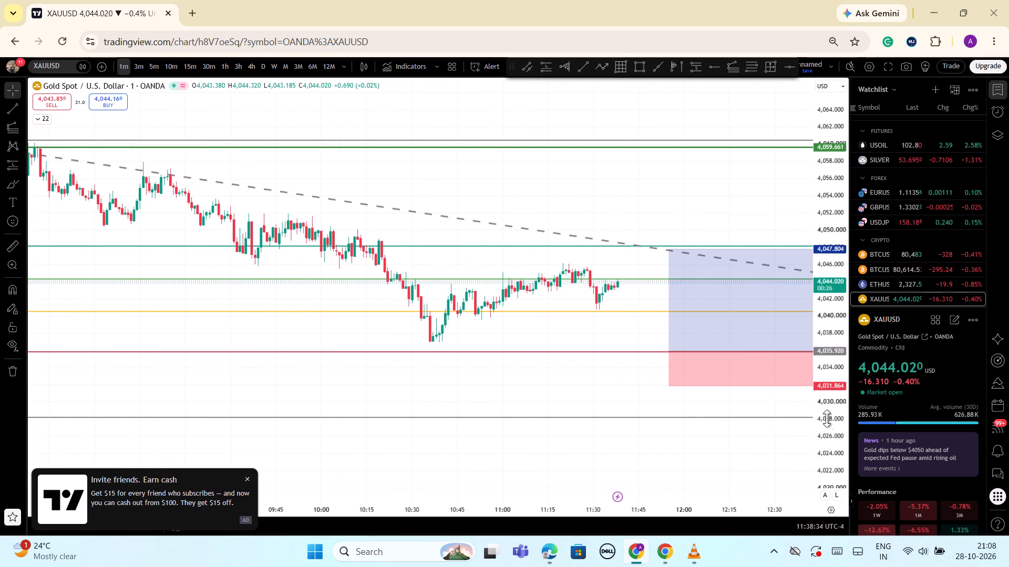
Draw a trend-based Fib extension on the 1-minute chart from about 4,045.8 down to 4,040.9 at 11:31, ending near 4,045.65 at 12:19.
left_click_drag(830, 427, 821, 297)
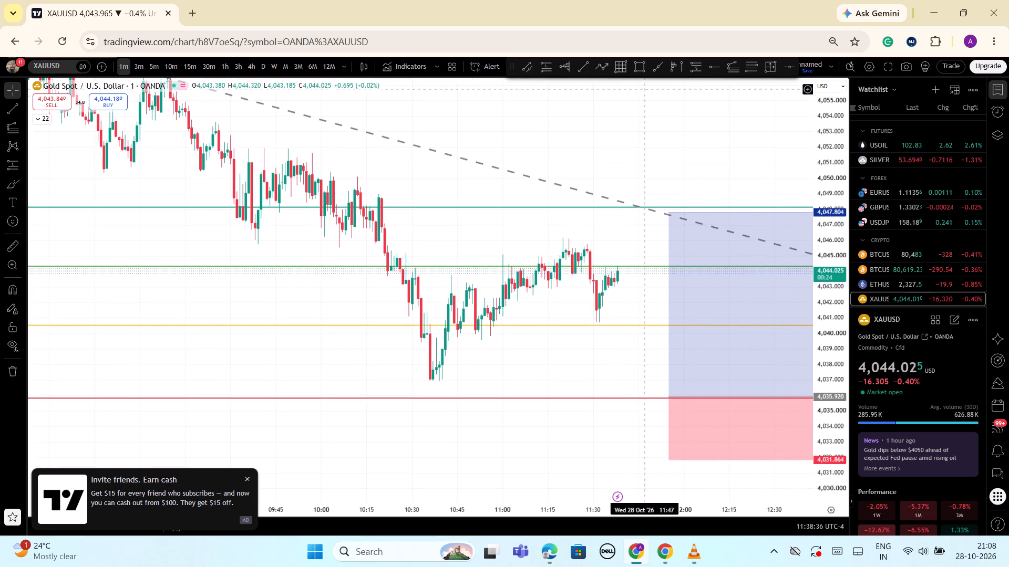
left_click(737, 70)
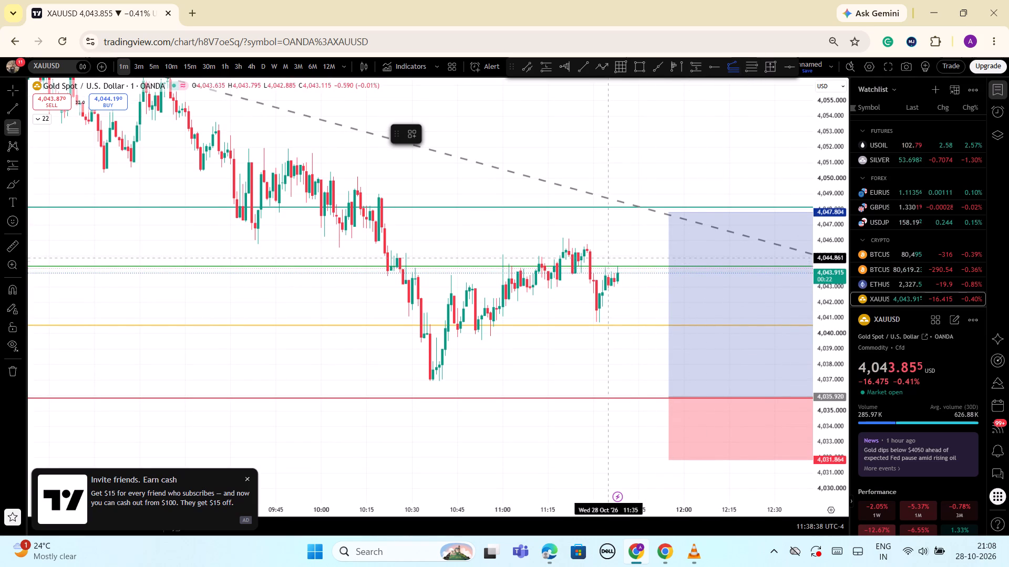
left_click(586, 244)
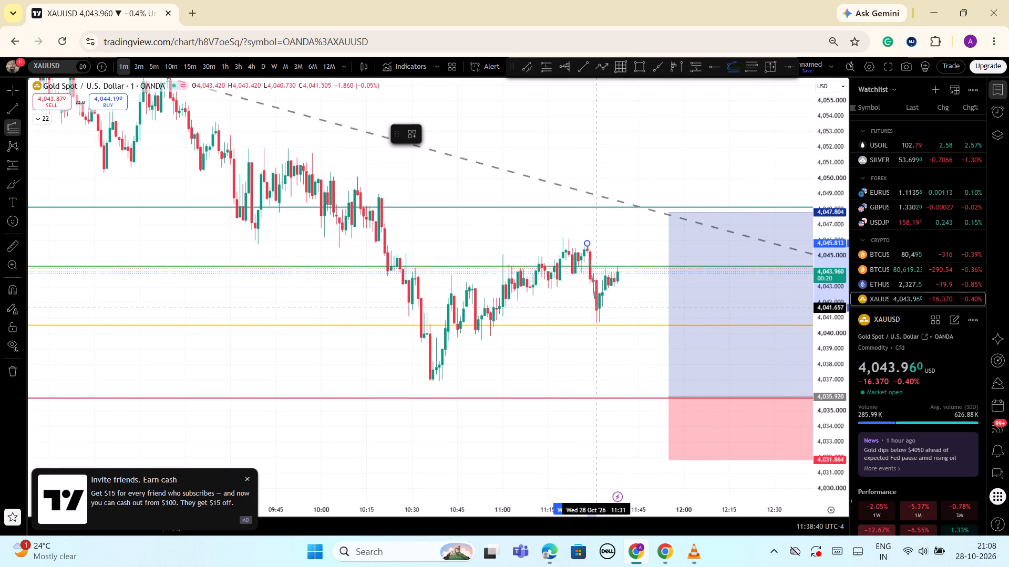
left_click(596, 320)
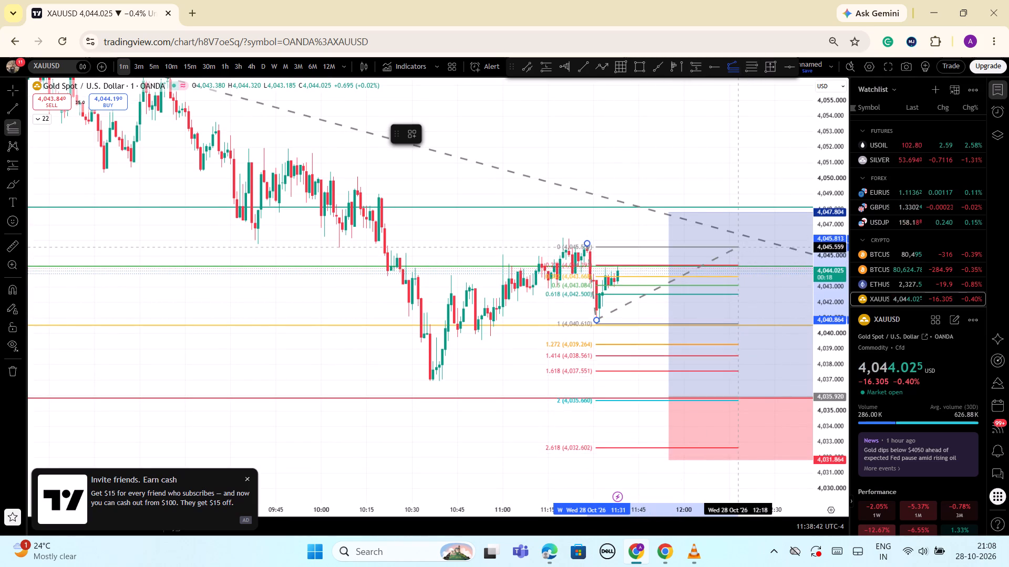
left_click(740, 246)
Refine the small Fib extension's anchors, setting the first to 4,045.726 at the 11:28 high and the third to 4,045.620 at 12:19.
left_click_drag(823, 403, 820, 377)
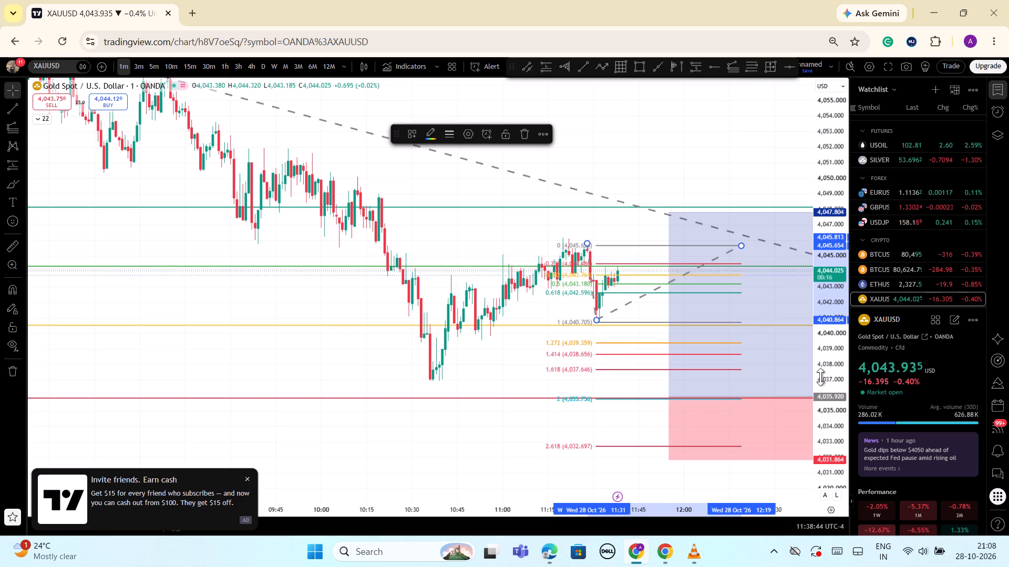
left_click_drag(820, 377, 835, 198)
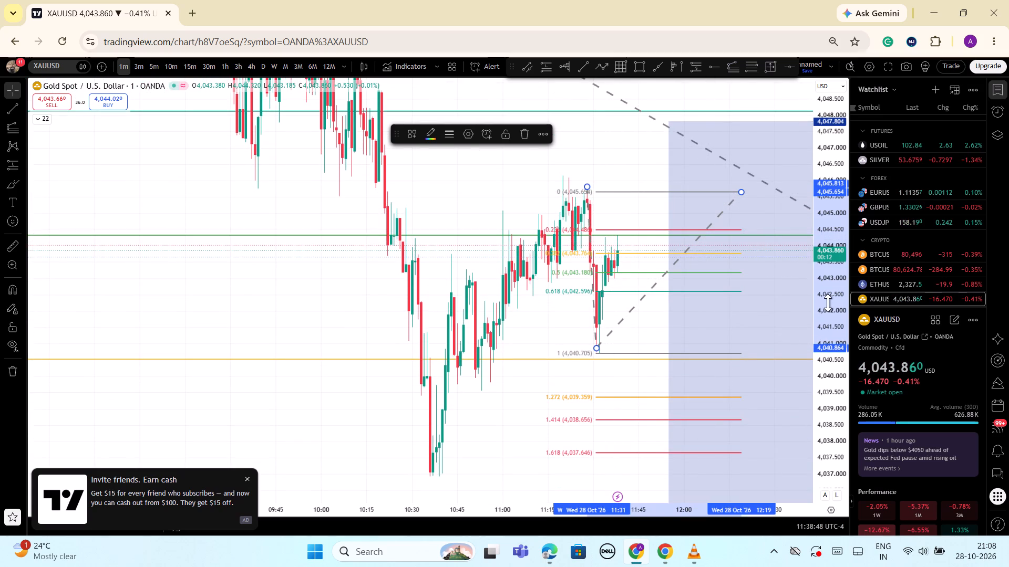
scroll(626, 250, "up", 6)
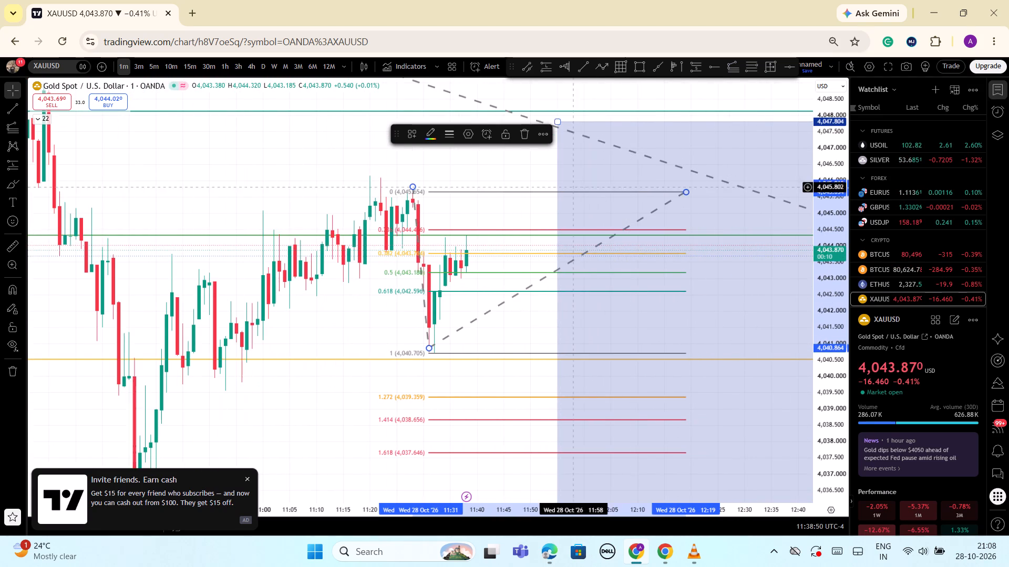
left_click_drag(311, 149, 440, 213)
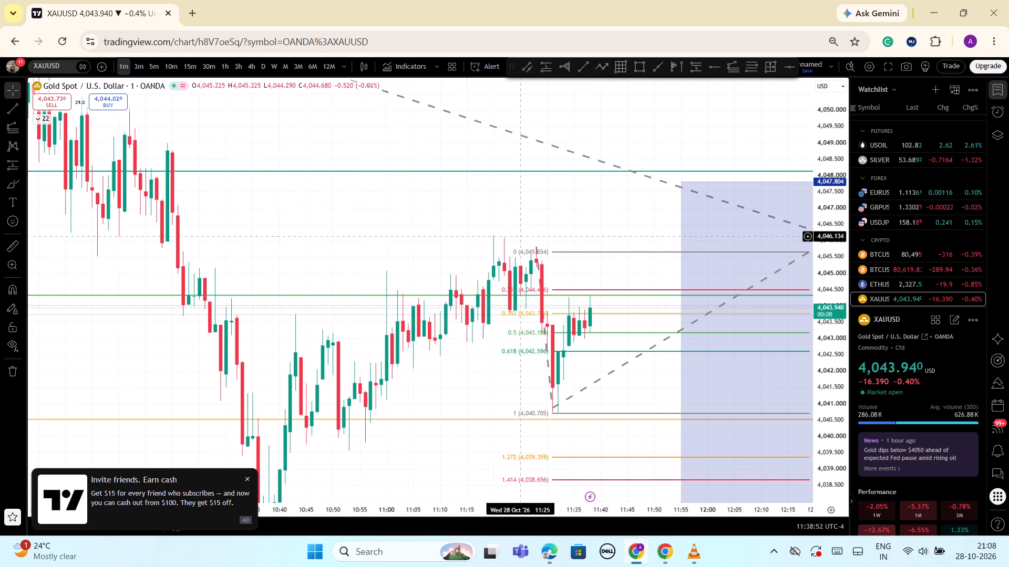
left_click_drag(537, 247, 497, 250)
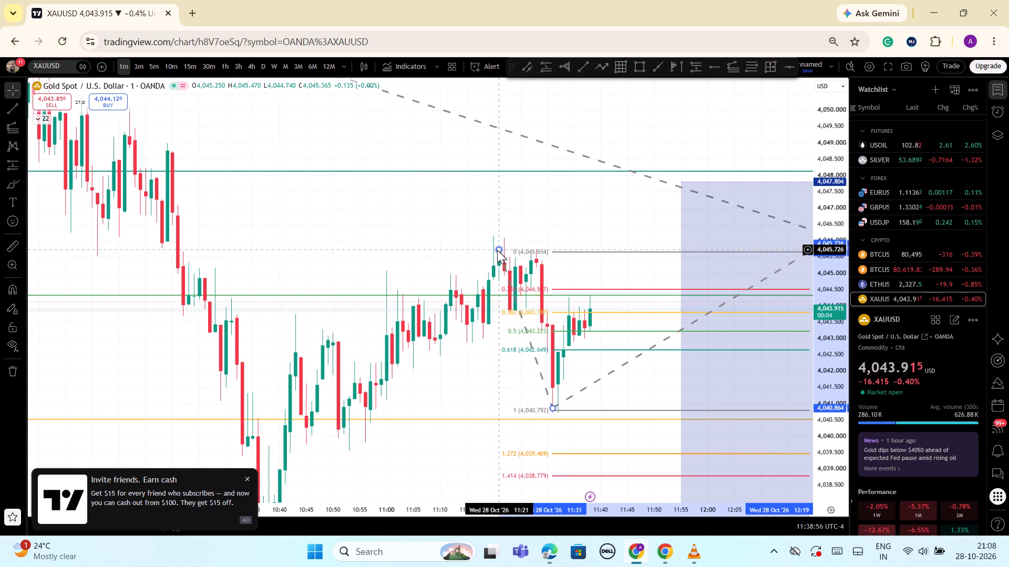
left_click(548, 251)
left_click(578, 251)
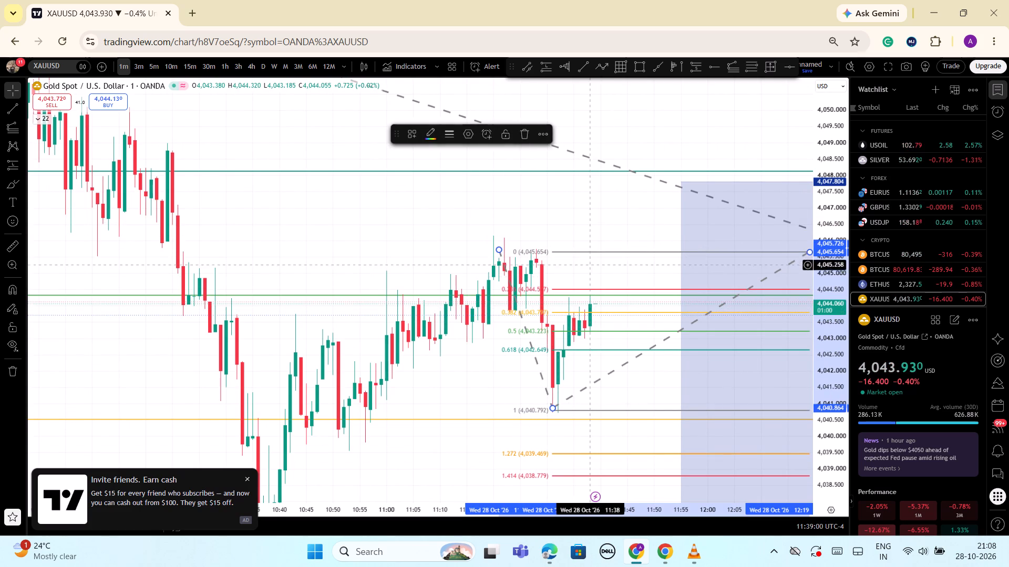
left_click_drag(499, 250, 514, 250)
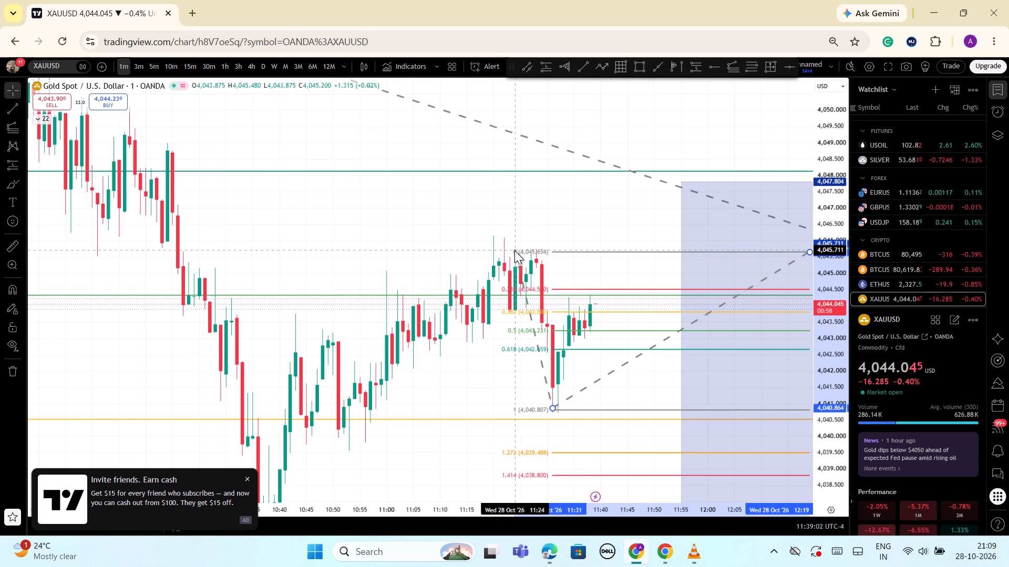
left_click_drag(514, 250, 535, 250)
left_click(560, 217)
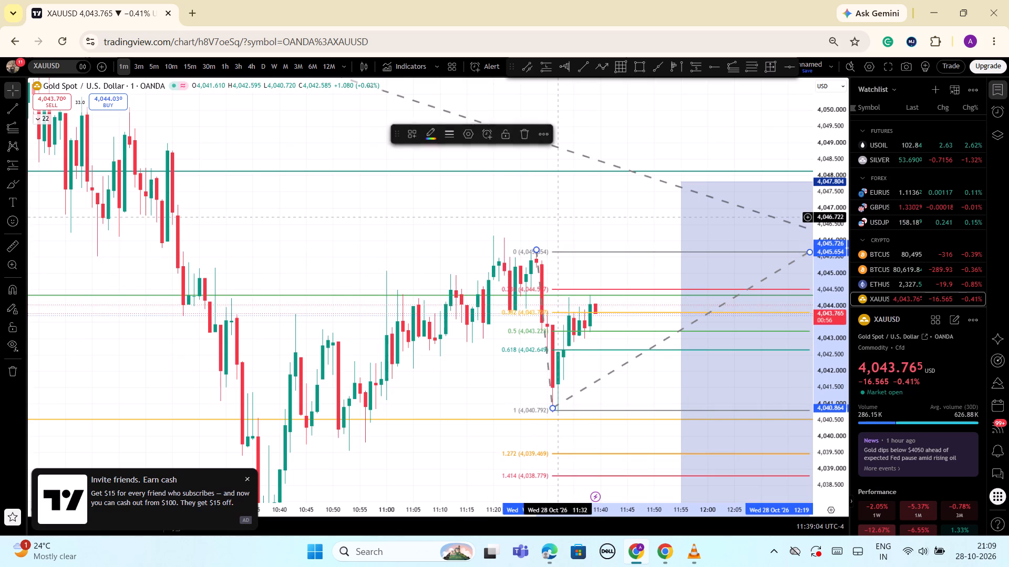
left_click_drag(571, 223, 522, 207)
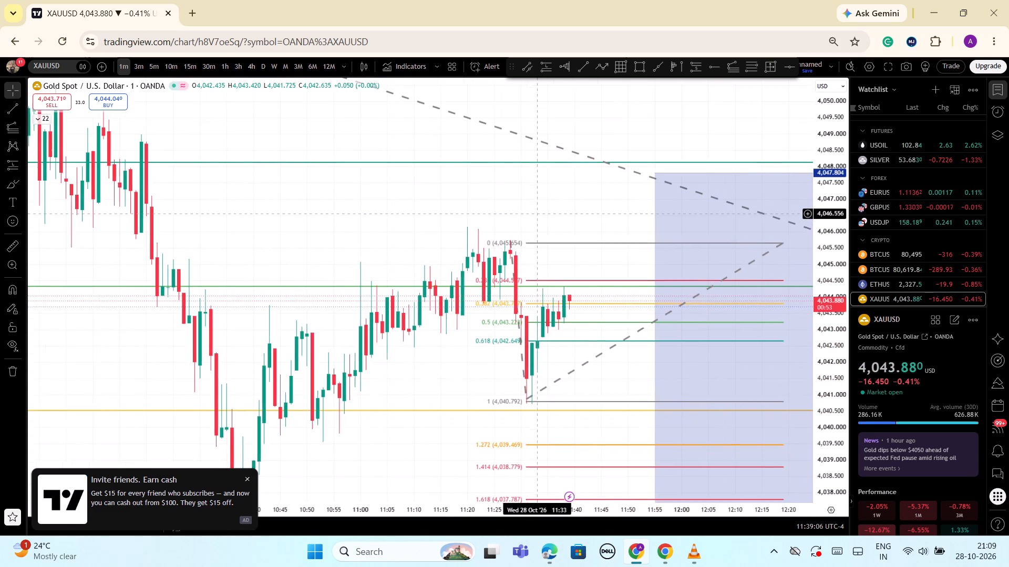
left_click_drag(522, 207, 463, 181)
left_click(706, 210)
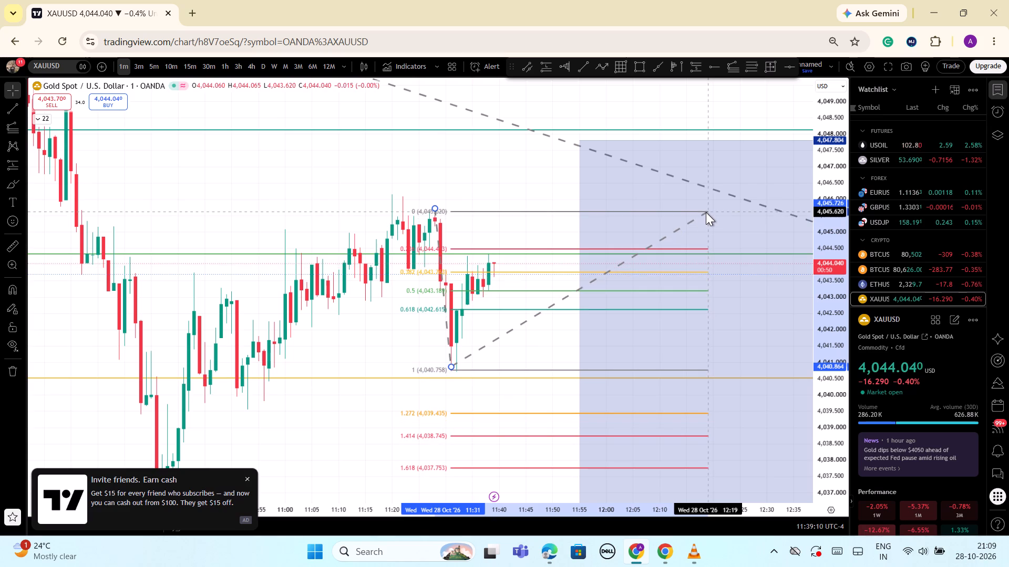
Examine the 1-minute price action against the small and large Fib extensions, with the position tool ready.
scroll(497, 207, "down", 1)
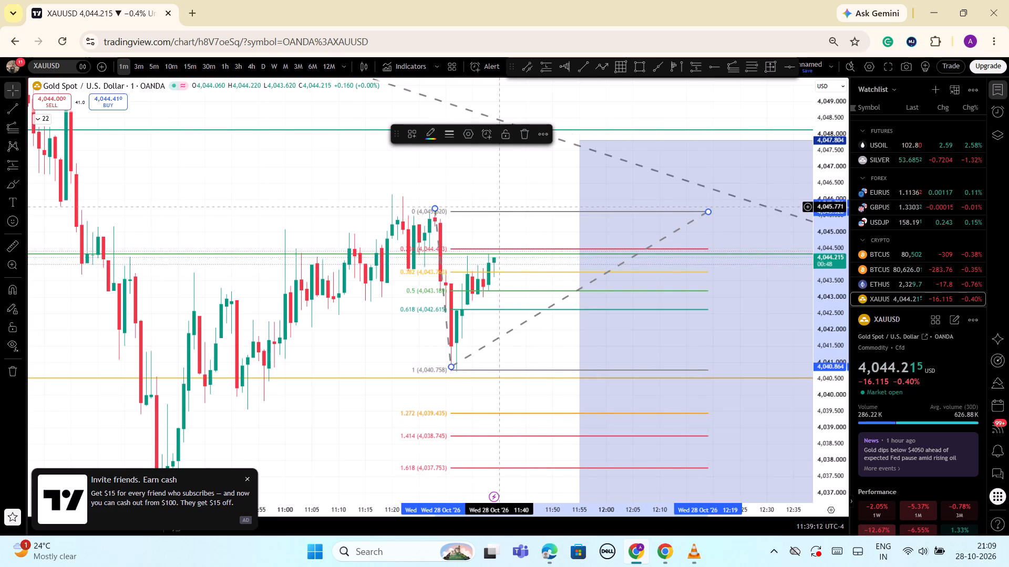
scroll(498, 200, "down", 2)
scroll(543, 201, "down", 1)
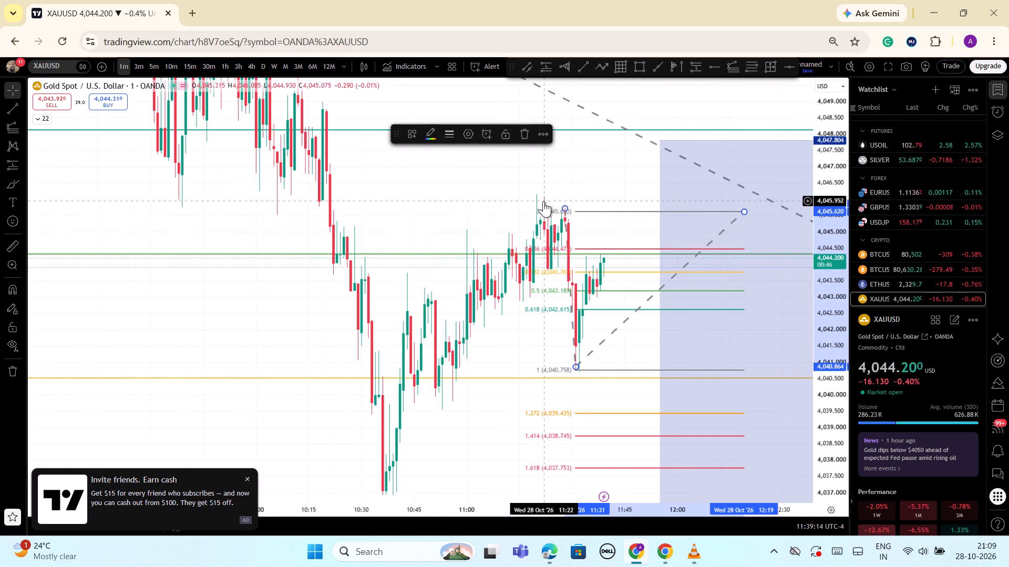
left_click_drag(823, 305, 823, 363)
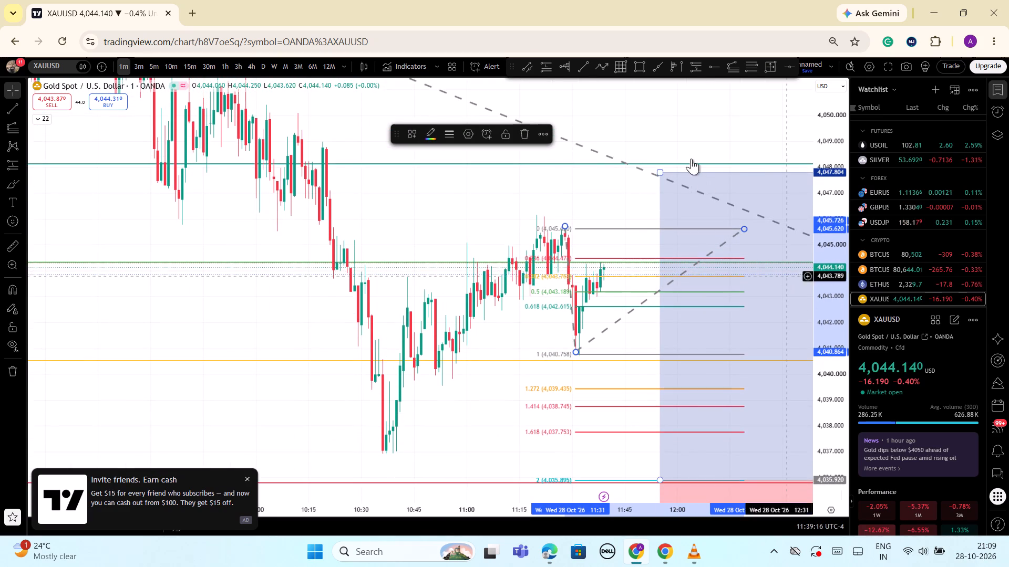
left_click(697, 65)
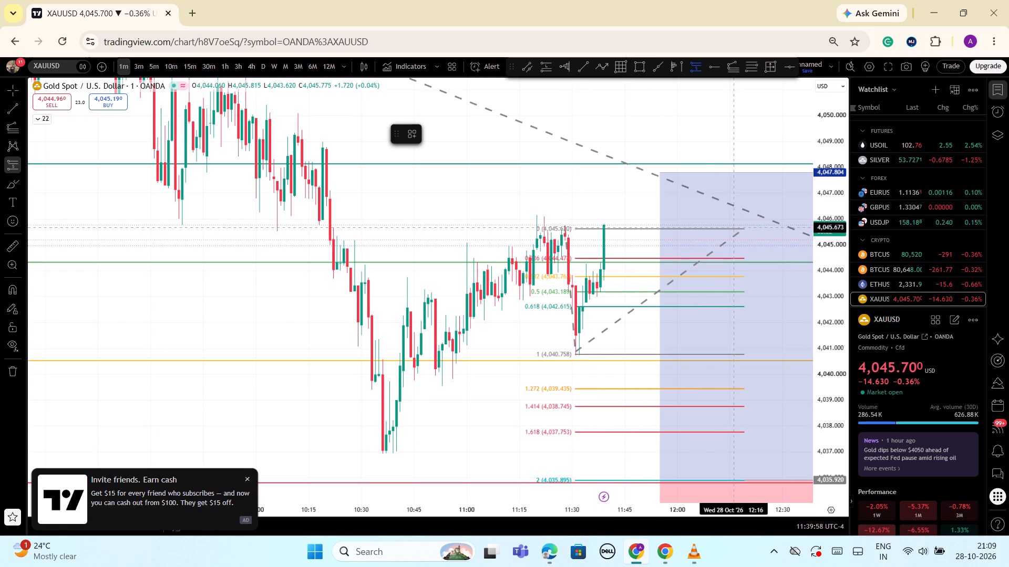
scroll(733, 228, "down", 1)
scroll(733, 228, "up", 2)
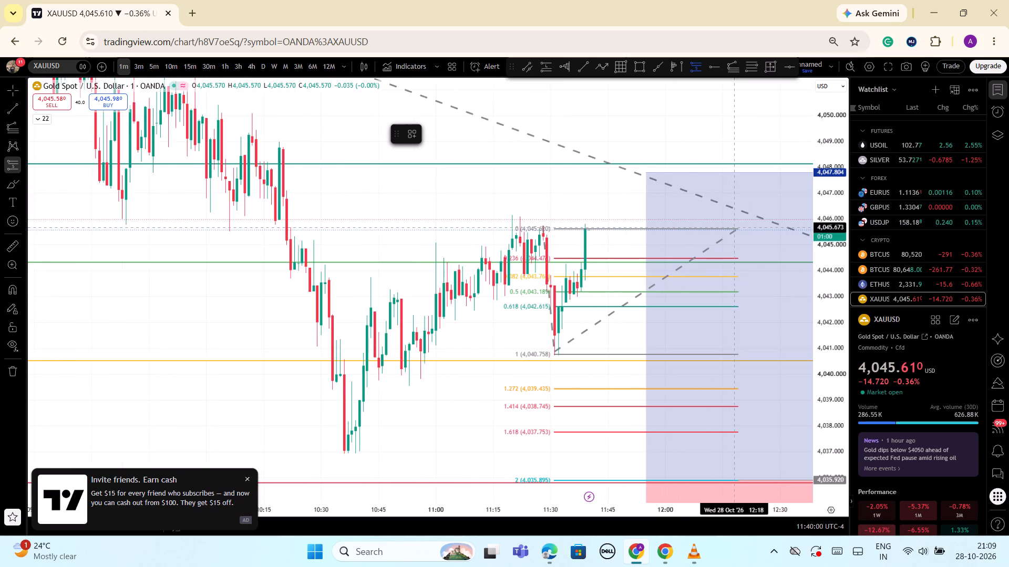
scroll(733, 228, "up", 4)
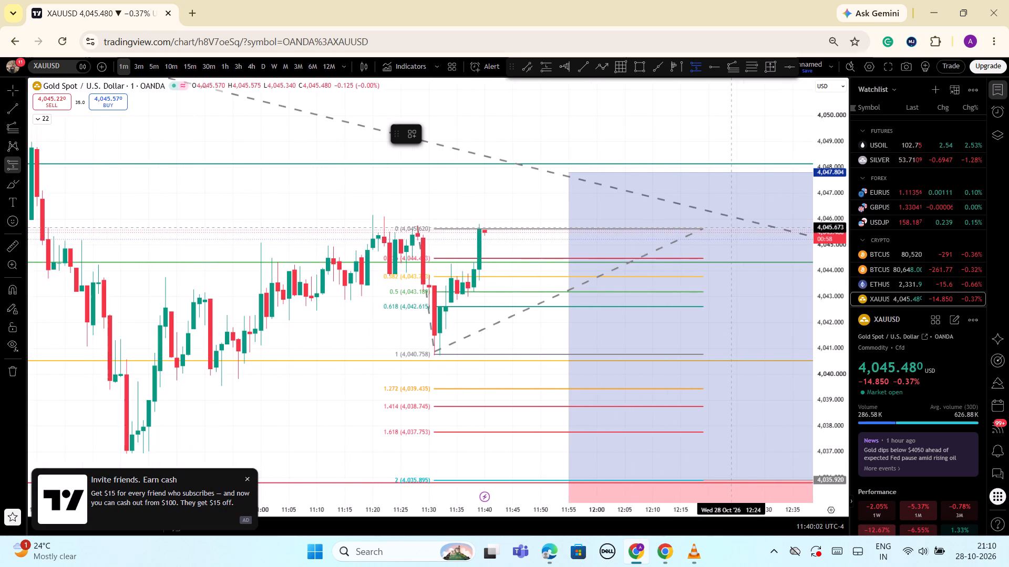
scroll(733, 228, "up", 3)
scroll(733, 228, "down", 1)
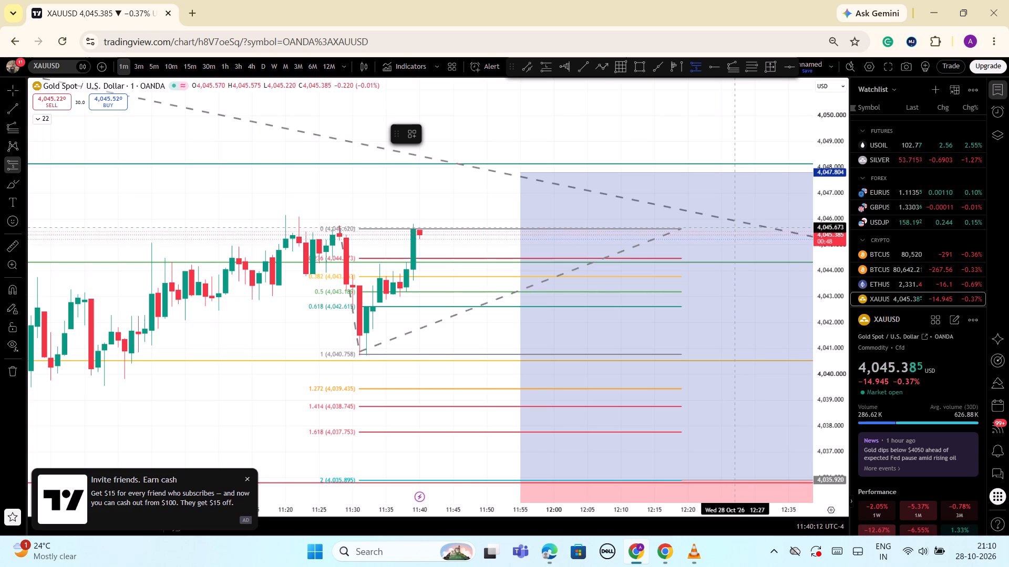
scroll(733, 228, "up", 1)
scroll(733, 228, "down", 4)
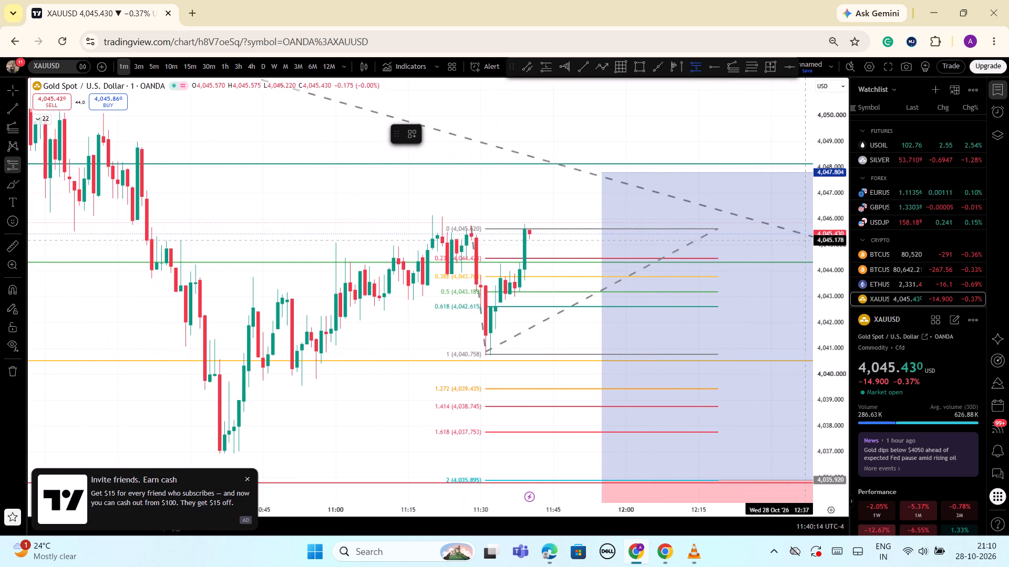
left_click_drag(821, 279, 809, 361)
scroll(622, 311, "down", 2)
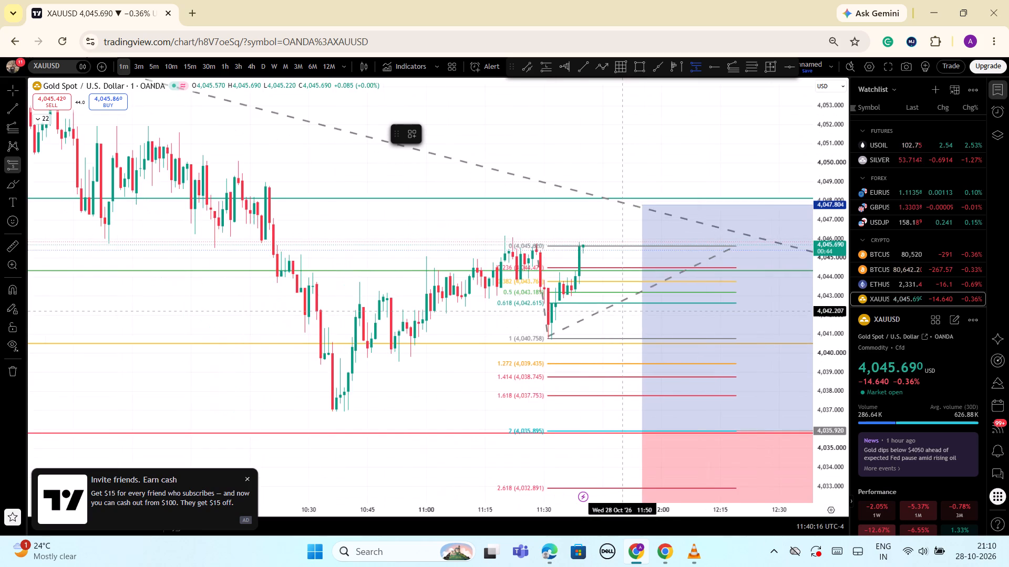
scroll(622, 311, "down", 8)
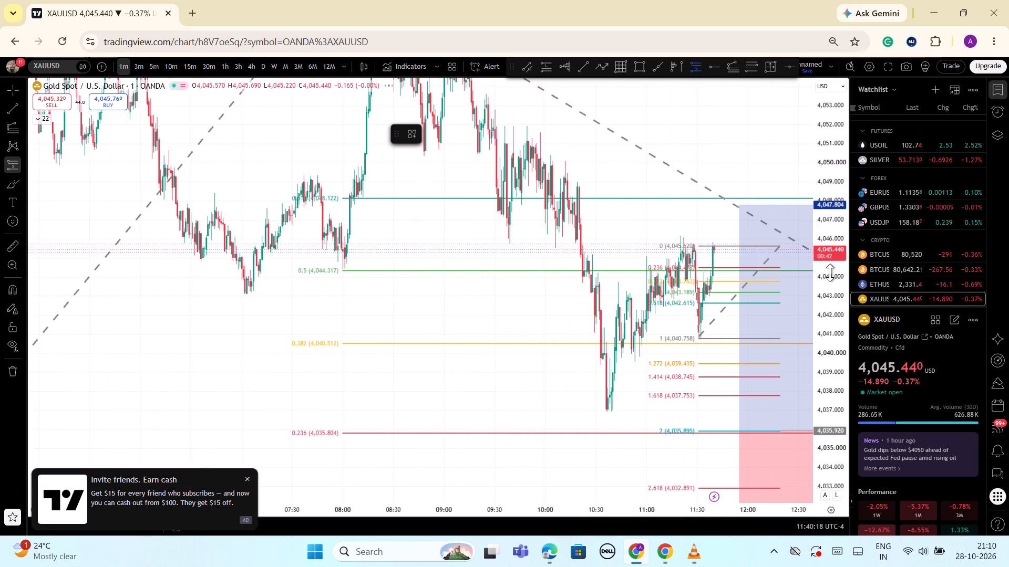
left_click_drag(832, 272, 784, 440)
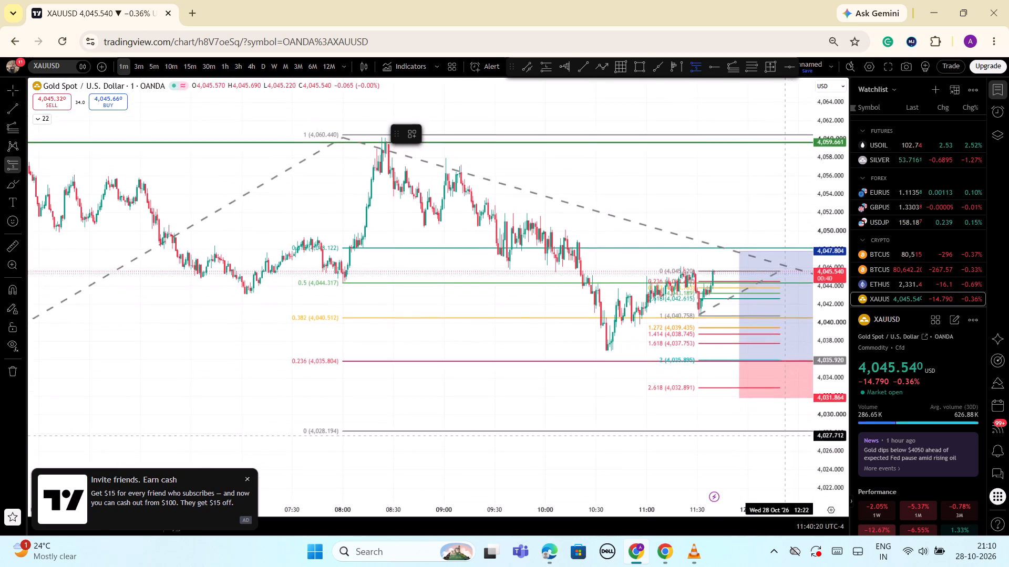
left_click_drag(784, 440, 771, 458)
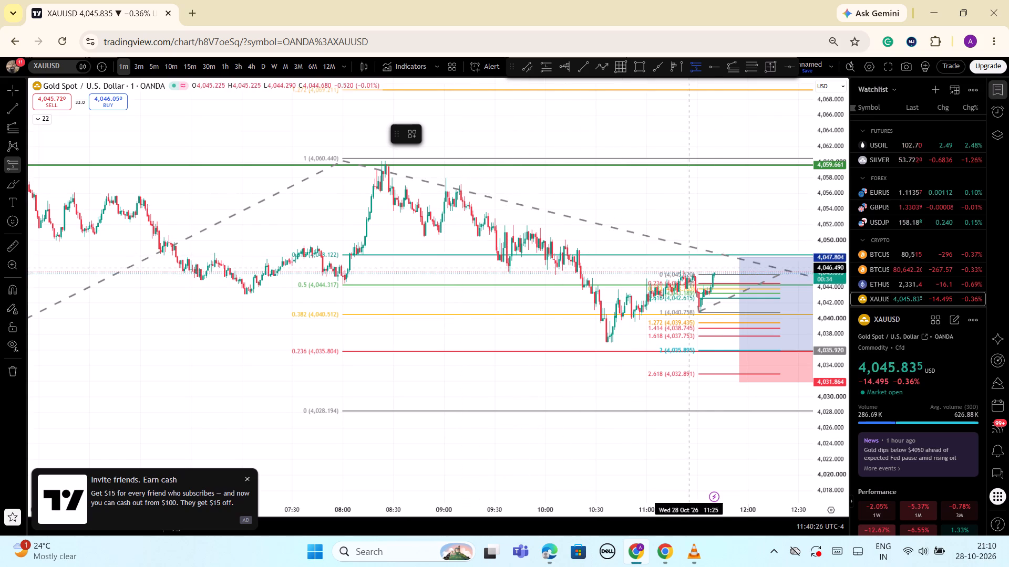
Draw a descending ray from about 4,060.46 at 28 Oct 08:20 through the lower highs, with its second point at about 4,055.9 near 09:19.
left_click(651, 71)
left_click(445, 175)
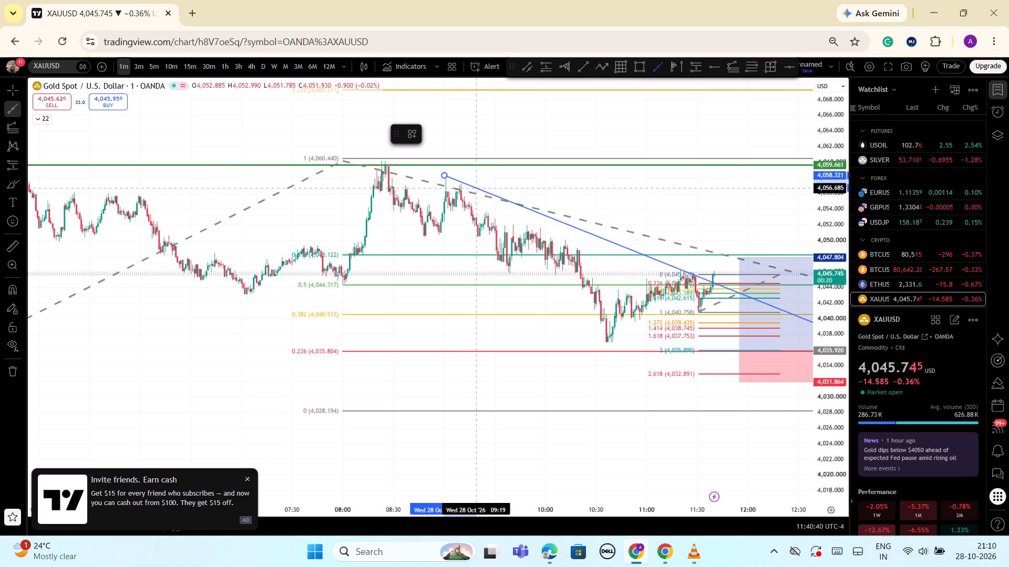
left_click(476, 188)
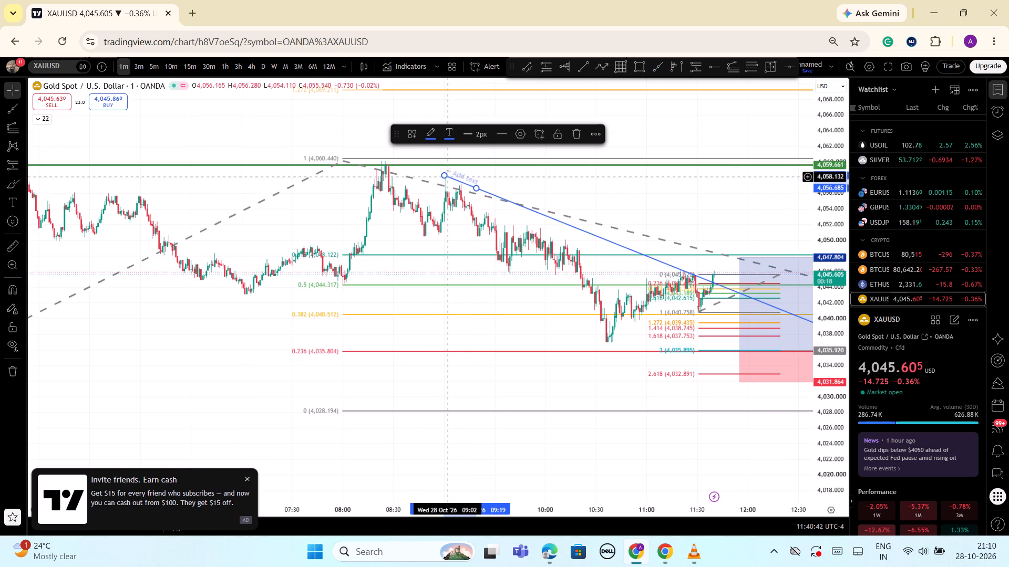
left_click_drag(442, 174, 398, 165)
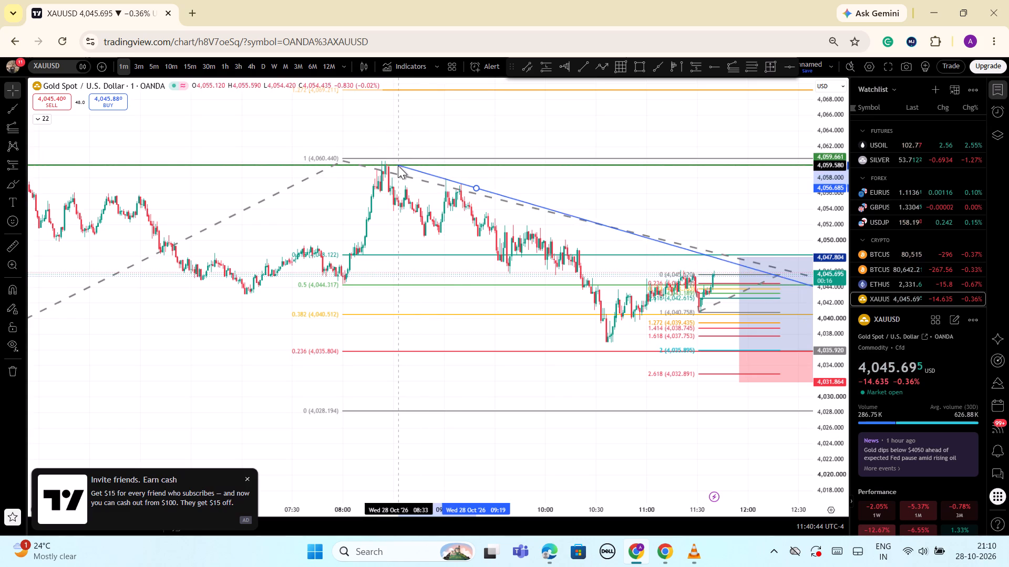
left_click_drag(398, 165, 377, 159)
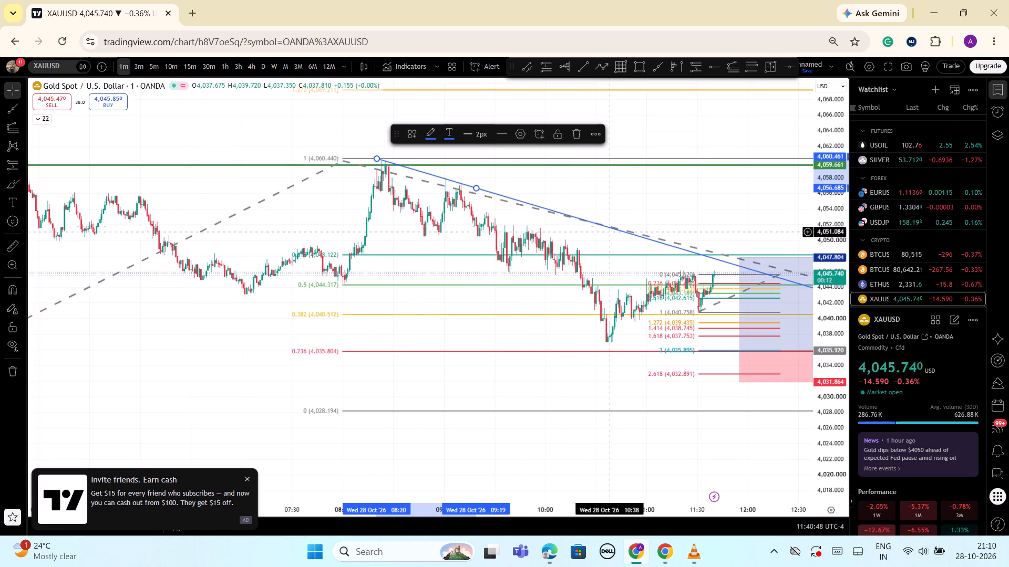
left_click_drag(477, 189, 476, 191)
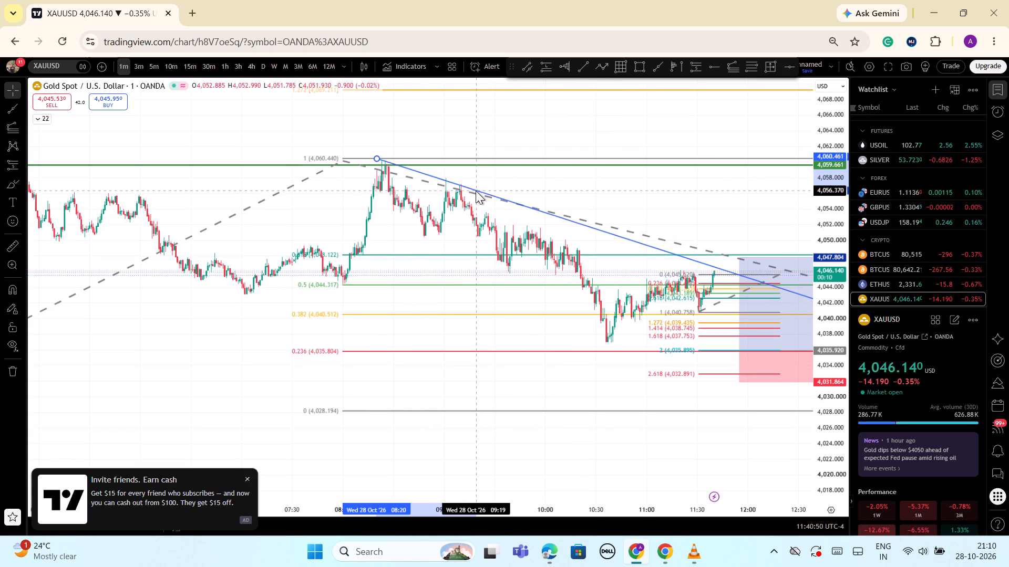
left_click_drag(476, 191, 475, 194)
left_click(600, 192)
Delete the descending ray drawn from the 08:20 high on the 1-minute chart.
scroll(637, 219, "up", 4)
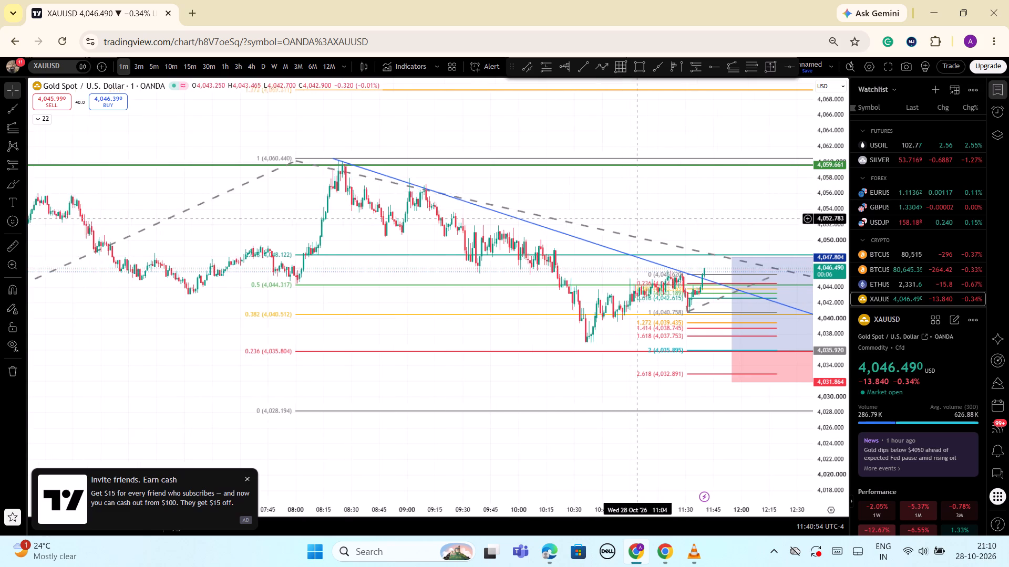
scroll(660, 227, "up", 2)
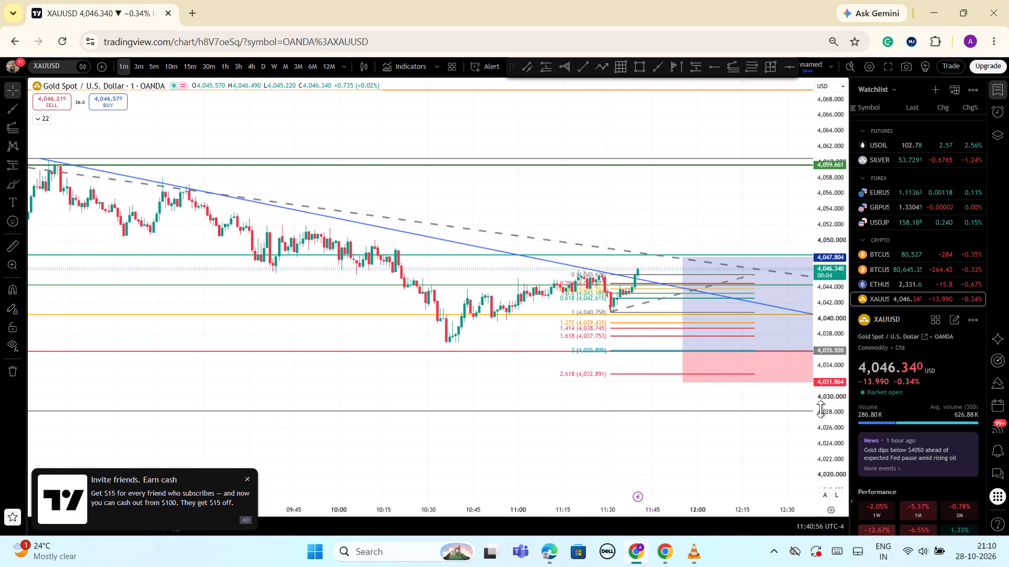
left_click_drag(830, 417, 788, 229)
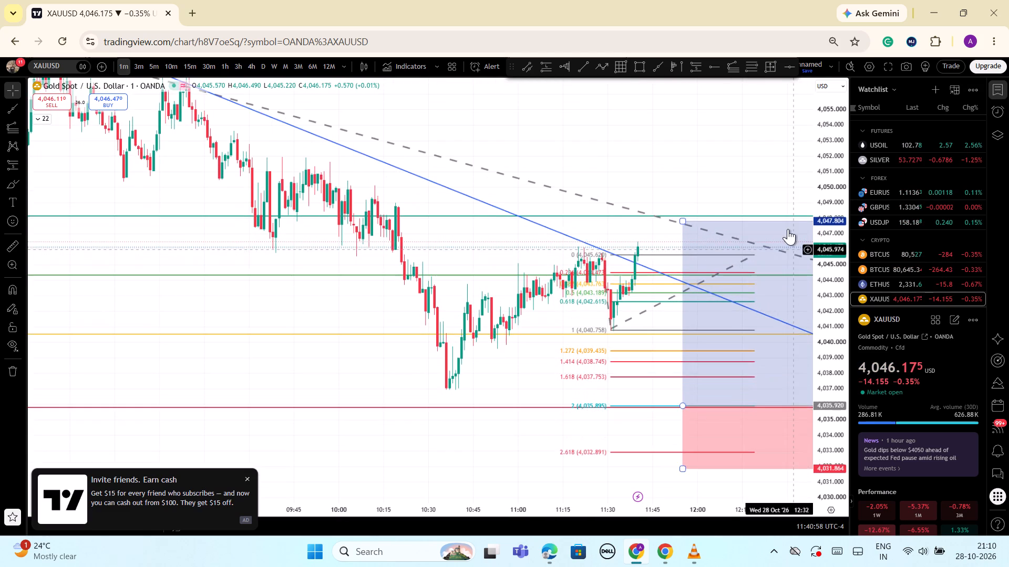
left_click_drag(788, 229, 783, 206)
left_click(614, 250)
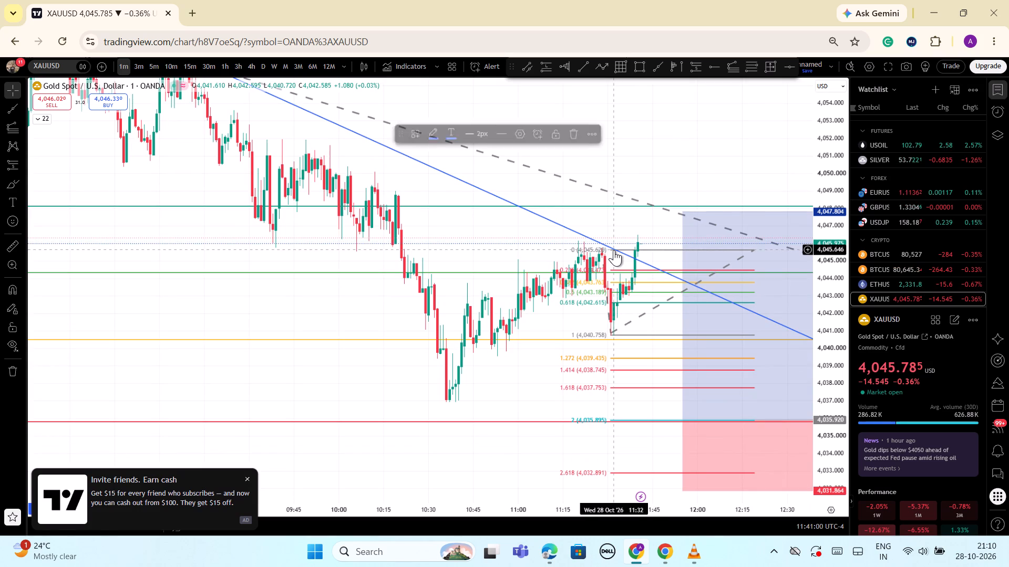
left_click(576, 138)
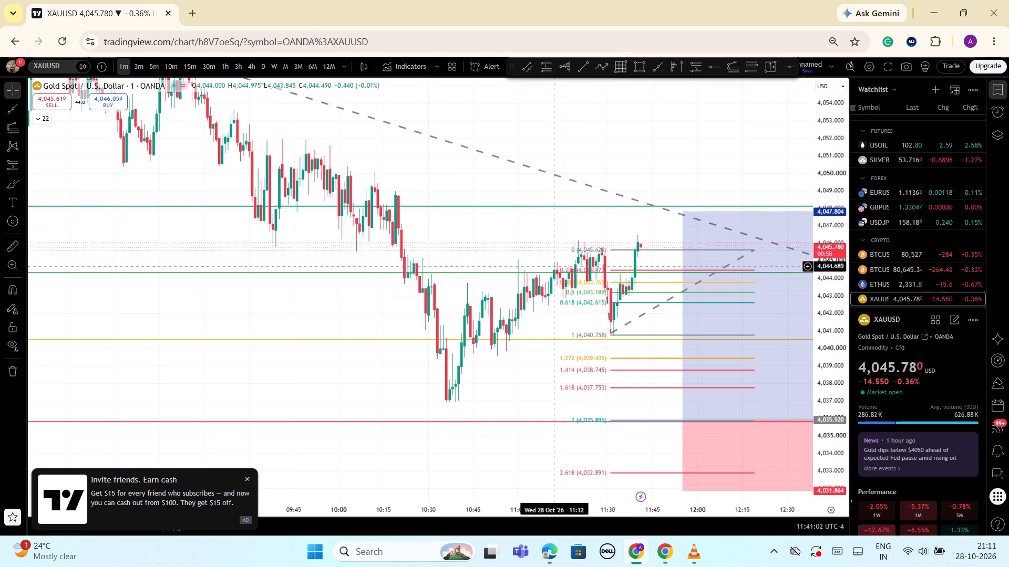
Draw a rising ray from about 4,043.79 at 28 Oct 10:42, with its second point at about 4,044.52 at 10:54.
scroll(676, 247, "up", 2)
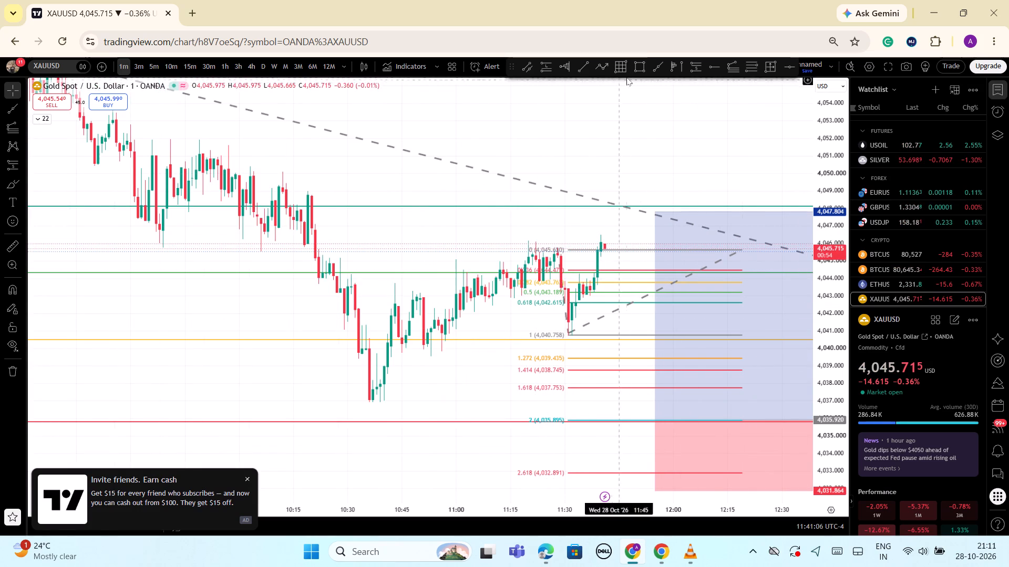
left_click(653, 69)
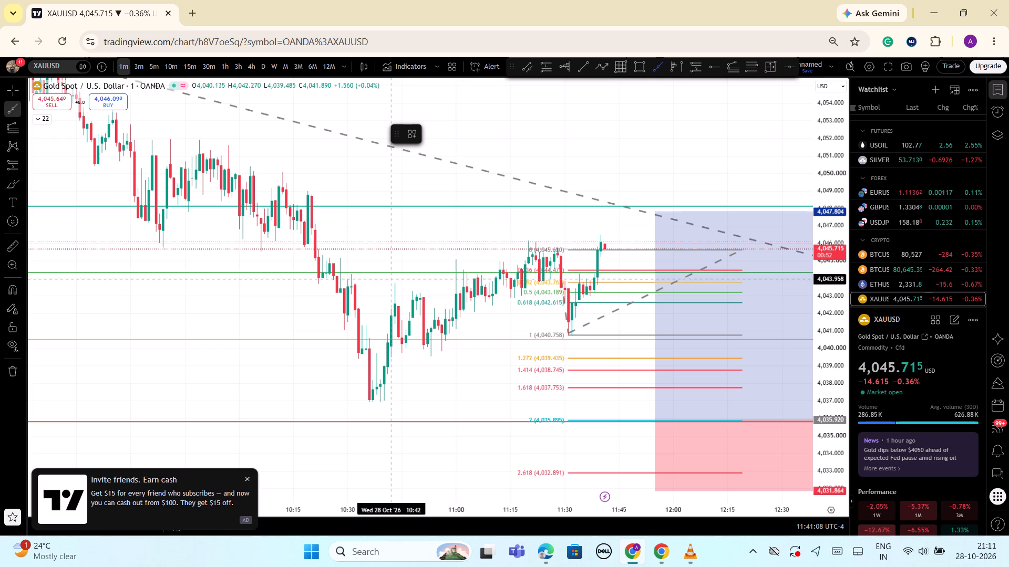
left_click(392, 282)
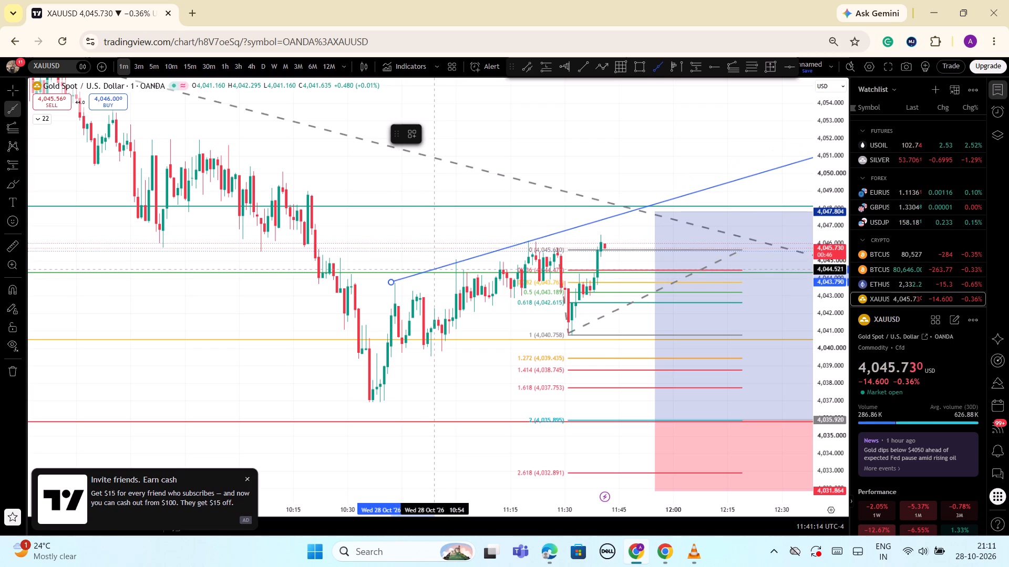
left_click(434, 269)
left_click(438, 183)
Examine the 1-minute price action against the rising ray, the small and large Fib extensions and the position zone.
scroll(436, 193, "down", 2)
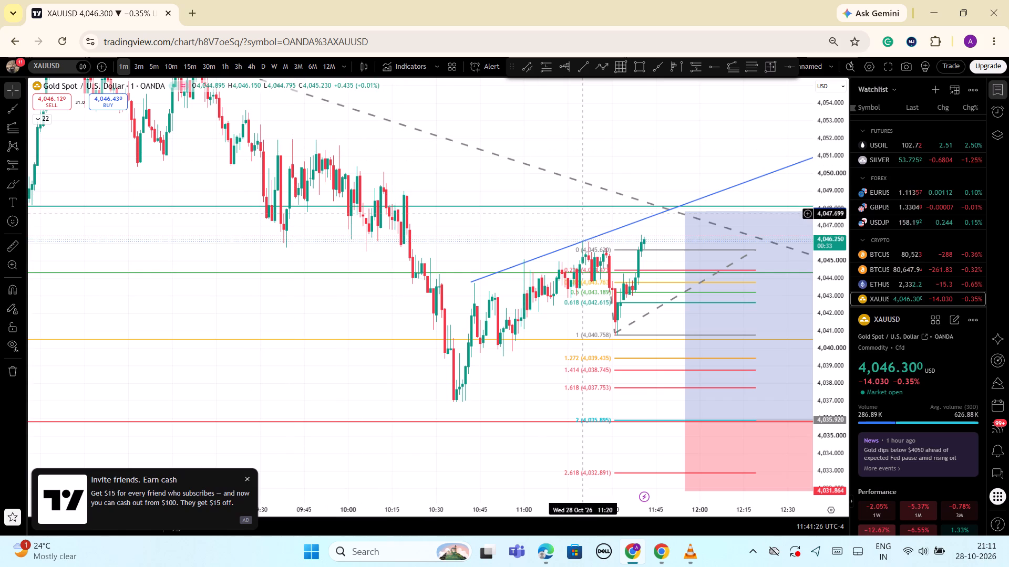
scroll(660, 223, "down", 1)
left_click_drag(830, 355, 823, 392)
scroll(718, 354, "up", 5)
scroll(718, 354, "down", 6)
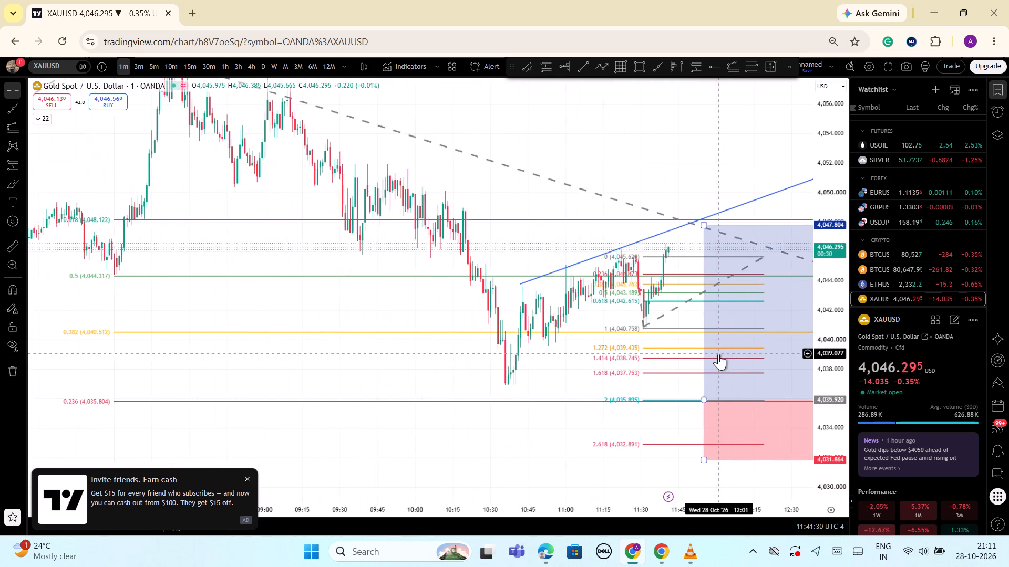
scroll(718, 354, "down", 6)
scroll(718, 354, "up", 3)
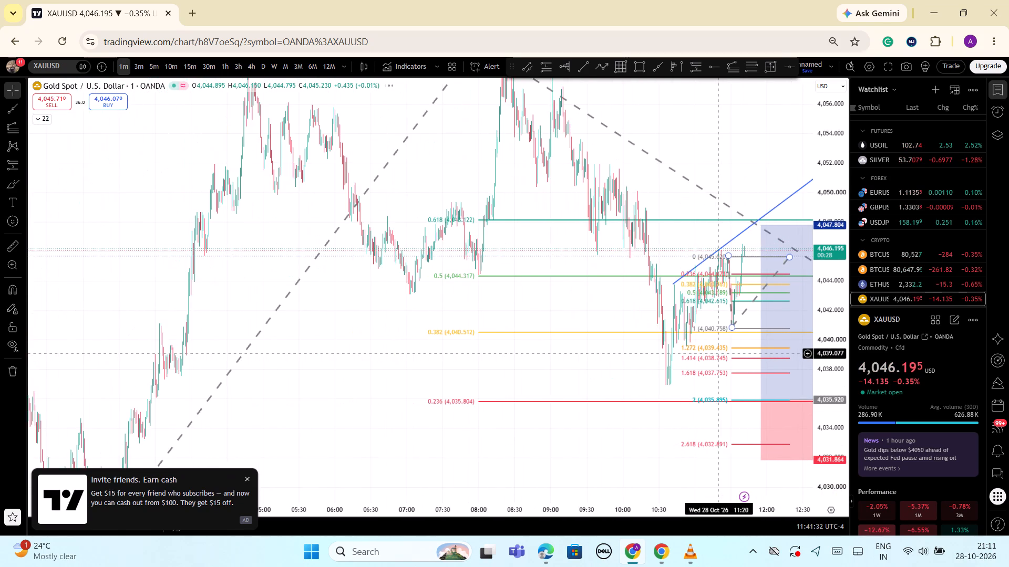
scroll(718, 354, "up", 4)
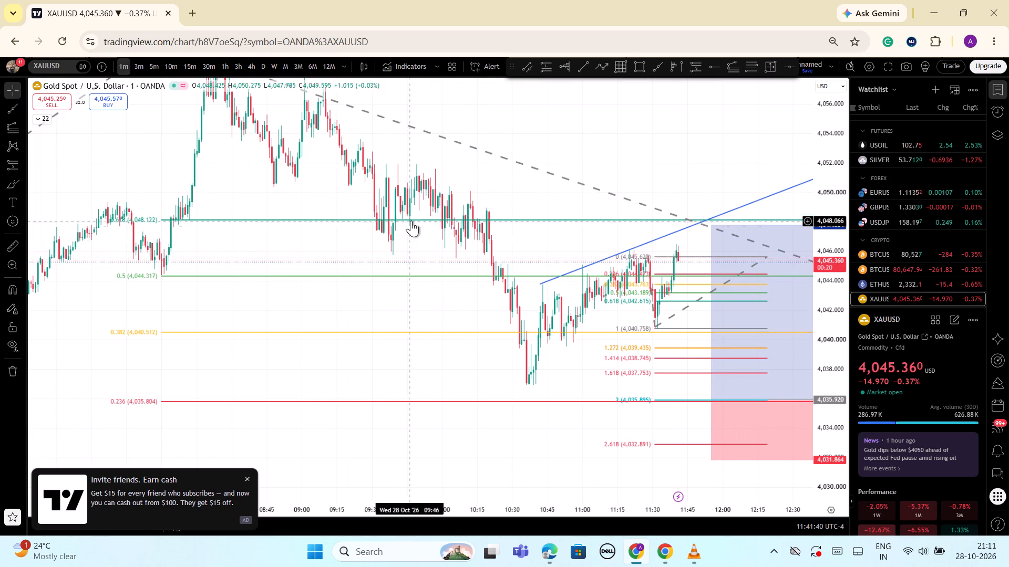
scroll(423, 229, "up", 4)
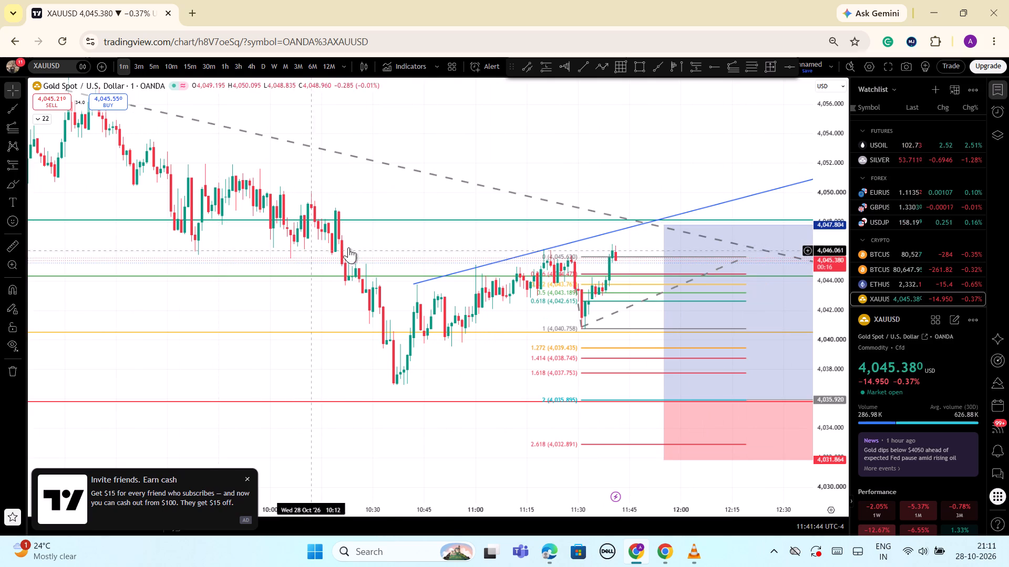
scroll(520, 239, "down", 1)
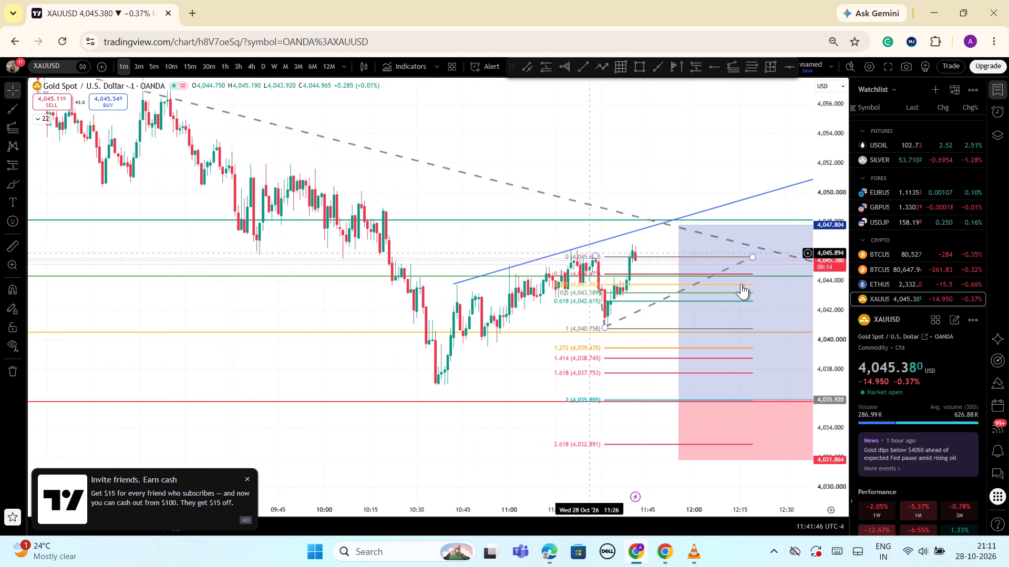
left_click_drag(808, 323, 803, 359)
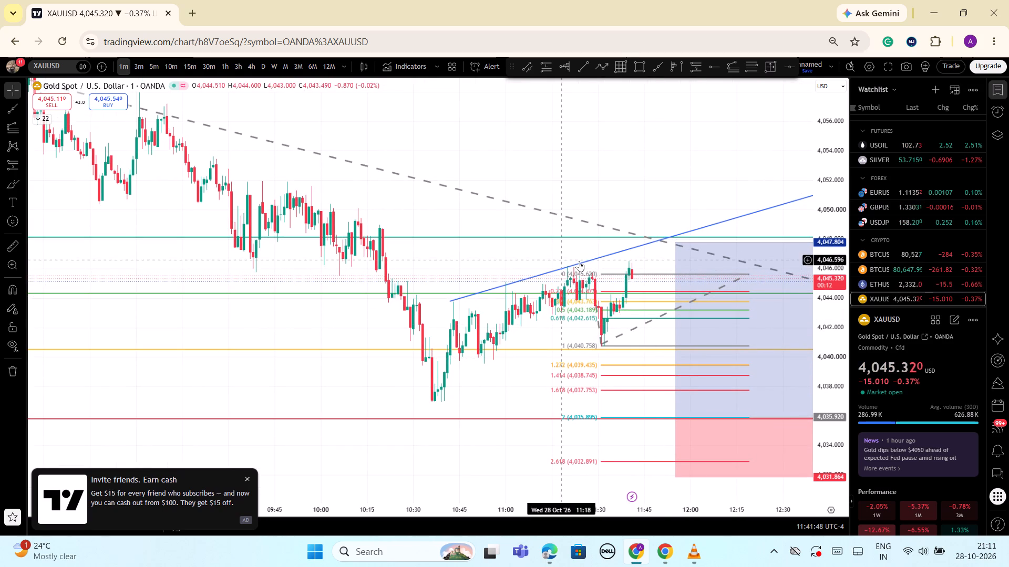
scroll(600, 285, "up", 3)
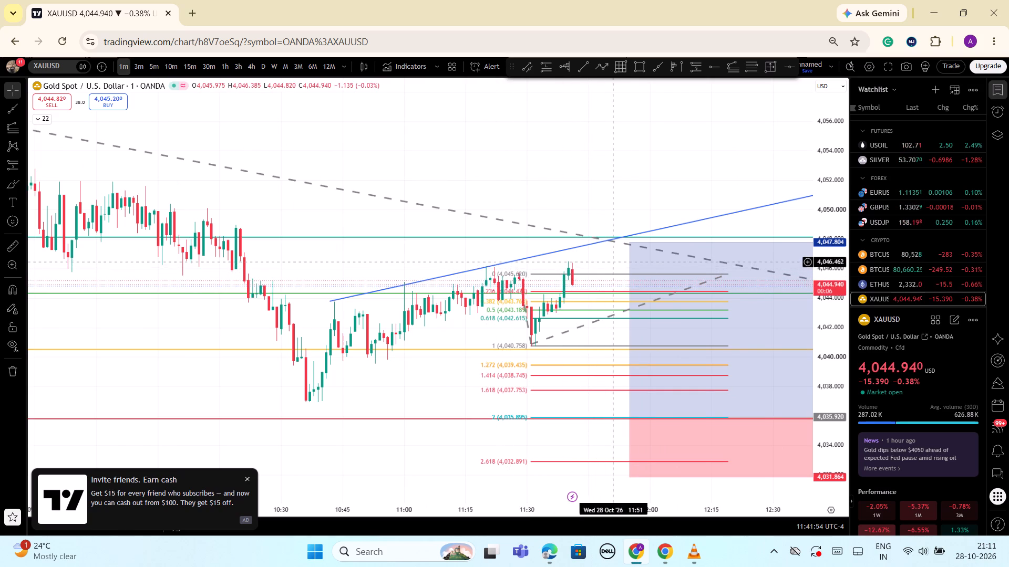
scroll(682, 270, "up", 1)
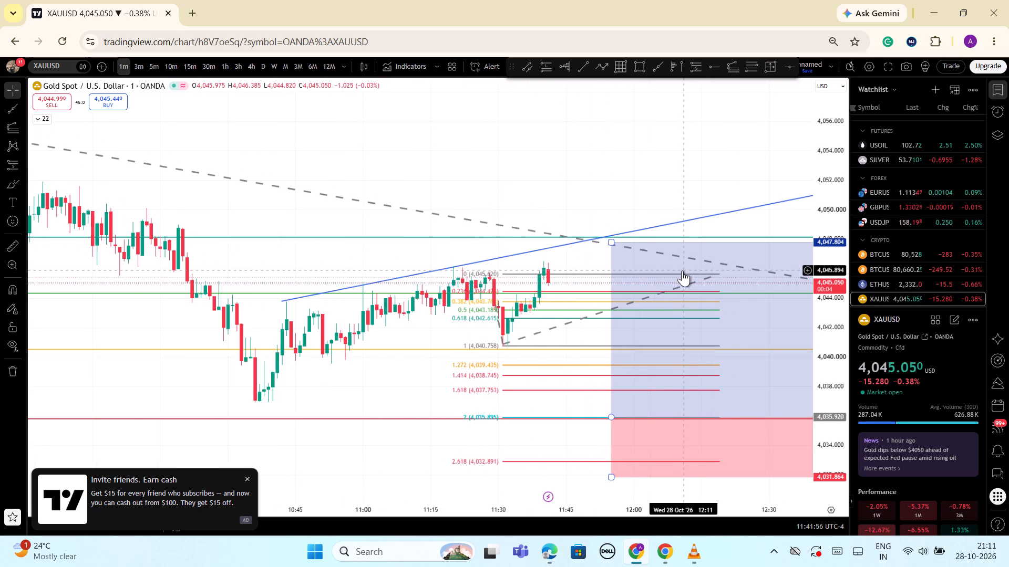
scroll(682, 270, "up", 2)
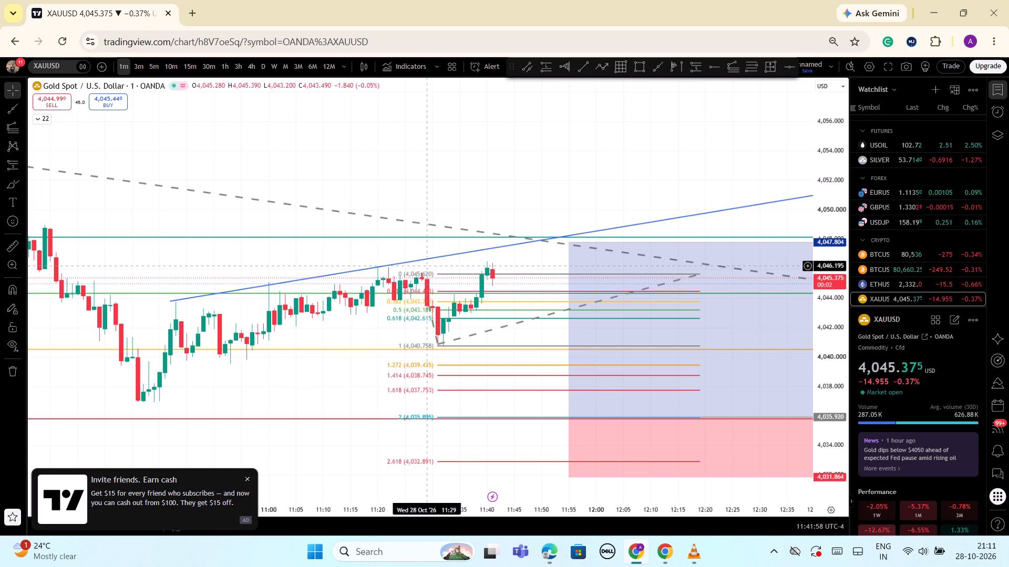
scroll(486, 268, "down", 2)
scroll(557, 251, "down", 2)
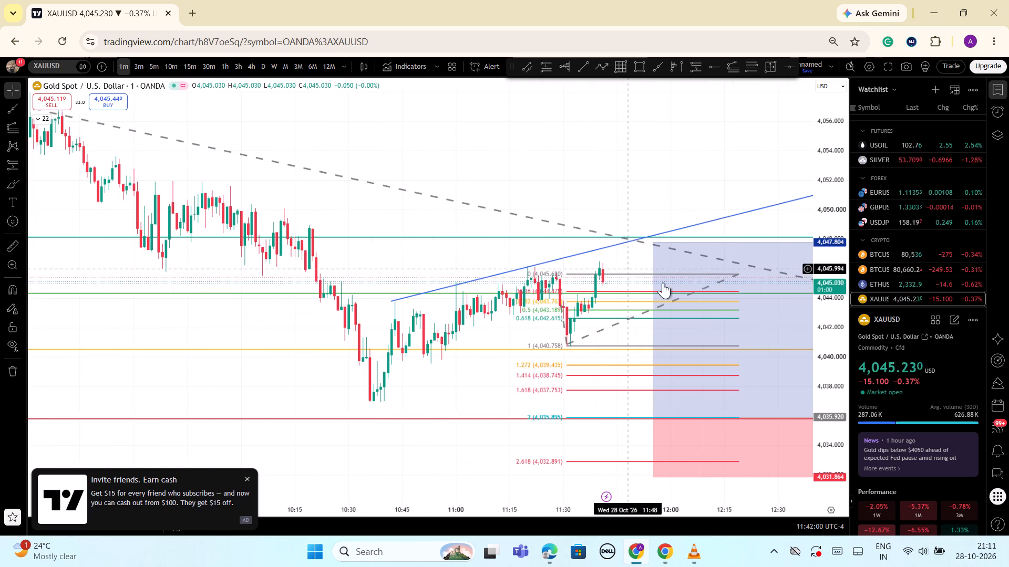
left_click_drag(823, 334, 807, 377)
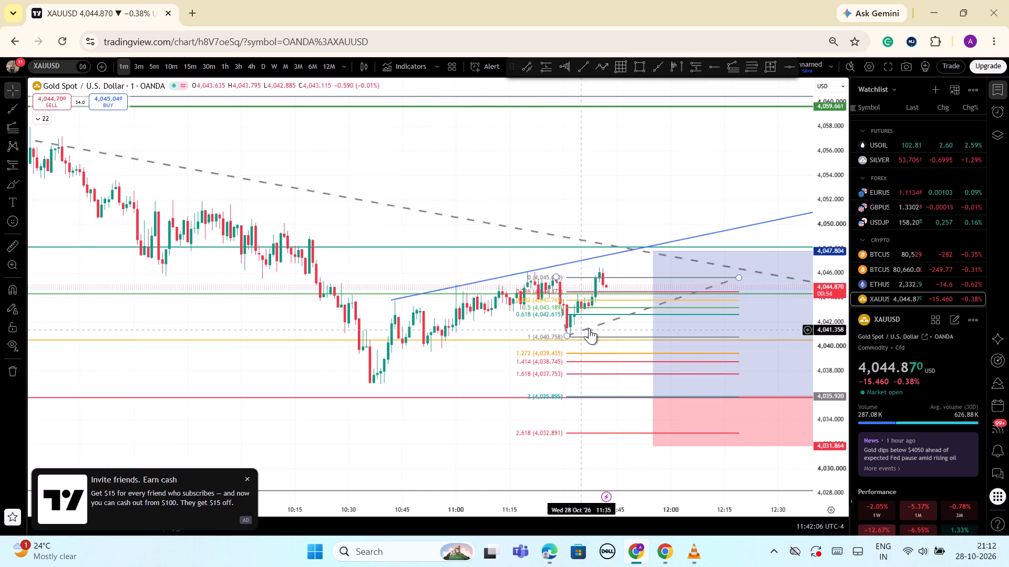
scroll(485, 325, "up", 2)
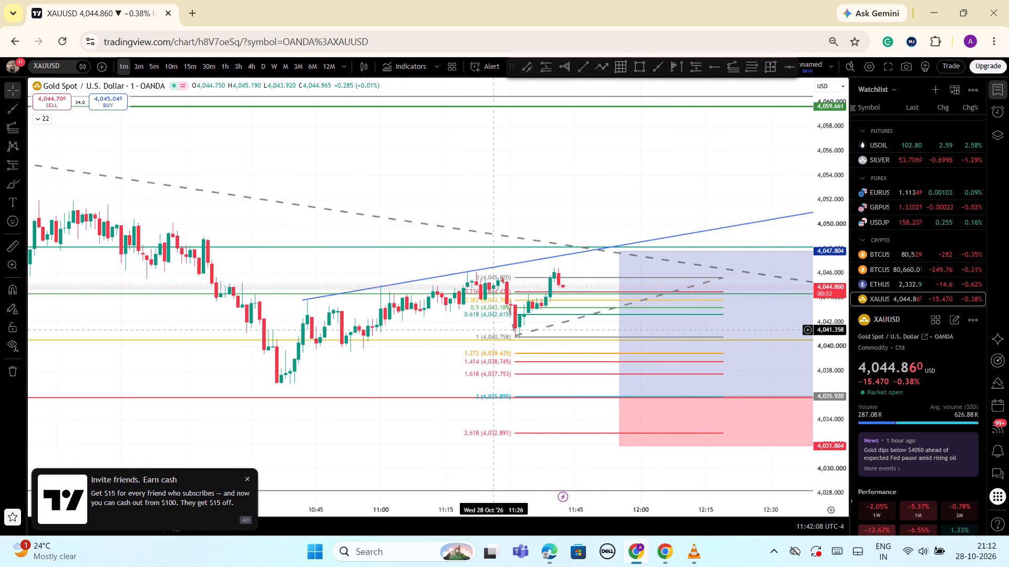
scroll(491, 330, "up", 2)
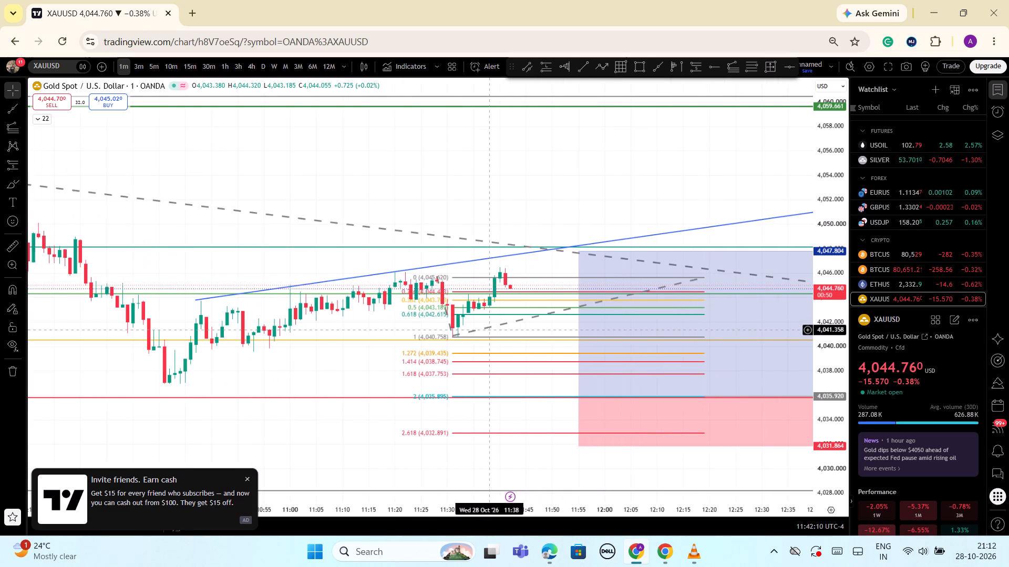
scroll(491, 330, "up", 1)
scroll(491, 330, "down", 2)
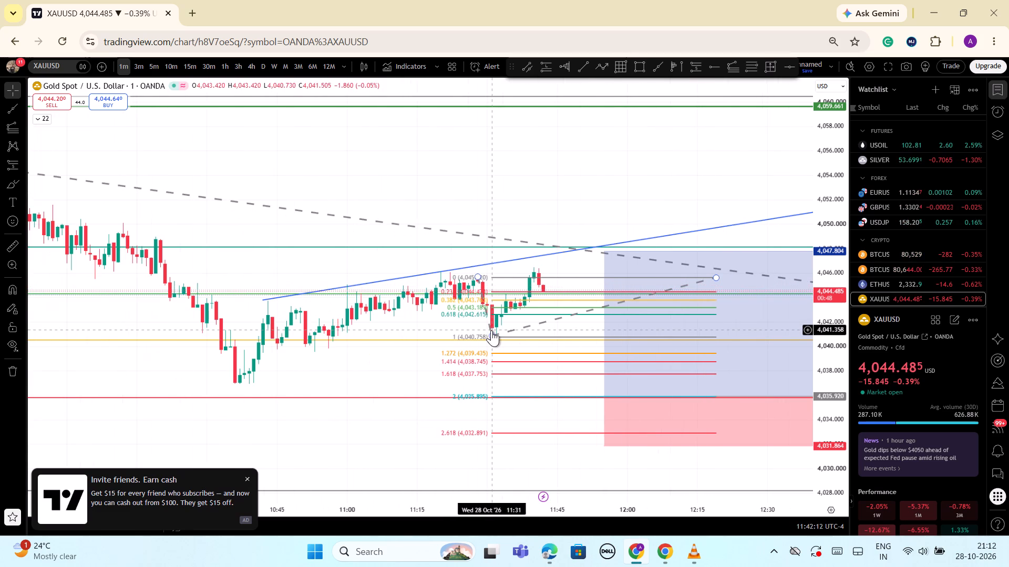
scroll(491, 330, "down", 4)
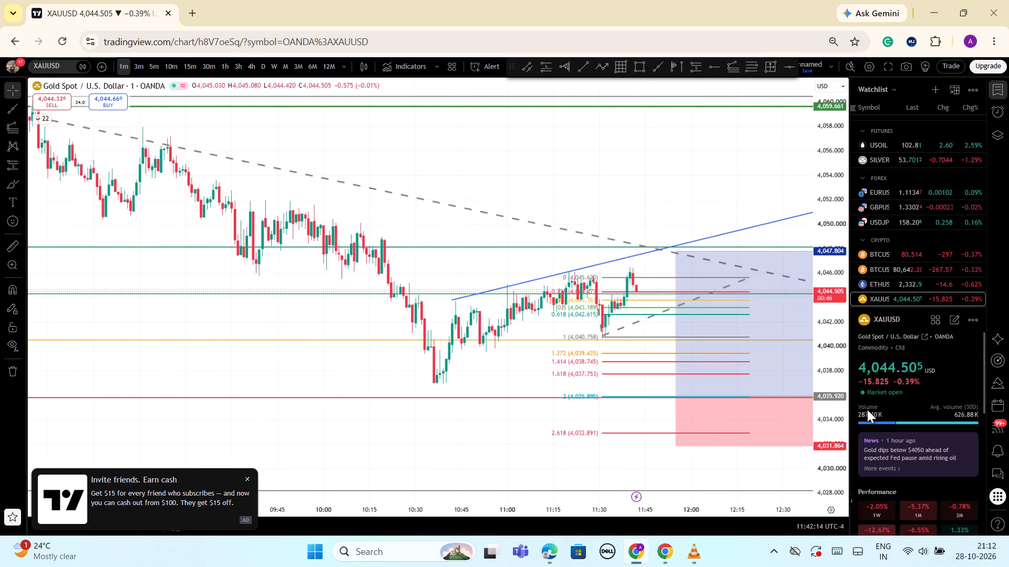
left_click_drag(833, 419, 800, 367)
scroll(514, 335, "down", 1)
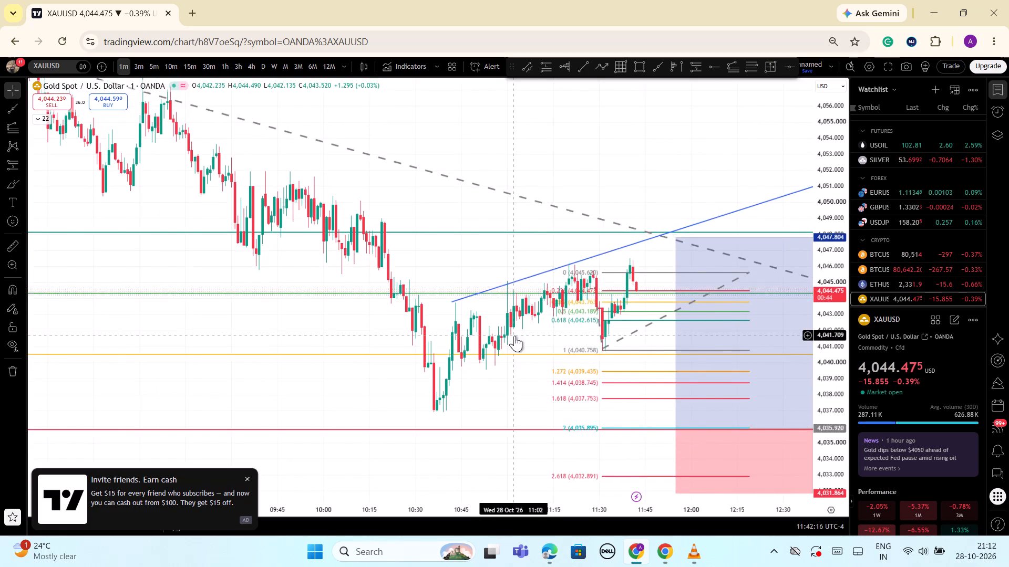
scroll(514, 335, "down", 8)
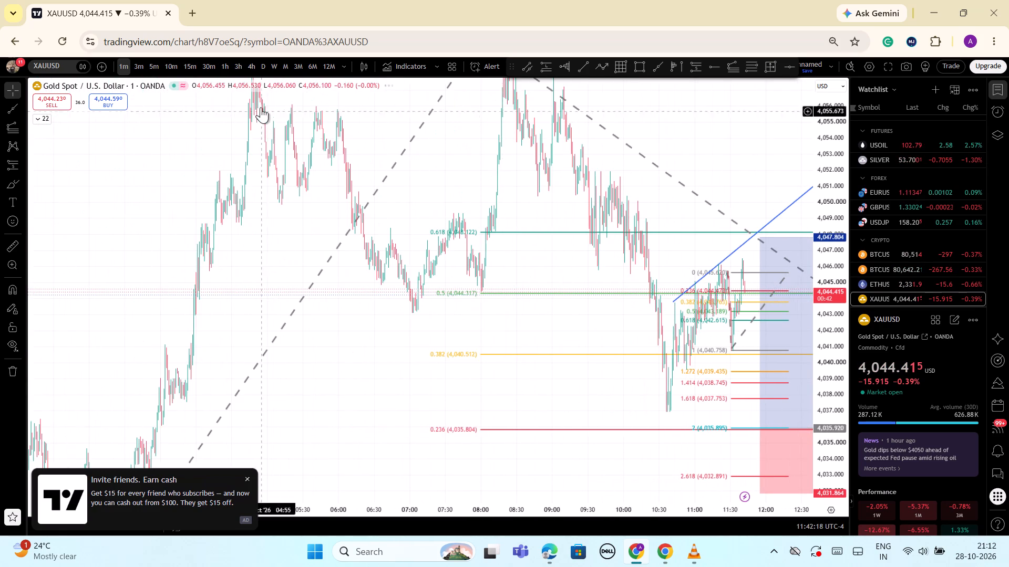
Switch the chart to the 5-minute timeframe and examine the 27–28 October swings against the large Fib extension levels and the ray.
left_click(150, 66)
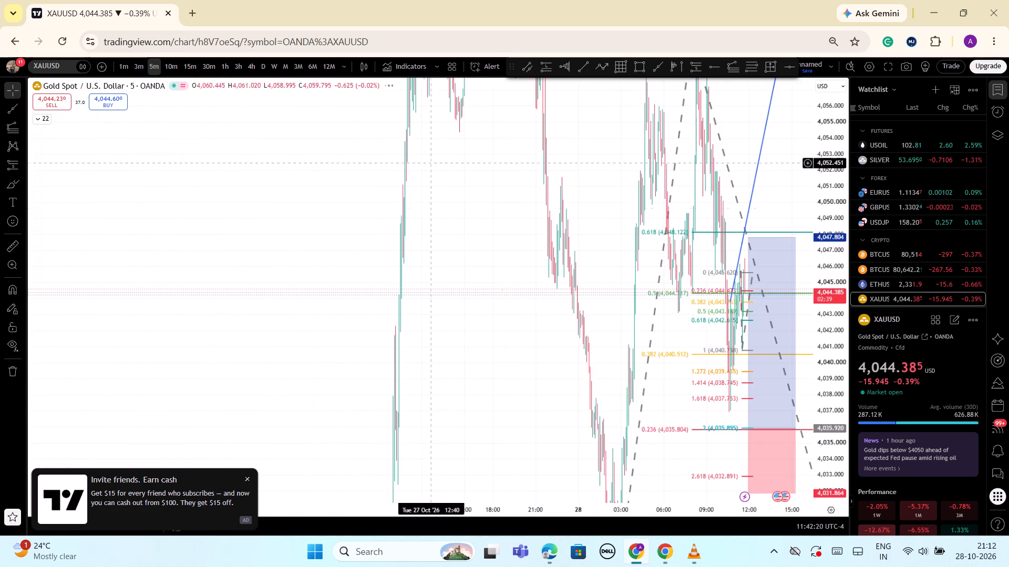
scroll(564, 244, "down", 2)
left_click_drag(817, 180, 804, 383)
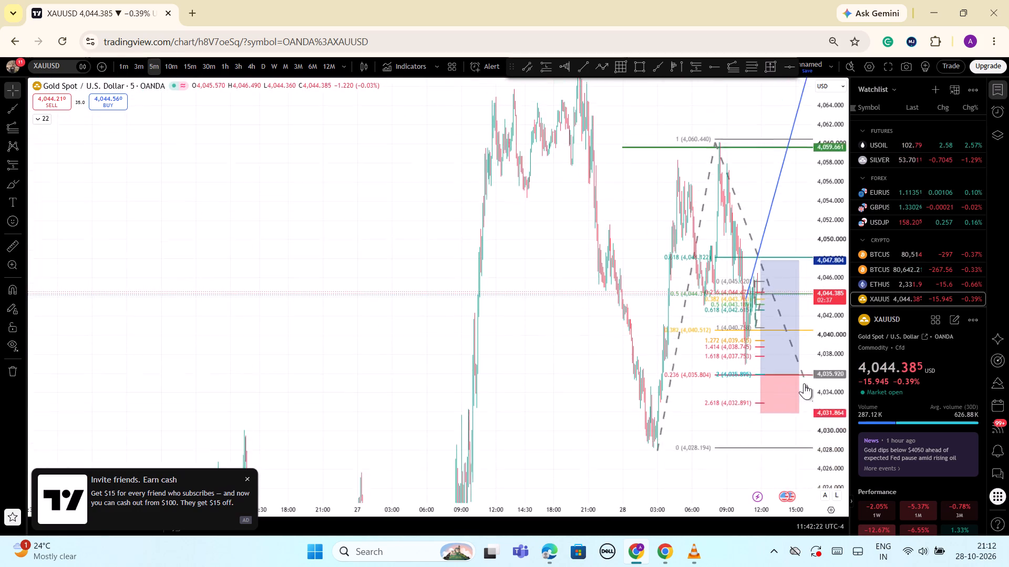
left_click_drag(804, 383, 786, 438)
scroll(692, 418, "up", 8)
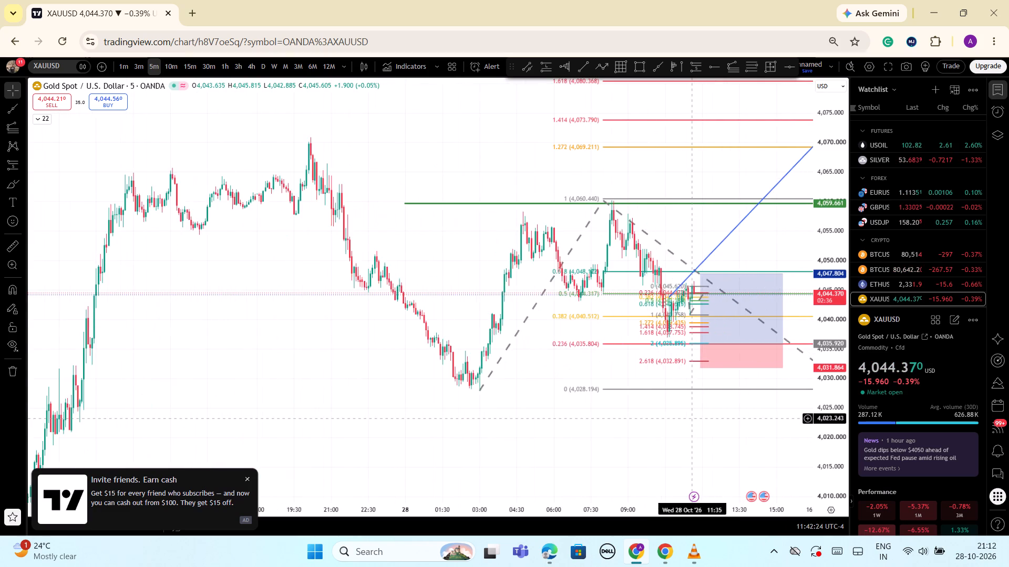
scroll(692, 418, "up", 3)
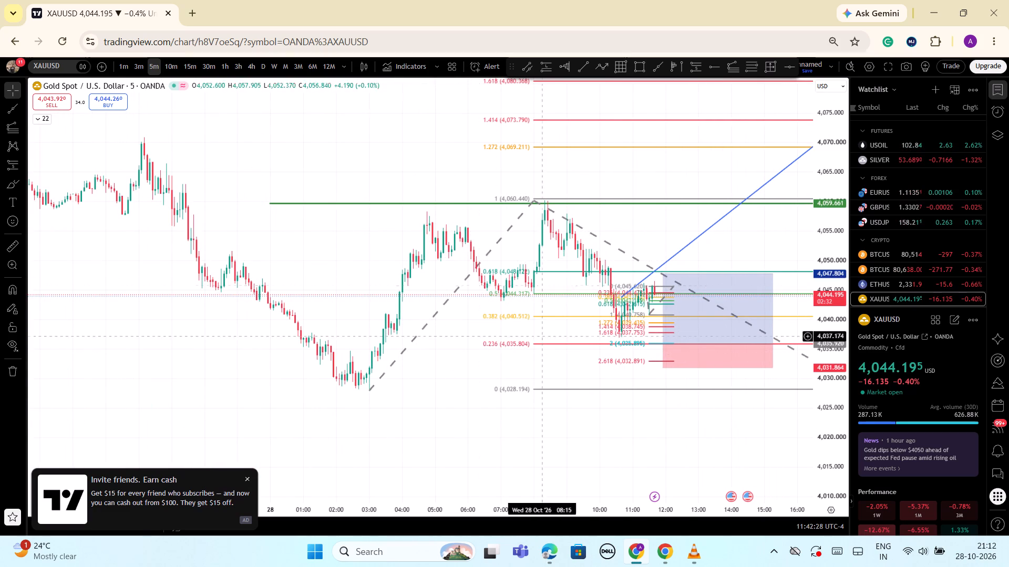
scroll(378, 358, "up", 1)
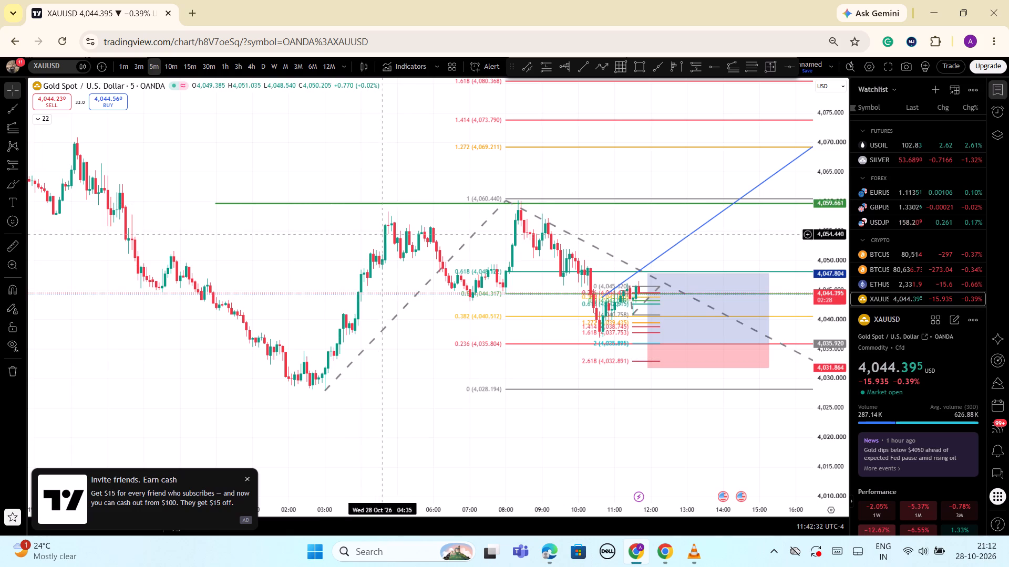
scroll(399, 257, "down", 1)
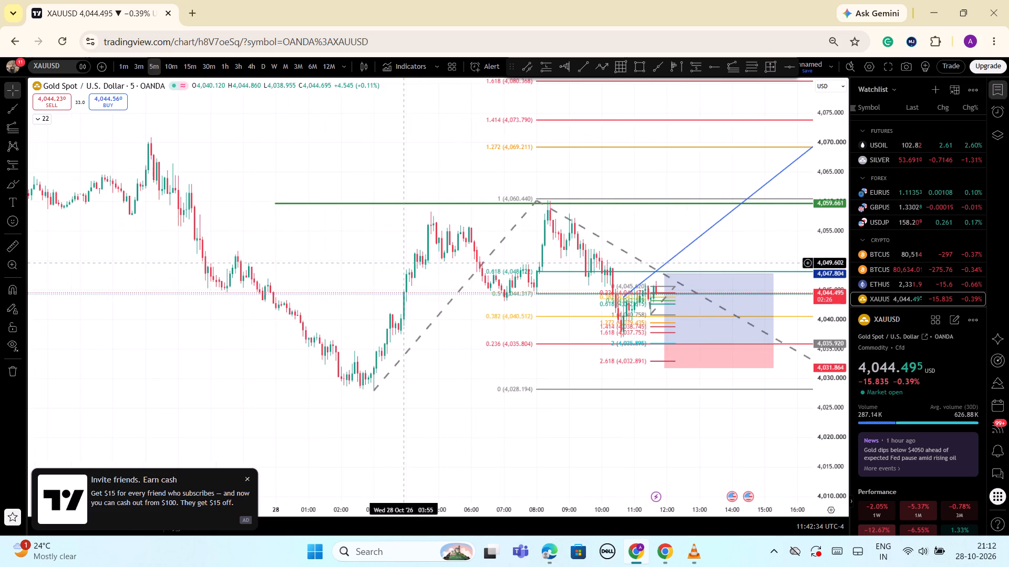
scroll(403, 263, "up", 1)
scroll(403, 263, "down", 3)
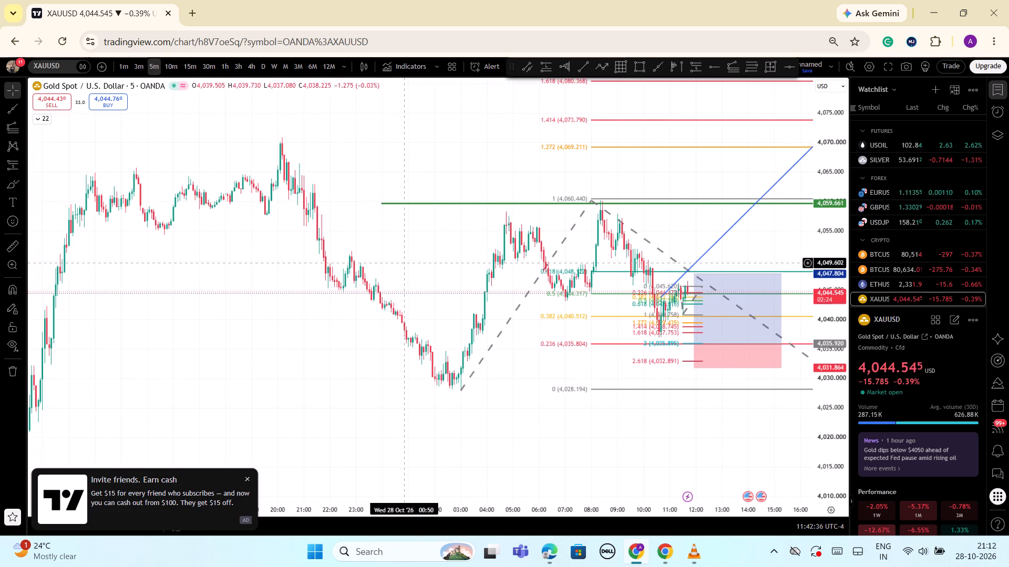
scroll(403, 263, "down", 2)
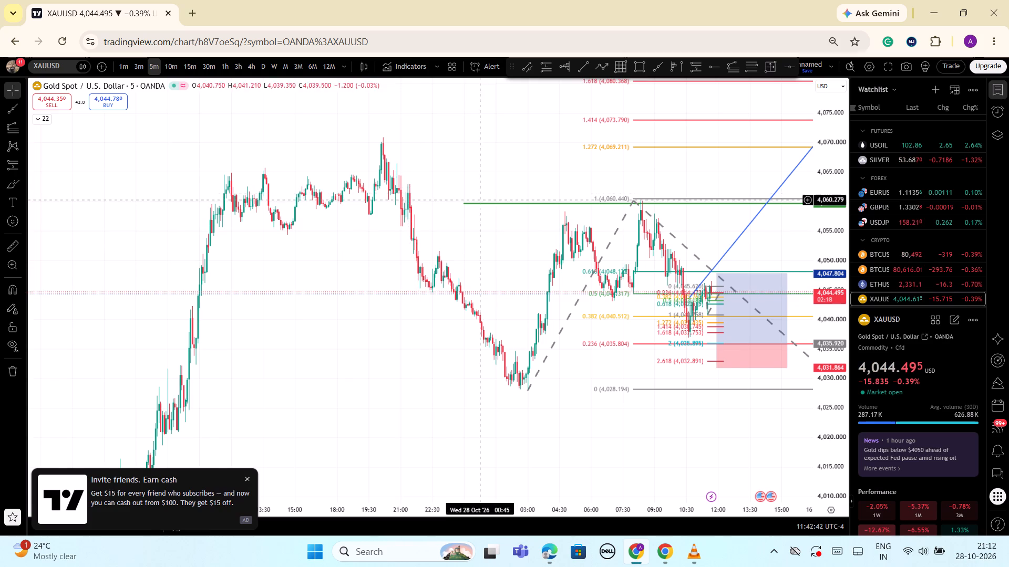
scroll(488, 200, "down", 2)
scroll(488, 200, "up", 2)
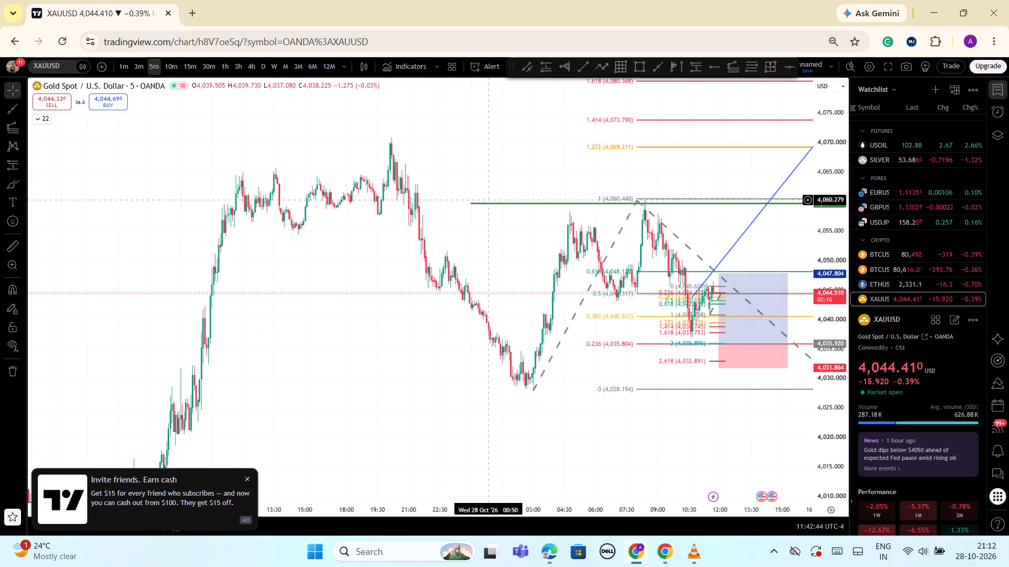
Examine the 5-minute 28 October swings against the large and small Fib extensions, the rising ray and the position zone.
scroll(488, 200, "up", 4)
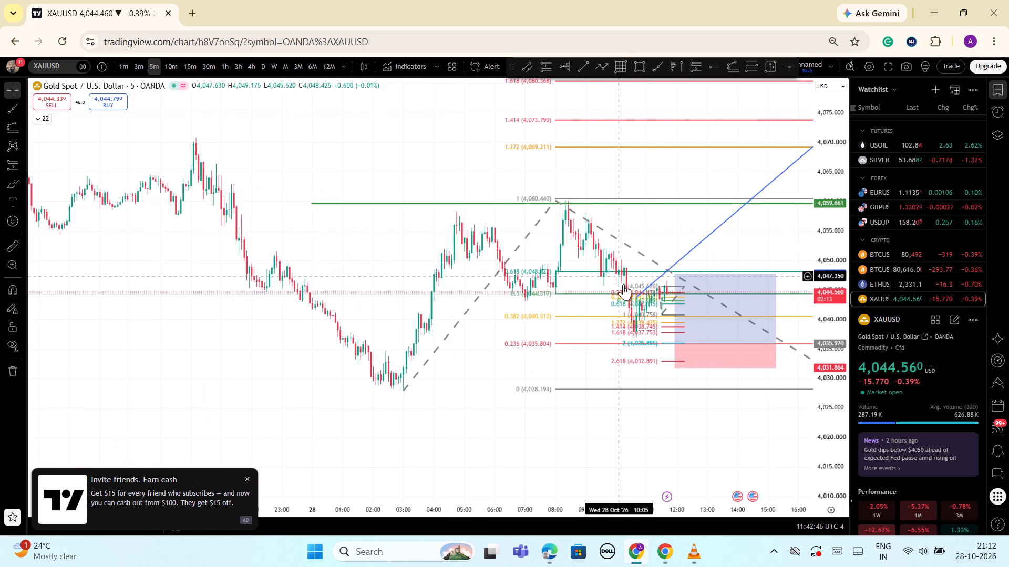
scroll(634, 293, "up", 3)
scroll(688, 336, "up", 2)
scroll(670, 391, "down", 1)
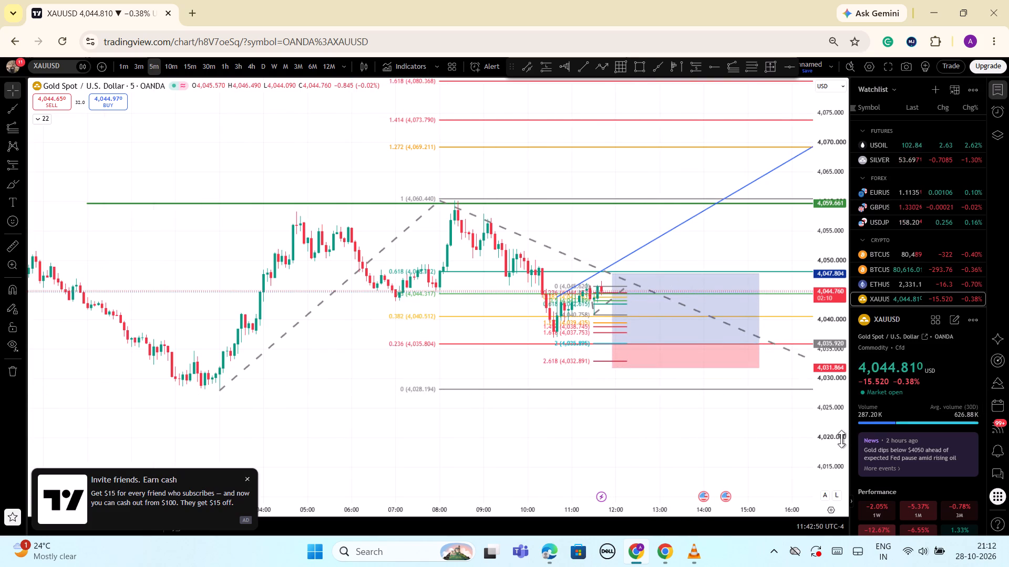
left_click_drag(833, 445, 837, 367)
scroll(769, 367, "up", 5)
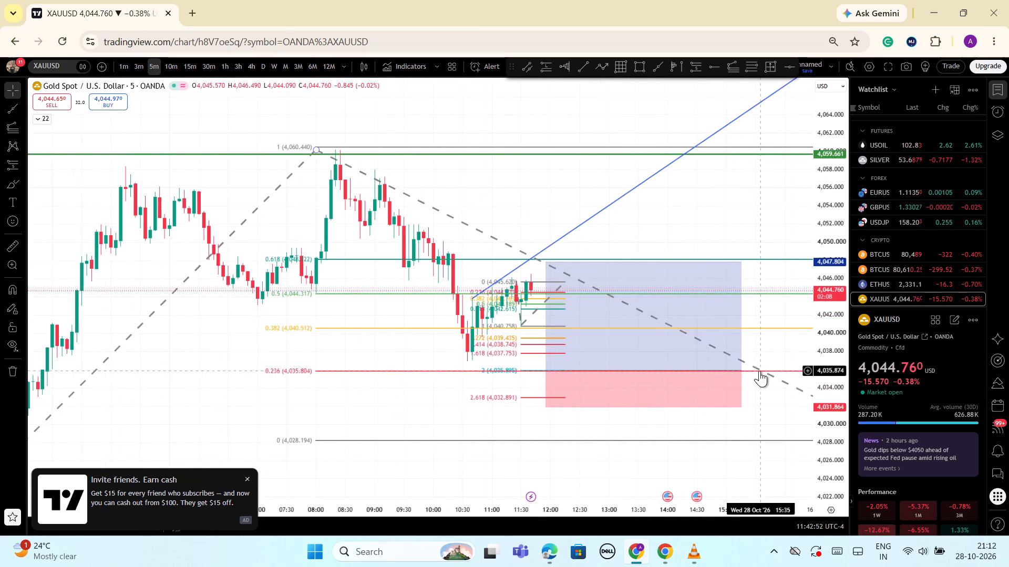
scroll(457, 219, "down", 2)
scroll(550, 245, "down", 3)
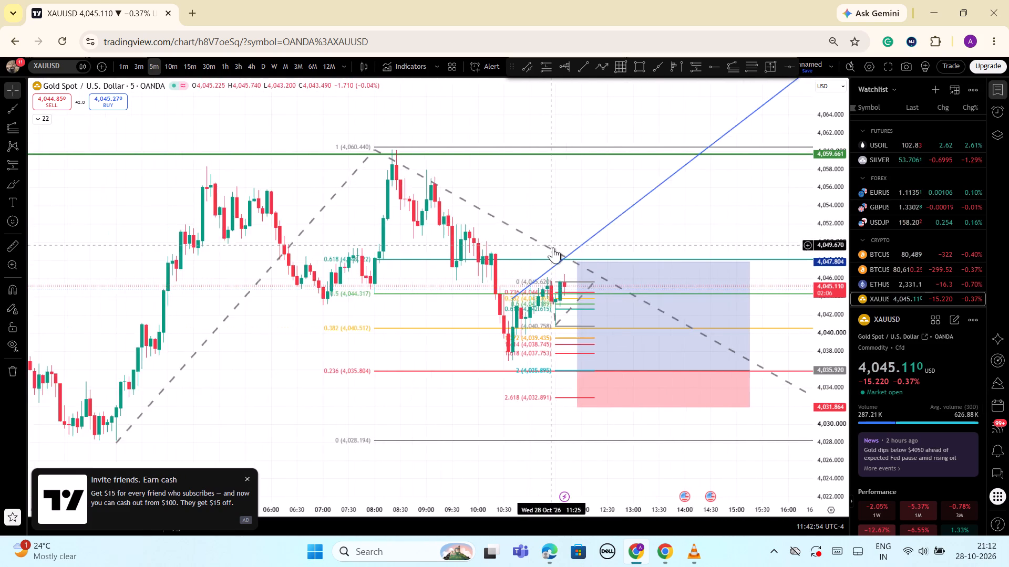
scroll(617, 272, "down", 2)
scroll(658, 237, "down", 1)
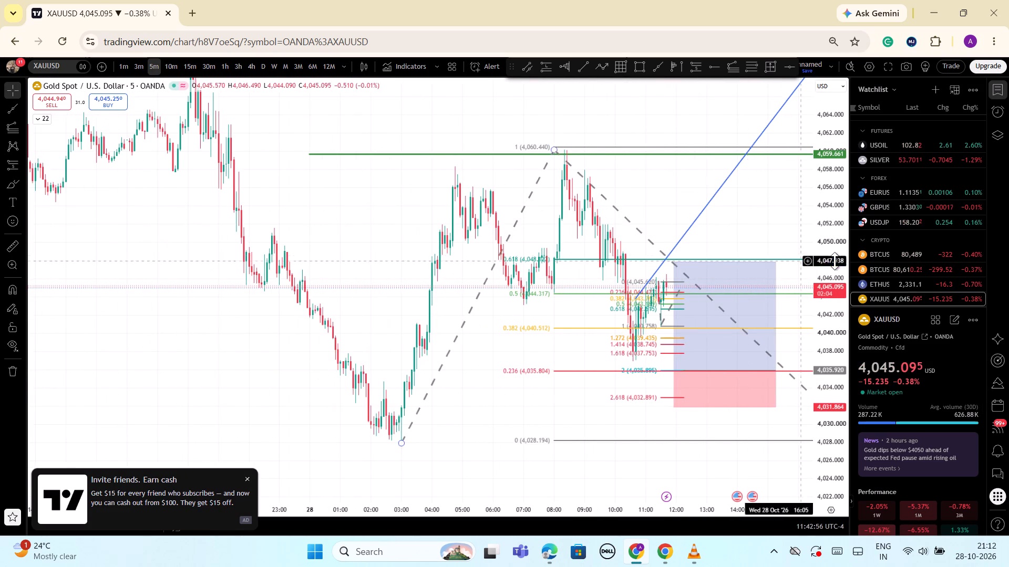
left_click_drag(835, 270, 818, 352)
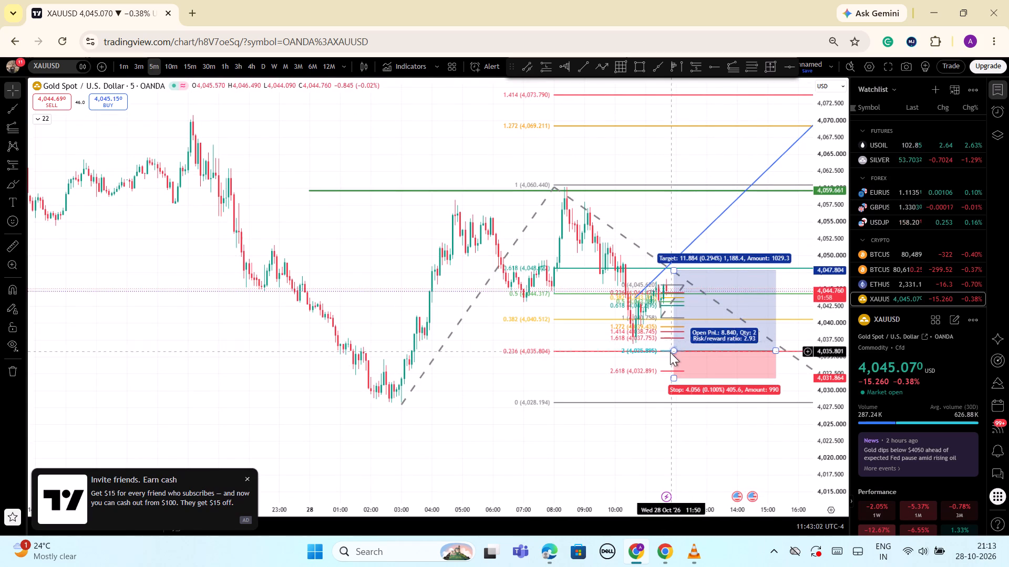
Delete both the large and the small trend-based Fib extensions from the 5-minute chart.
left_click(585, 350)
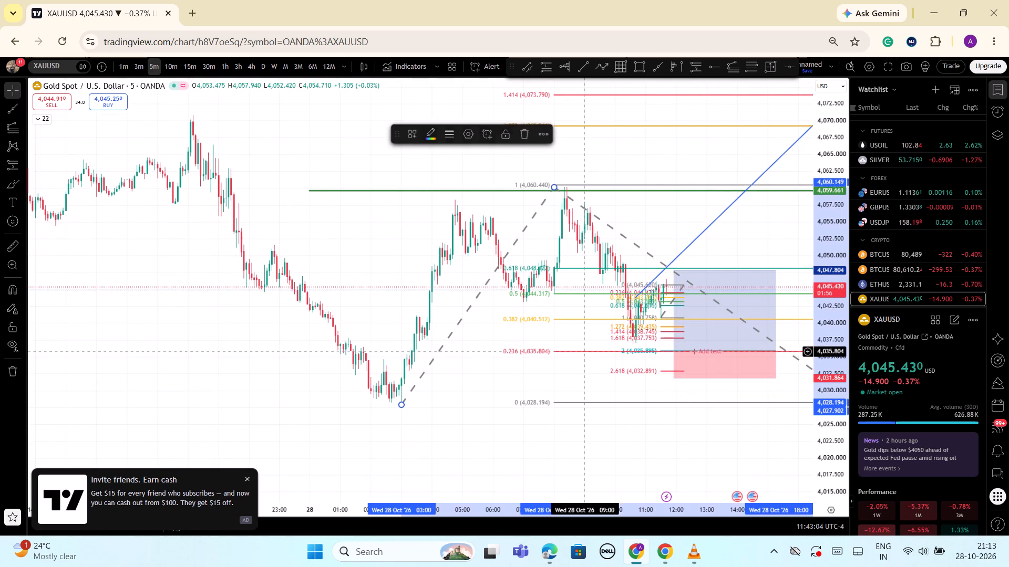
left_click(523, 138)
scroll(733, 263, "up", 2)
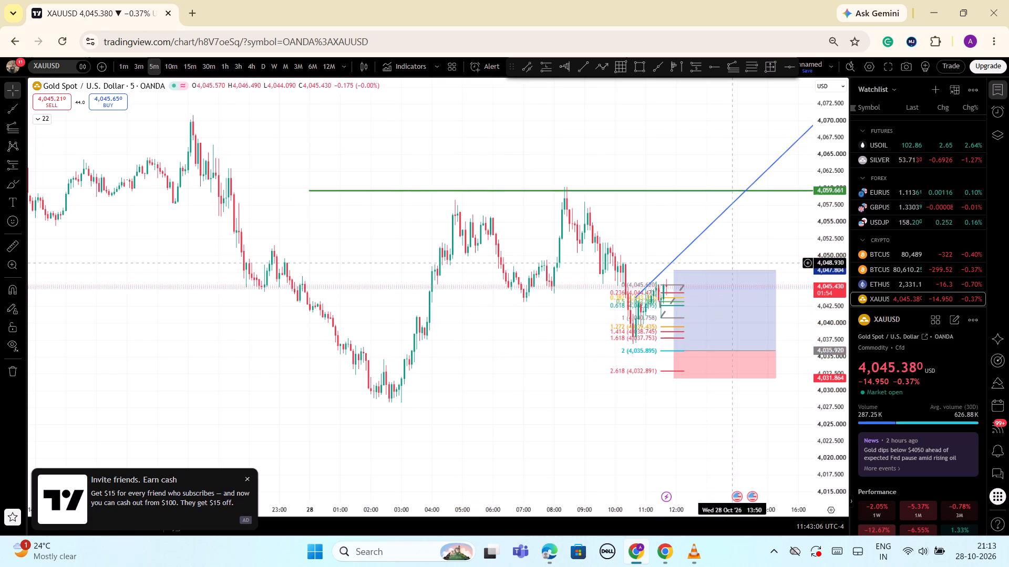
scroll(734, 264, "up", 1)
scroll(625, 291, "up", 3)
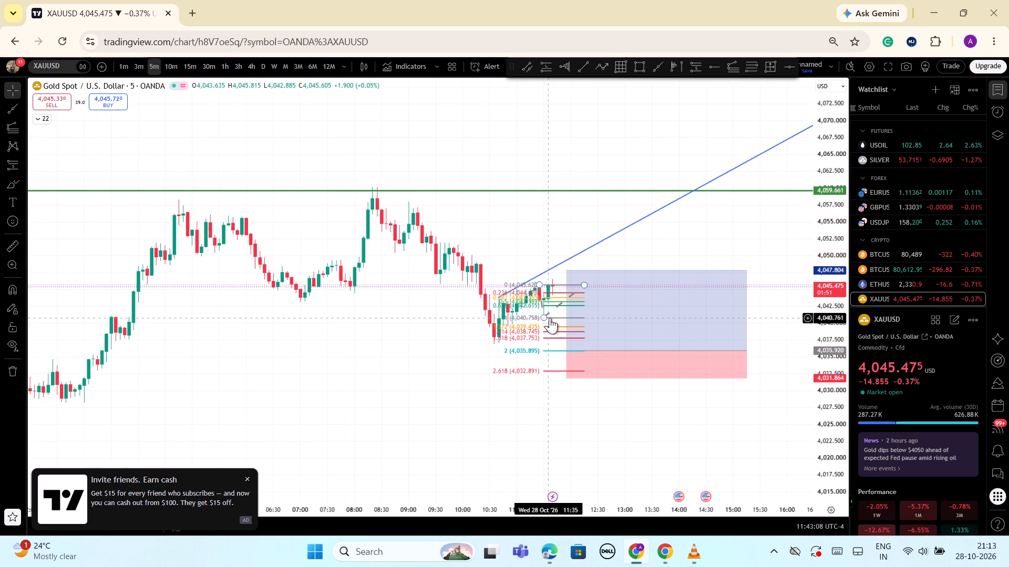
left_click(550, 318)
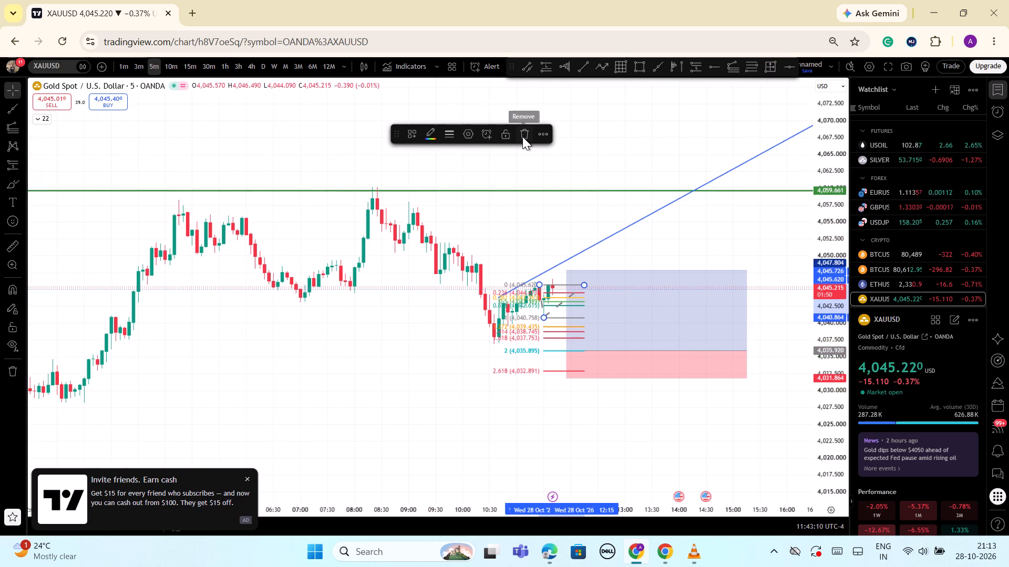
left_click(522, 136)
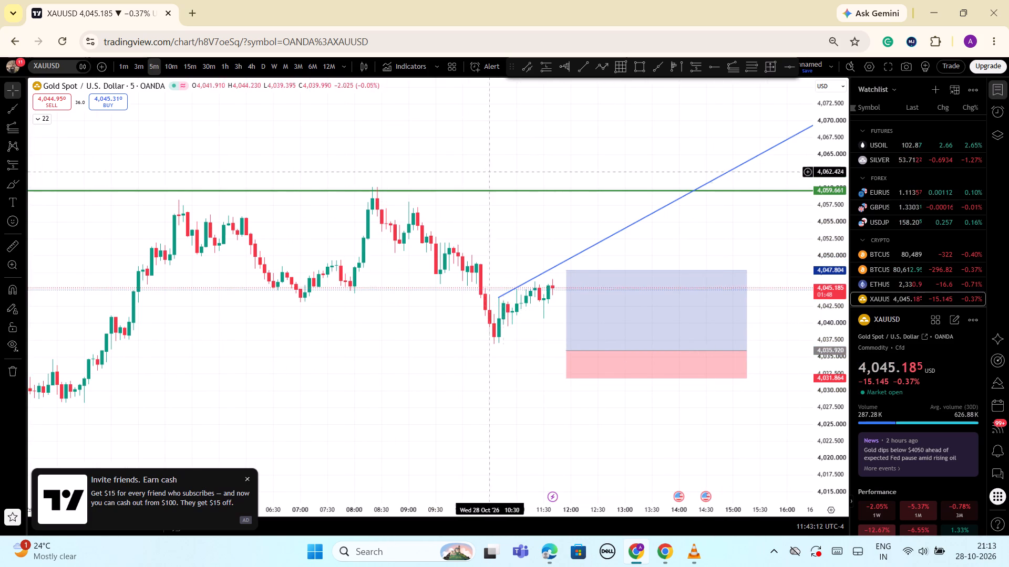
Examine the cleared 5-minute price action against the rising ray, the green horizontal line and the position zone.
scroll(479, 239, "down", 1)
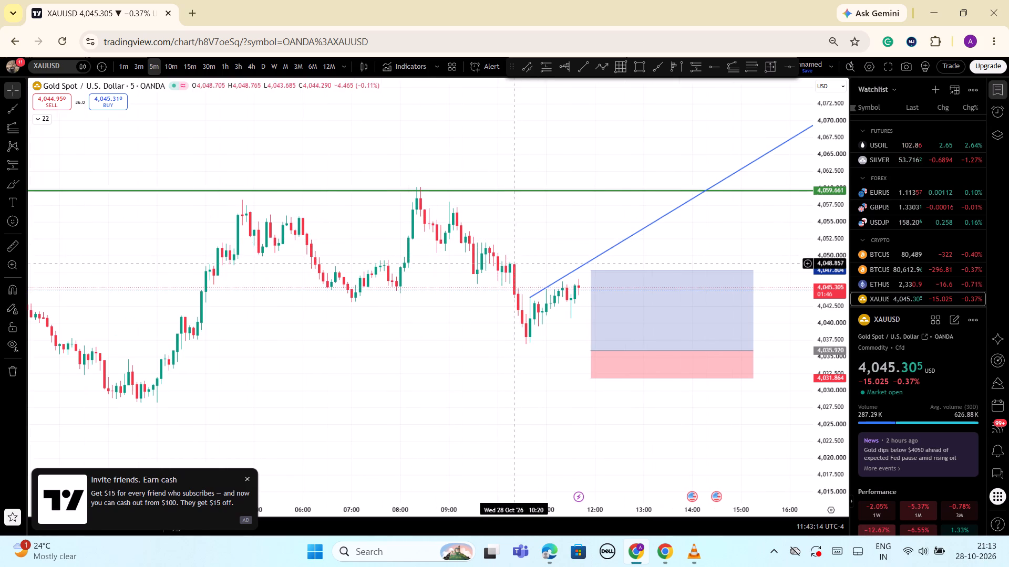
scroll(523, 265, "up", 3)
scroll(433, 250, "down", 3)
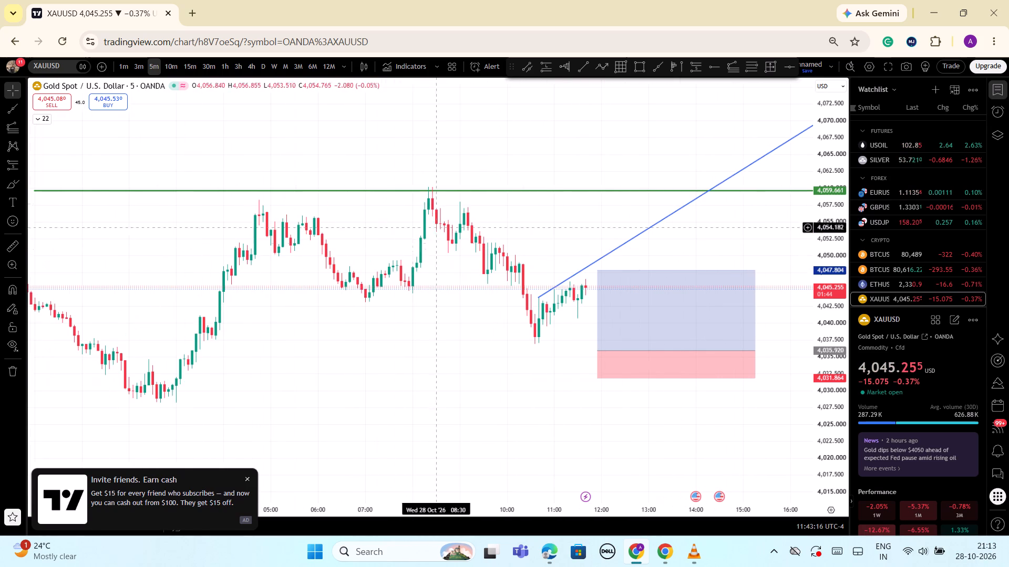
scroll(540, 310, "down", 2)
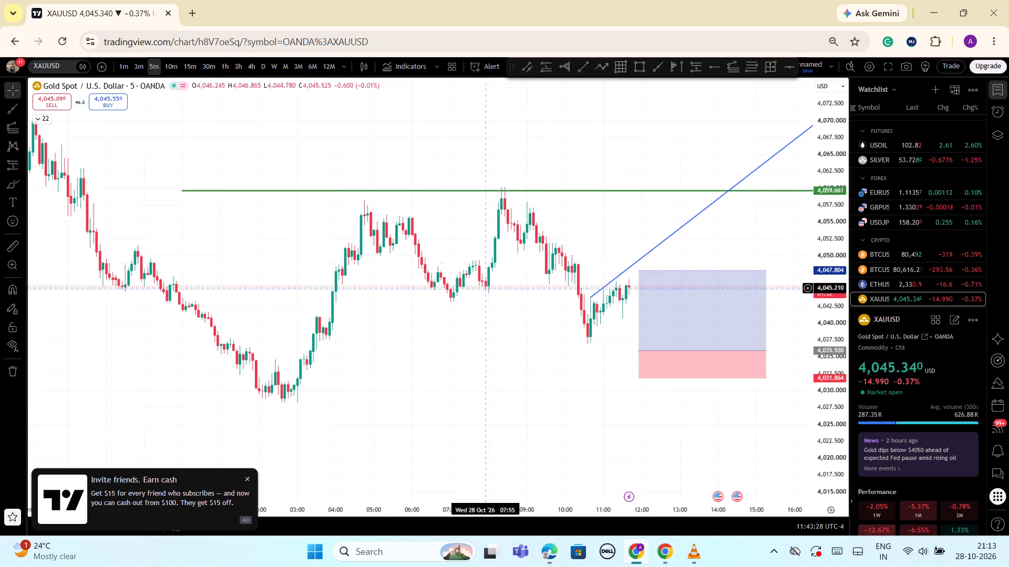
scroll(592, 228, "down", 4)
scroll(669, 276, "up", 4)
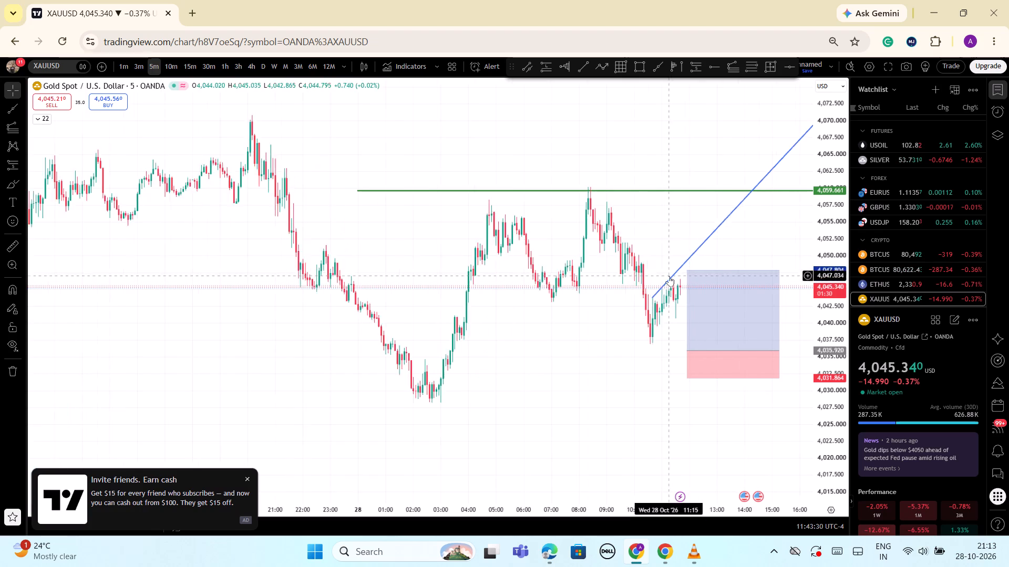
scroll(591, 369, "down", 3)
scroll(590, 371, "up", 2)
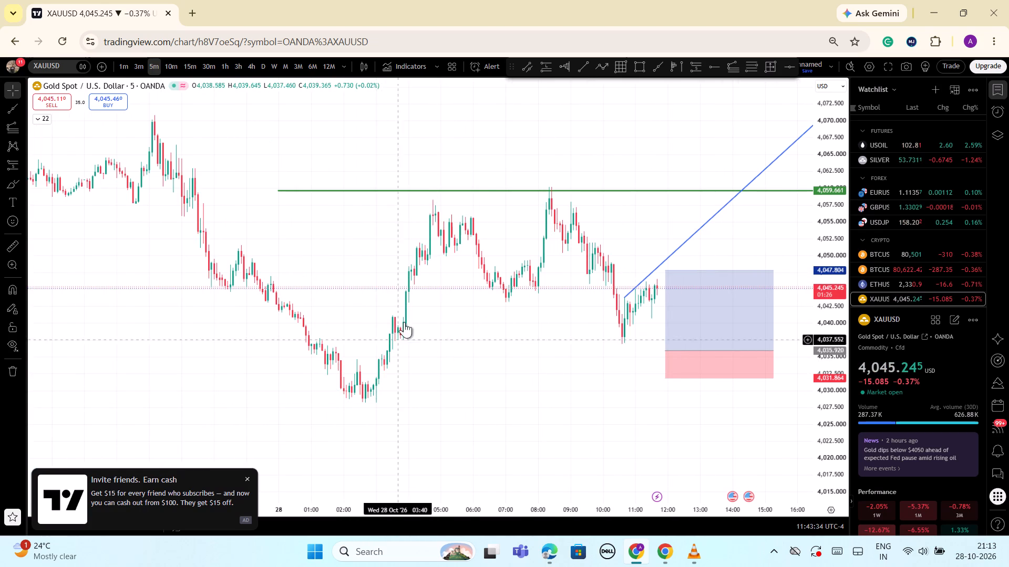
scroll(680, 382, "up", 2)
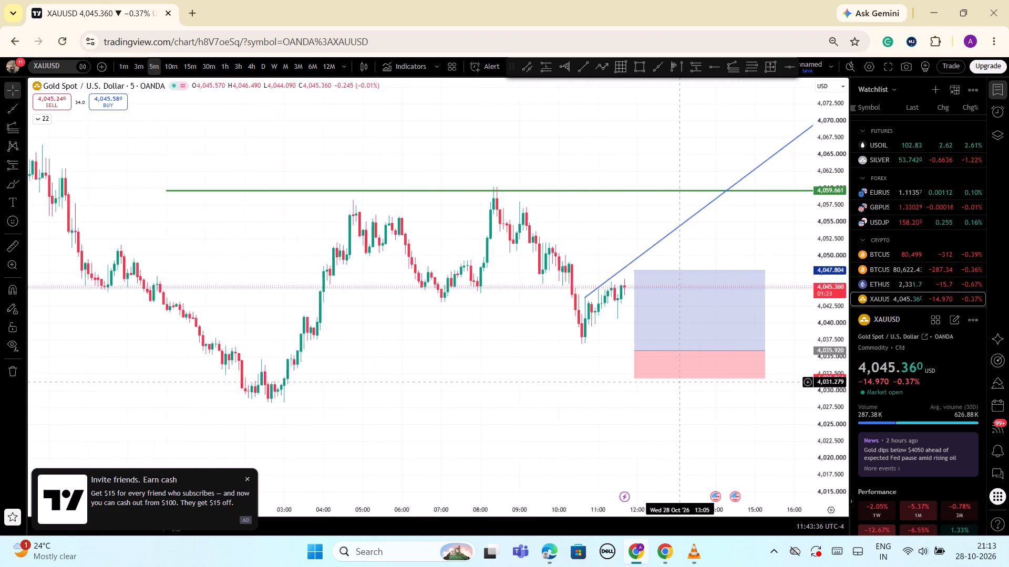
scroll(680, 382, "up", 2)
left_click_drag(825, 454, 816, 317)
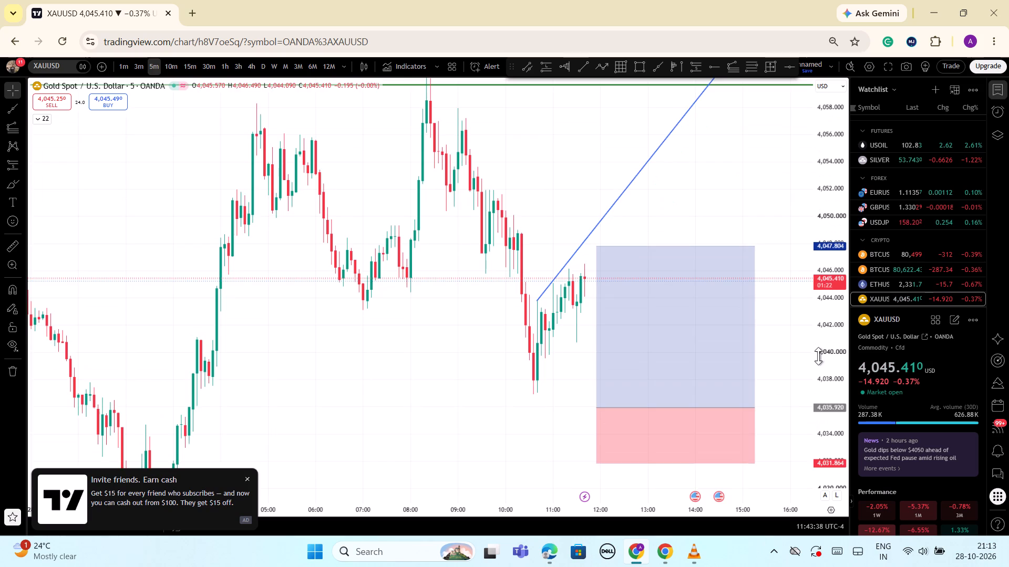
scroll(818, 356, "up", 5)
scroll(818, 356, "down", 7)
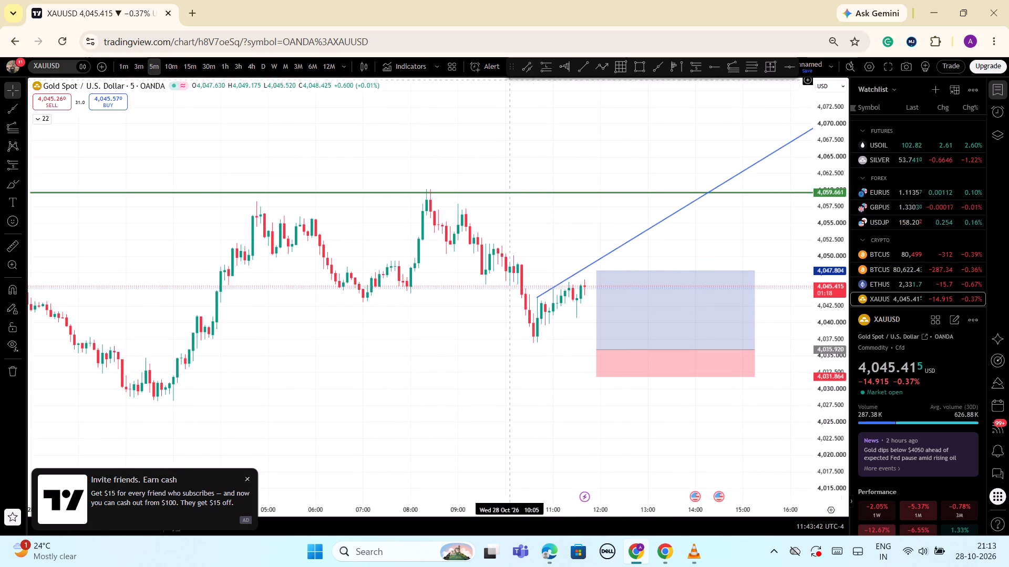
scroll(449, 139, "down", 3)
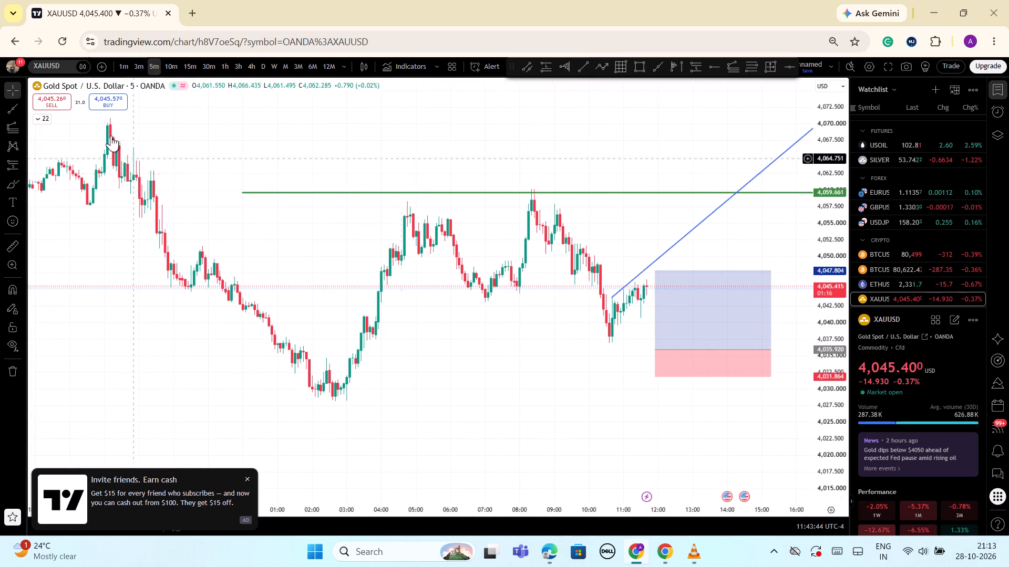
Switch the chart to the 1-minute timeframe and reset the chart view.
left_click(129, 69)
scroll(671, 246, "down", 4)
scroll(759, 295, "down", 3)
scroll(841, 340, "down", 3)
scroll(812, 398, "up", 4)
scroll(814, 394, "down", 2)
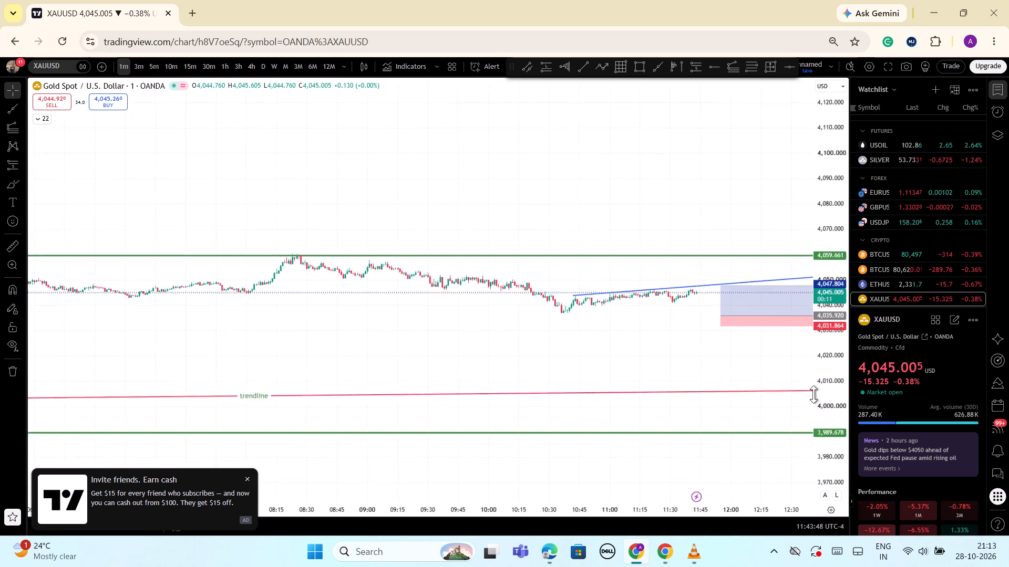
scroll(814, 394, "down", 2)
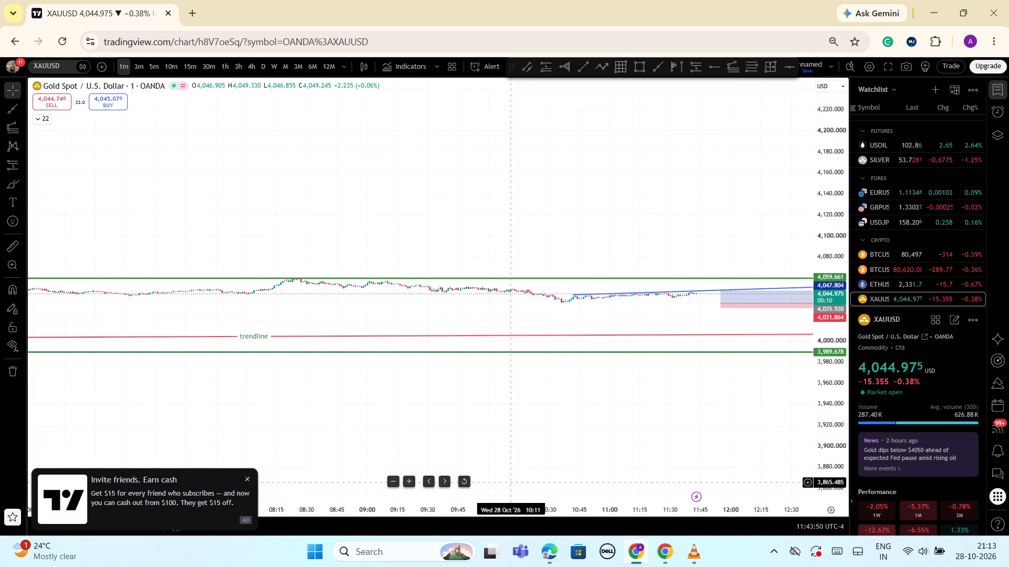
left_click(465, 480)
Examine the 1-minute decline from the 08:20 high and the recovery after 10:36 against the rising ray.
scroll(500, 438, "down", 4)
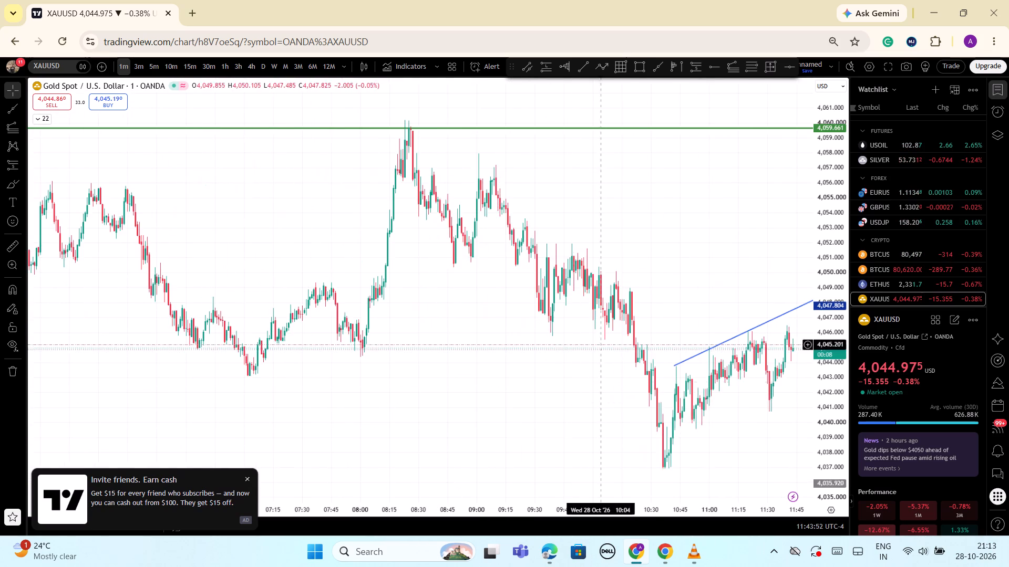
scroll(622, 333, "up", 4)
left_click_drag(662, 307, 578, 203)
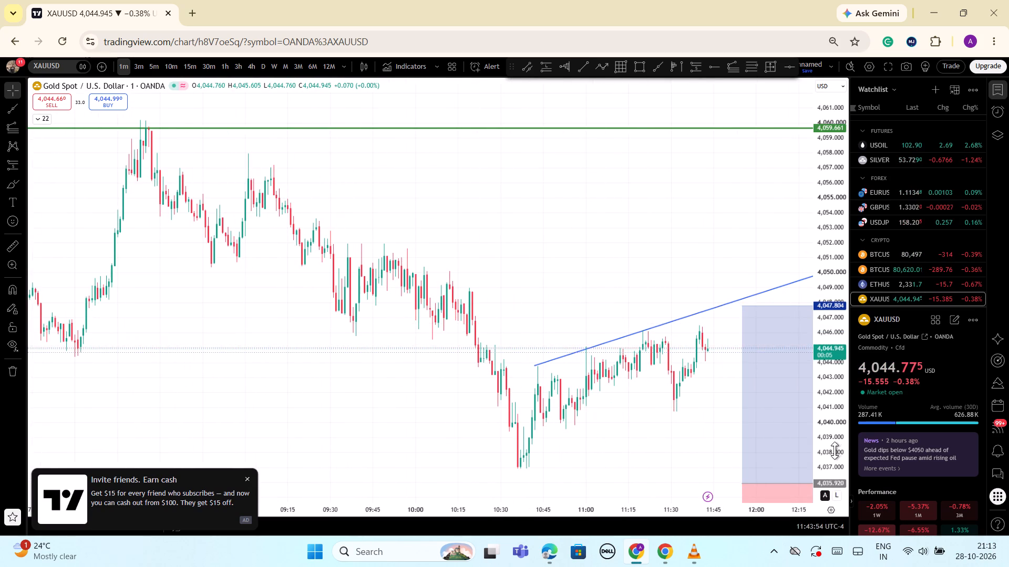
left_click_drag(835, 449, 823, 395)
left_click_drag(437, 205, 702, 122)
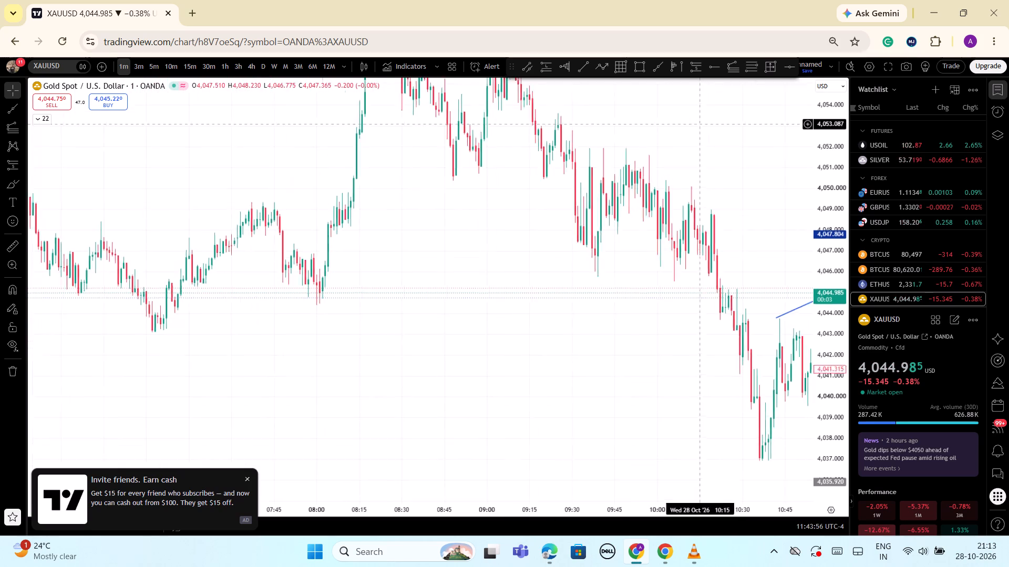
left_click_drag(702, 122, 526, 136)
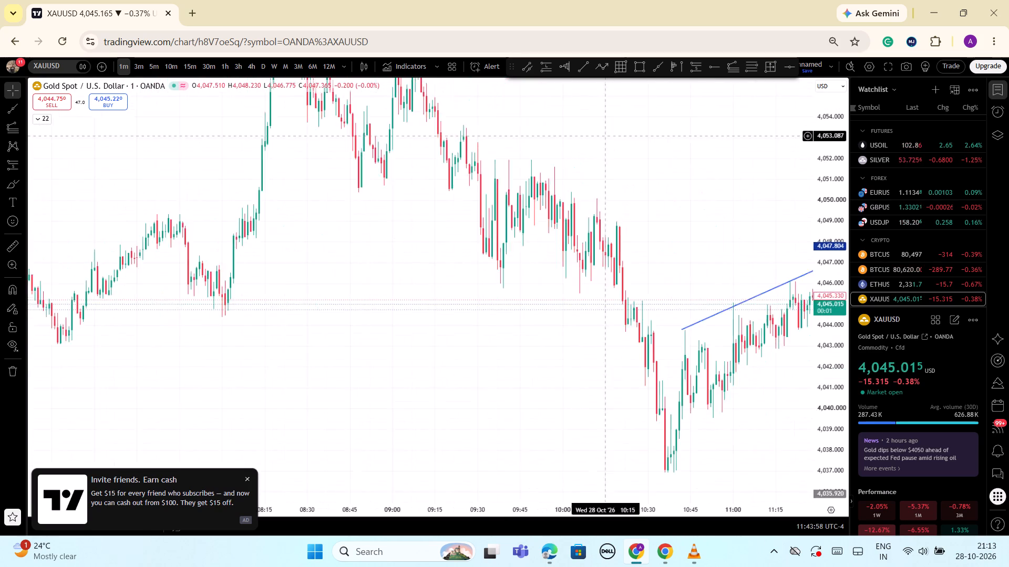
left_click_drag(526, 136, 526, 115)
scroll(652, 215, "up", 5)
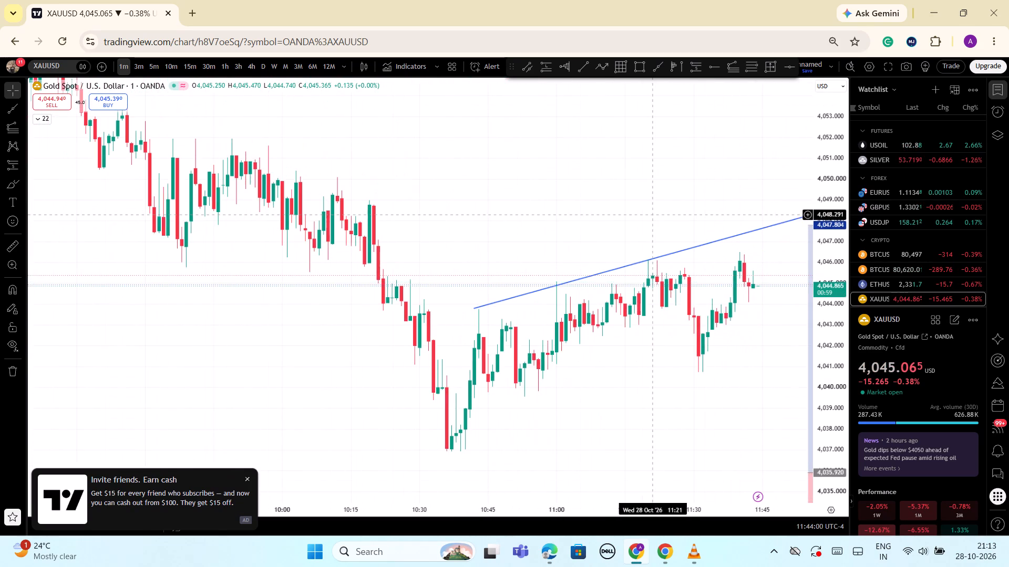
scroll(656, 228, "up", 1)
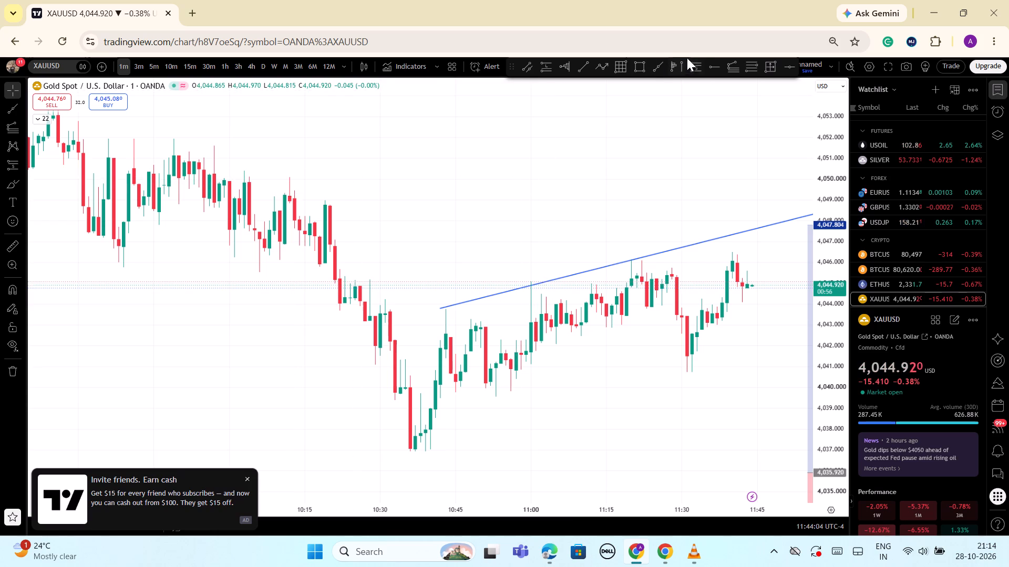
Draw a trend-based Fib extension from about 4,050.16 at 10:12 to 4,045.86 at 10:18, with its third point at 4,049.95 at 10:51.
left_click(732, 67)
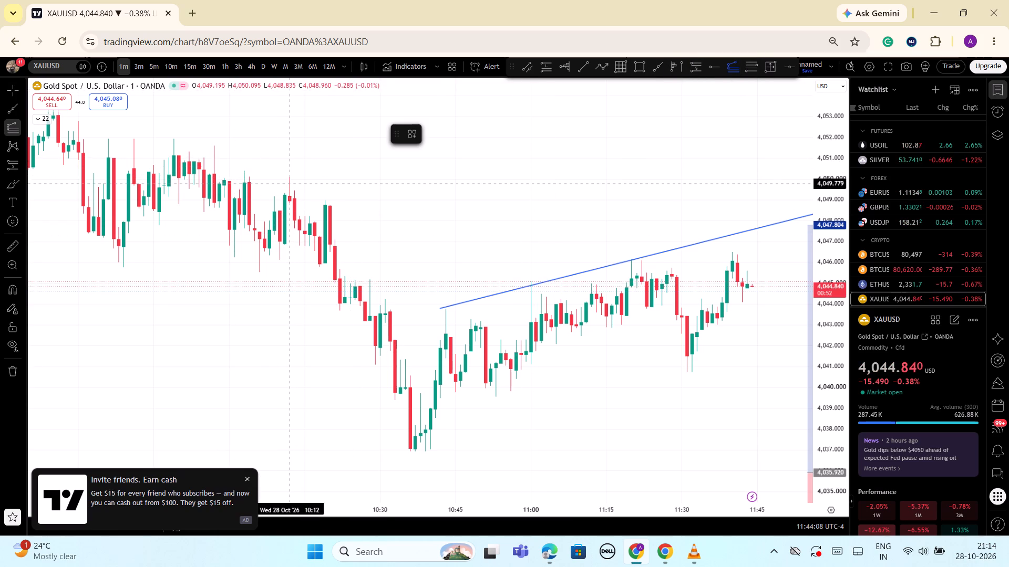
left_click(290, 176)
left_click(321, 266)
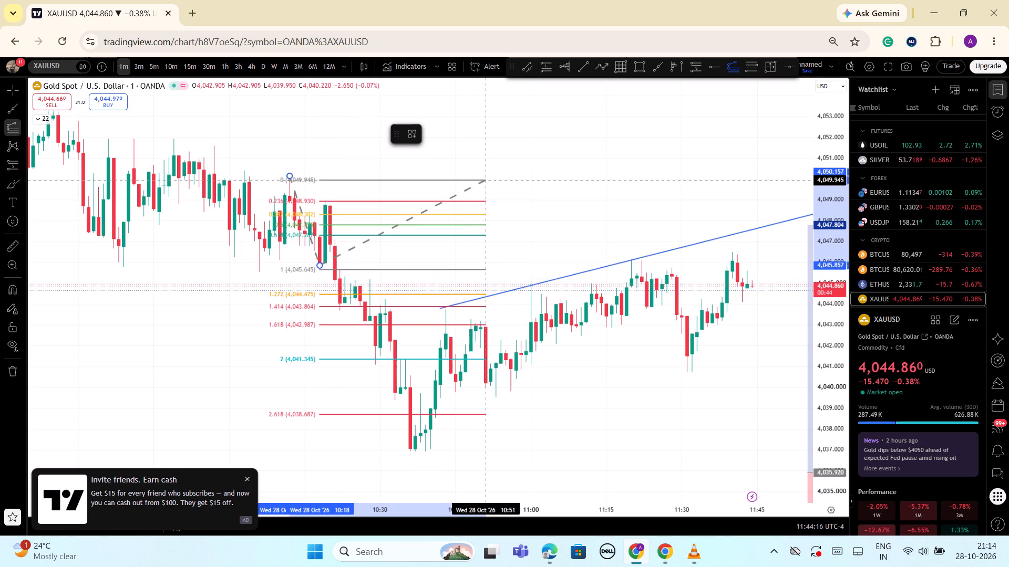
left_click(484, 181)
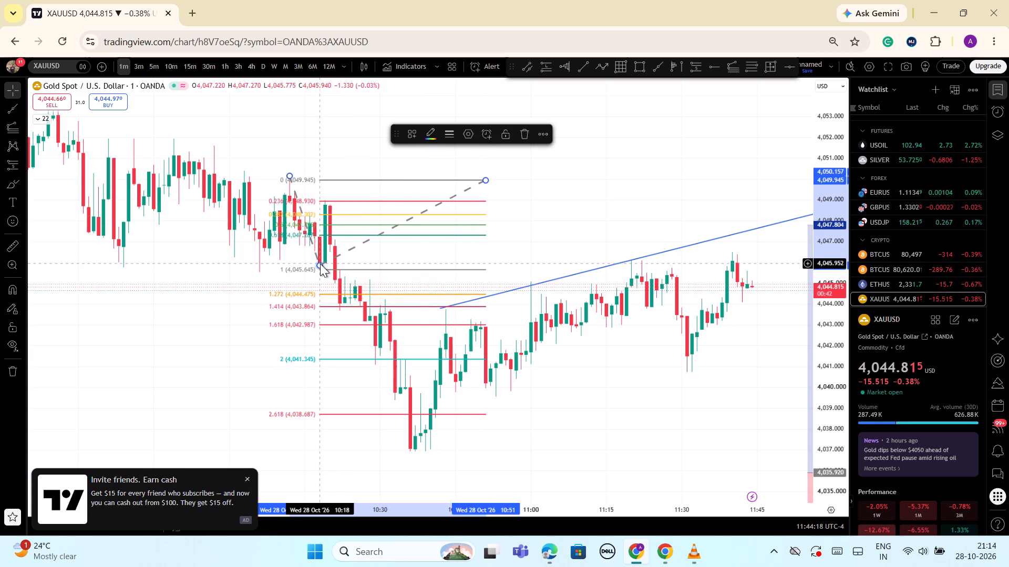
Re-anchor the trend-based Fib extension from 4,048.858 at 10:19 to 4,036.974 at 10:36, with its third point at 4,048.858 at 11:46.
left_click_drag(320, 264, 407, 408)
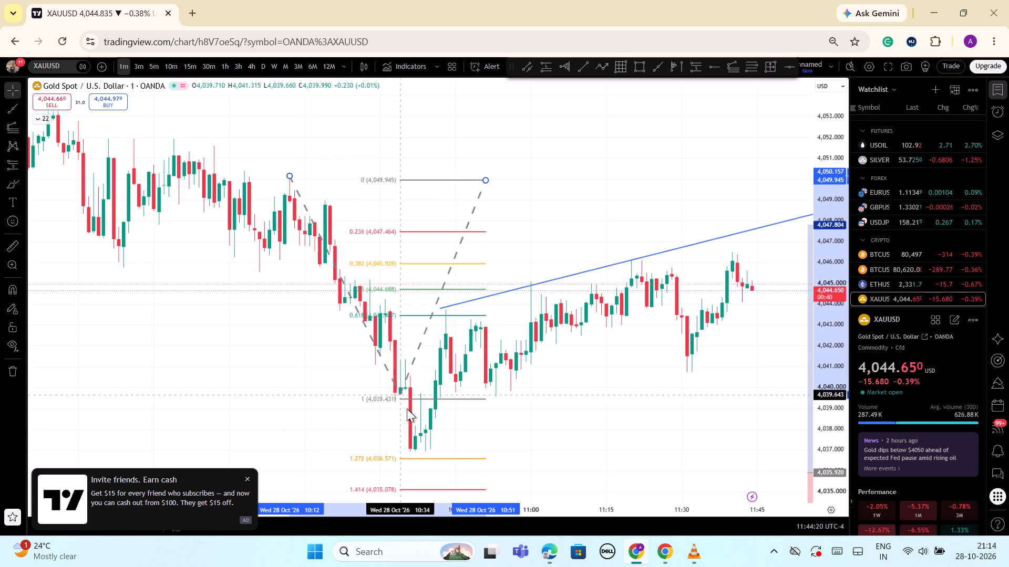
left_click_drag(407, 408, 410, 450)
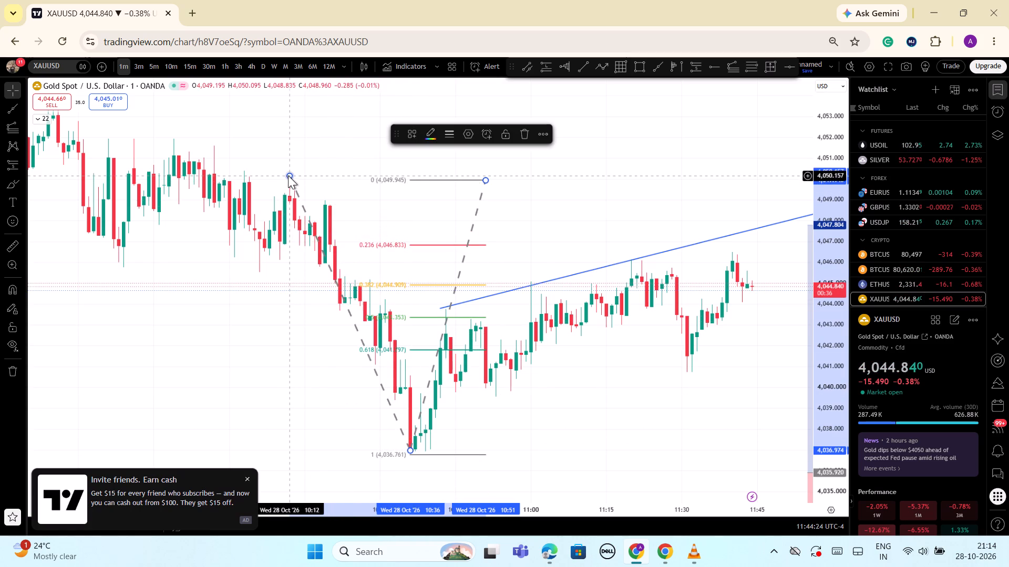
left_click_drag(289, 173, 325, 203)
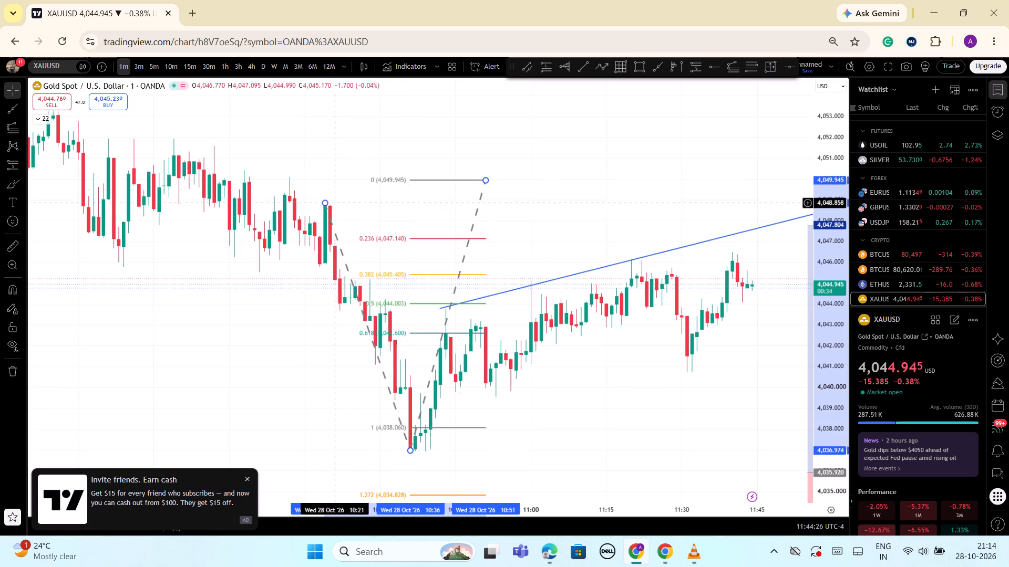
left_click_drag(485, 177, 704, 208)
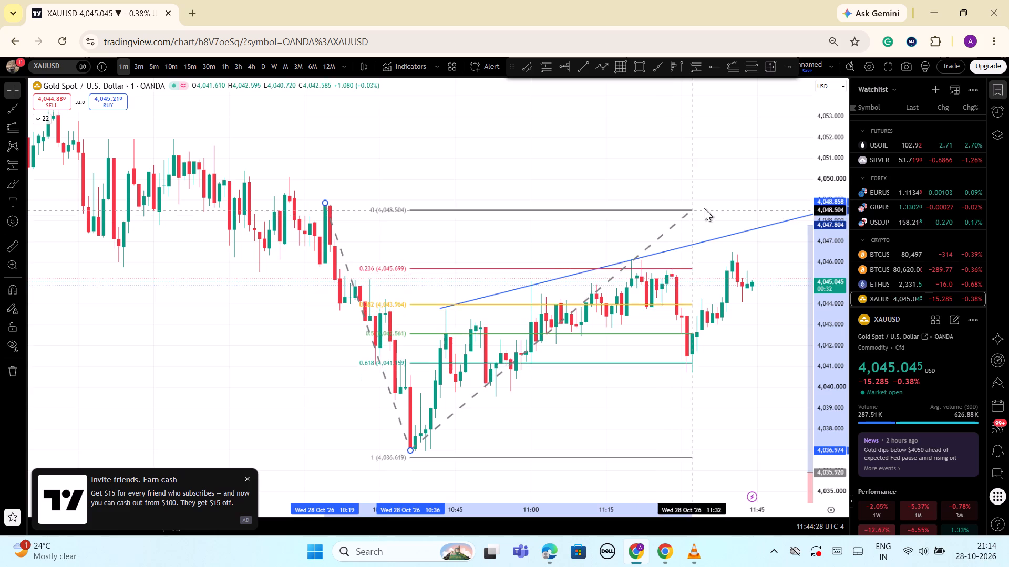
left_click_drag(704, 208, 761, 211)
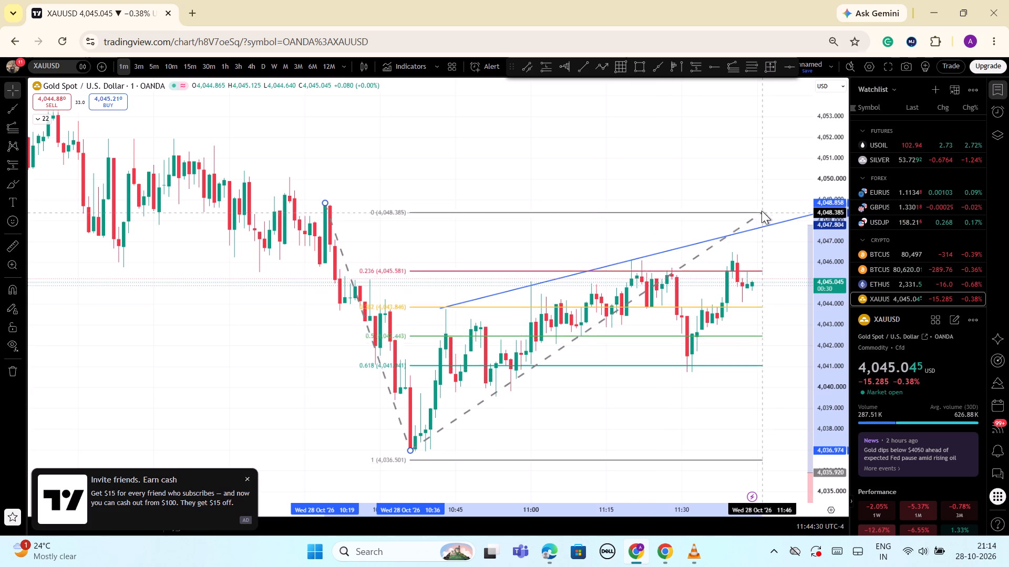
left_click_drag(761, 211, 761, 203)
left_click(761, 203)
left_click(662, 177)
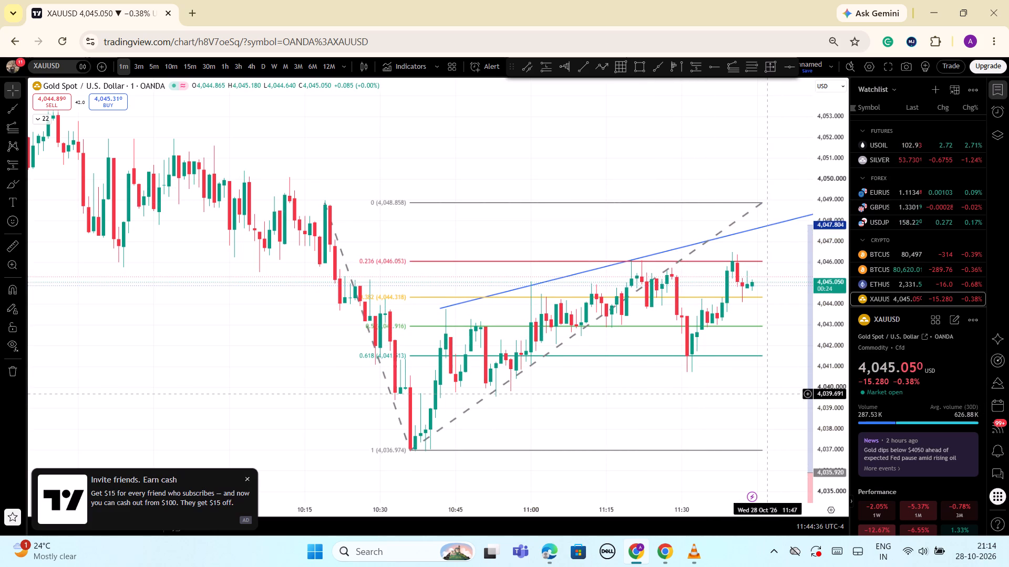
Place a short position at 11:44 with entry 4,045.716, stop 4,046.991 and target 4,036.950.
scroll(762, 394, "down", 1)
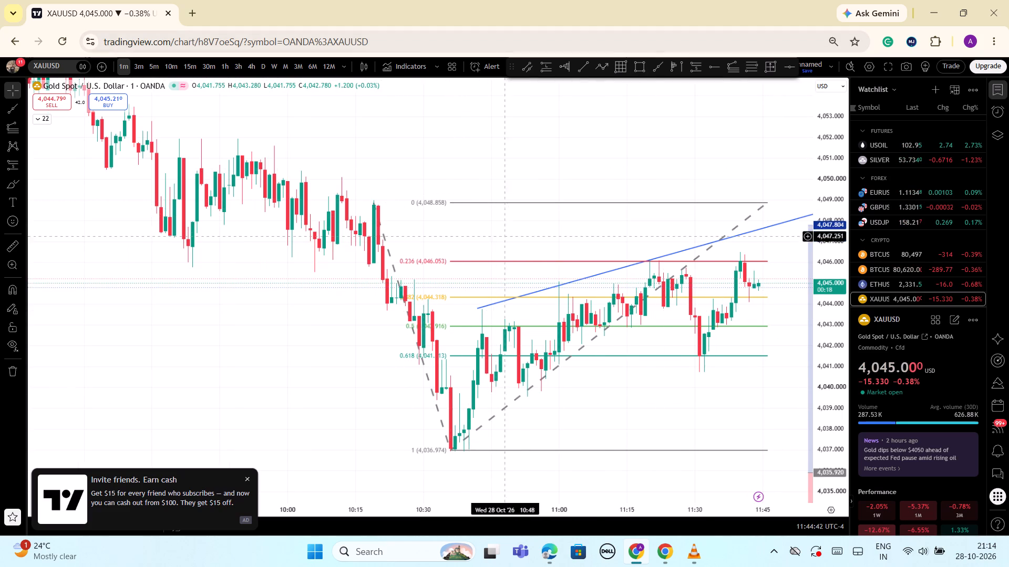
left_click(697, 65)
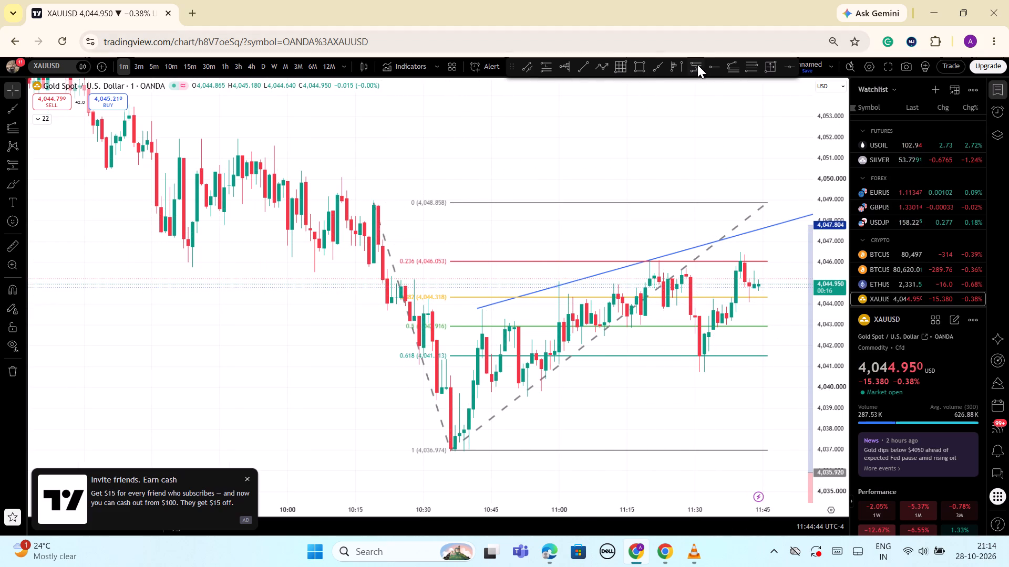
left_click(759, 268)
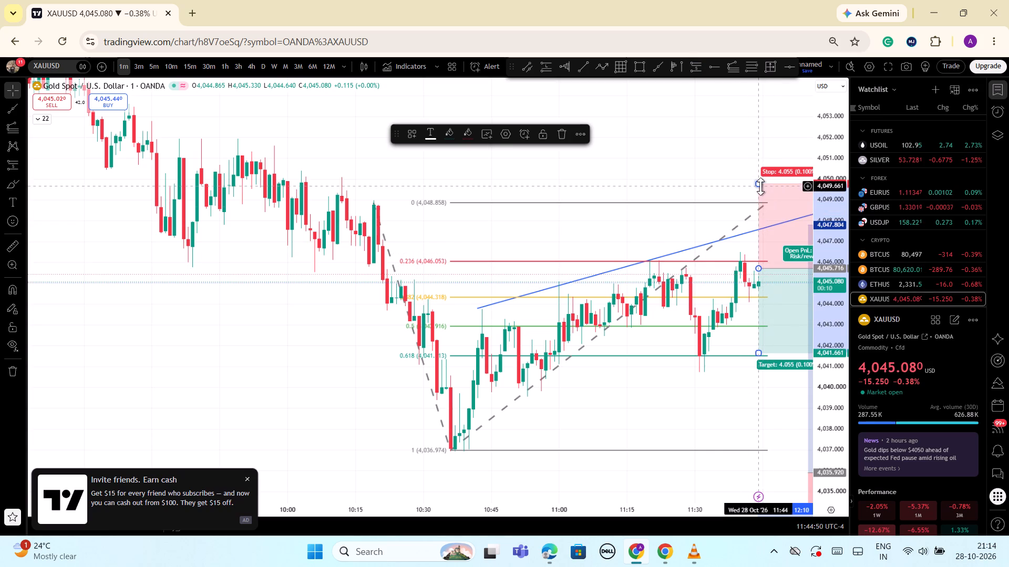
left_click_drag(755, 182, 756, 245)
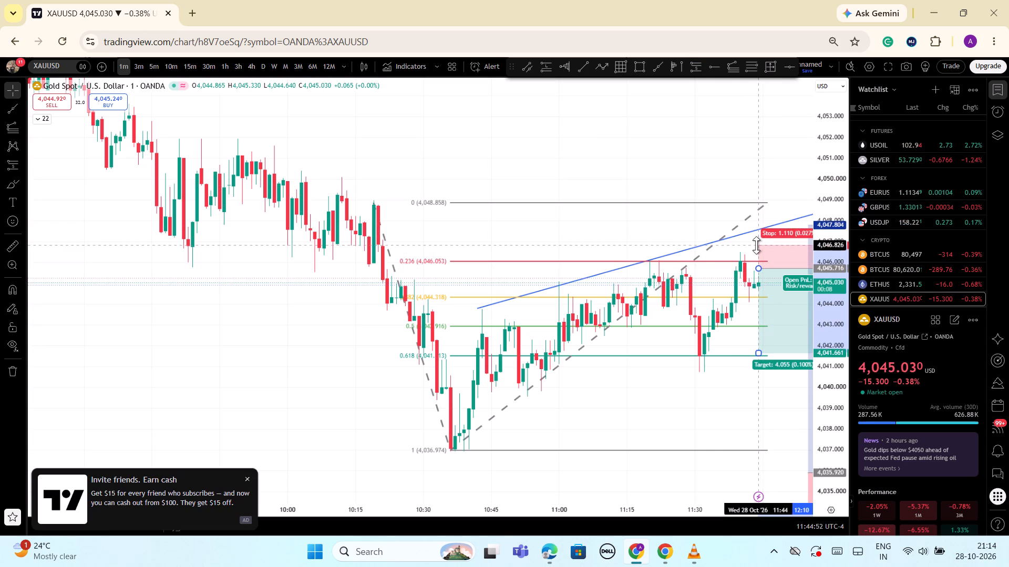
left_click_drag(756, 245, 756, 242)
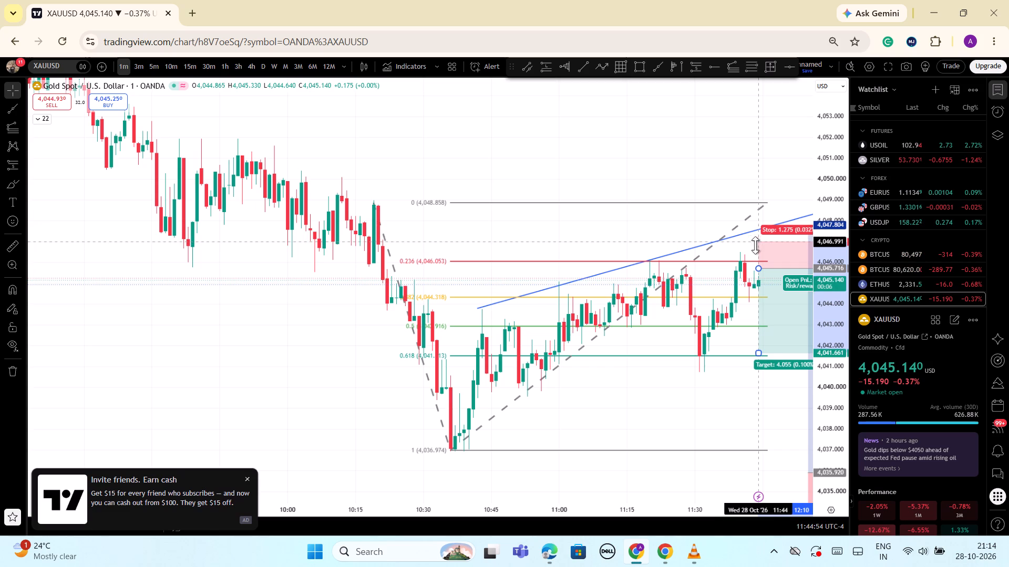
left_click_drag(761, 355, 751, 380)
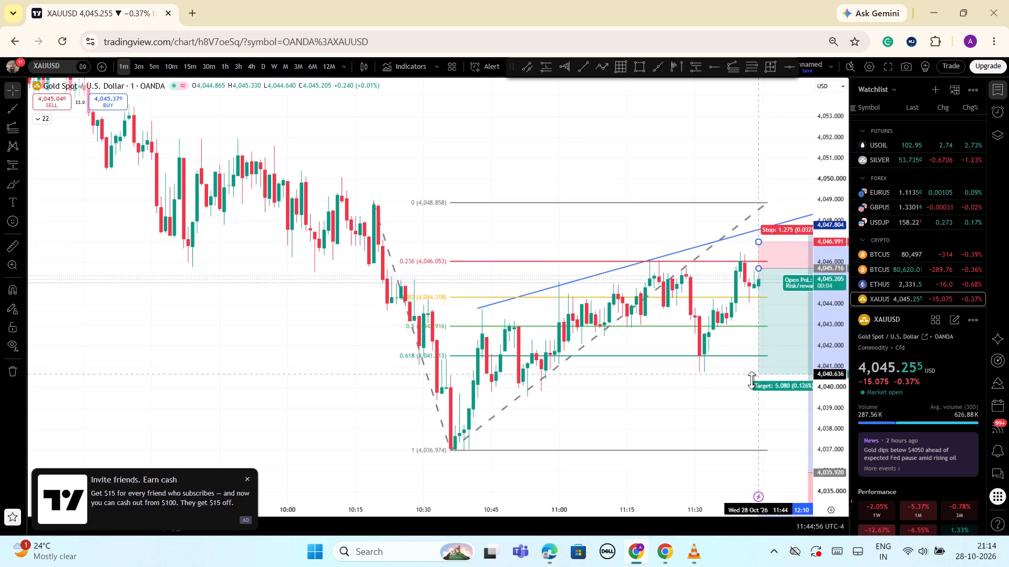
left_click_drag(751, 380, 732, 450)
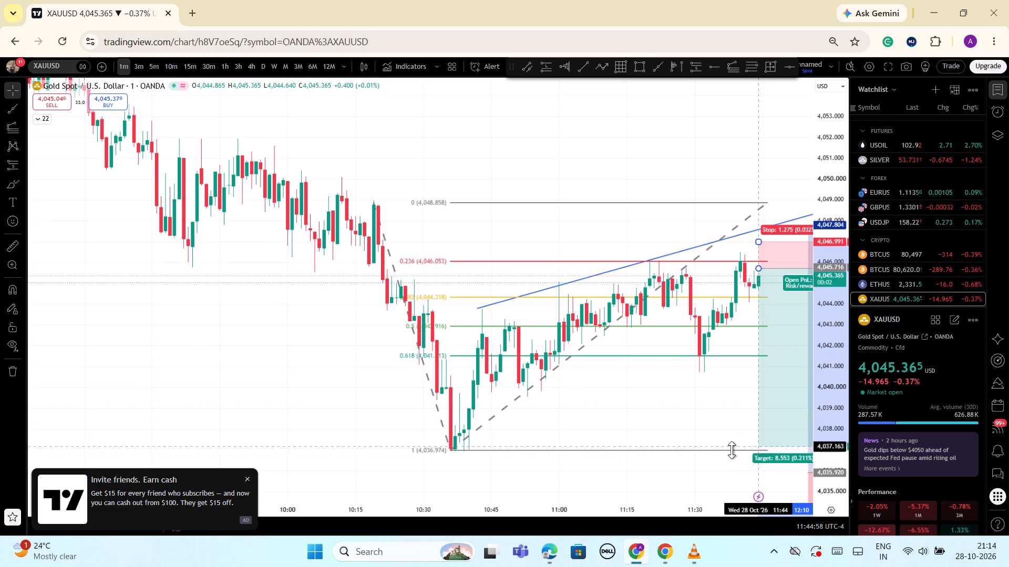
left_click_drag(732, 450, 729, 451)
left_click(728, 421)
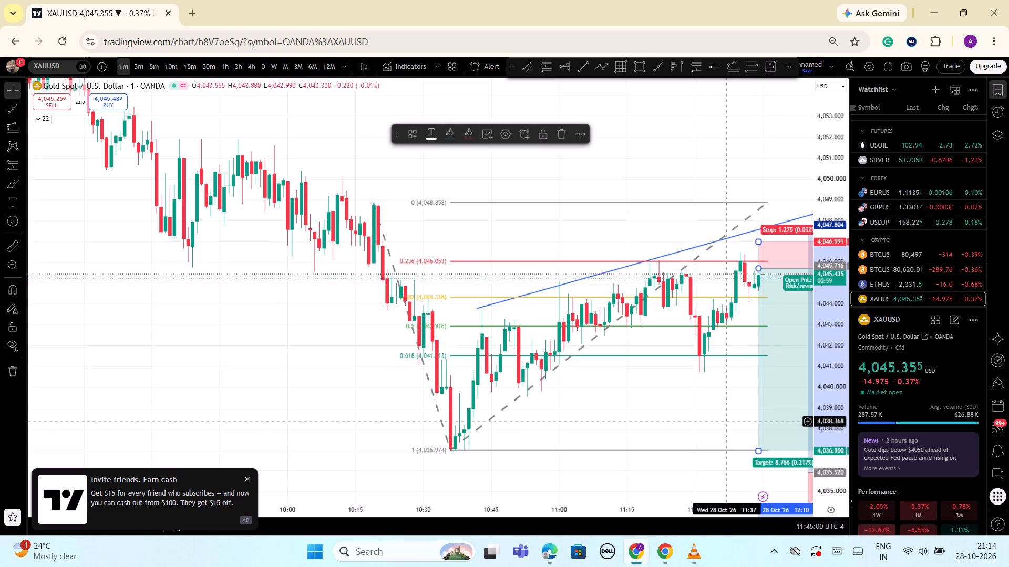
Shorten the new short position so it ends at 11:59.
left_click_drag(719, 411, 481, 278)
left_click_drag(656, 149, 646, 149)
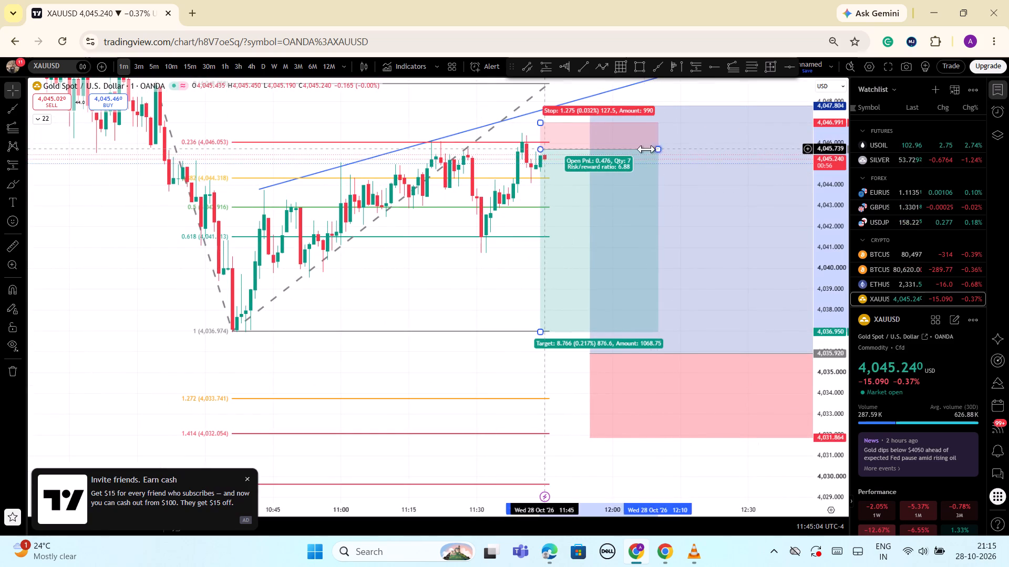
left_click_drag(646, 149, 608, 157)
left_click(463, 288)
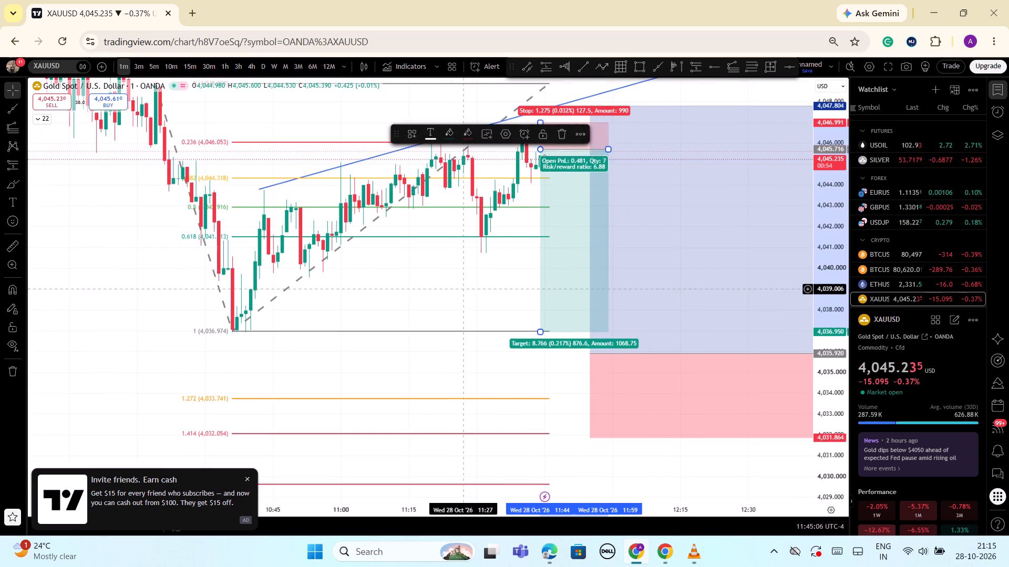
Examine the short position and recent 1-minute candles against the rising ray, the Fib levels and the older position zone.
scroll(829, 260, "down", 2)
left_click_drag(835, 395, 835, 343)
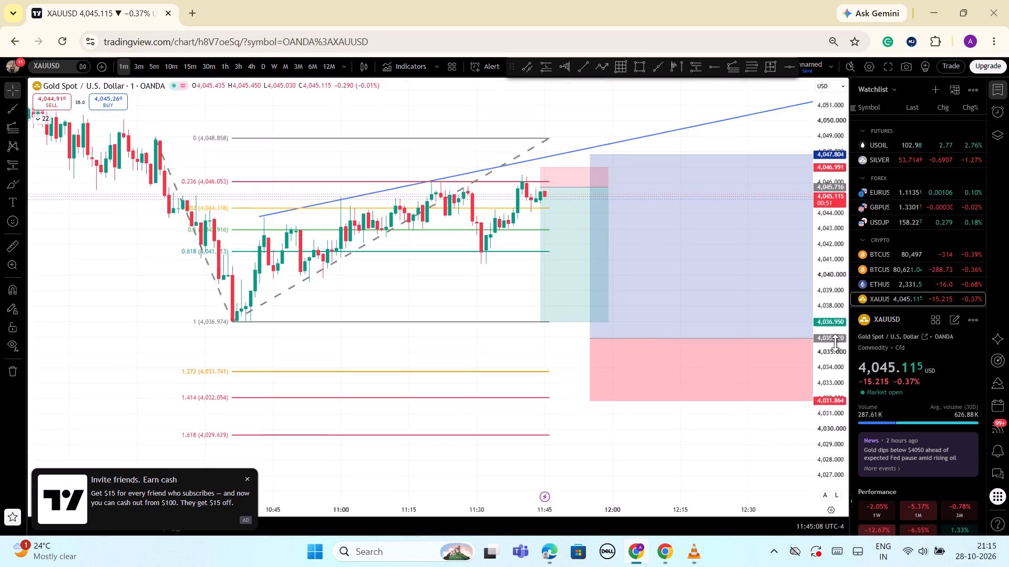
left_click_drag(835, 343, 840, 276)
left_click_drag(411, 266, 488, 342)
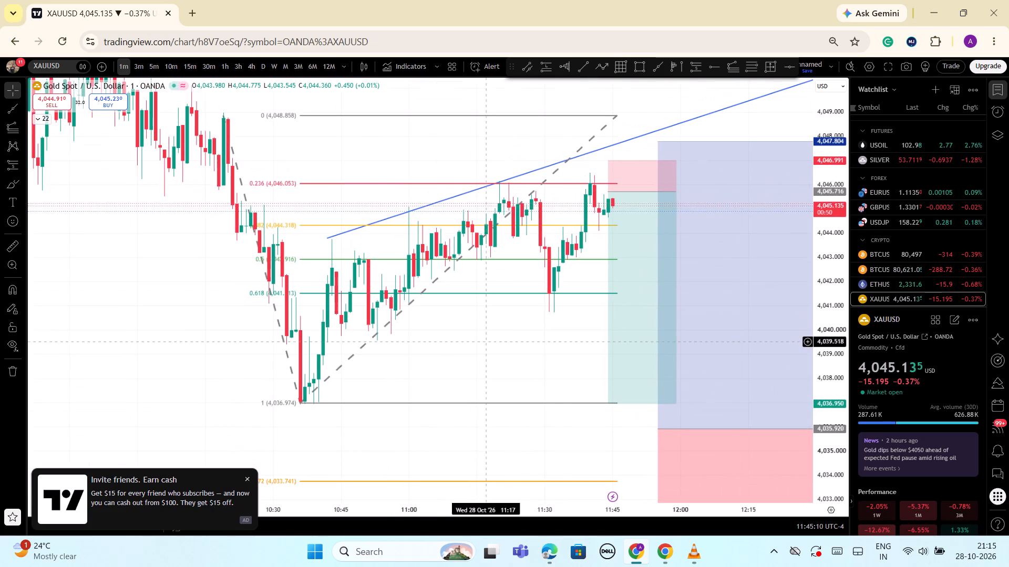
scroll(489, 281, "up", 2)
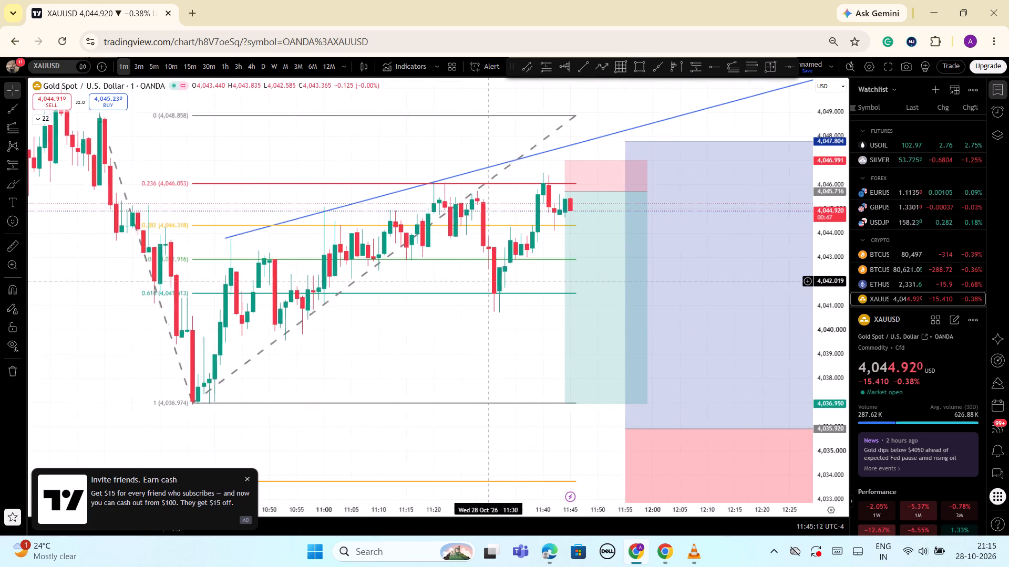
scroll(489, 281, "up", 2)
scroll(490, 284, "down", 3)
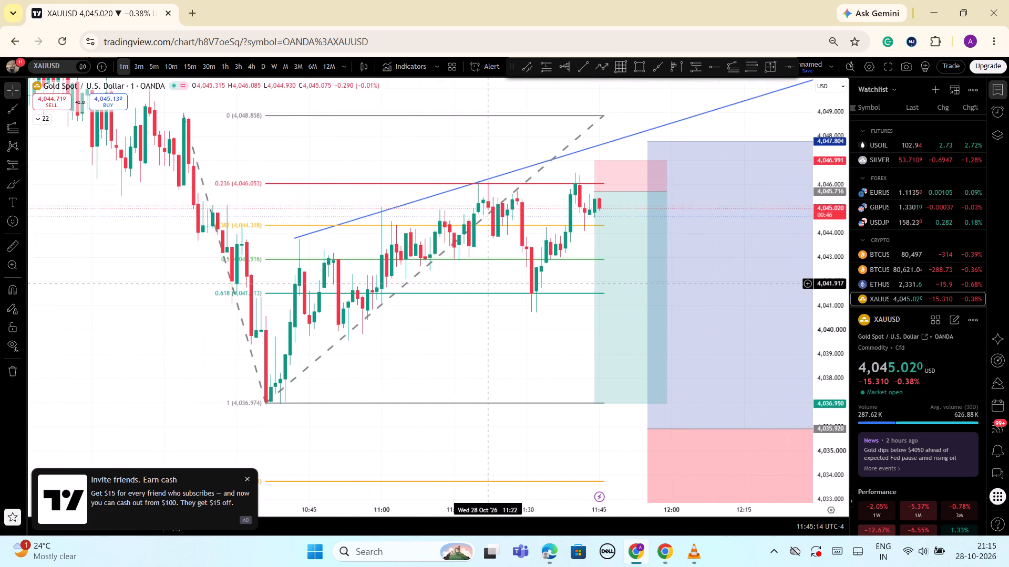
scroll(490, 284, "down", 3)
scroll(683, 237, "up", 4)
scroll(797, 257, "up", 3)
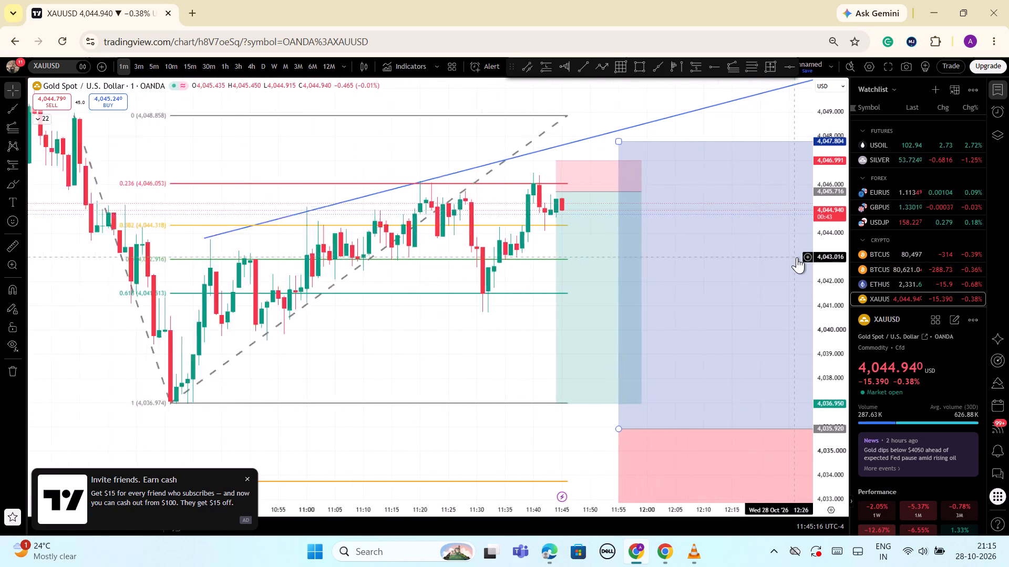
scroll(797, 257, "up", 1)
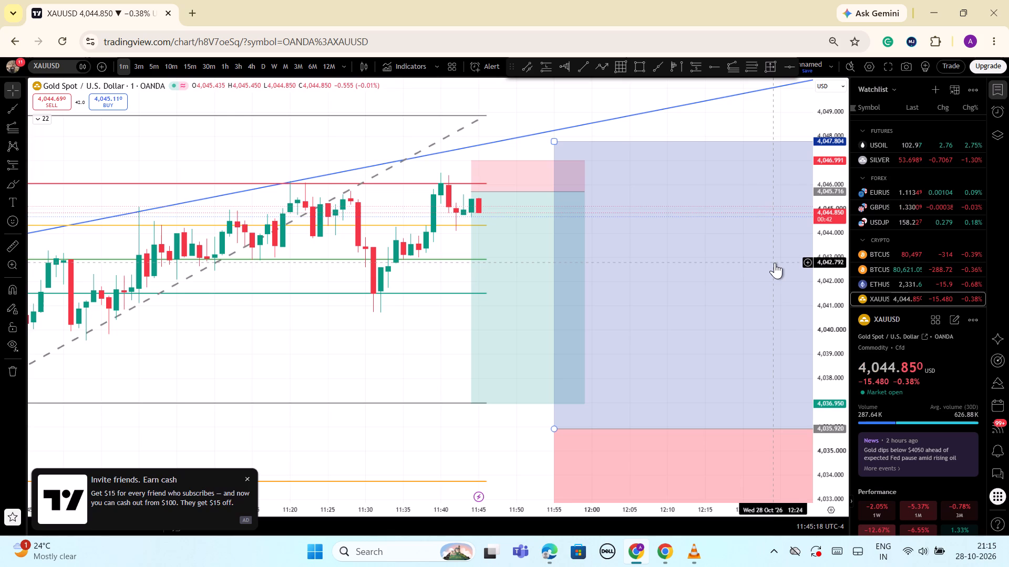
scroll(775, 262, "down", 7)
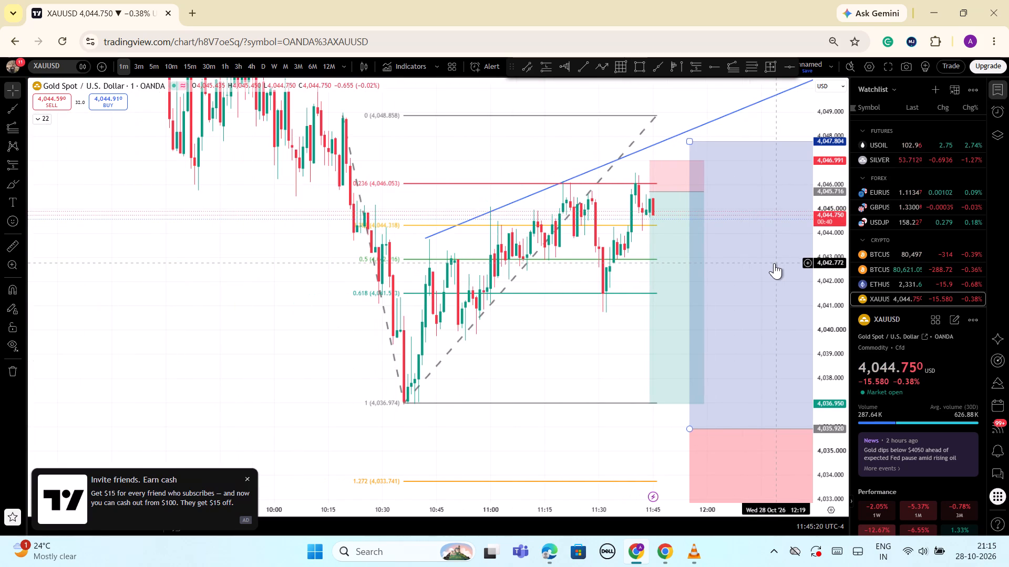
scroll(670, 246, "up", 4)
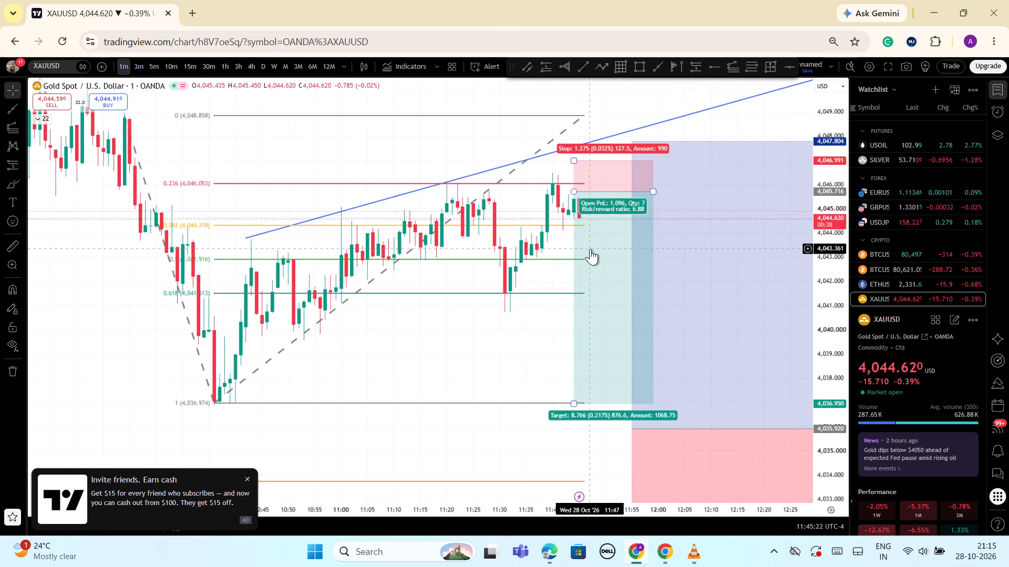
scroll(590, 248, "up", 3)
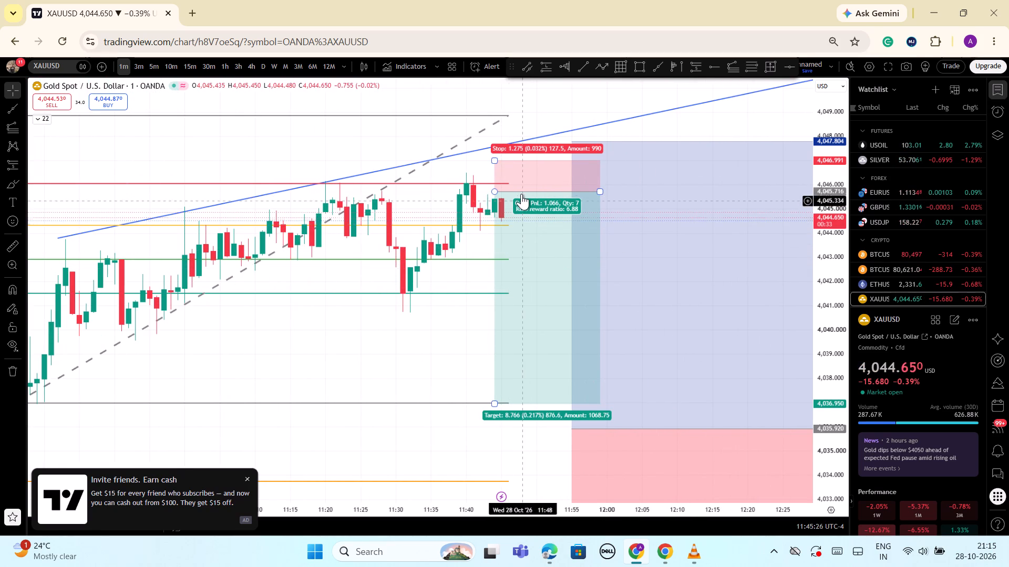
scroll(548, 333, "down", 3)
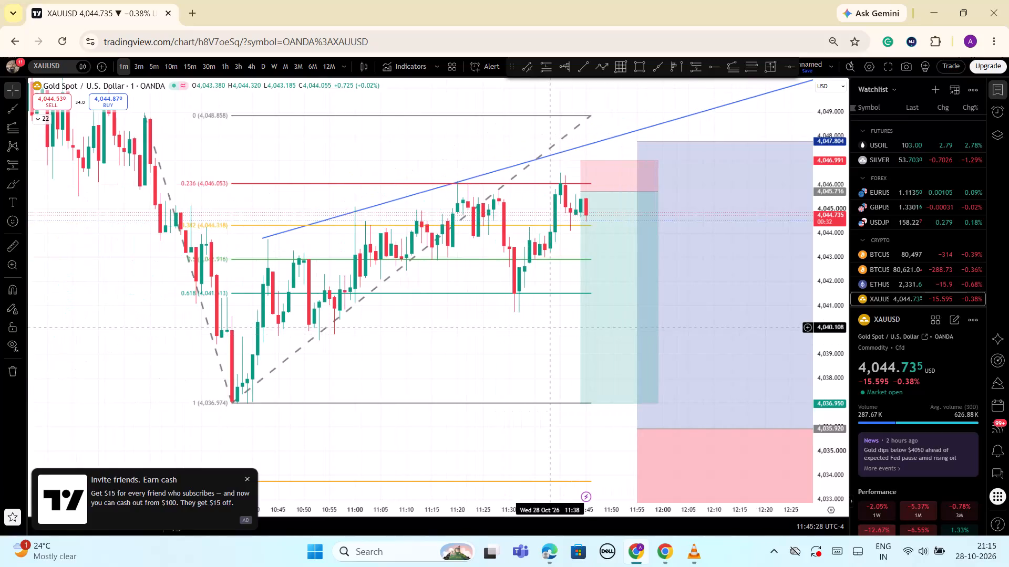
scroll(538, 302, "up", 3)
scroll(538, 302, "down", 8)
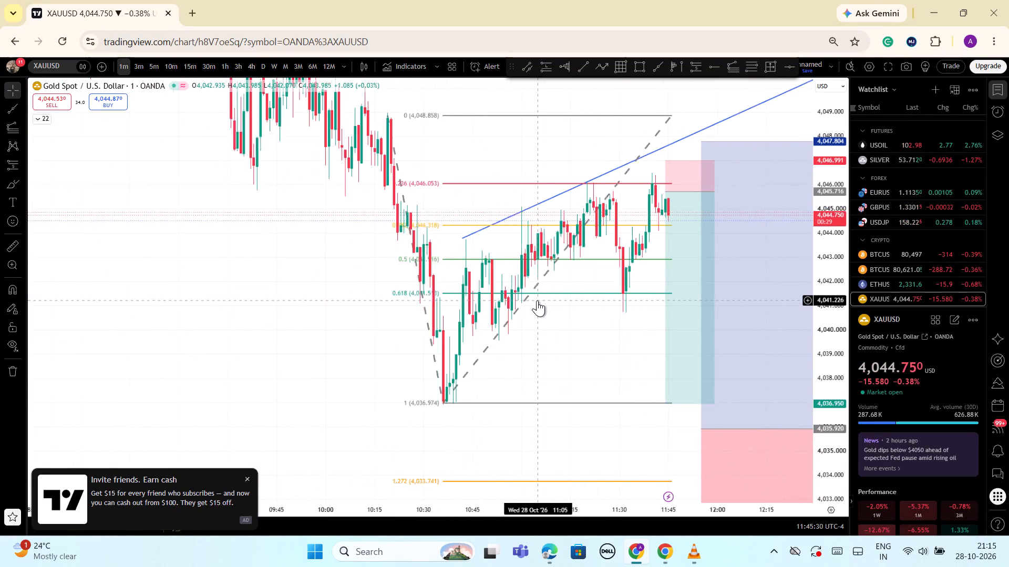
scroll(537, 300, "up", 9)
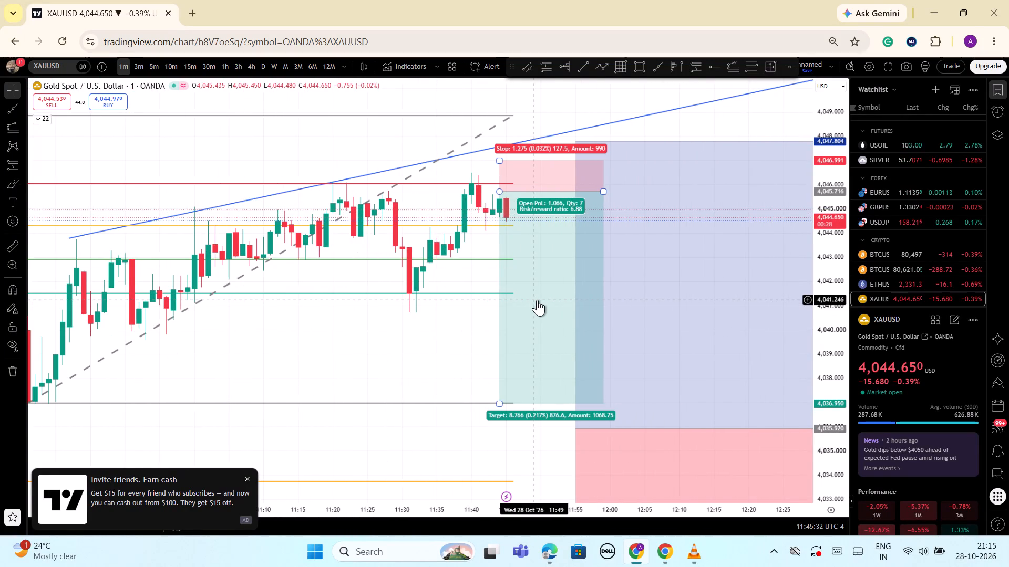
scroll(537, 300, "up", 3)
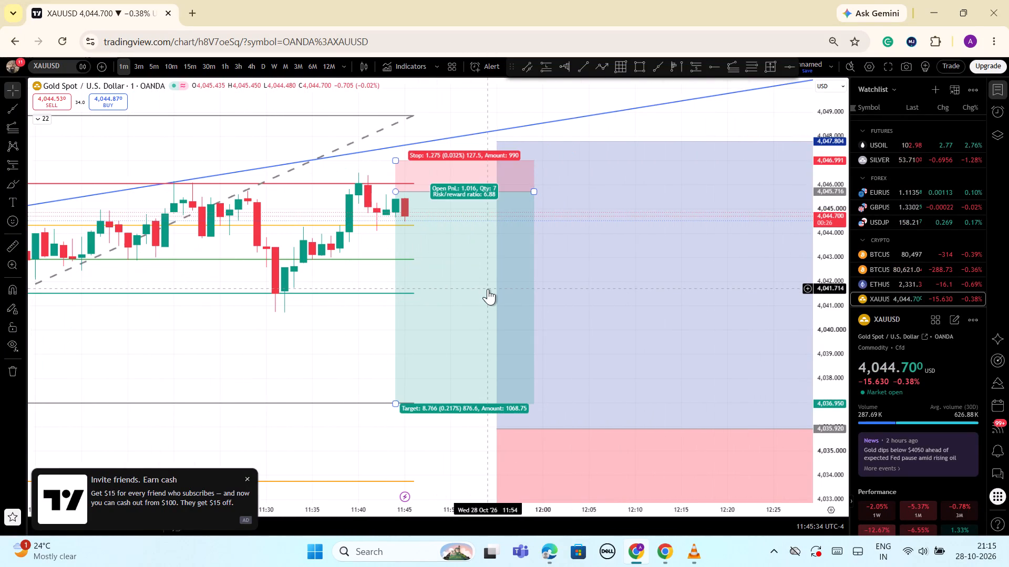
scroll(401, 289, "down", 8)
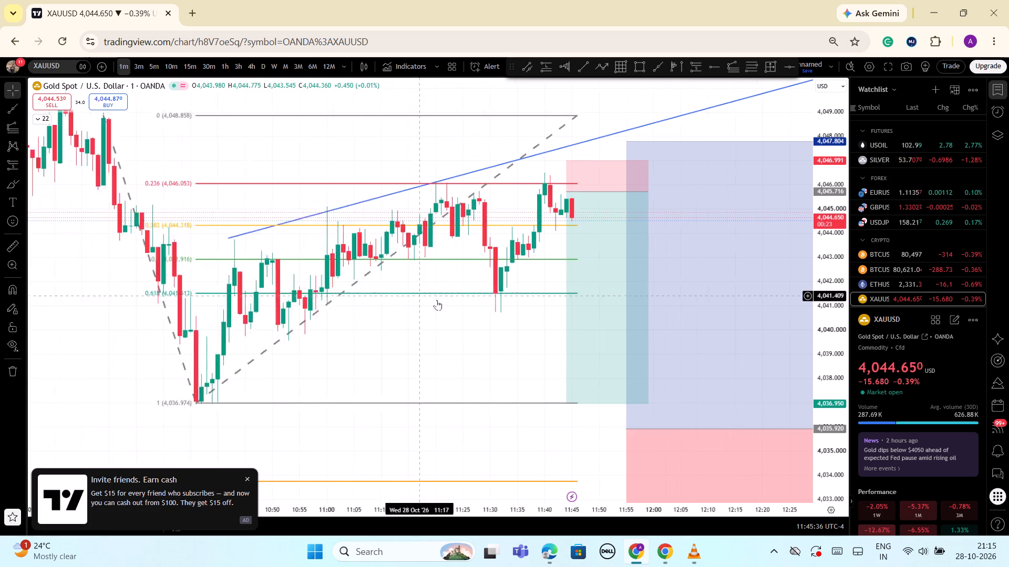
Examine the full swing from the 10:19 high through the 10:36 low against the Fib levels and the short target.
left_click_drag(827, 381, 847, 302)
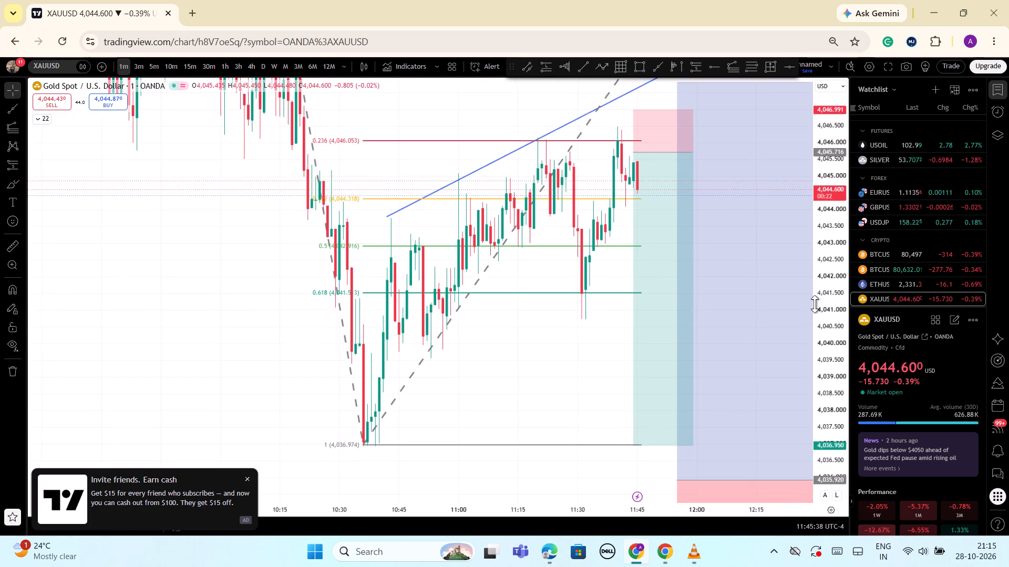
scroll(815, 304, "up", 5)
scroll(815, 304, "down", 7)
scroll(814, 304, "up", 1)
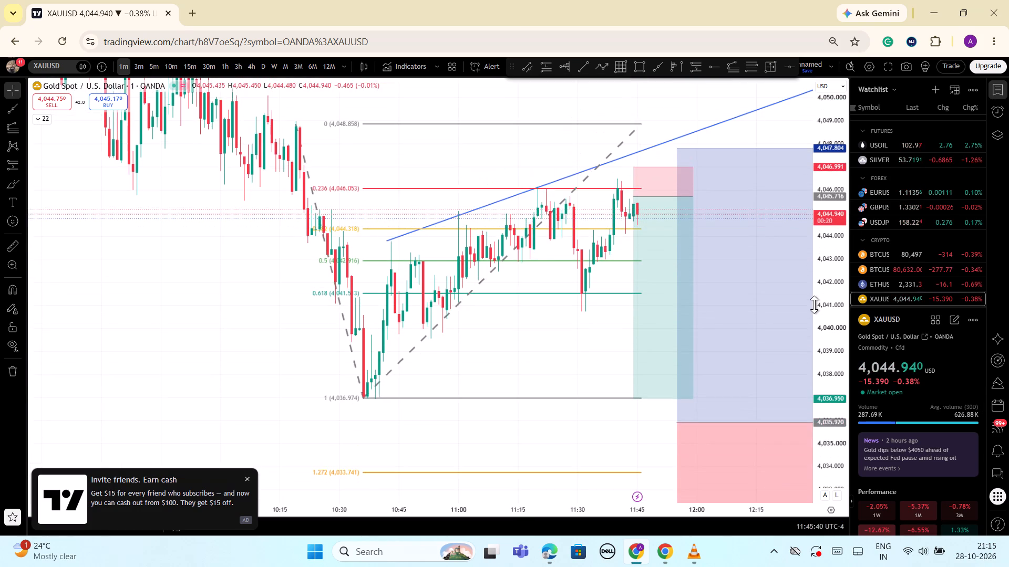
scroll(814, 304, "up", 2)
scroll(814, 304, "down", 2)
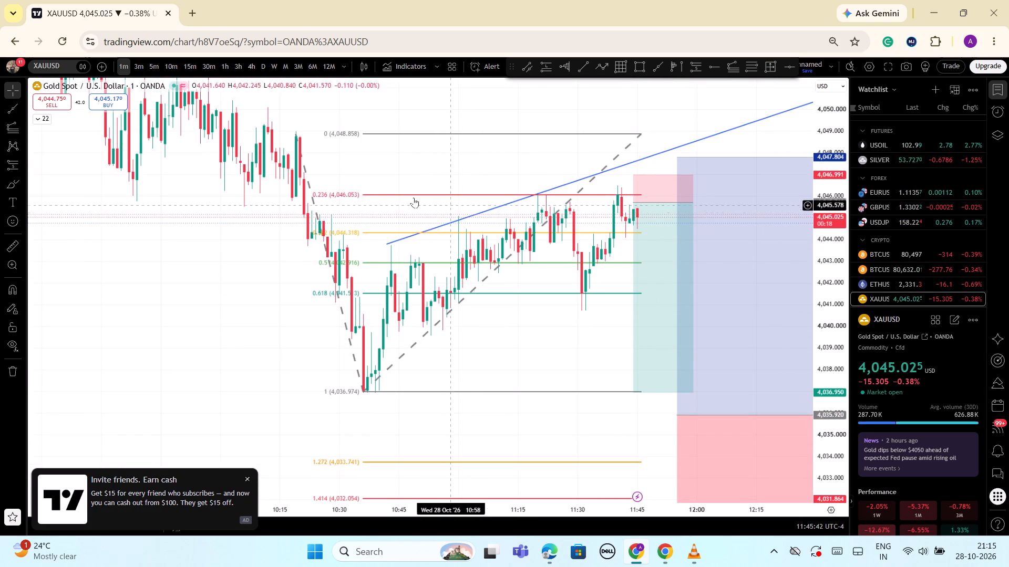
left_click_drag(357, 165, 383, 174)
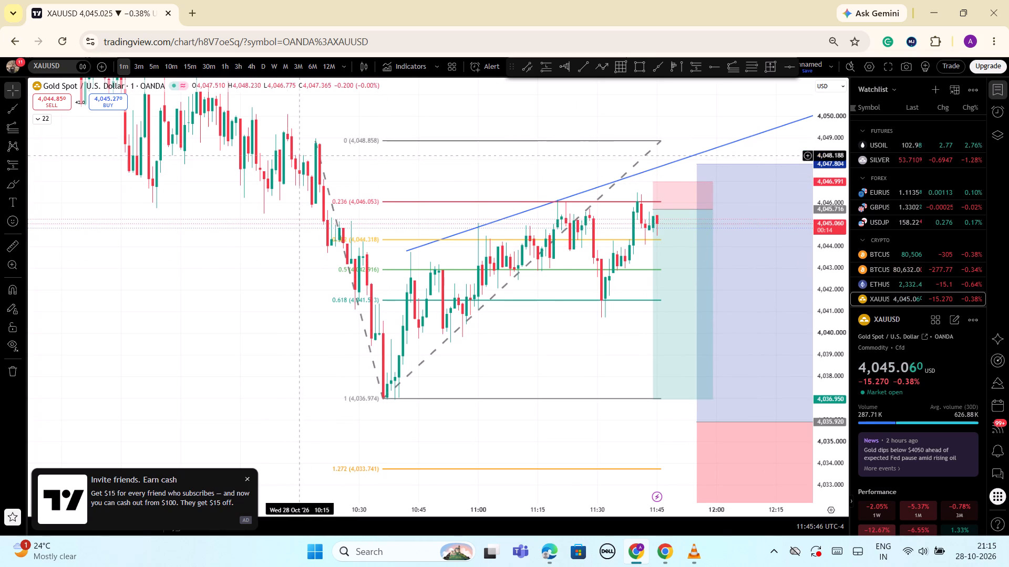
scroll(327, 243, "down", 1)
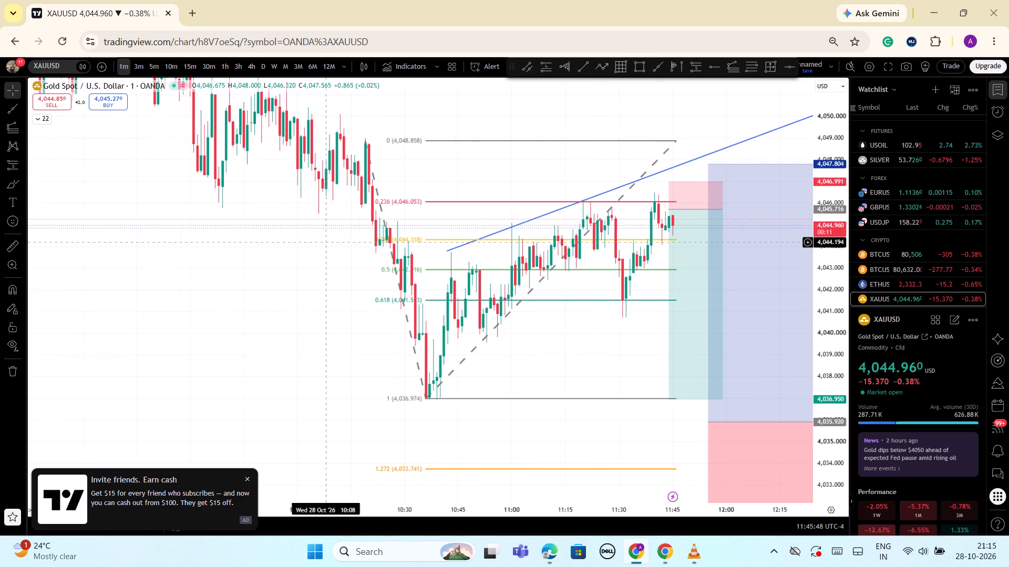
Examine the morning decline leading into the 10:36 low and the recovery beneath the rising ray.
left_click_drag(396, 113, 521, 223)
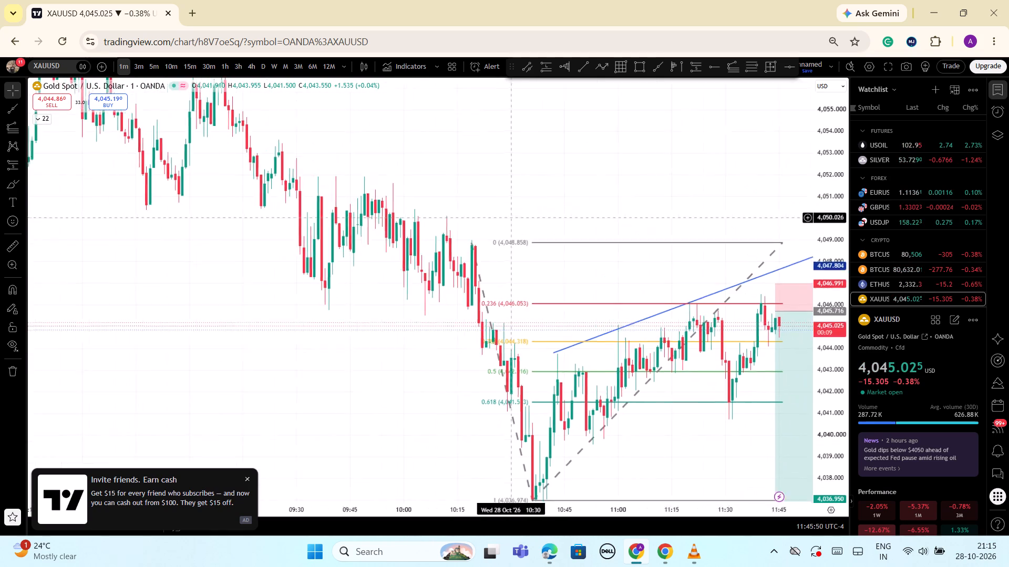
left_click_drag(521, 223, 599, 220)
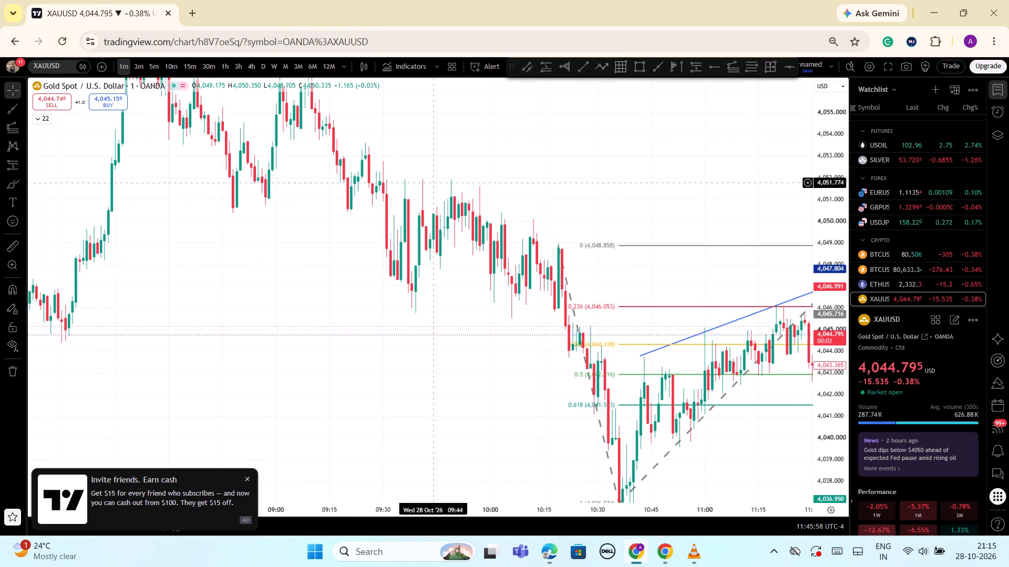
scroll(529, 183, "up", 2)
left_click_drag(588, 191, 380, 139)
scroll(448, 152, "down", 2)
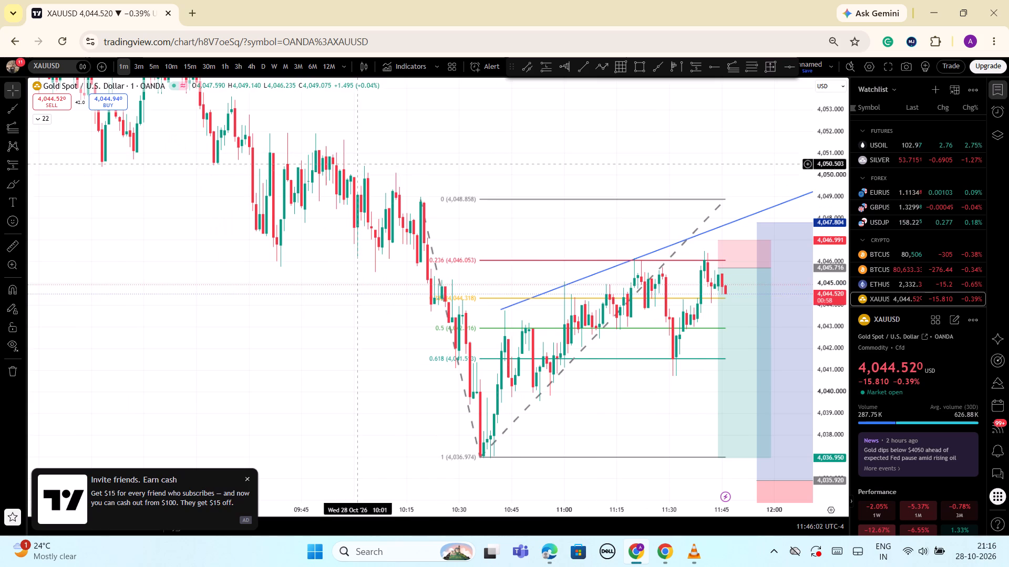
scroll(522, 181, "up", 4)
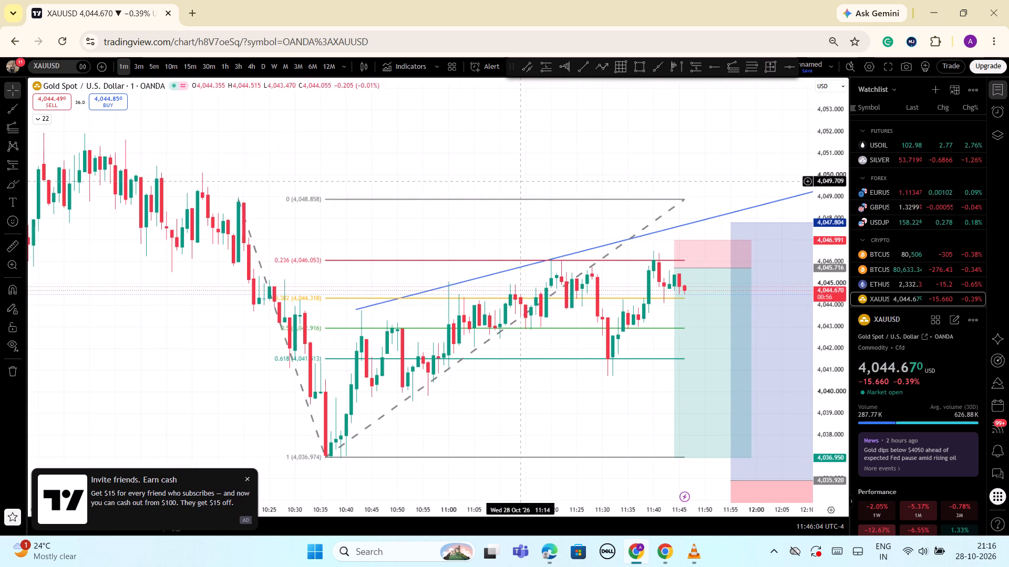
Move the short position to start at 11:40 with entry 4,046.084 and stop 4,047.359.
scroll(542, 187, "up", 4)
left_click_drag(831, 412, 835, 264)
scroll(813, 268, "down", 4)
scroll(813, 271, "up", 5)
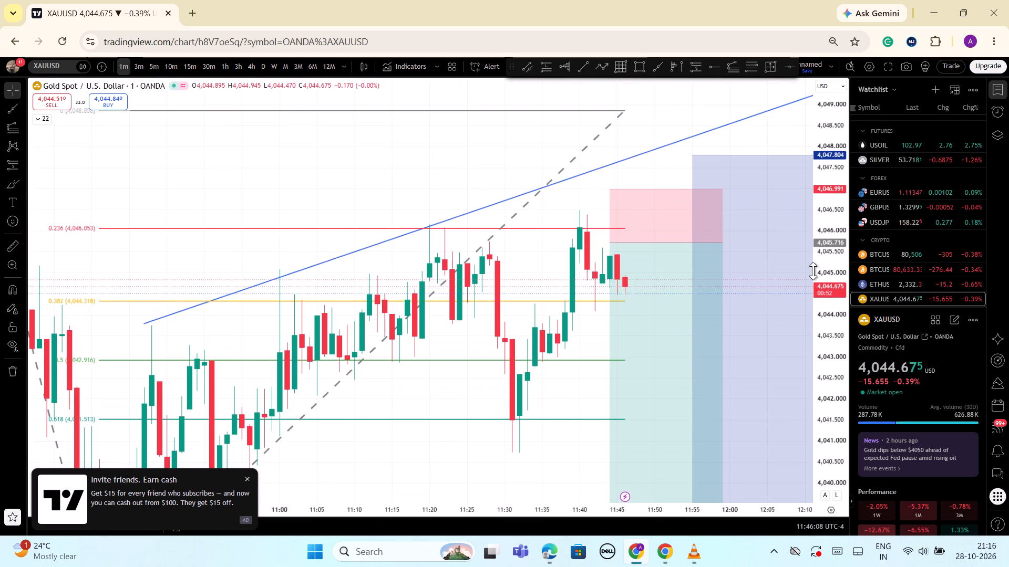
scroll(813, 271, "up", 3)
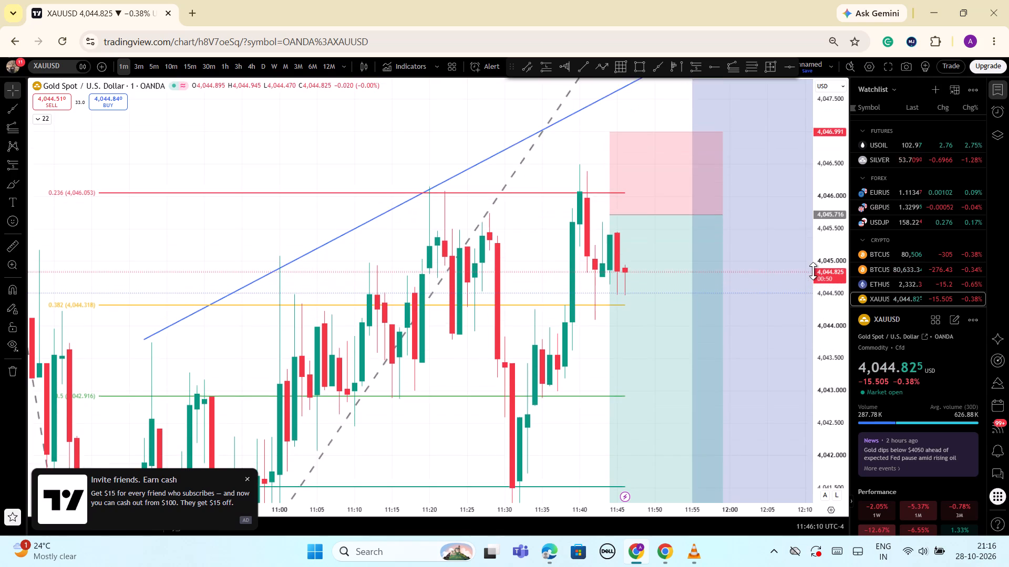
scroll(813, 271, "up", 3)
scroll(813, 271, "down", 3)
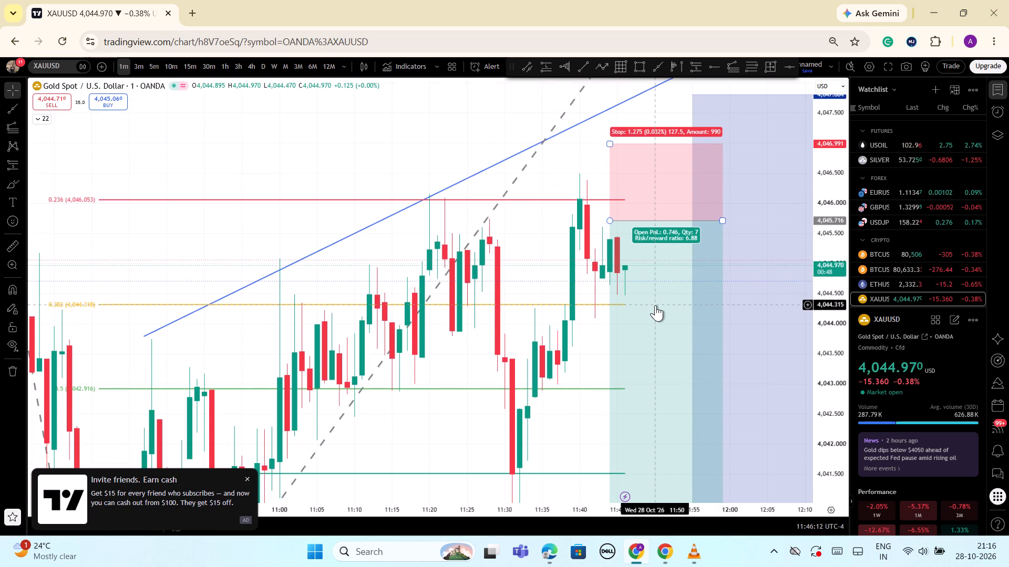
left_click_drag(655, 305, 627, 279)
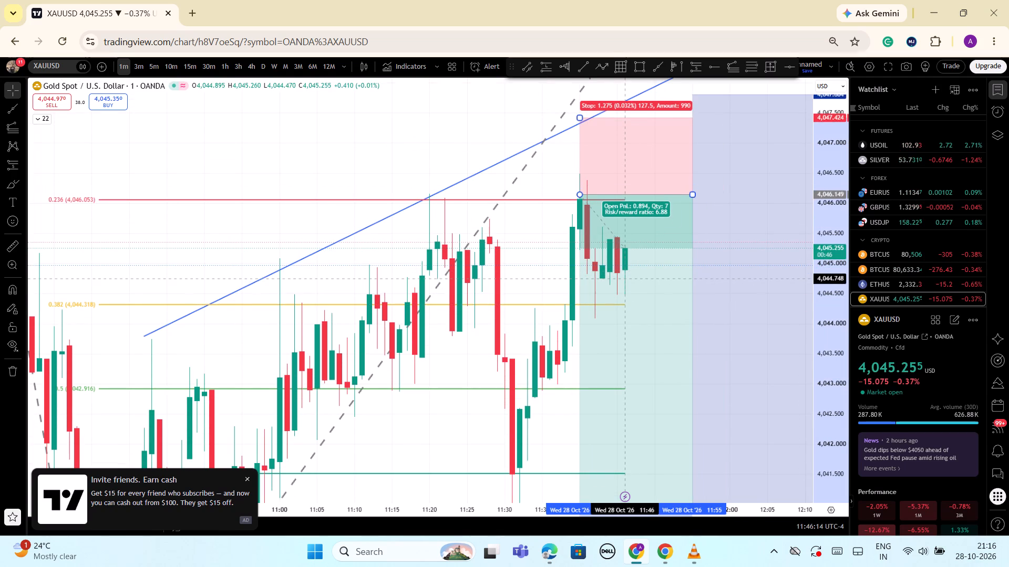
left_click_drag(627, 279, 641, 284)
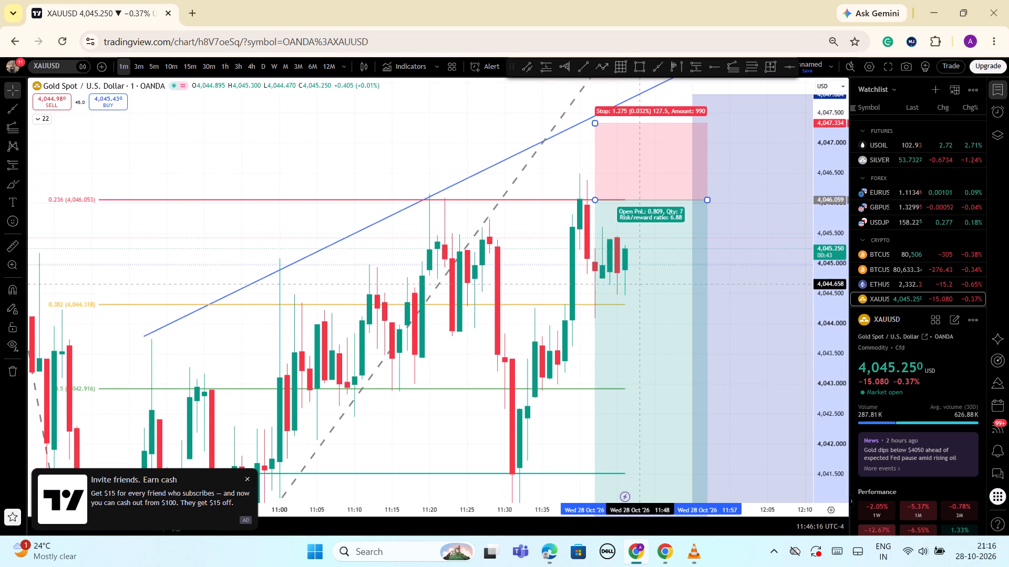
left_click_drag(641, 284, 624, 283)
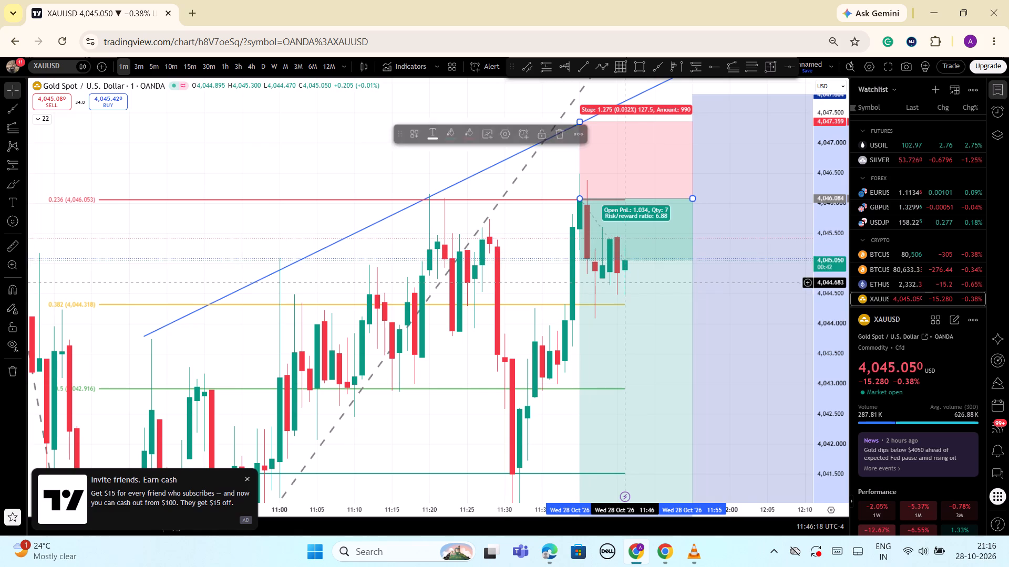
left_click(406, 182)
Examine the moved short position against the rising ray, the Fib levels and the 10:36 low.
scroll(529, 224, "down", 3)
left_click_drag(842, 303, 824, 402)
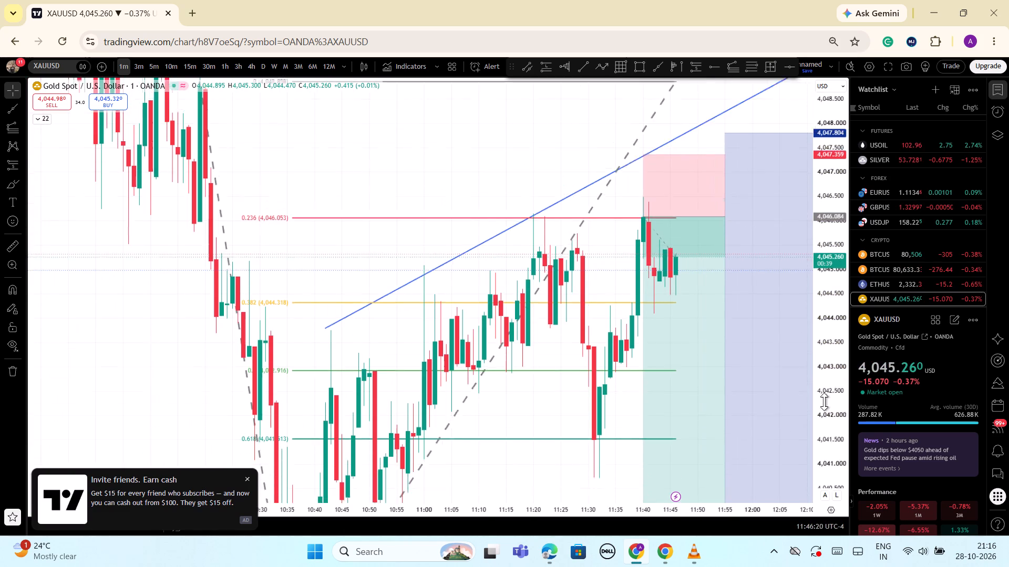
left_click_drag(824, 402, 803, 458)
scroll(520, 419, "down", 3)
left_click_drag(543, 428, 519, 304)
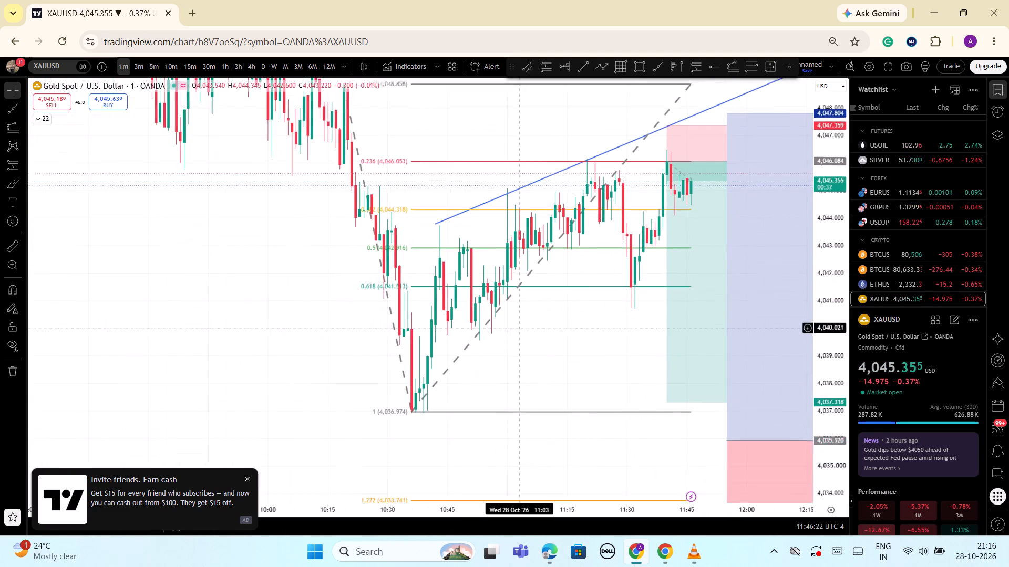
left_click_drag(519, 304, 511, 276)
scroll(574, 293, "up", 2)
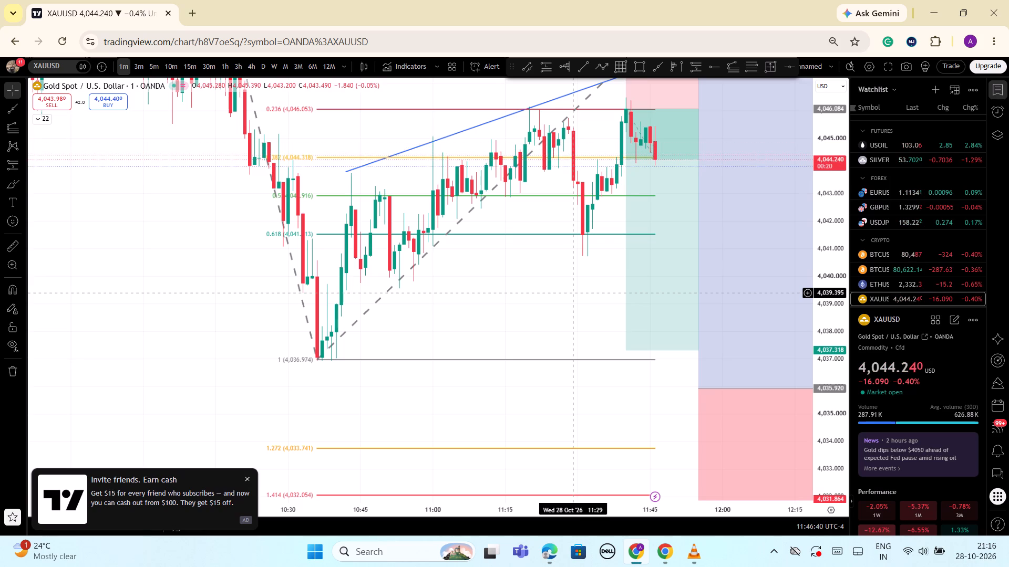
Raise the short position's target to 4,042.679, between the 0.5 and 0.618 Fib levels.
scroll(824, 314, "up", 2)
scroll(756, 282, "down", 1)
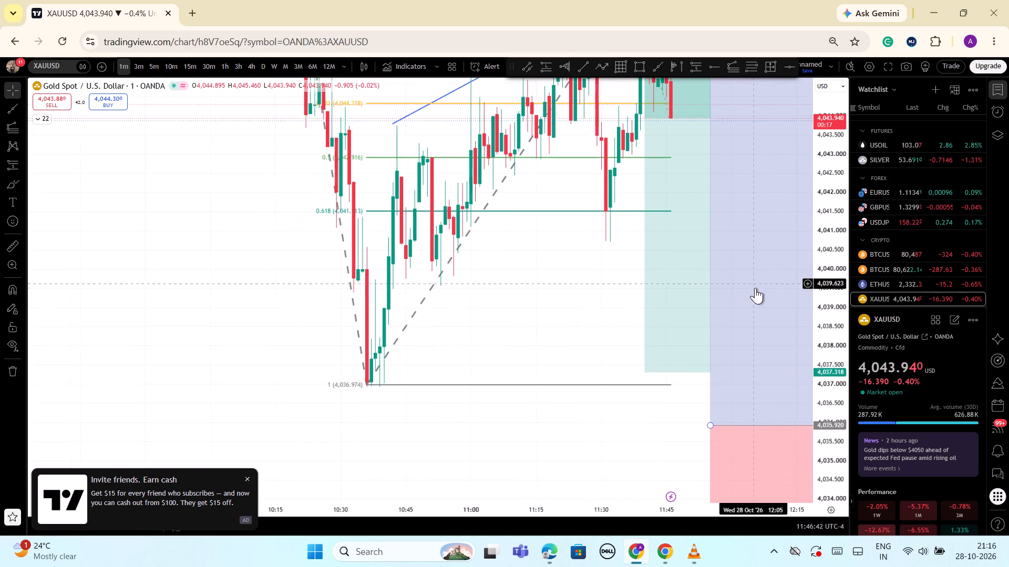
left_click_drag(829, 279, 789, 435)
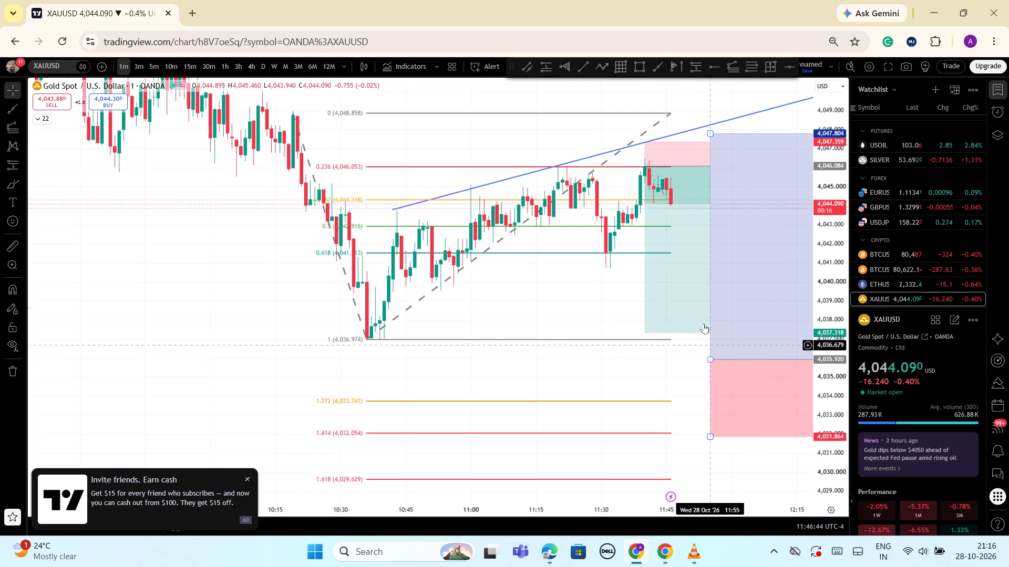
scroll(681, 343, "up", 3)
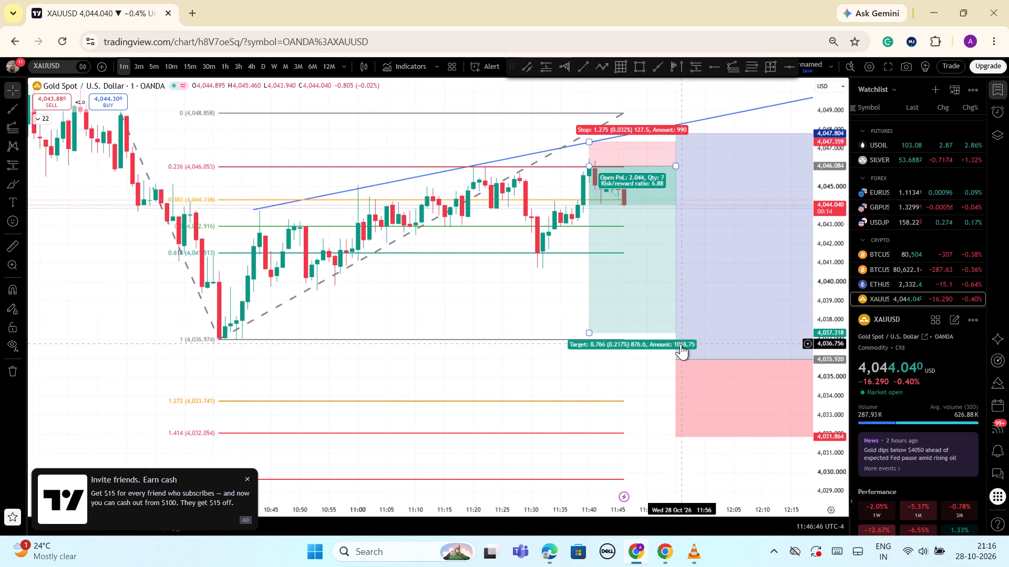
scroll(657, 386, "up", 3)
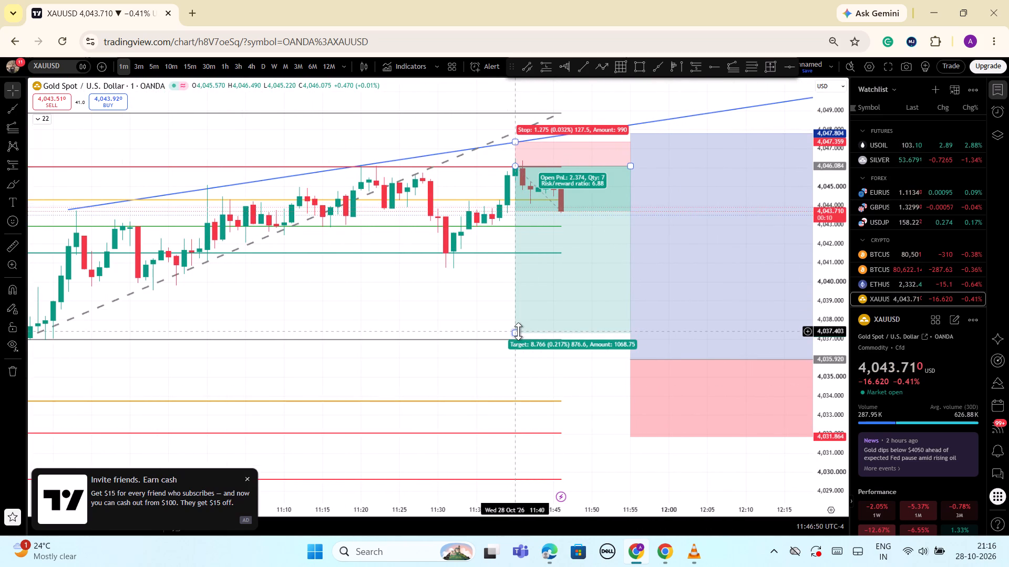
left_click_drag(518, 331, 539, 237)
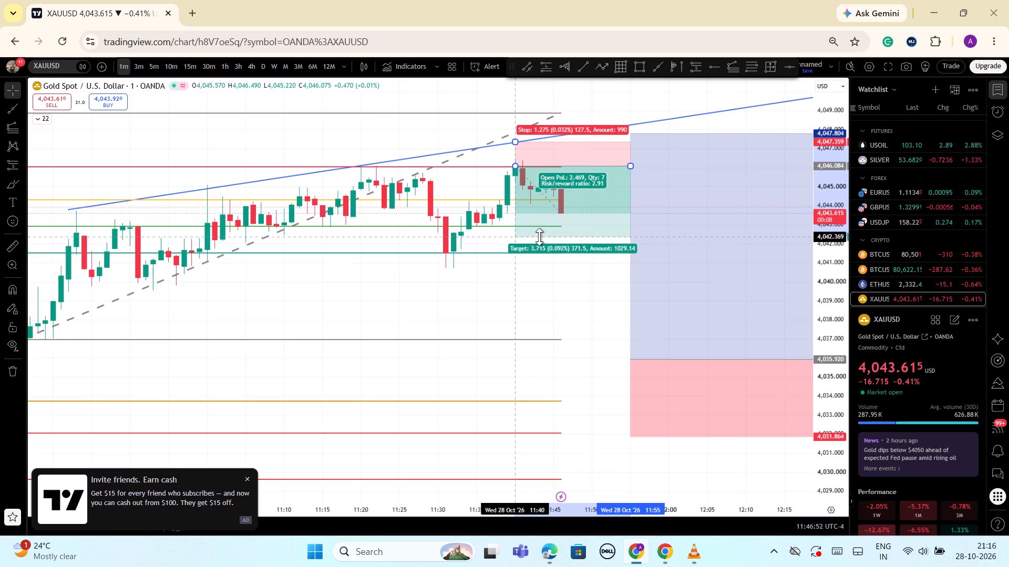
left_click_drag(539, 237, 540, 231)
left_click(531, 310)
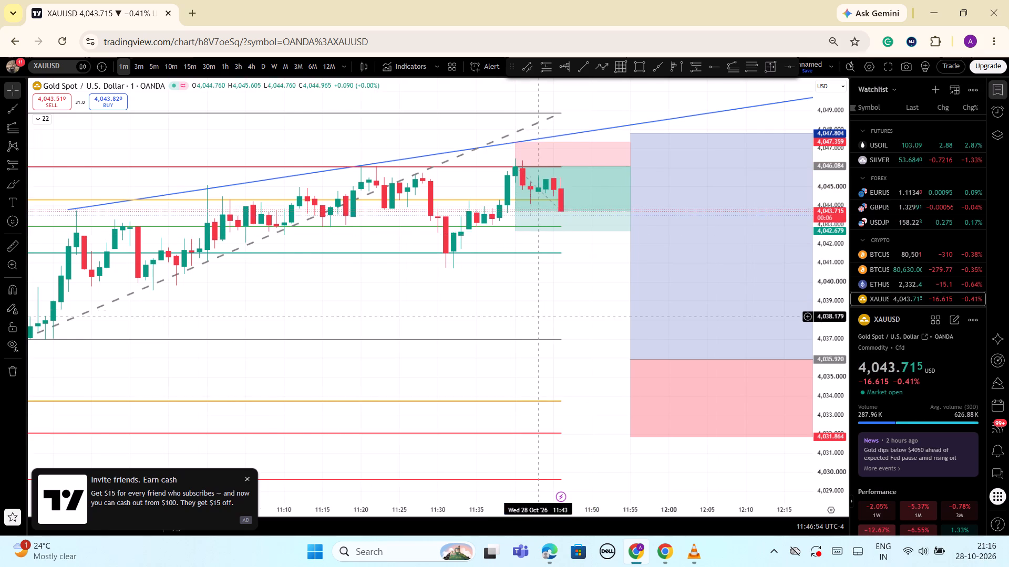
Examine the short position and latest candles against the long position zone and the Fib extensions down to 1.618.
scroll(537, 317, "down", 1)
scroll(696, 367, "down", 2)
left_click_drag(599, 348, 481, 297)
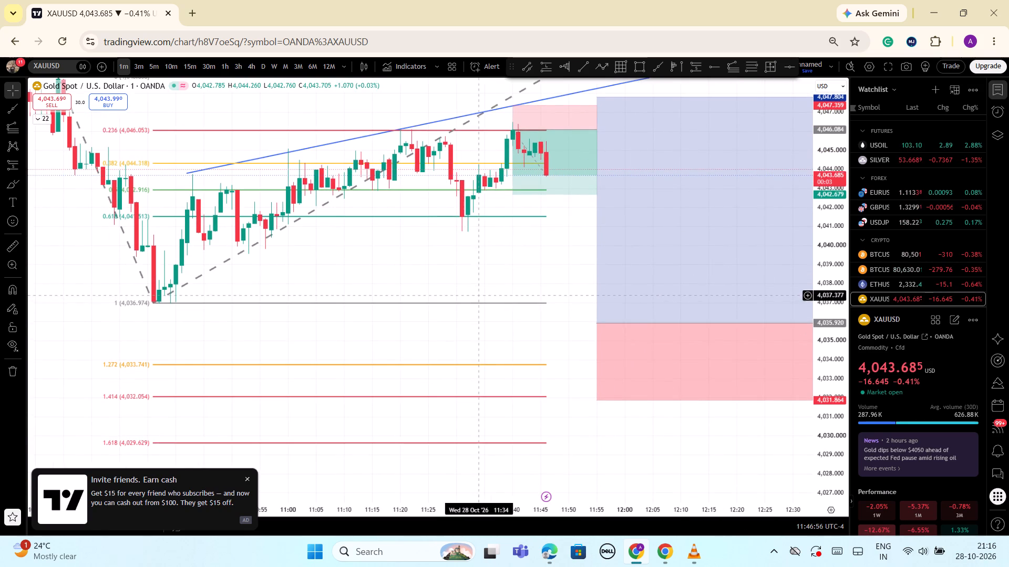
scroll(557, 354, "up", 4)
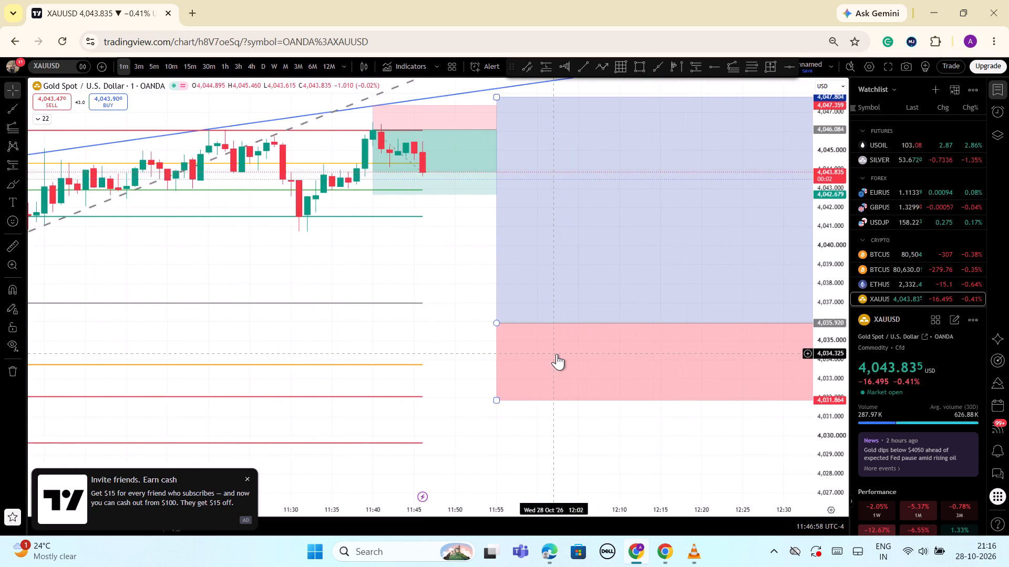
scroll(557, 354, "down", 5)
left_click_drag(537, 277, 441, 283)
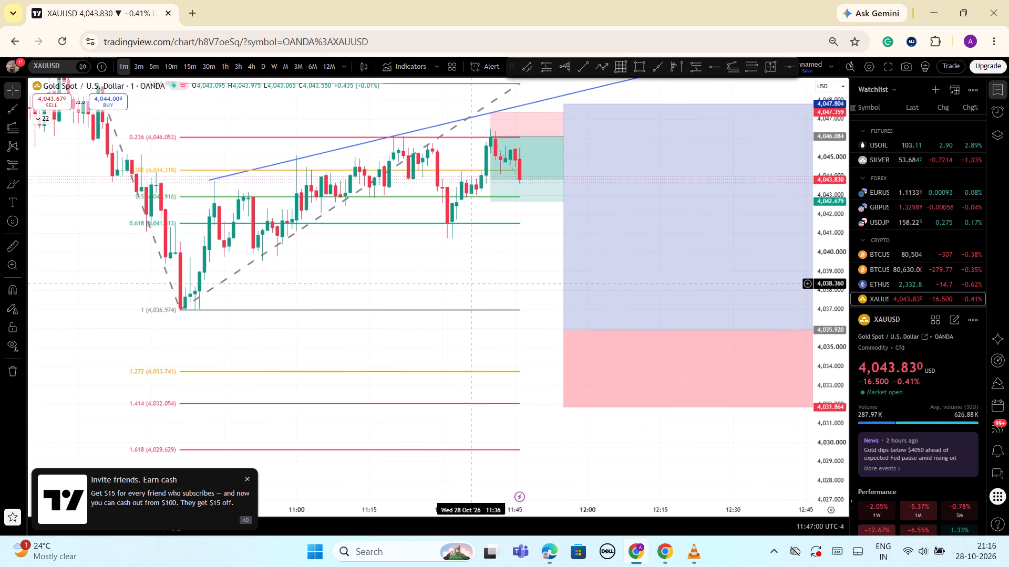
left_click_drag(441, 283, 408, 274)
scroll(544, 336, "down", 5)
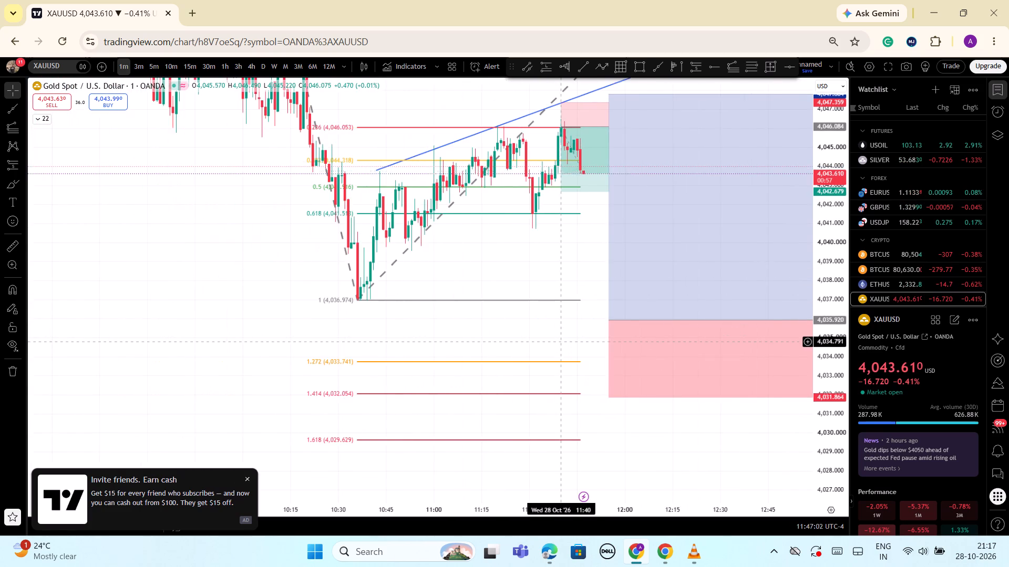
Examine the wider 1-minute price history from the 4,059.661 horizontal line down to the 2.618 Fib extension.
scroll(586, 331, "down", 2)
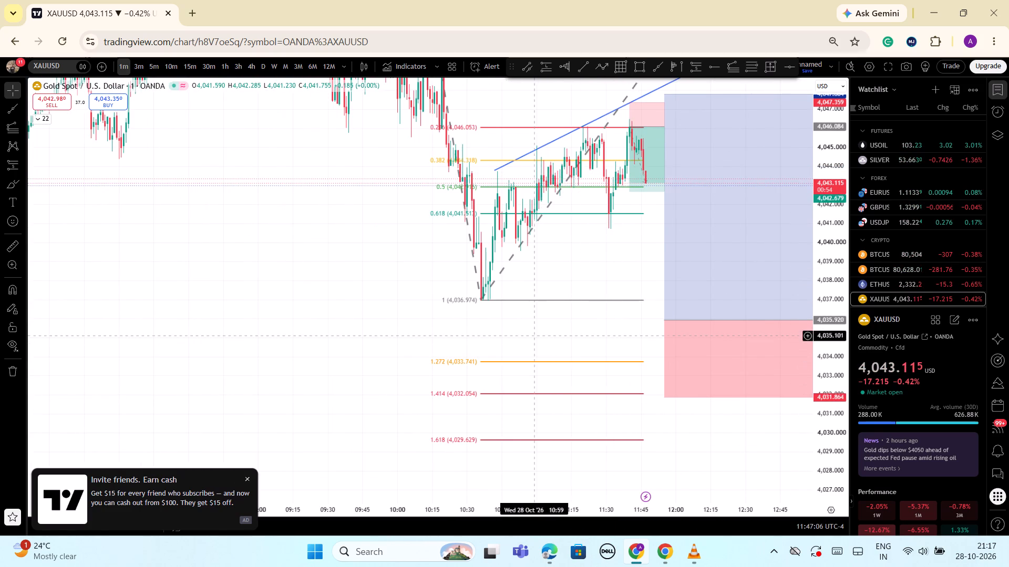
scroll(534, 338, "down", 2)
left_click_drag(841, 263, 795, 459)
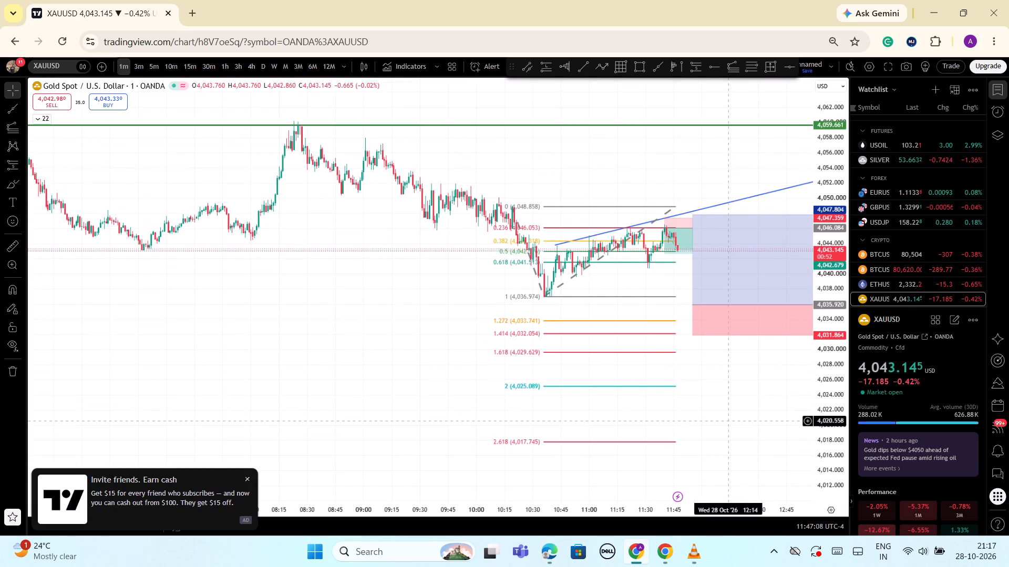
scroll(613, 371, "down", 2)
scroll(613, 371, "up", 1)
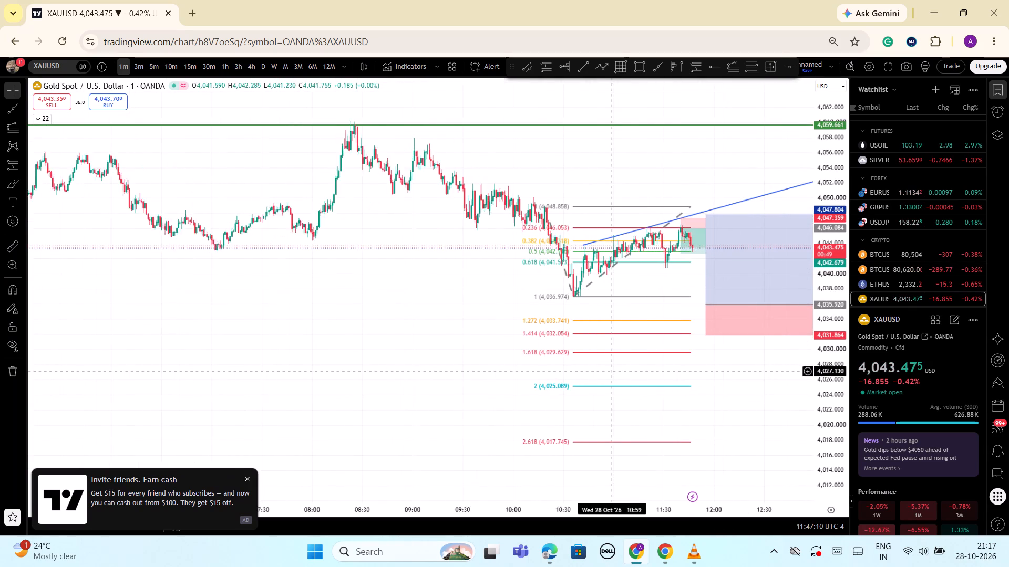
scroll(613, 371, "up", 2)
scroll(642, 354, "down", 2)
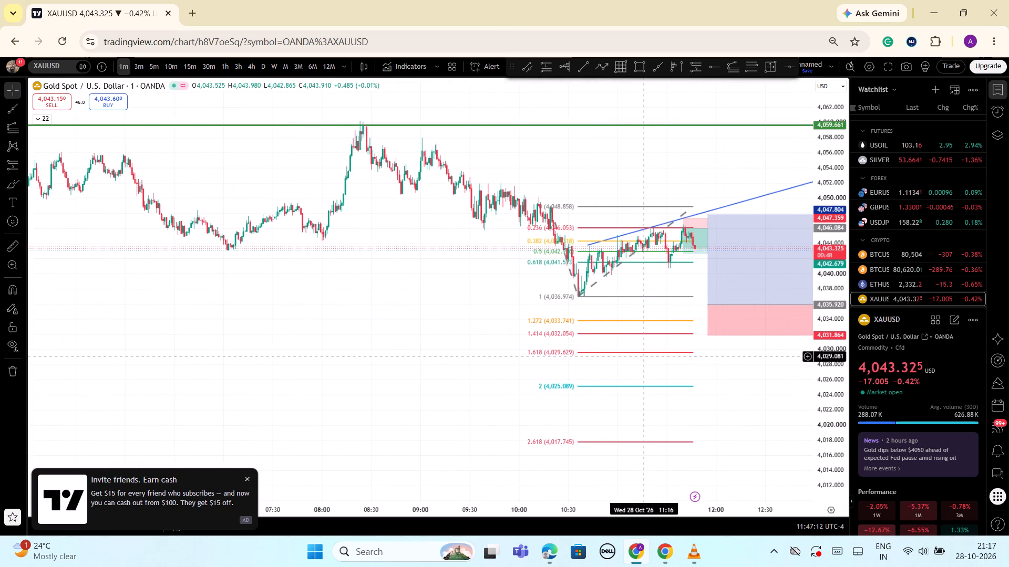
left_click_drag(712, 417, 589, 413)
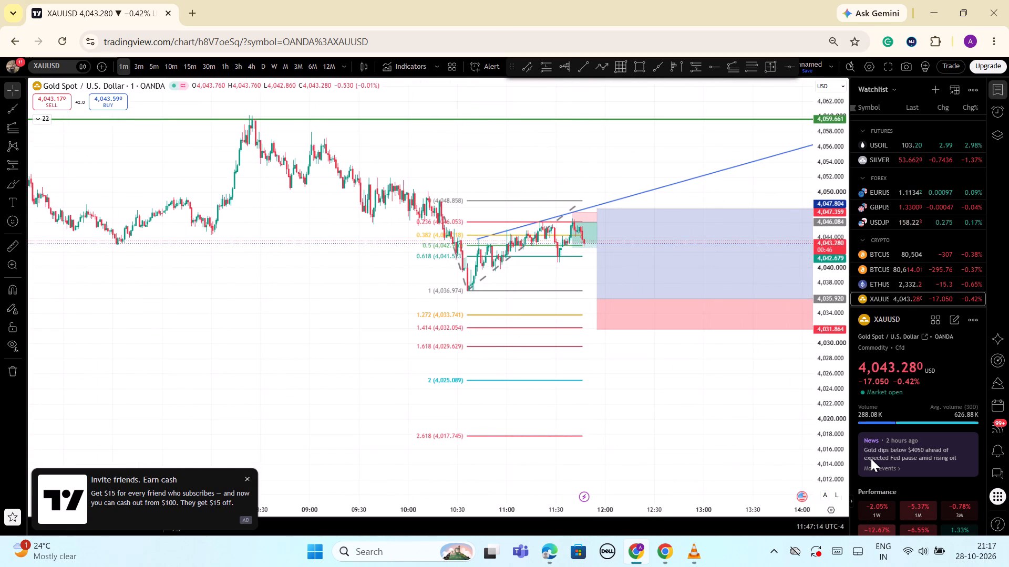
left_click_drag(829, 459, 835, 353)
scroll(794, 398, "up", 2)
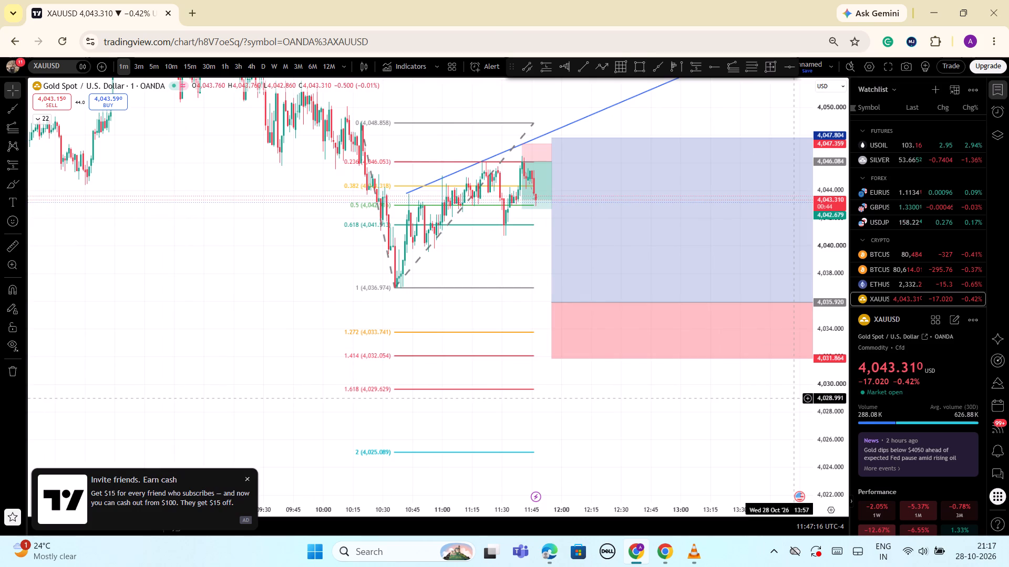
Set the short position's target to about 4,042.860, just below the 0.5 Fib level.
scroll(792, 402, "up", 3)
scroll(436, 311, "up", 4)
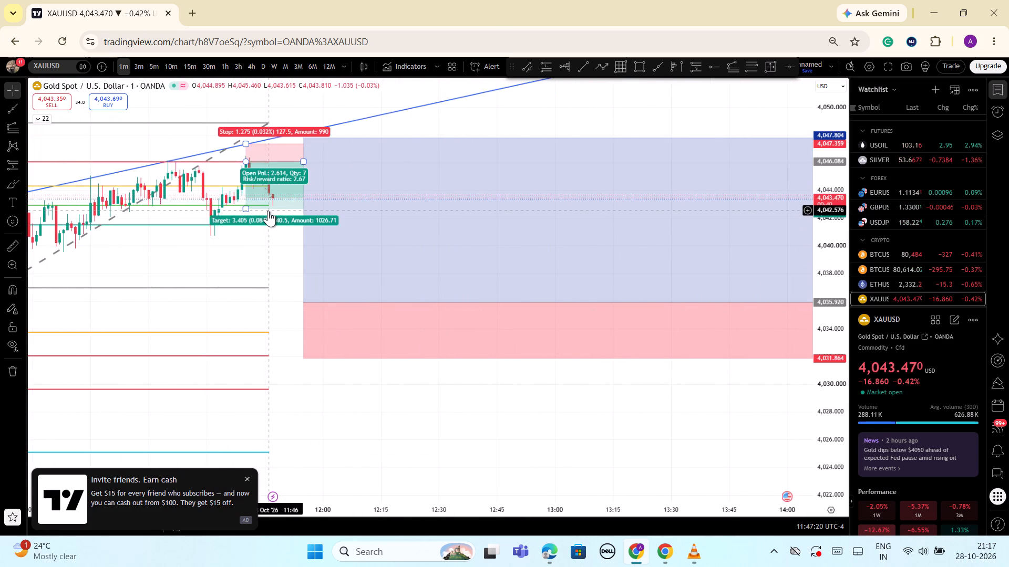
left_click(247, 211)
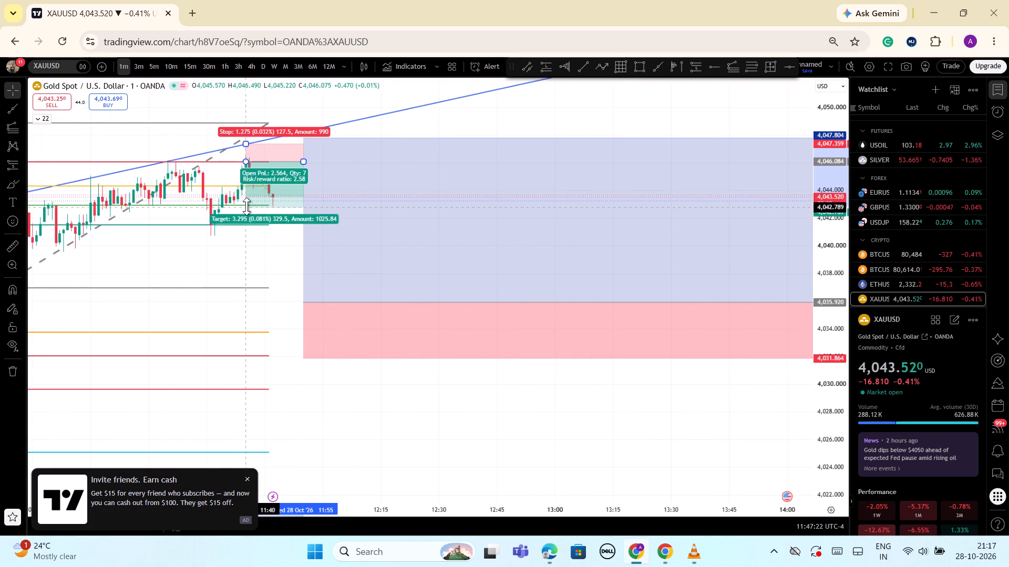
left_click(265, 238)
Examine the latest 1-minute candles against the short position's target and the 0.5 and 0.618 Fib levels.
scroll(286, 256, "down", 2)
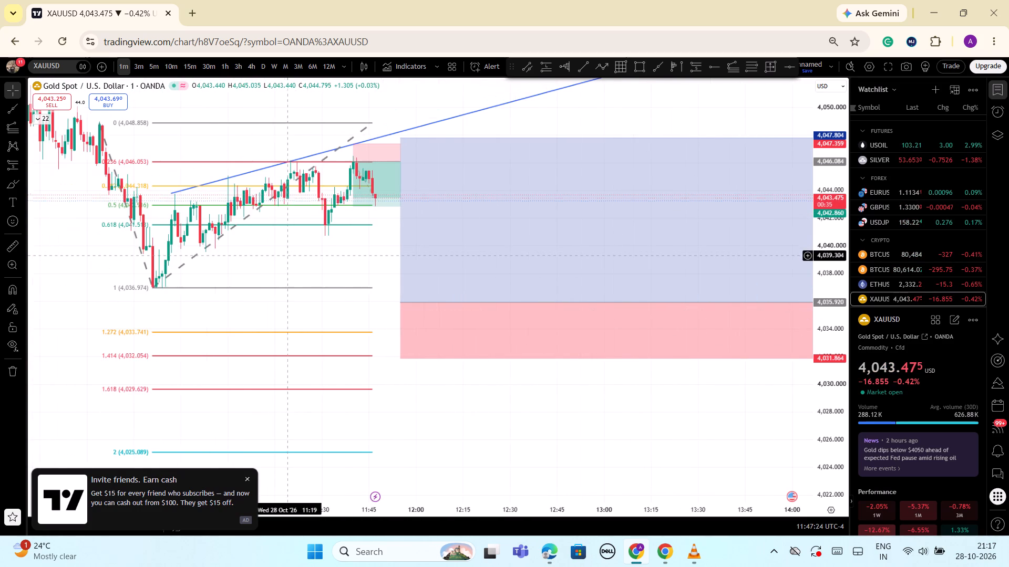
scroll(286, 256, "down", 3)
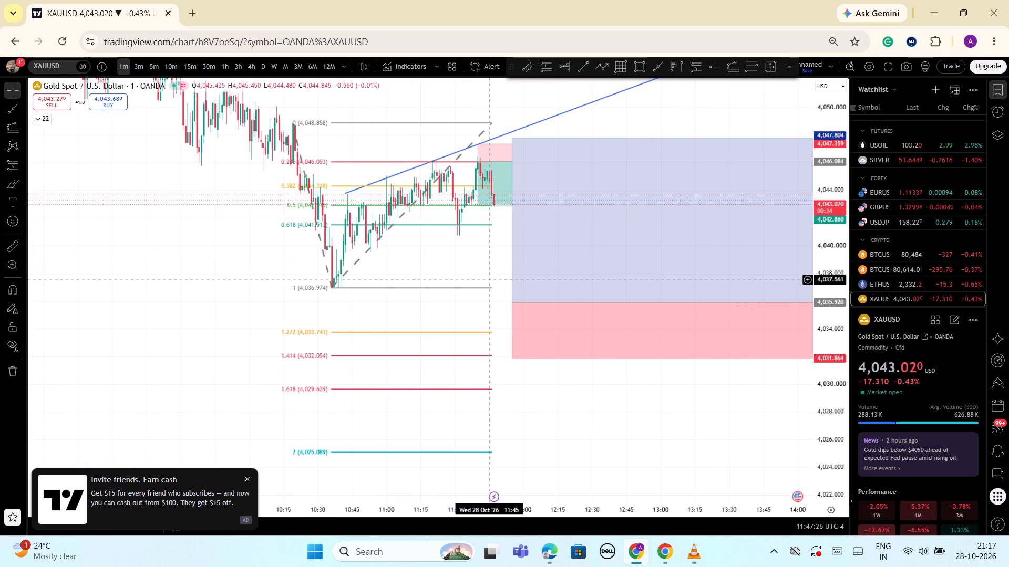
scroll(467, 300, "up", 5)
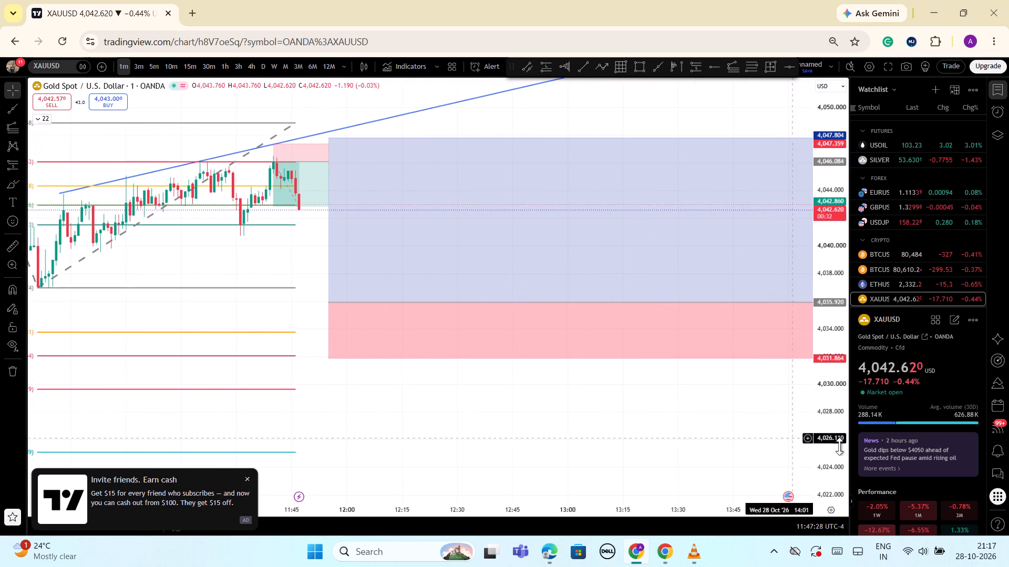
left_click_drag(839, 446, 832, 328)
left_click_drag(251, 207, 276, 310)
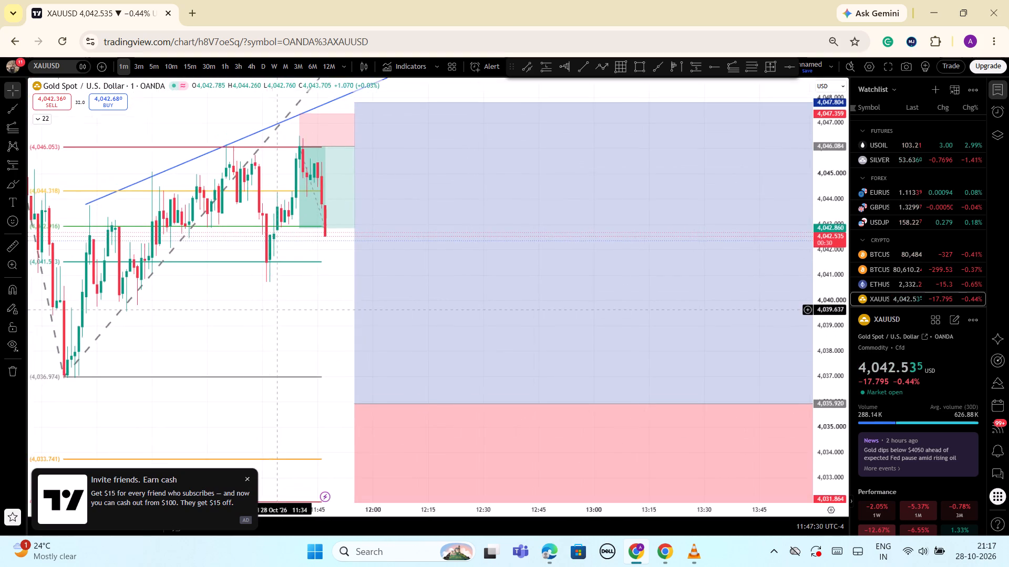
Delete the trend-based Fib extension spanning the 4,048.858 high and the 4,036.974 low.
scroll(263, 307, "up", 4)
scroll(106, 287, "down", 3)
scroll(60, 276, "down", 1)
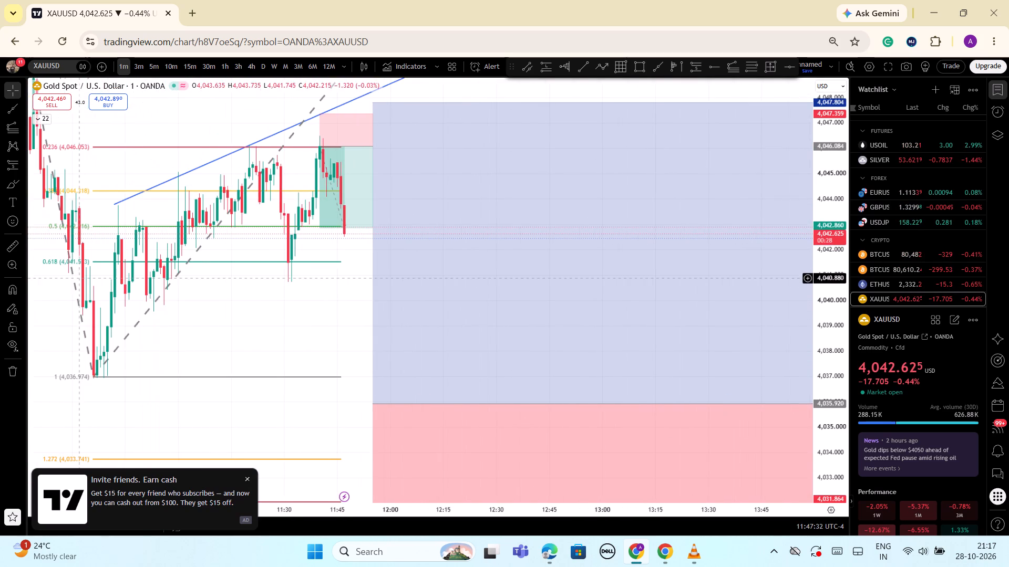
left_click_drag(838, 184, 786, 349)
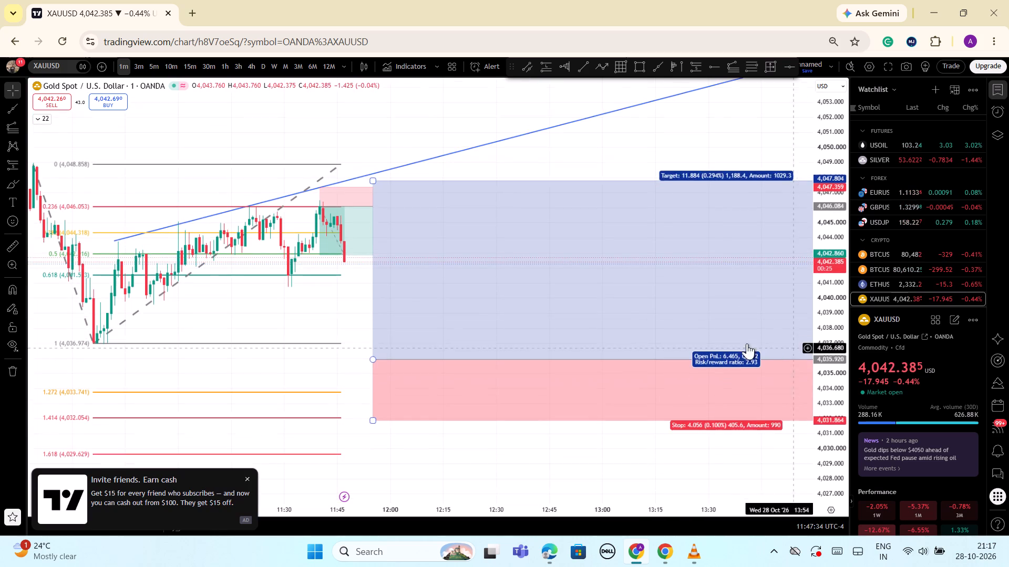
left_click(338, 164)
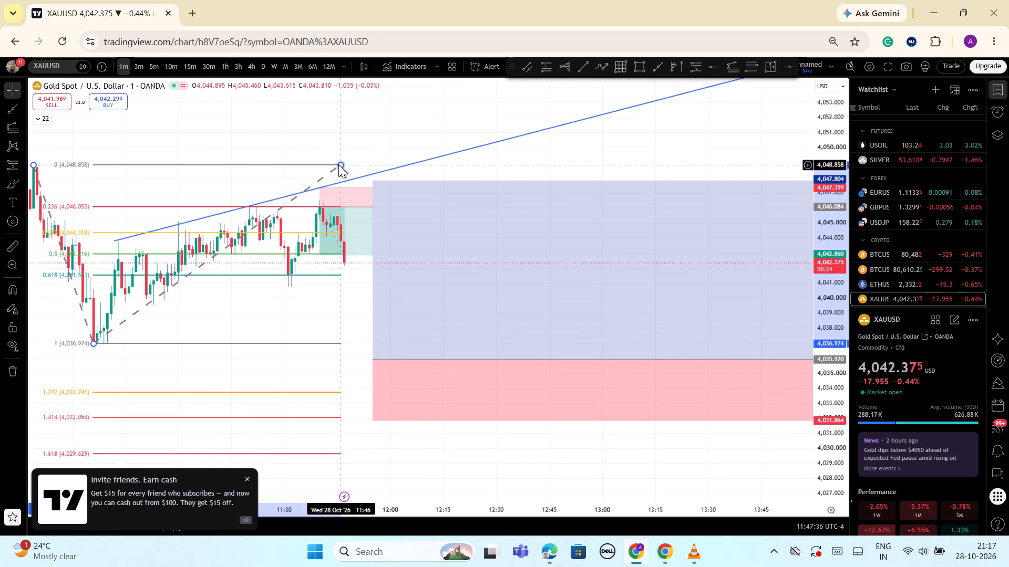
left_click(520, 134)
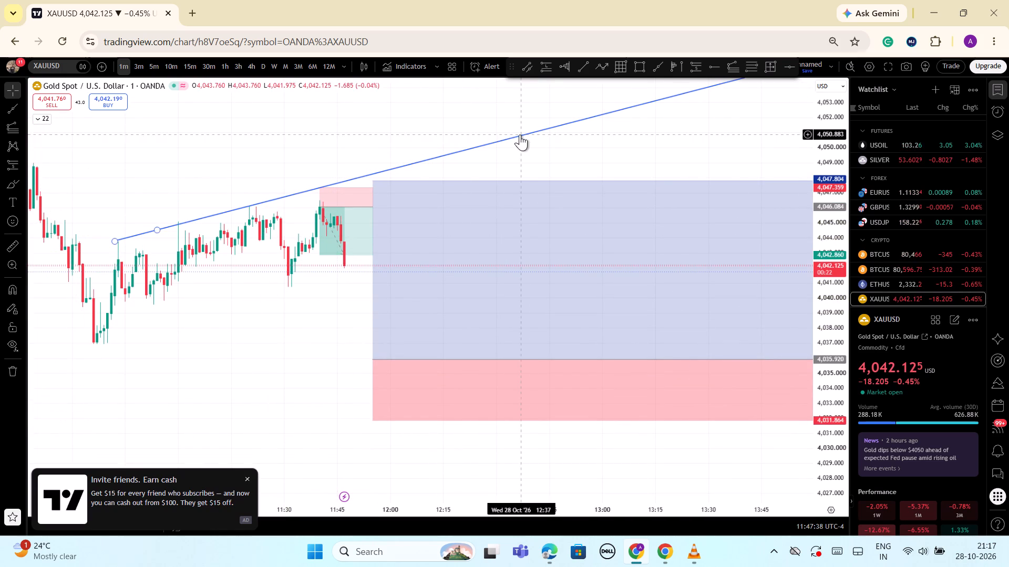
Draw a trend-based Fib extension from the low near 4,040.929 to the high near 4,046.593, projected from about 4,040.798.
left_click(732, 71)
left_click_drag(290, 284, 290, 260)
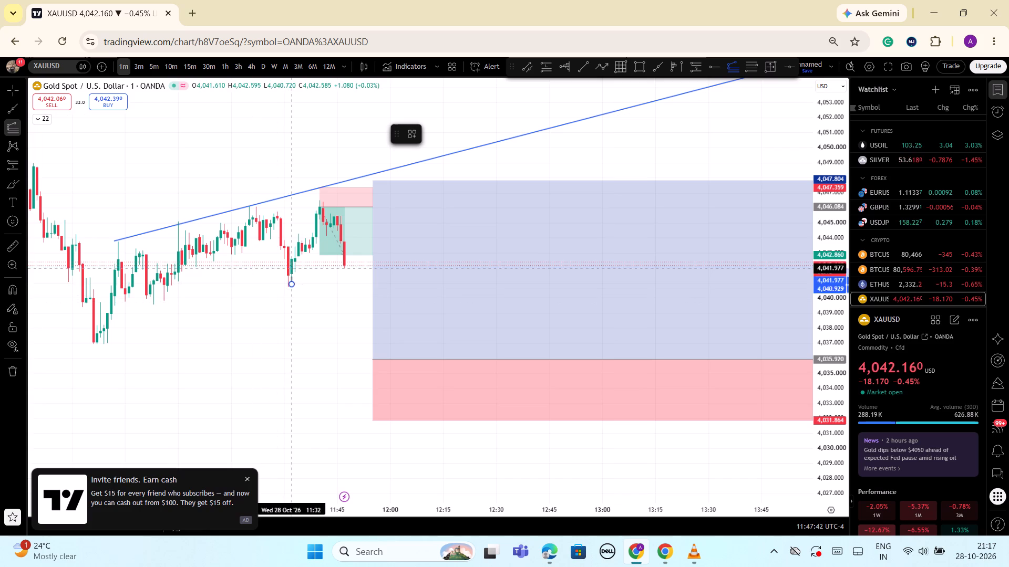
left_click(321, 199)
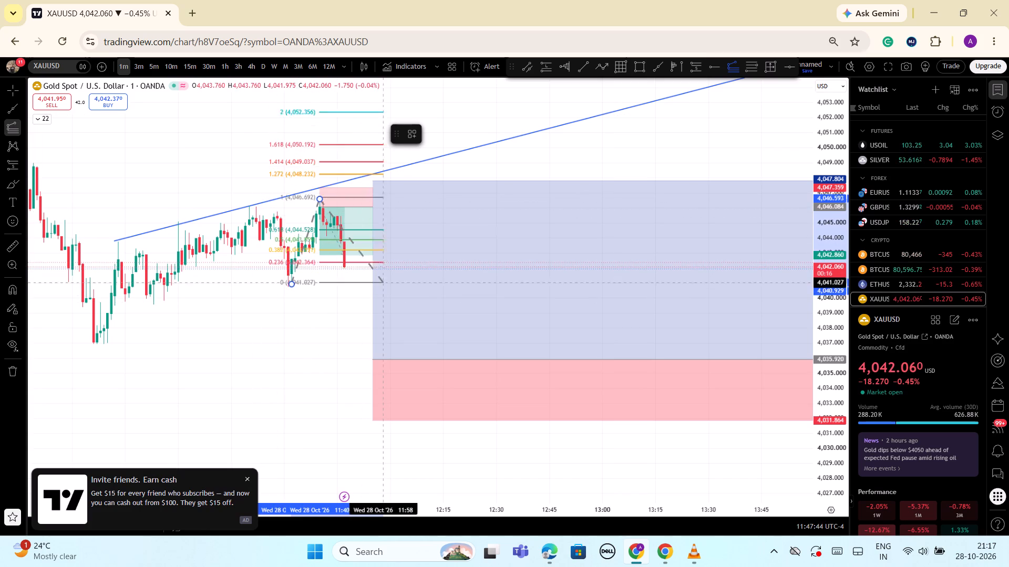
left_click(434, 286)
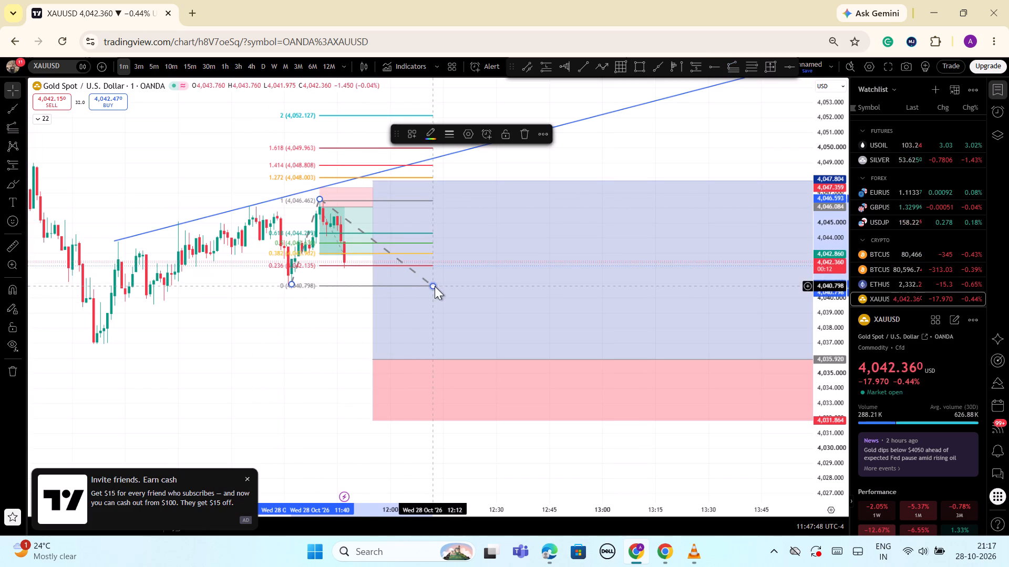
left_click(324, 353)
Examine the wider 1-minute price action against the small Fib extension, the rising ray and the long position zone.
scroll(319, 374, "up", 2)
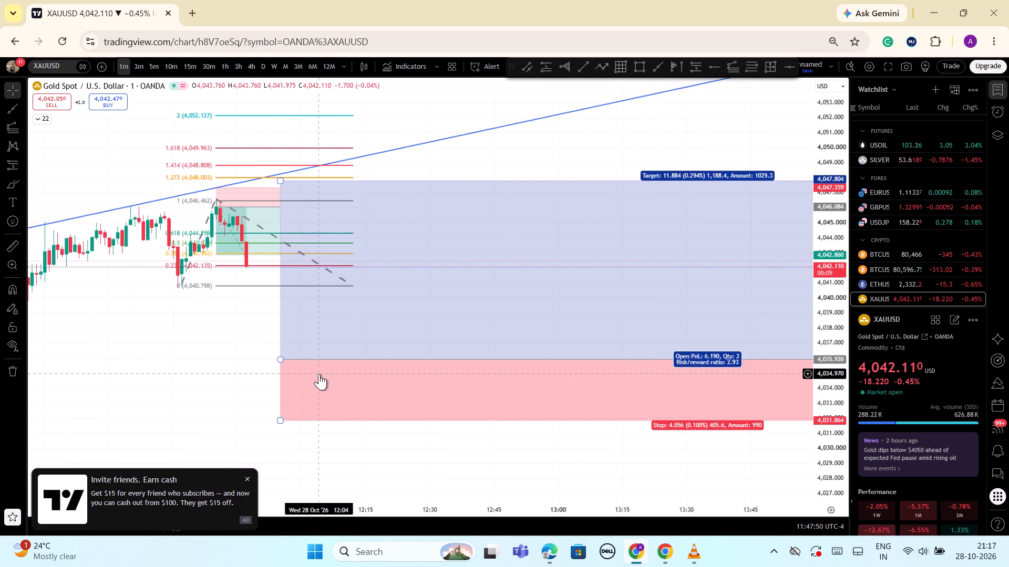
scroll(319, 374, "down", 4)
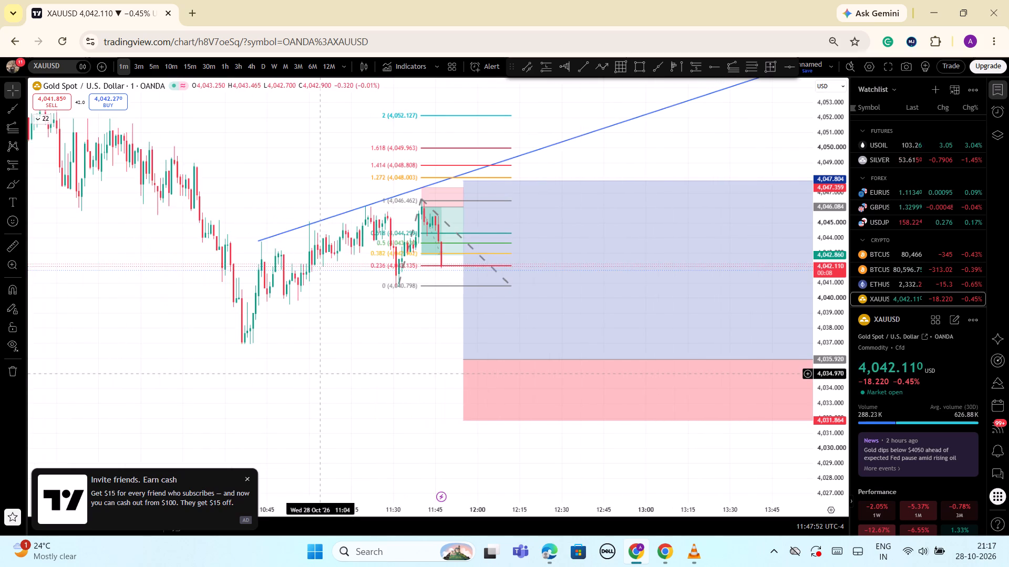
scroll(319, 374, "down", 1)
left_click_drag(840, 277, 783, 365)
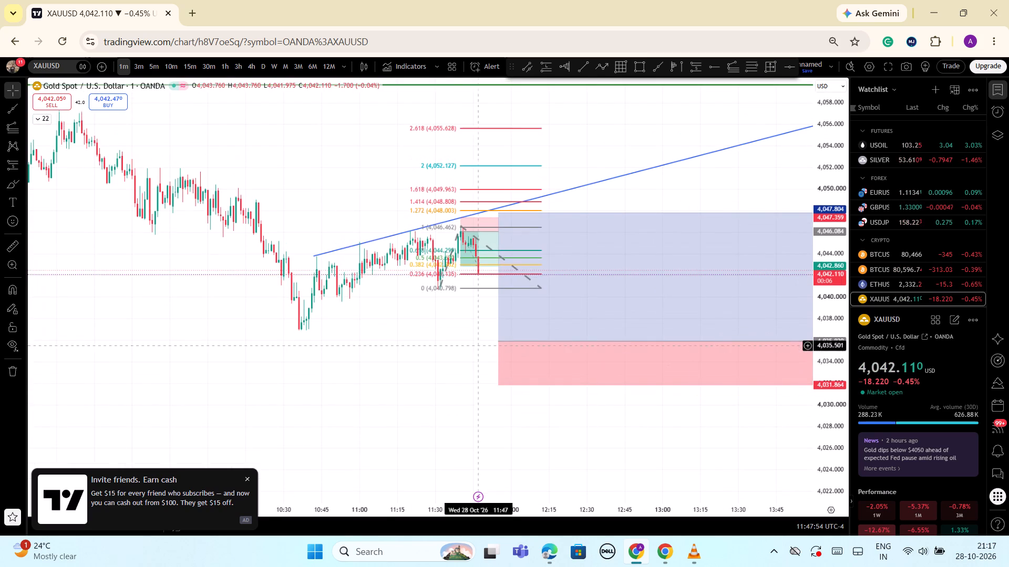
scroll(429, 351, "up", 3)
Switch the chart to the 5-minute timeframe and bring the latest candles and the 4,059.661 horizontal line into view.
left_click(152, 64)
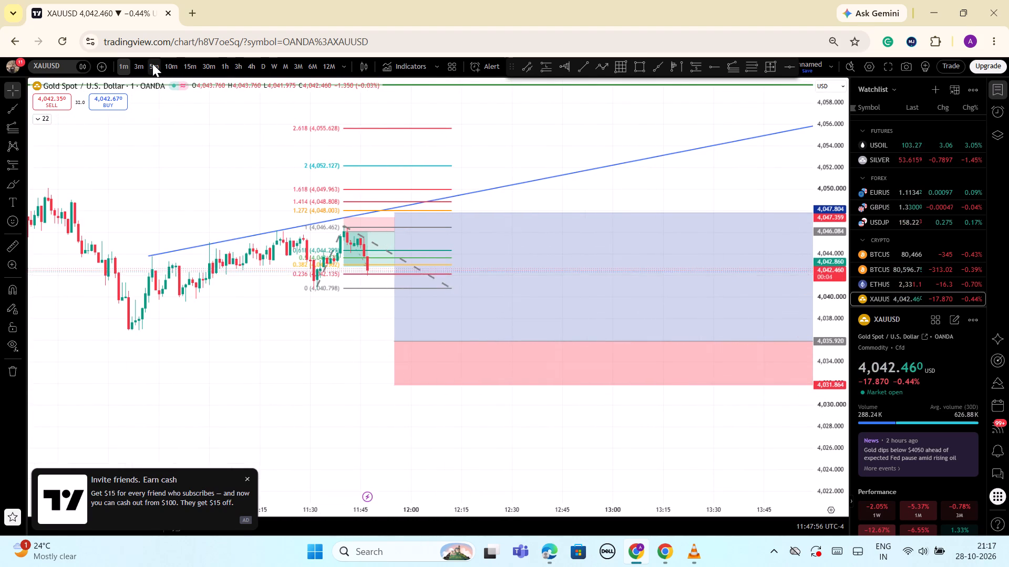
scroll(223, 335, "up", 2)
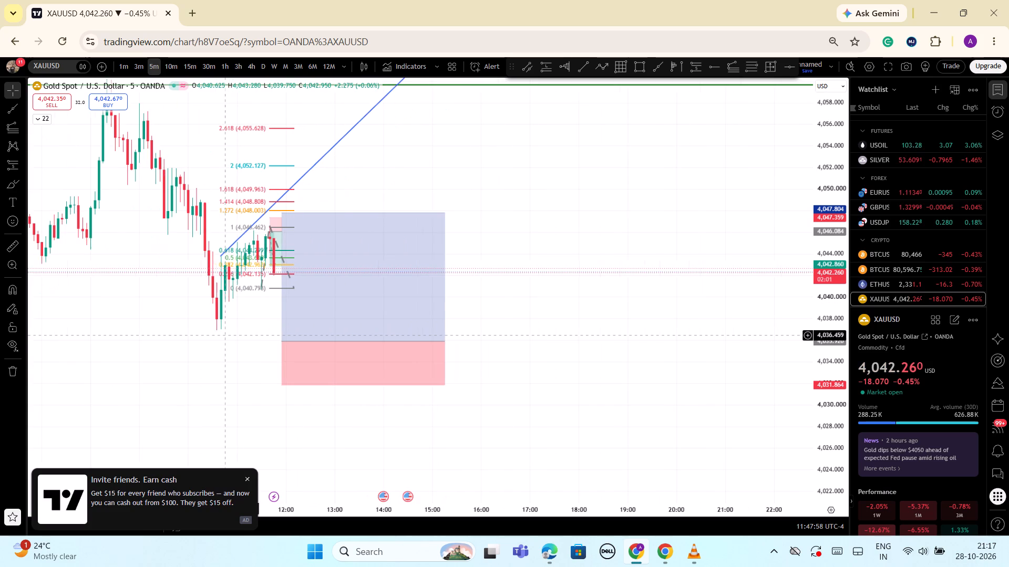
scroll(219, 354, "up", 3)
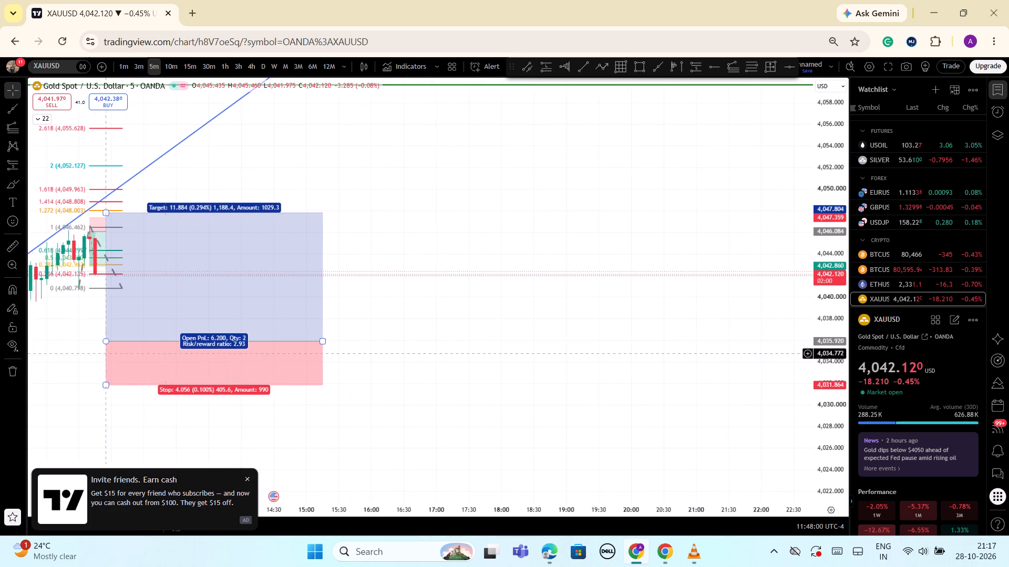
left_click_drag(69, 344, 645, 394)
scroll(557, 413, "up", 1)
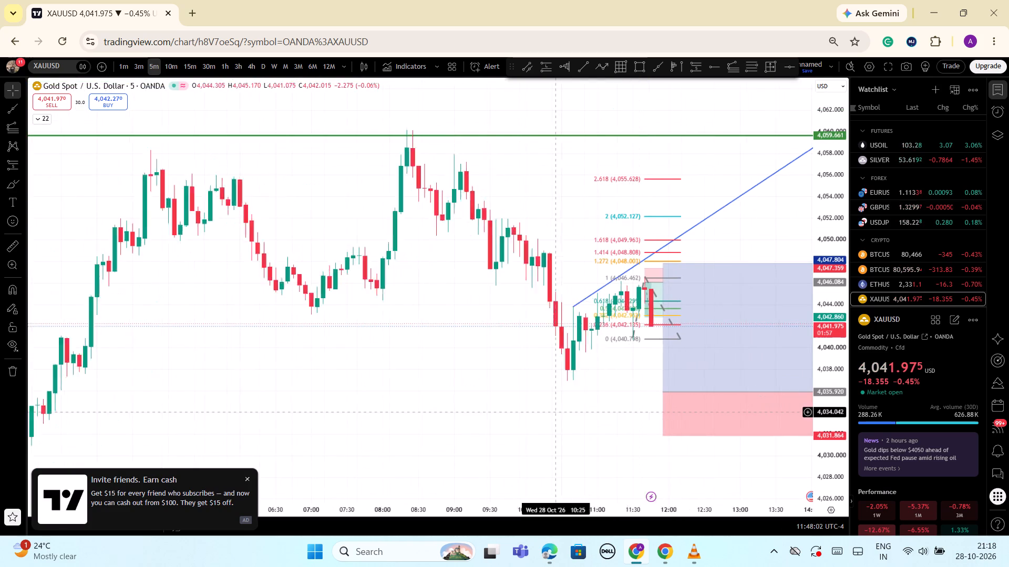
scroll(557, 413, "up", 1)
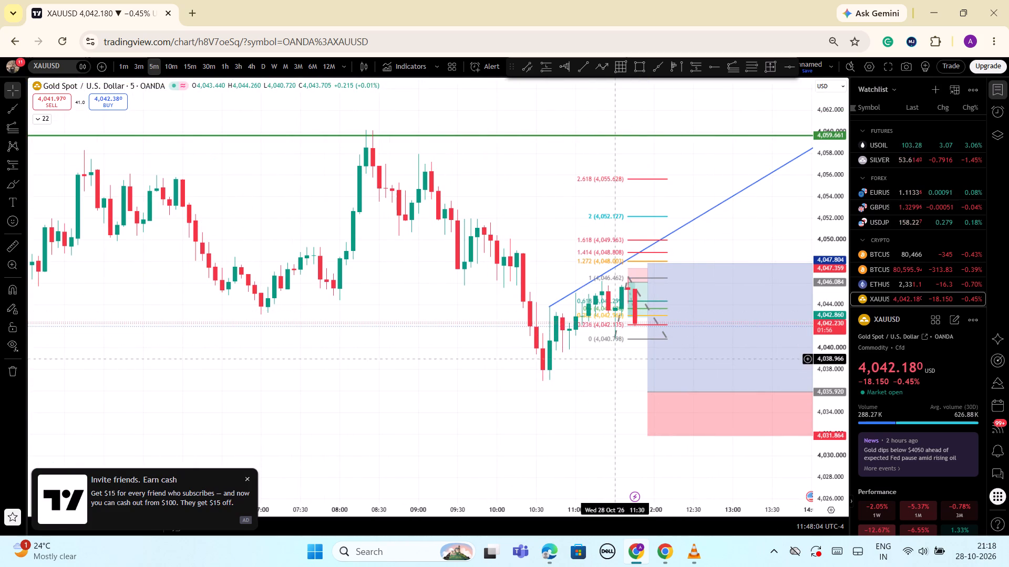
scroll(613, 380, "up", 1)
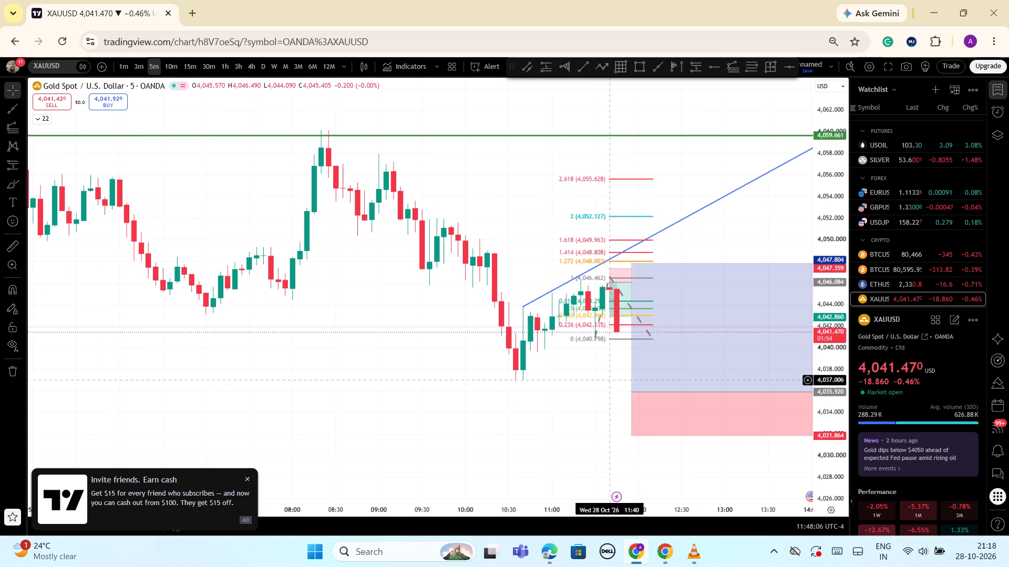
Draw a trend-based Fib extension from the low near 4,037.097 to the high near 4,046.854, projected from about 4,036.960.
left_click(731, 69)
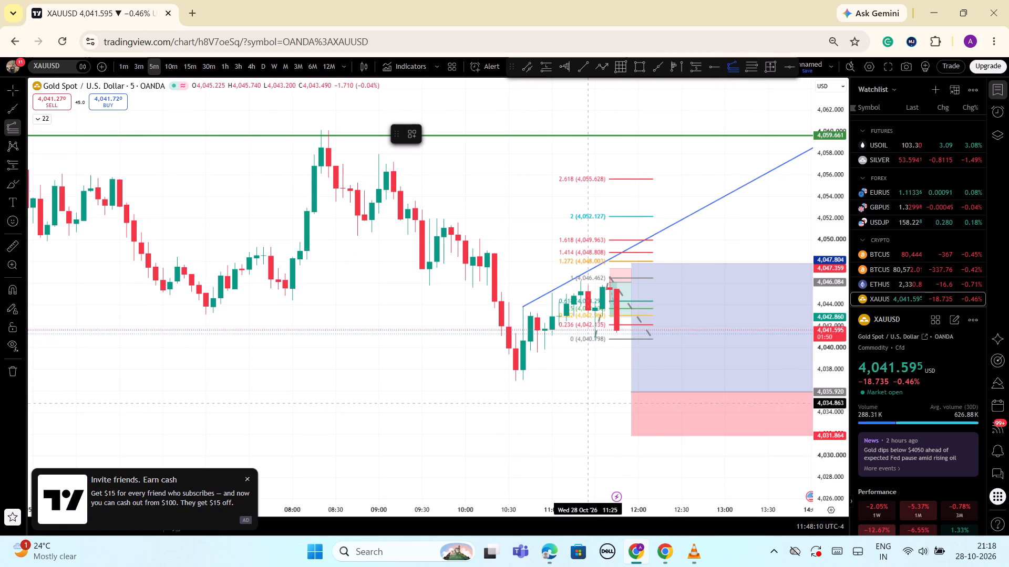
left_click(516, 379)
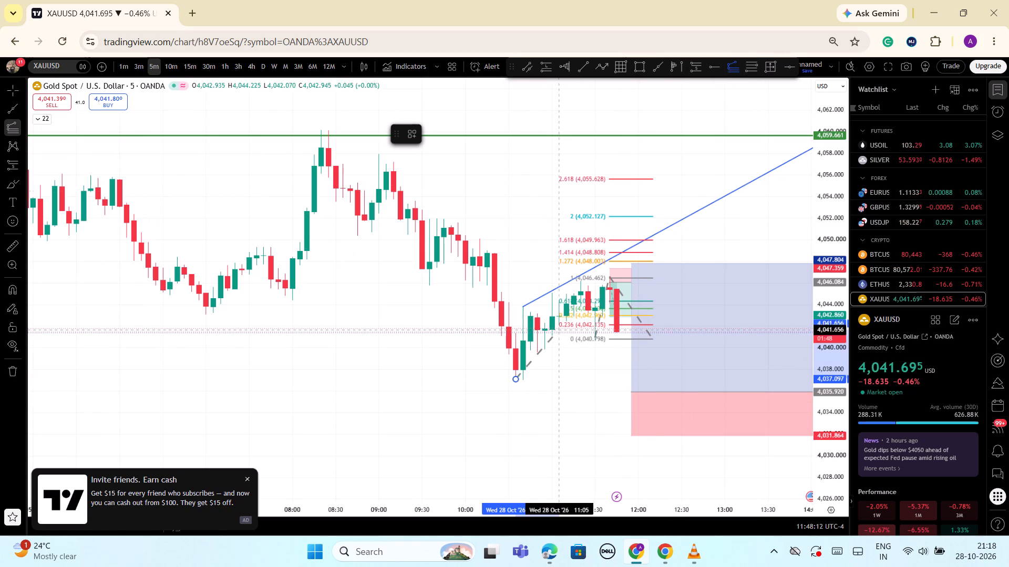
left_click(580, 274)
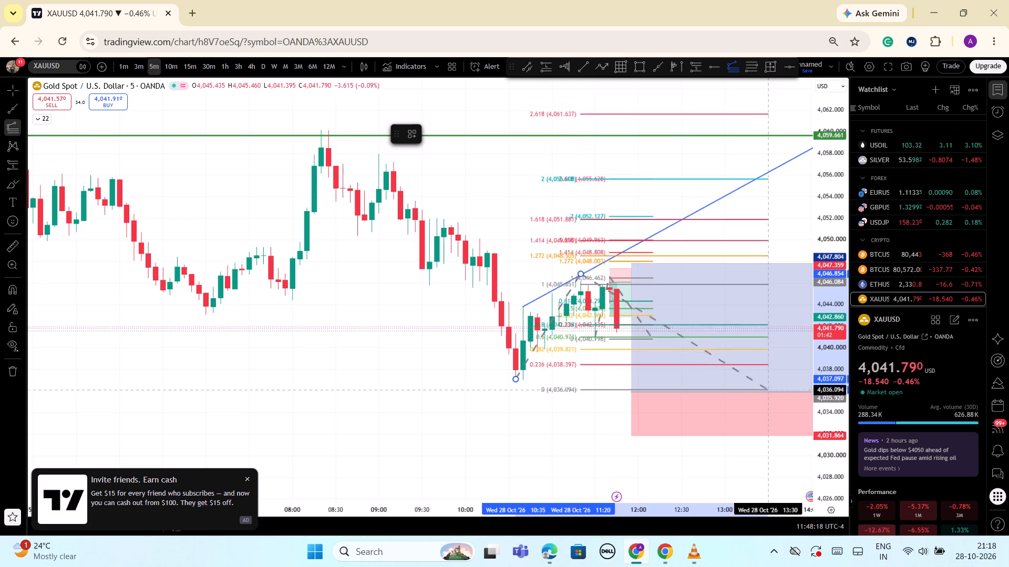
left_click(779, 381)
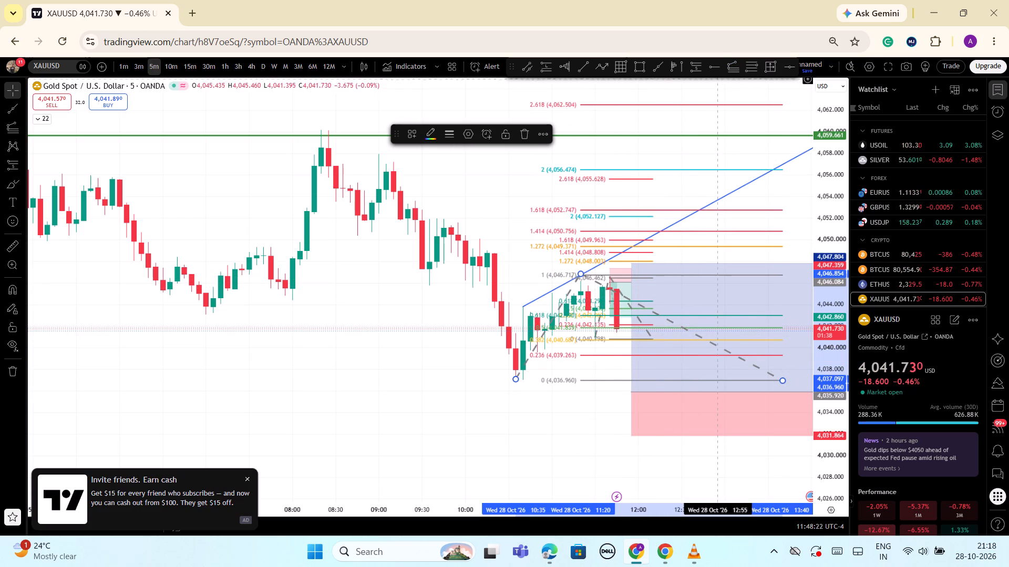
Place a green horizontal ray at about 4,039.331, along the larger Fib extension's 0.236 level.
left_click(715, 65)
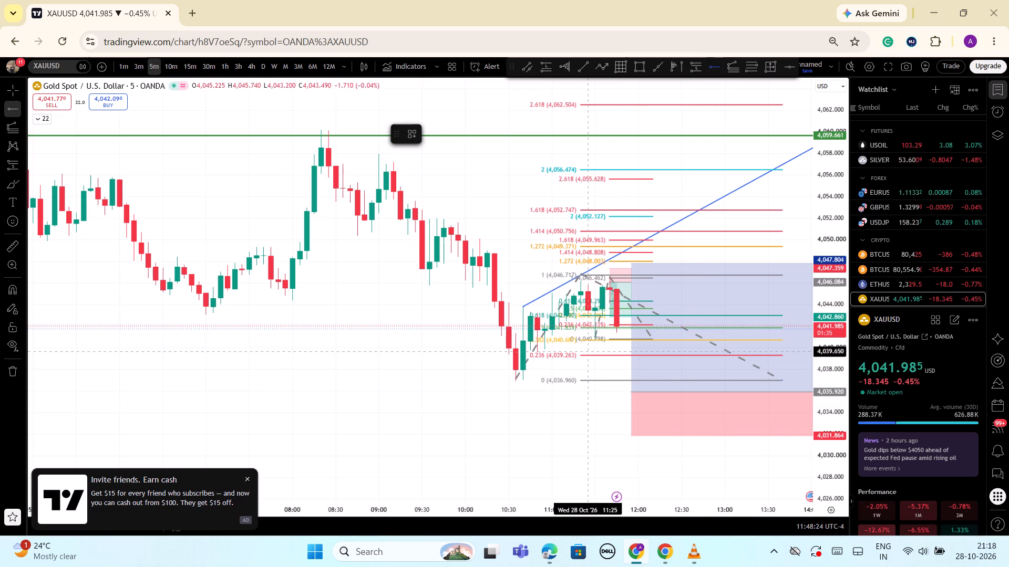
left_click(582, 355)
left_click(516, 423)
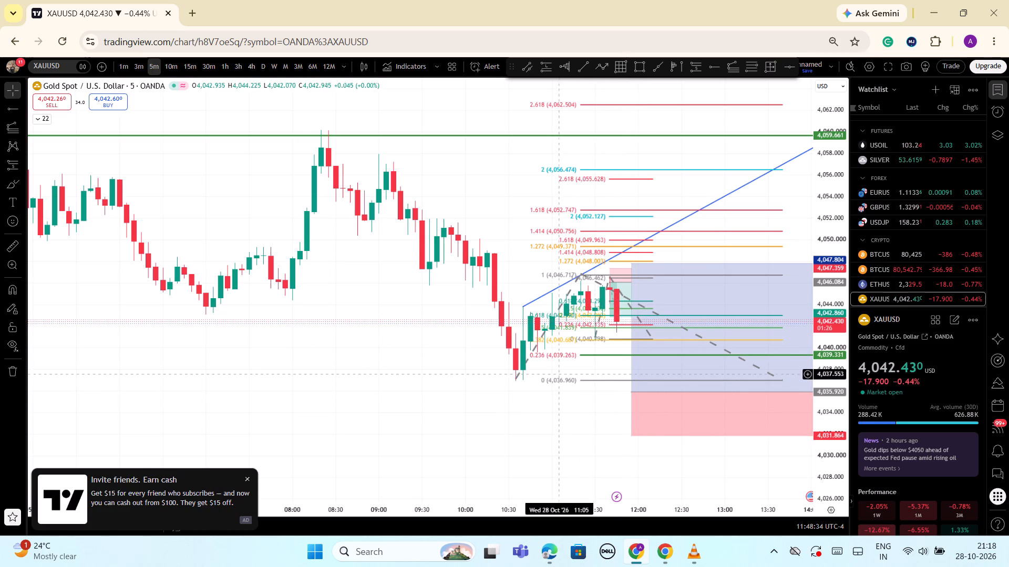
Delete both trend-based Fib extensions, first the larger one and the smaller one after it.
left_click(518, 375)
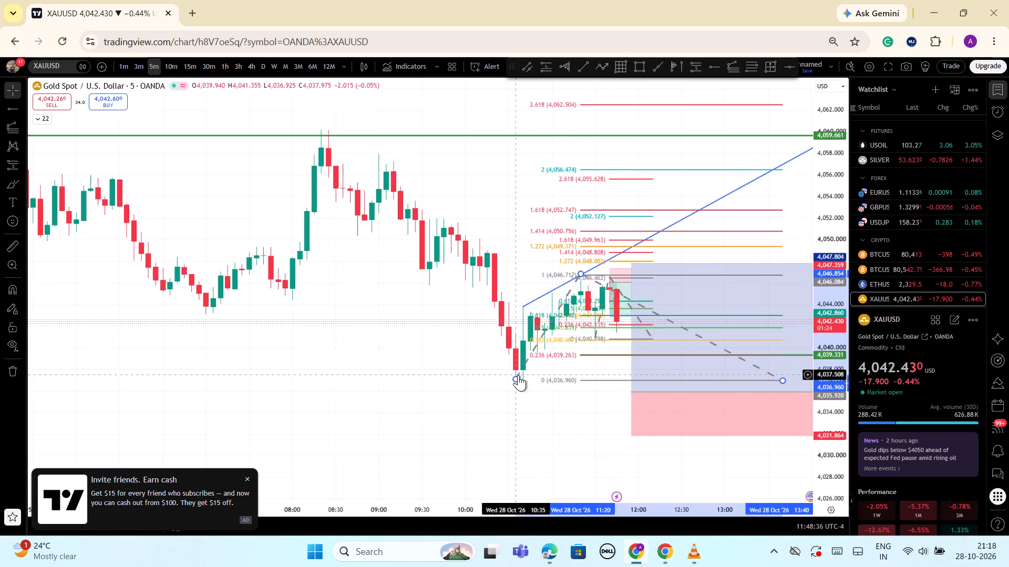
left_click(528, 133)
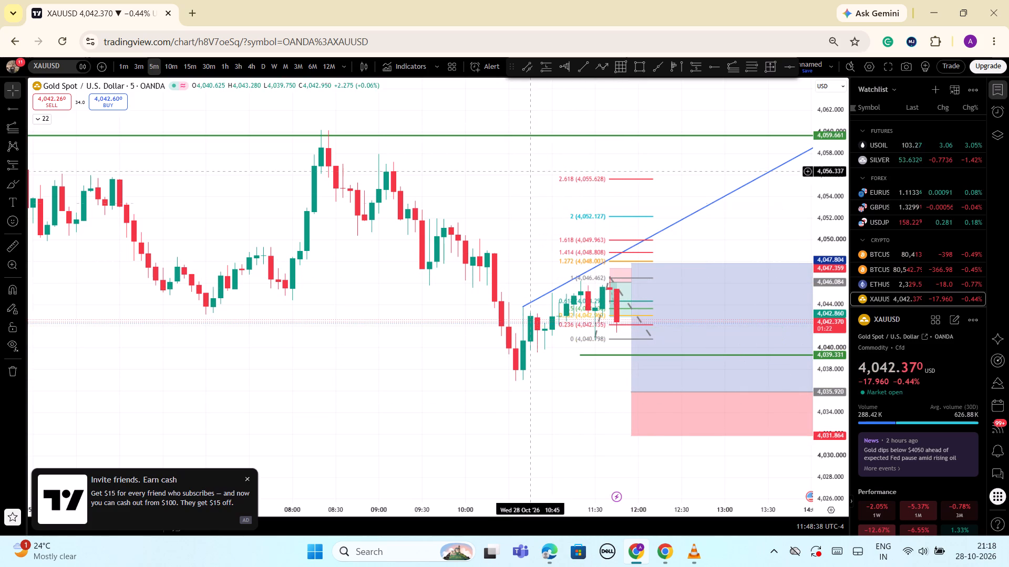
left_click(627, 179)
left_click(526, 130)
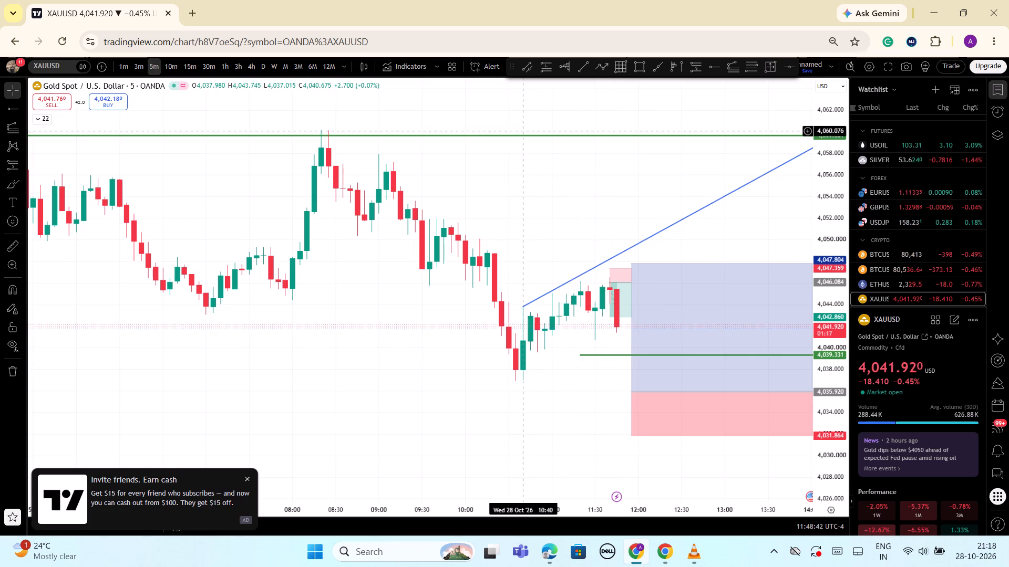
Examine the 5-minute candles against the horizontal ray at 4,039.331, the rising ray and the long and short position zones.
scroll(564, 225, "up", 1)
scroll(564, 227, "down", 1)
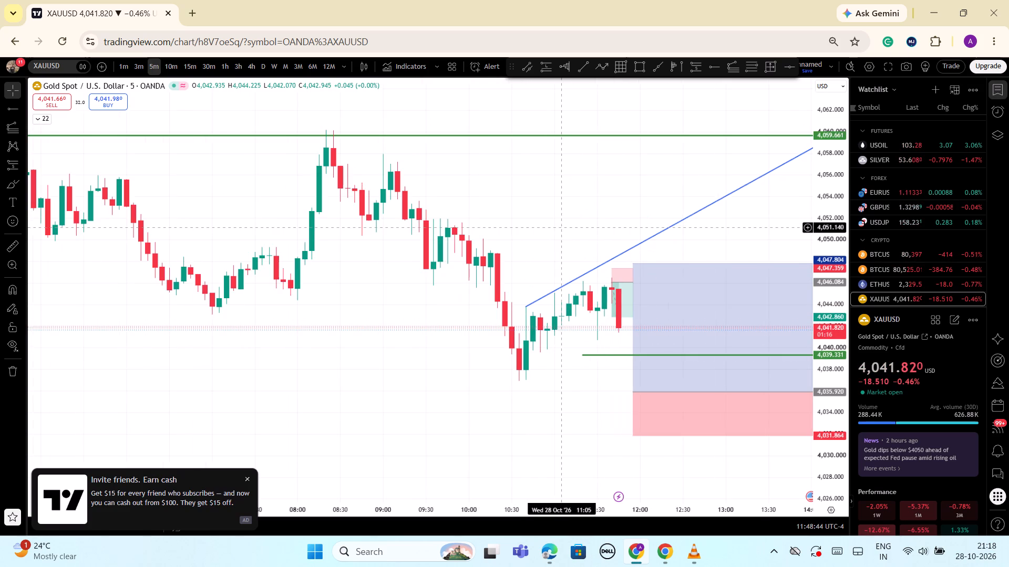
scroll(564, 228, "down", 2)
left_click_drag(601, 228, 556, 132)
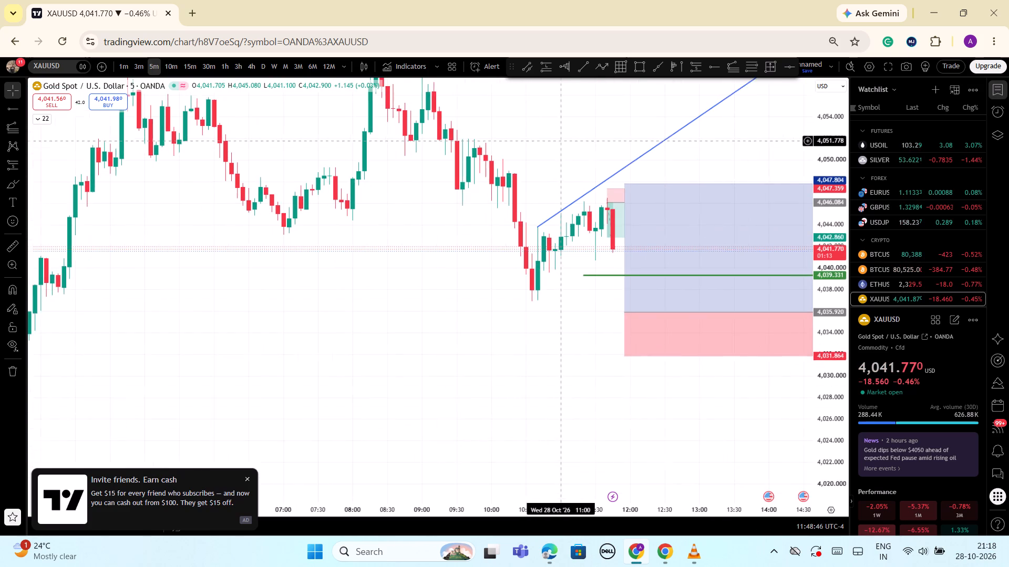
left_click_drag(556, 132, 556, 132)
left_click_drag(817, 420, 825, 362)
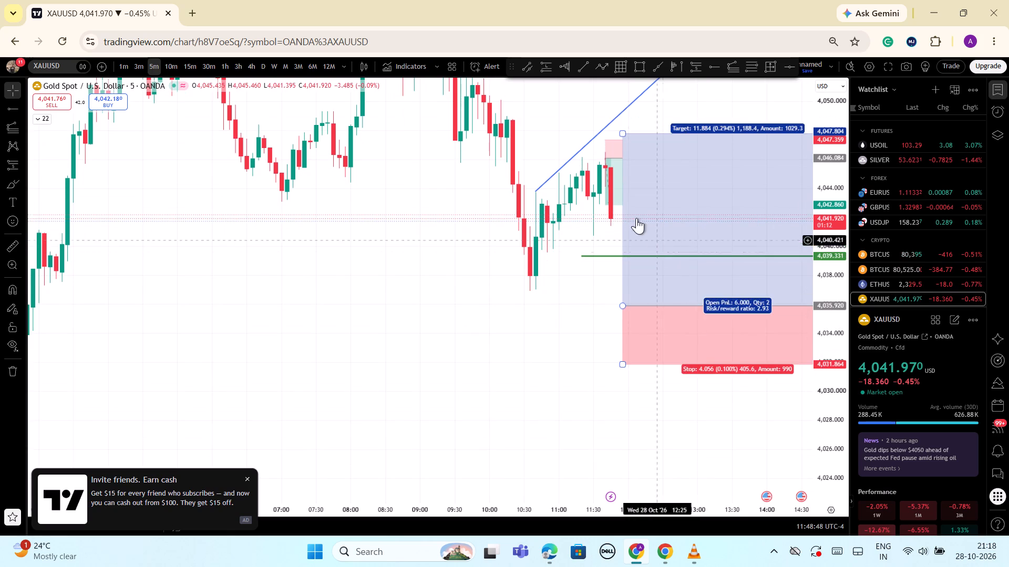
scroll(619, 237, "up", 3)
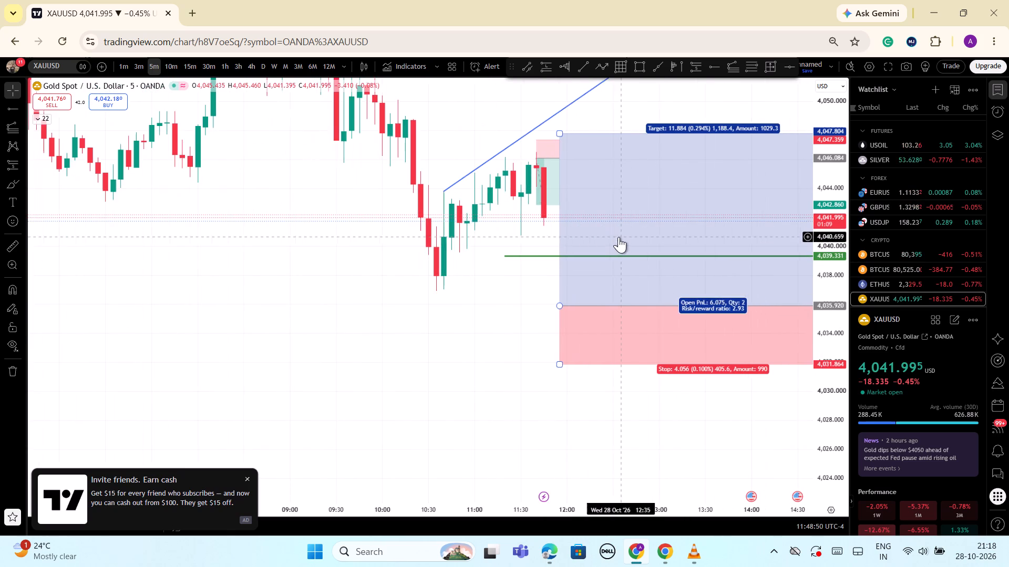
scroll(571, 269, "up", 6)
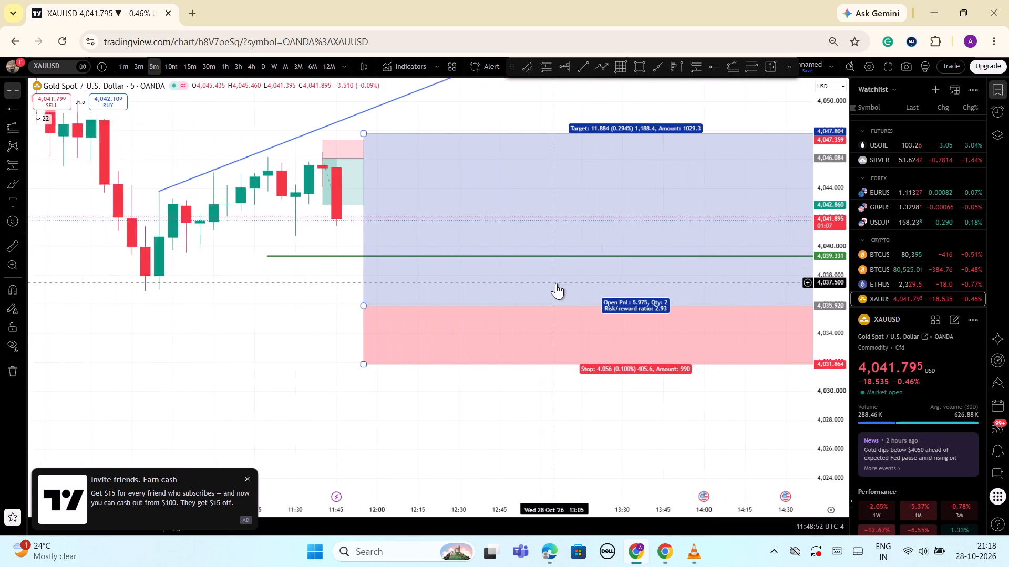
scroll(556, 283, "up", 1)
left_click_drag(833, 373, 818, 454)
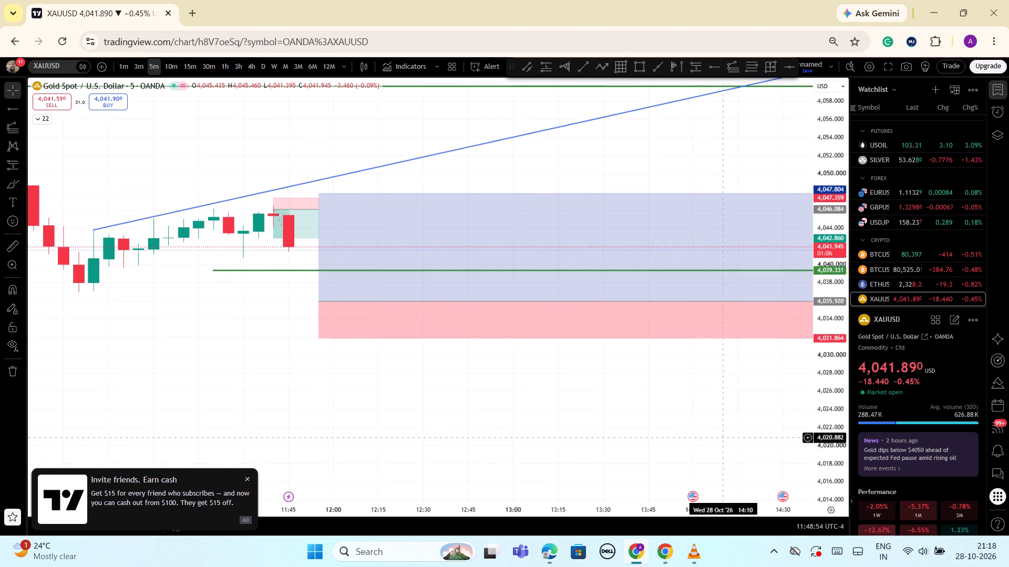
scroll(436, 394, "down", 2)
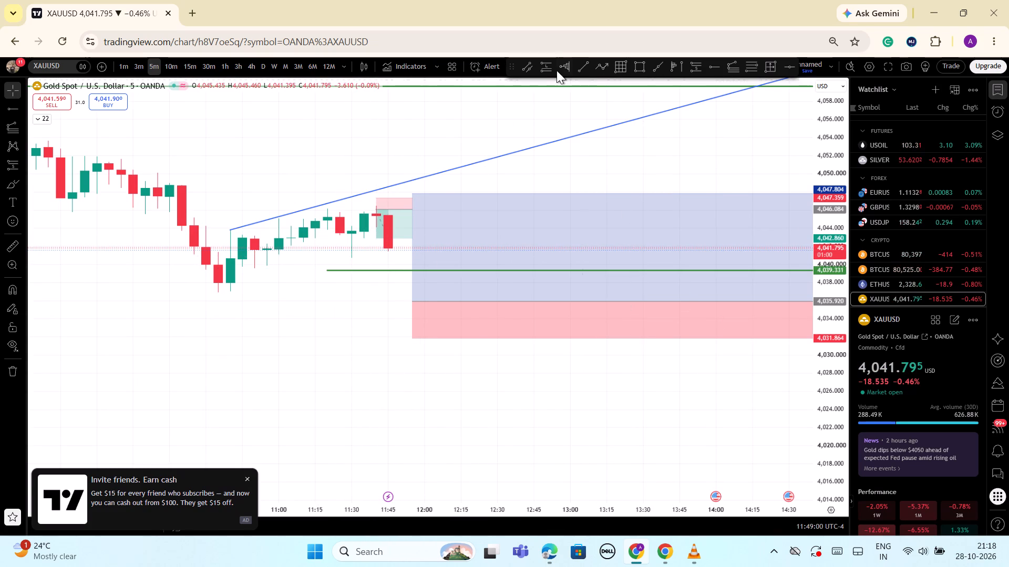
Draw a short horizontal red trend line at about 4,040.925, from the 11:30 candle's low to 11:55.
left_click(586, 69)
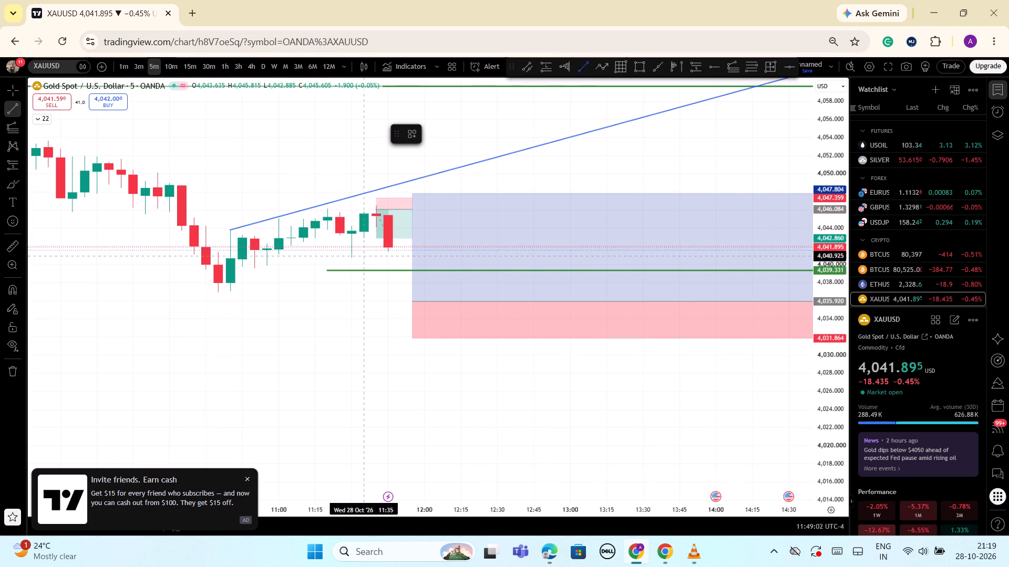
left_click_drag(352, 256, 403, 258)
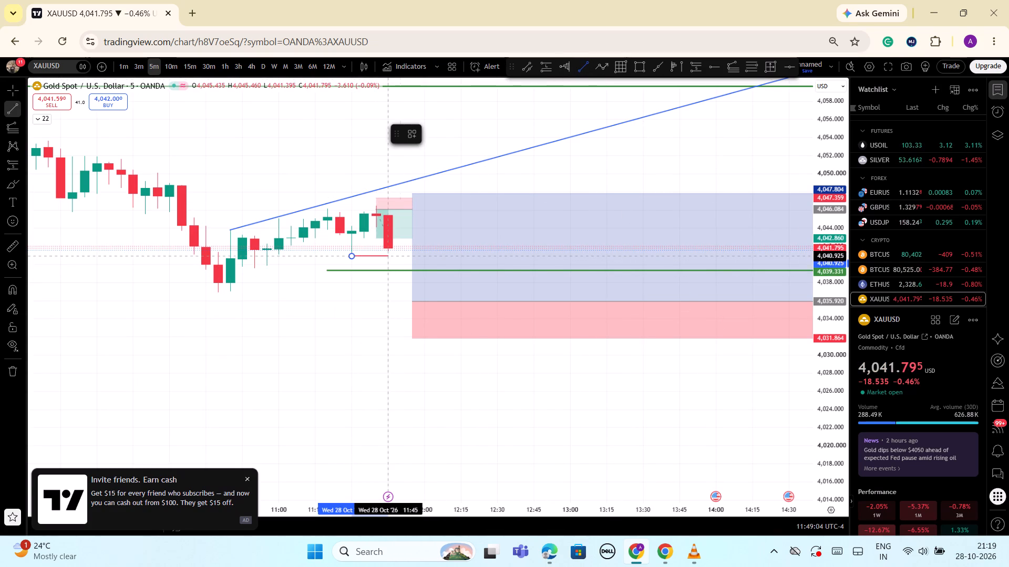
left_click_drag(403, 258, 414, 256)
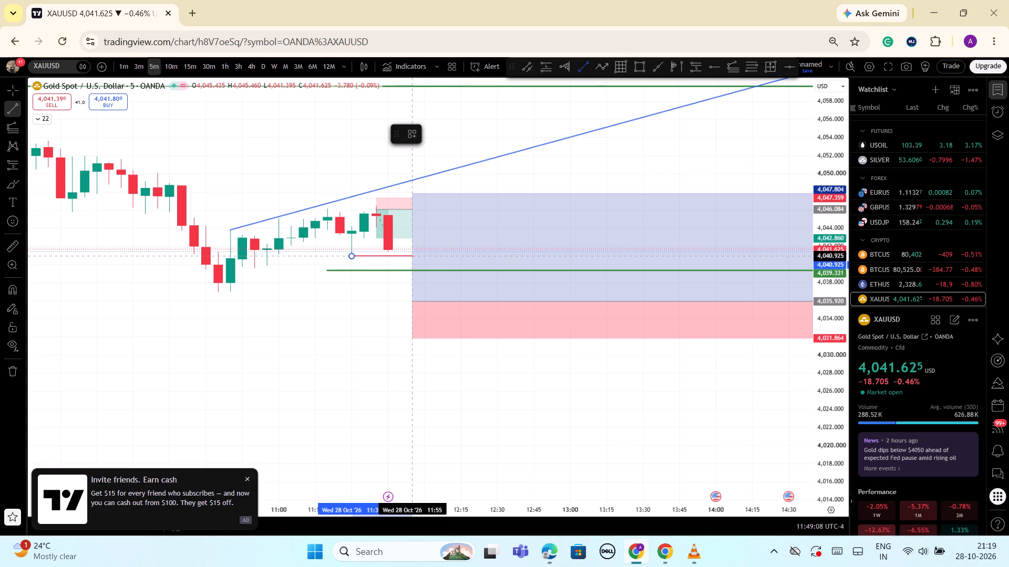
left_click(414, 256)
left_click(653, 151)
left_click(328, 359)
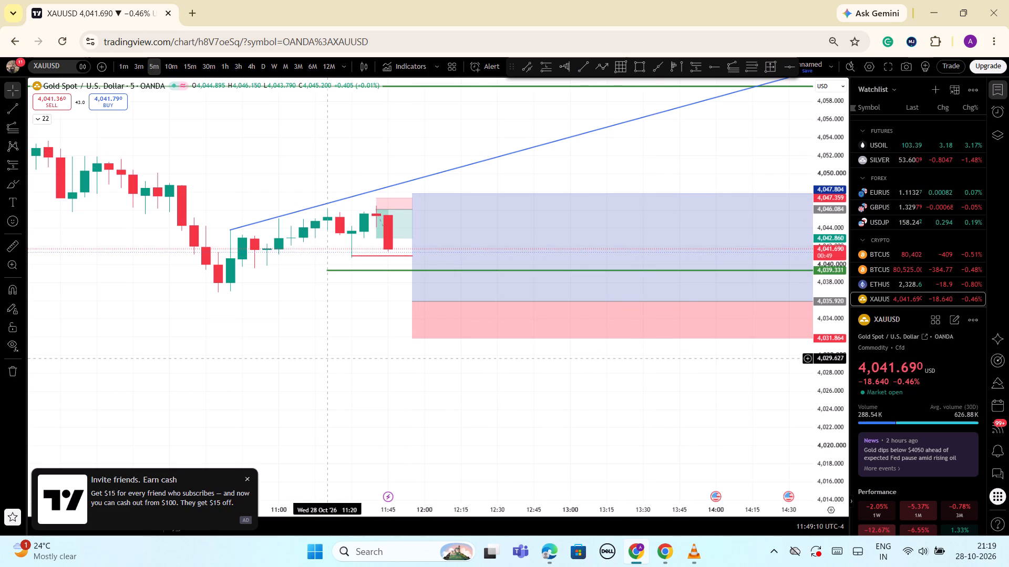
Lower the short red trend line to about 4,040.731, shift it one candle earlier and tilt its later end down to about 4,040.6.
left_click_drag(310, 356, 420, 394)
left_click_drag(825, 469, 808, 392)
scroll(381, 397, "up", 2)
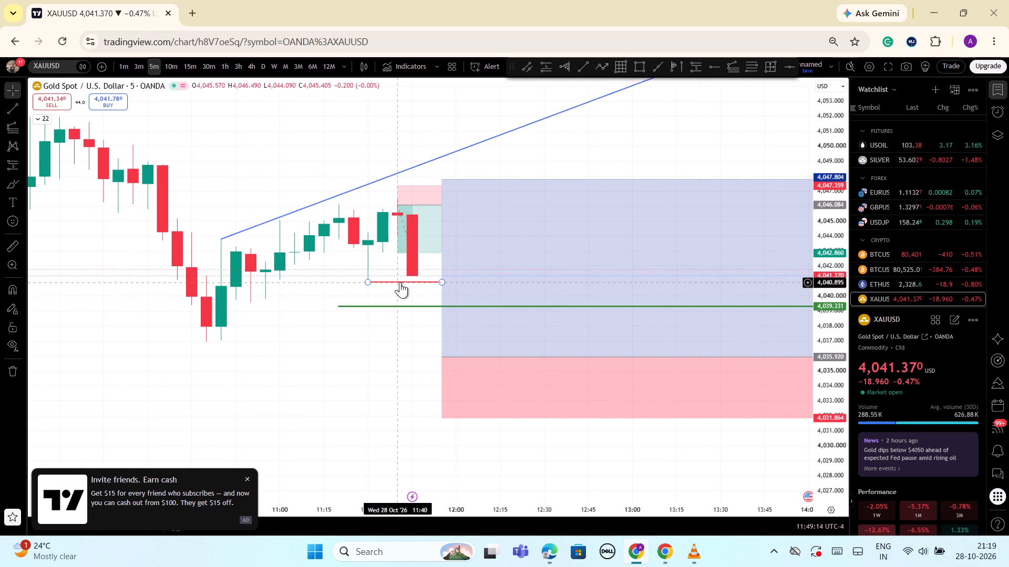
left_click_drag(403, 283, 396, 288)
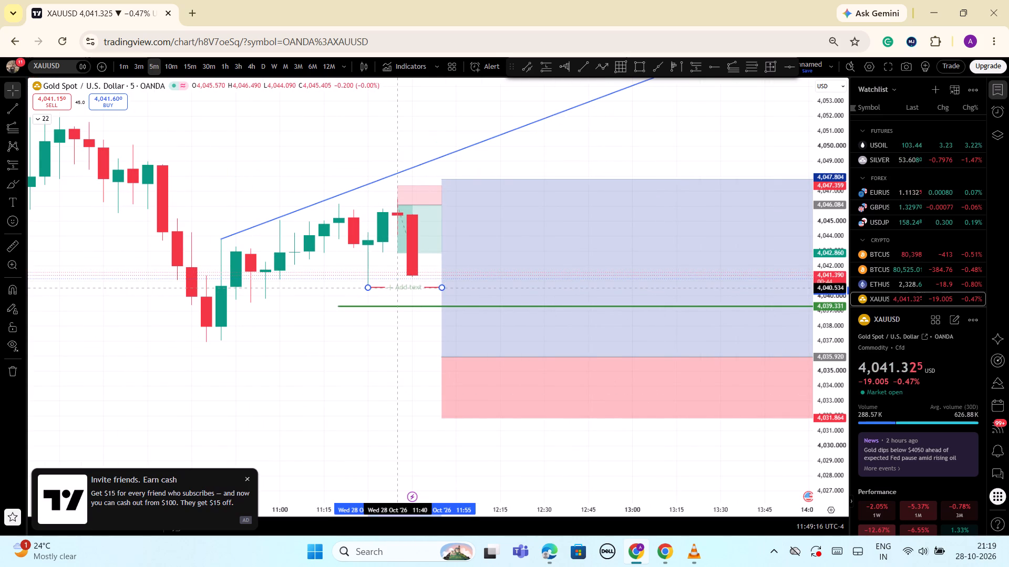
left_click_drag(396, 288, 385, 285)
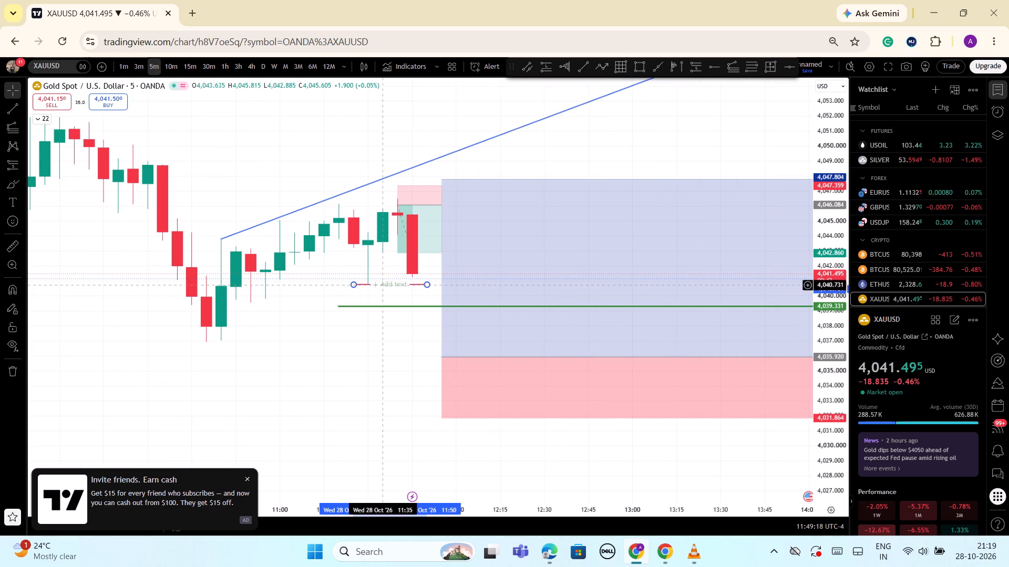
left_click(332, 324)
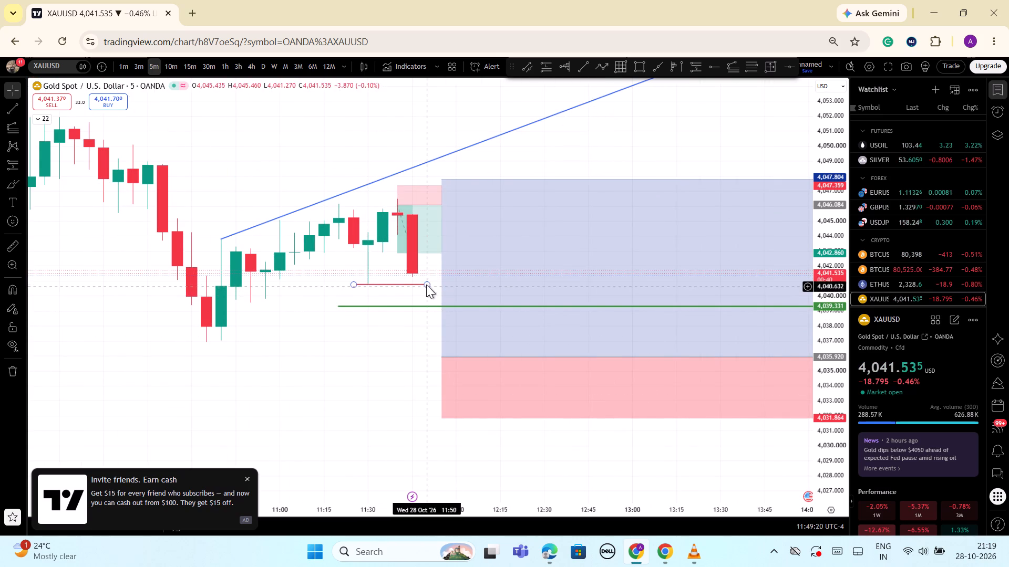
left_click_drag(427, 284, 433, 286)
left_click(386, 331)
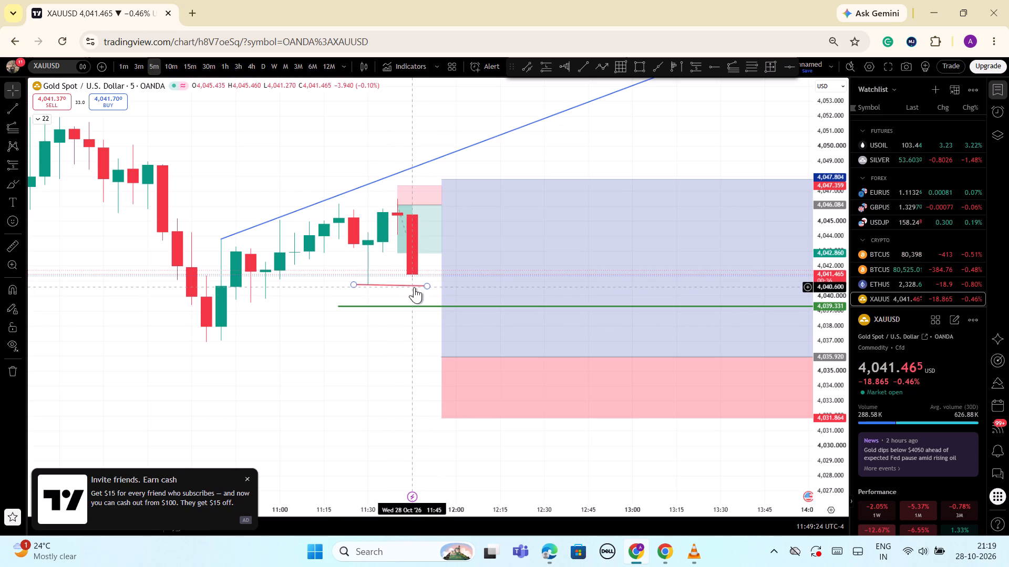
left_click(389, 363)
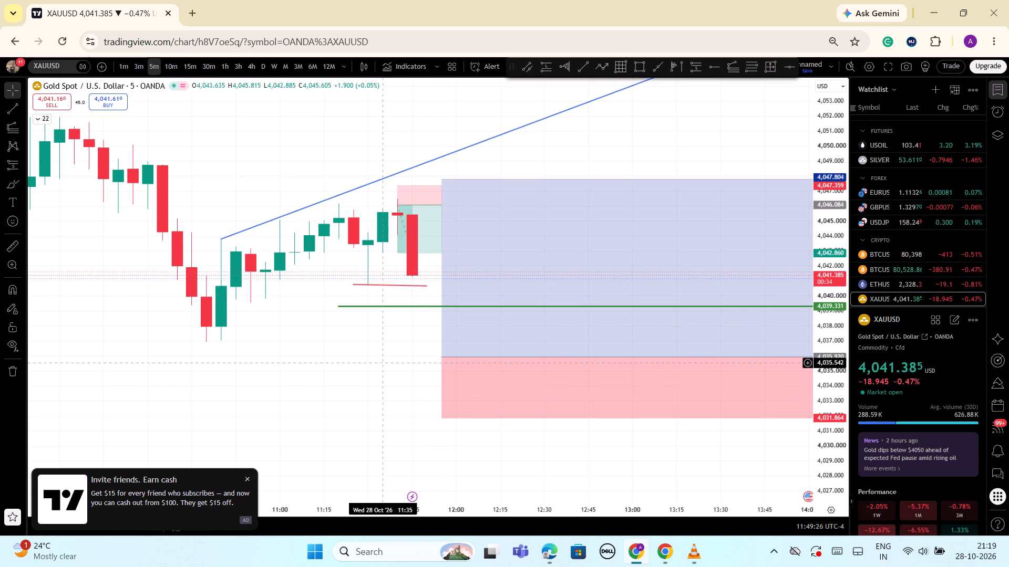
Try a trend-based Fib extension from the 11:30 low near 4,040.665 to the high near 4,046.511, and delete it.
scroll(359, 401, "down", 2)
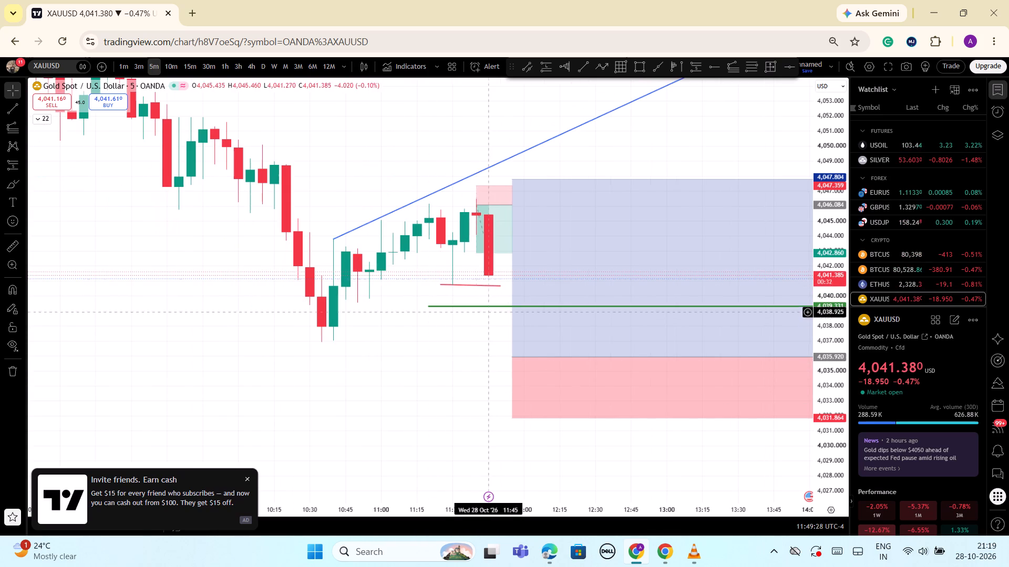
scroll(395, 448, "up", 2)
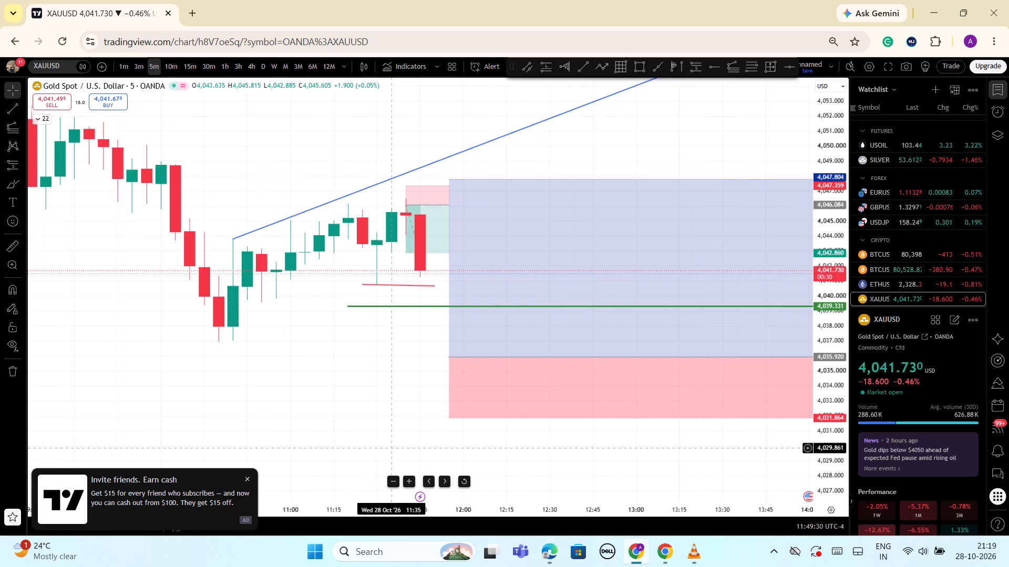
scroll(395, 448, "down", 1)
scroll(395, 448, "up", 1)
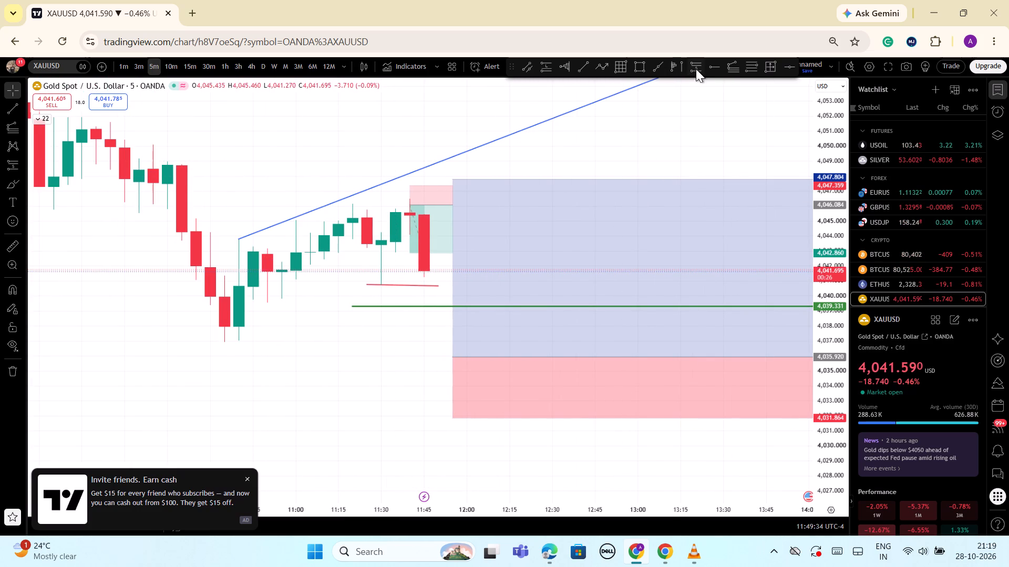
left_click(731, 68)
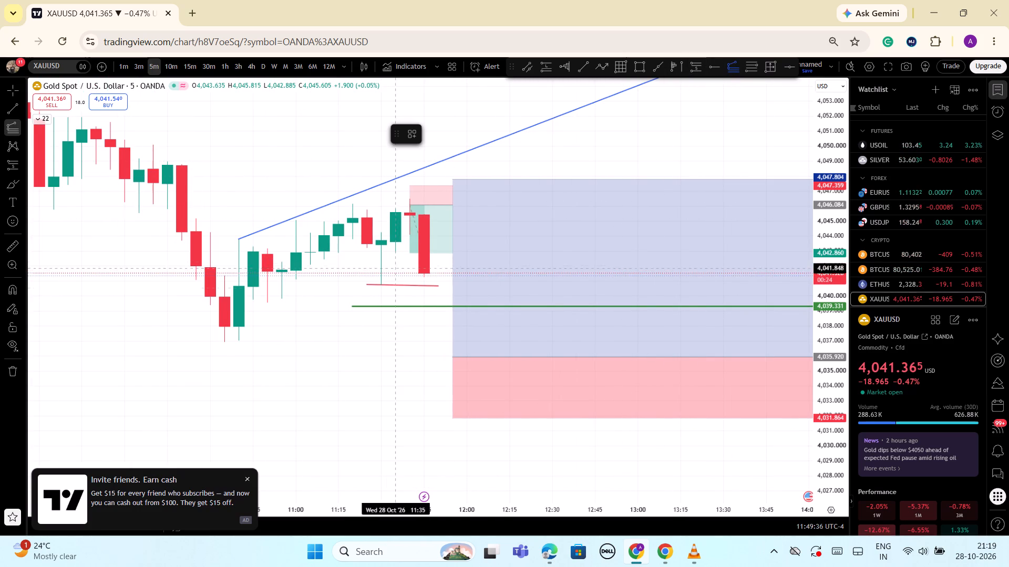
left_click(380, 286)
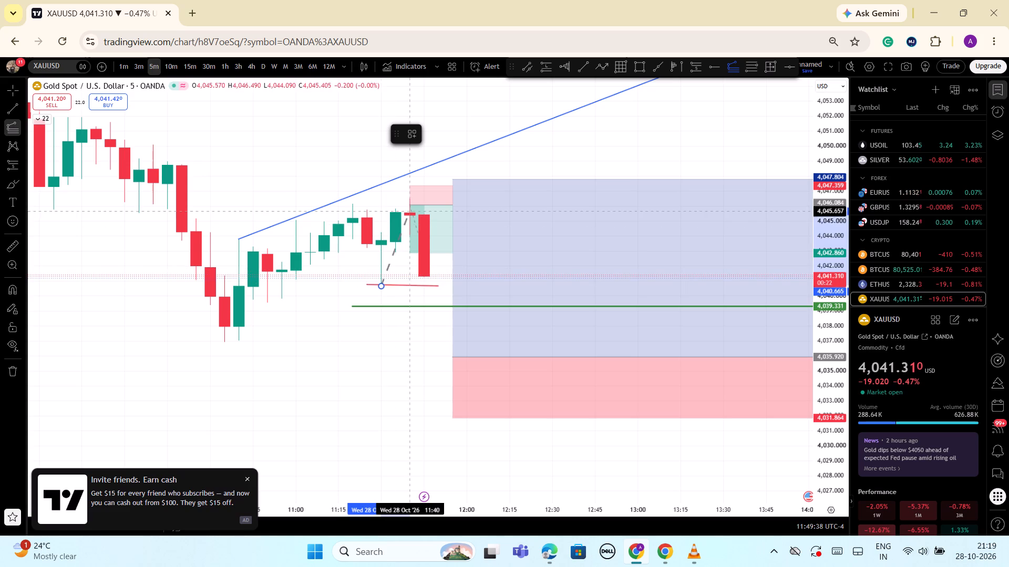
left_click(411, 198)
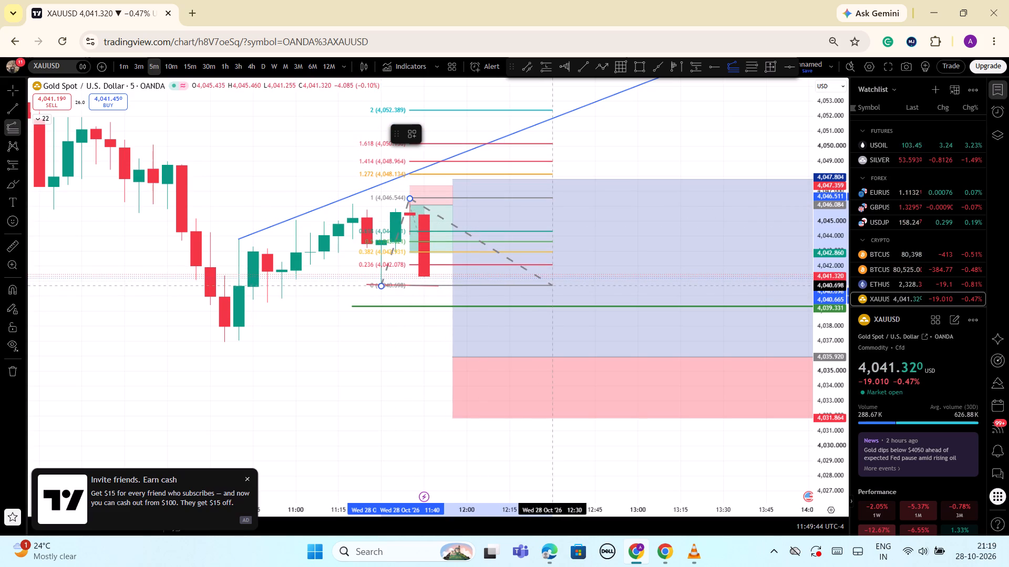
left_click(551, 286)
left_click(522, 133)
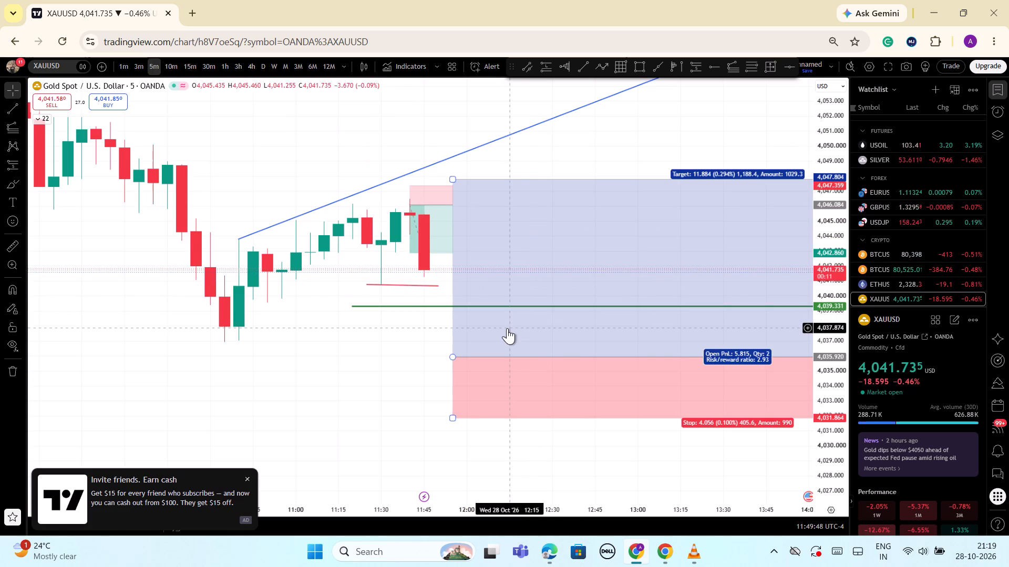
Switch the gold chart to the 1-minute timeframe, showing the candles back to before the 10:37 low.
left_click(121, 64)
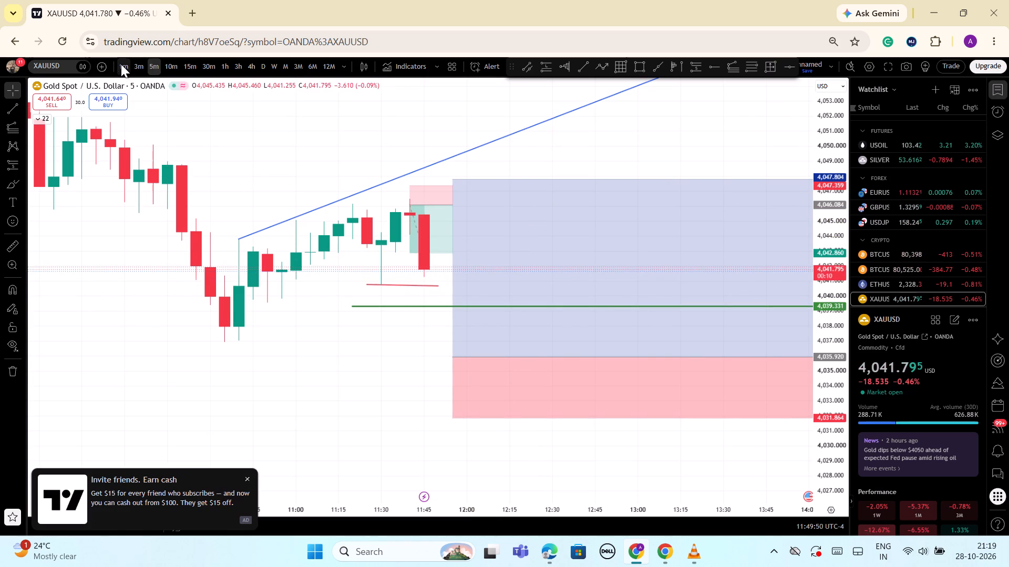
scroll(443, 371, "down", 4)
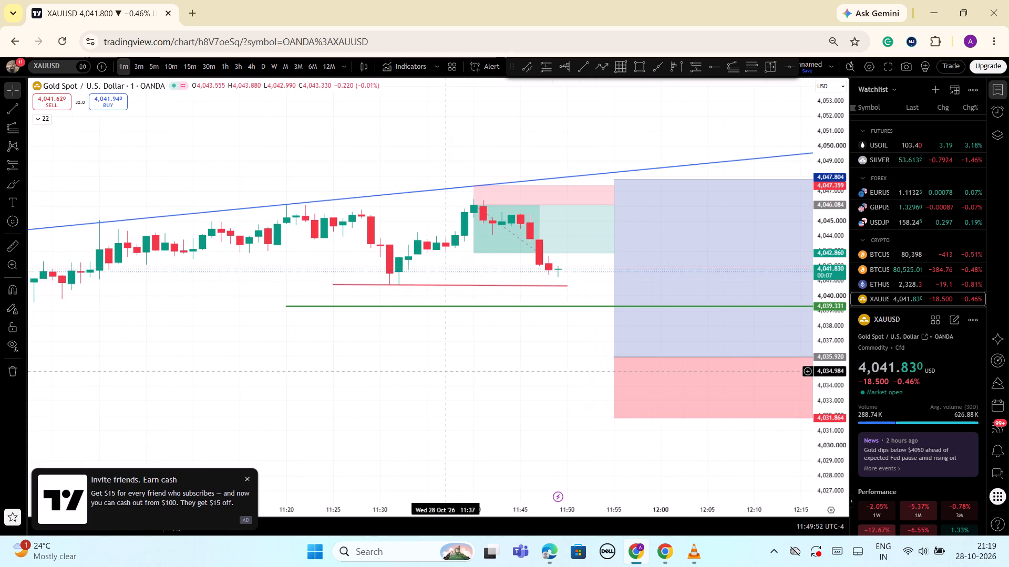
scroll(443, 371, "down", 5)
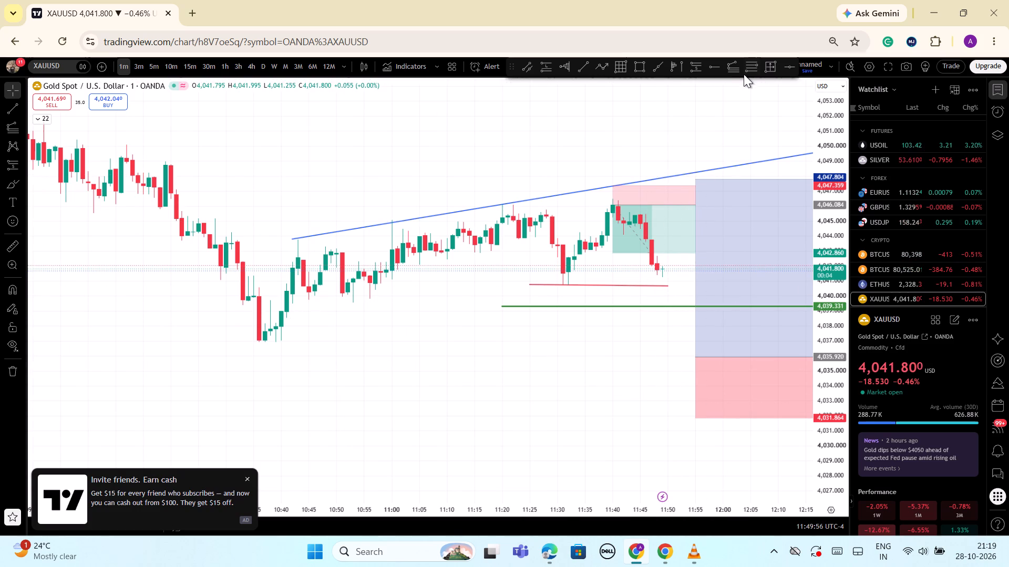
Draw a trend-based Fib extension from the low near 4,040.830 to the high near 4,046.511, projected from about 4,040.830.
left_click(730, 72)
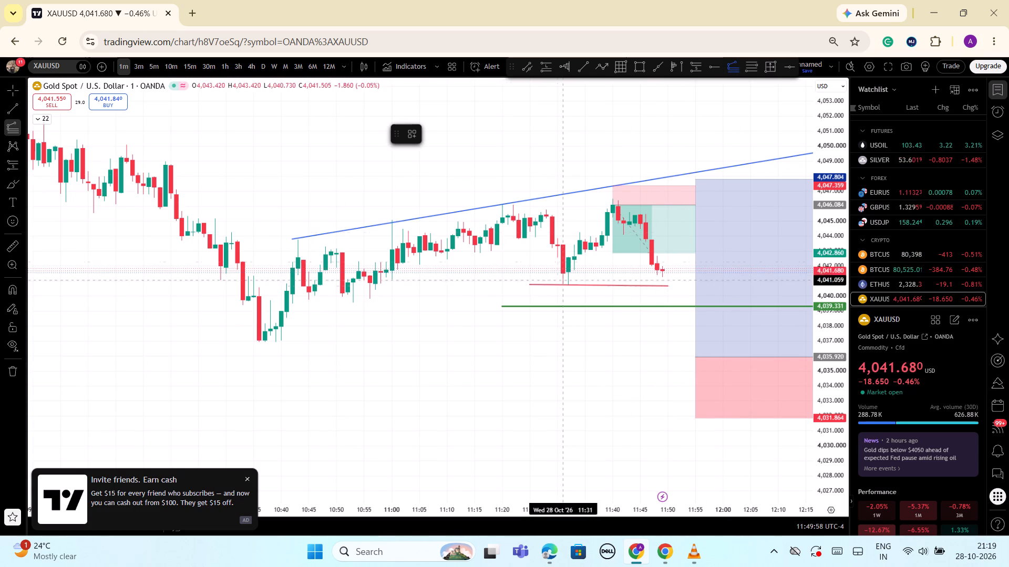
left_click(563, 283)
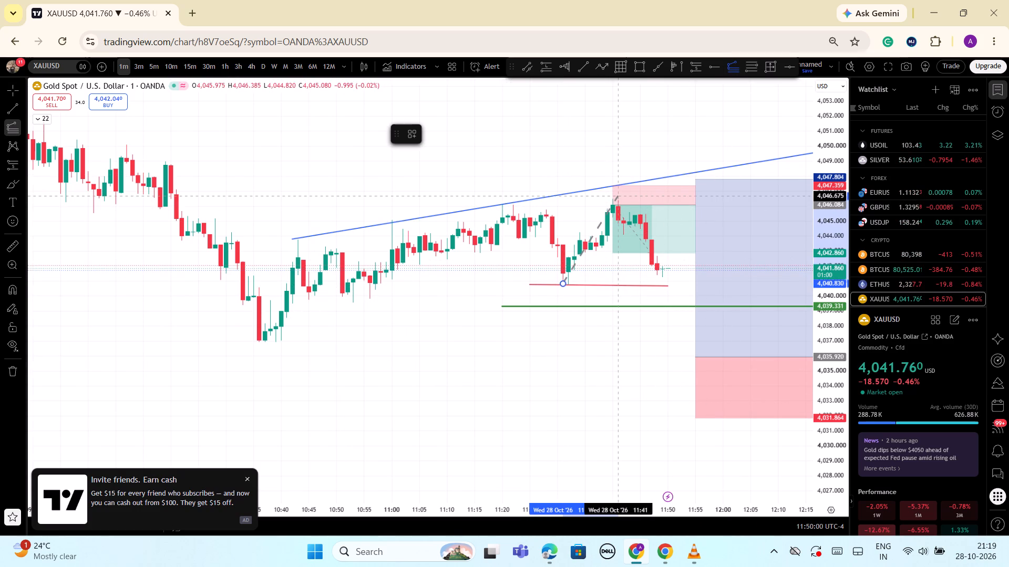
left_click(613, 198)
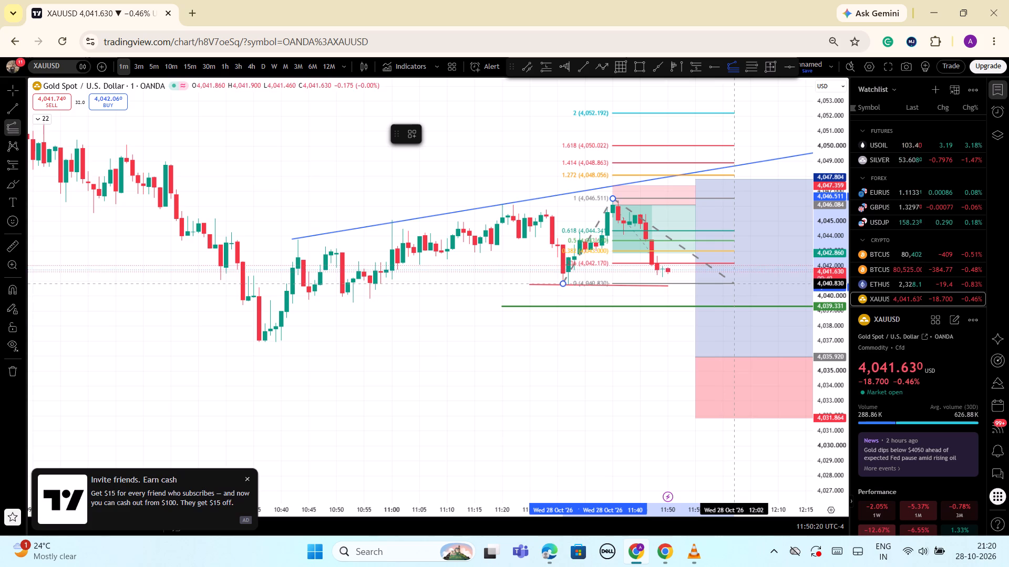
left_click(733, 283)
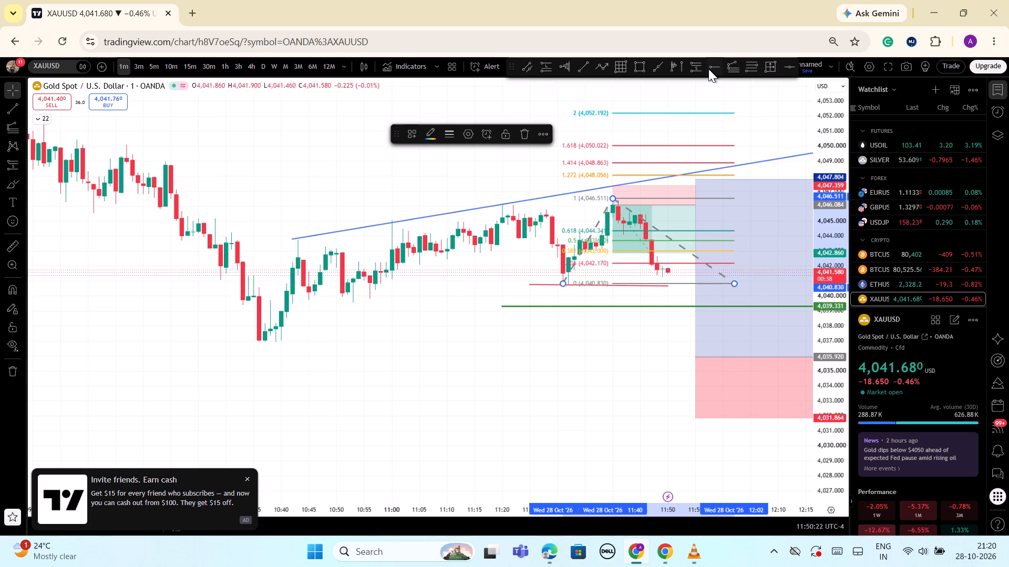
Place a horizontal ray at about 4,042.176, along the Fib extension's 0.236 level.
left_click(708, 67)
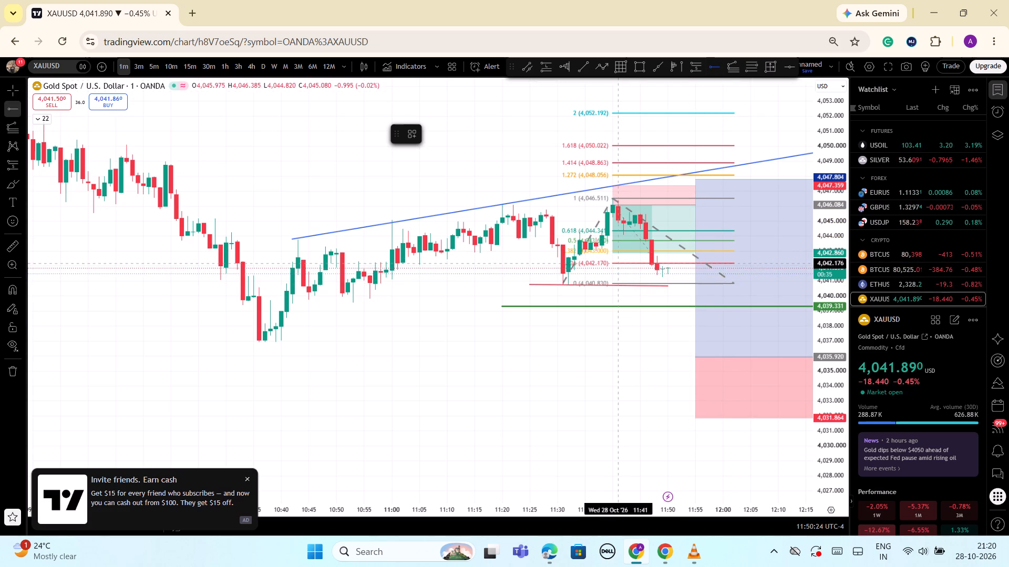
left_click(615, 264)
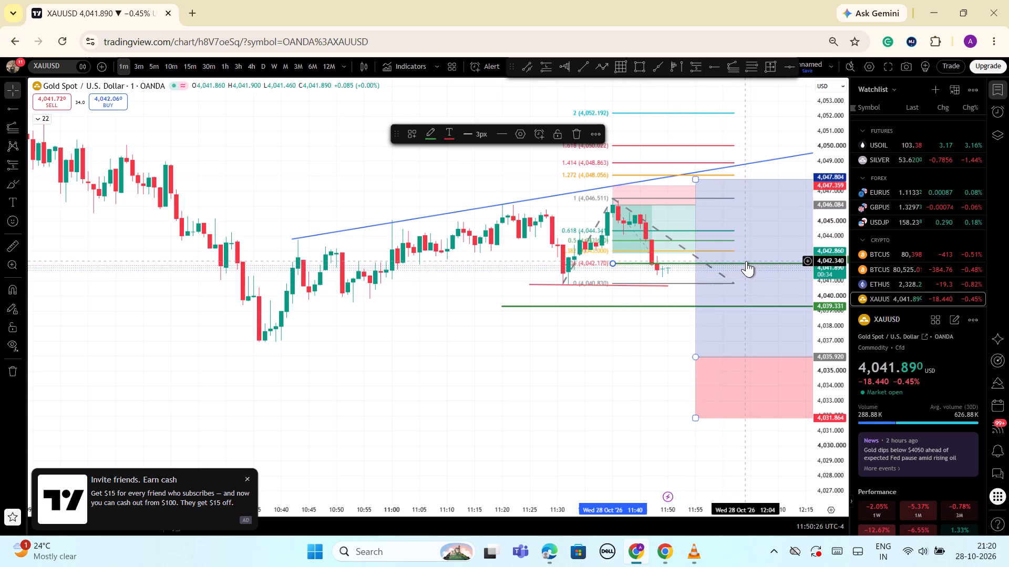
left_click(746, 261)
left_click(517, 422)
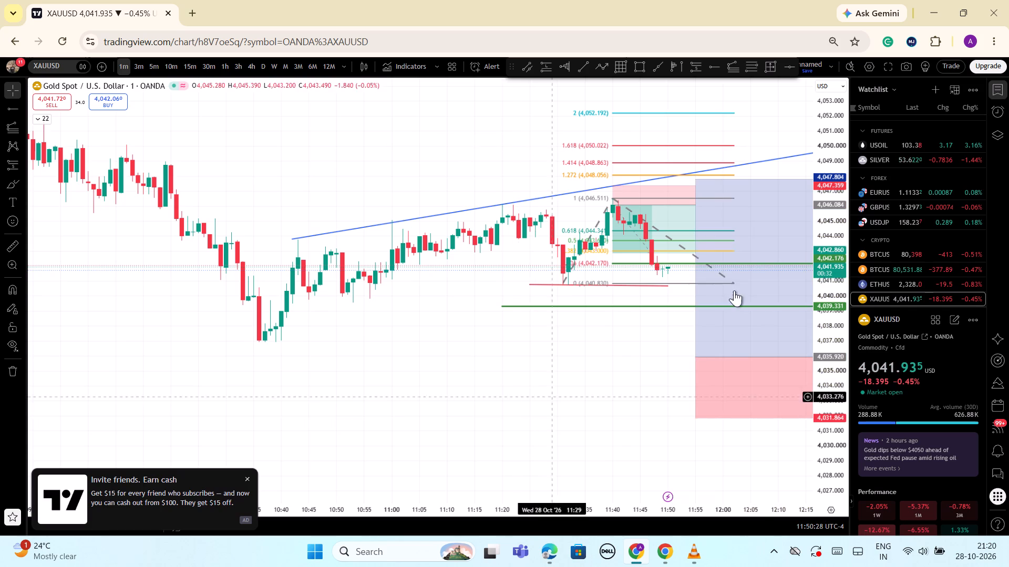
Recolour the horizontal ray at 4,042.176 yellow.
left_click(619, 263)
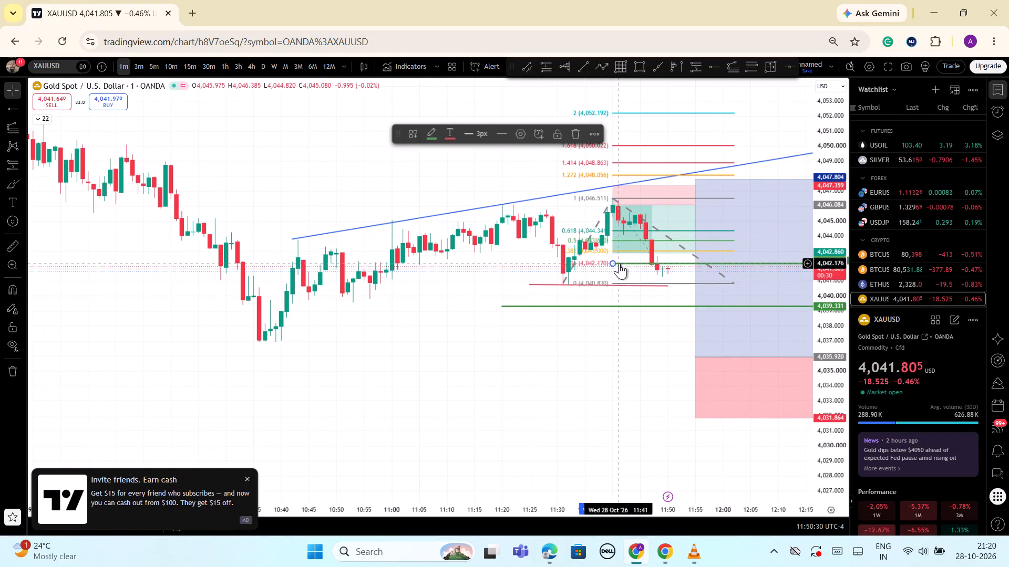
left_click(431, 141)
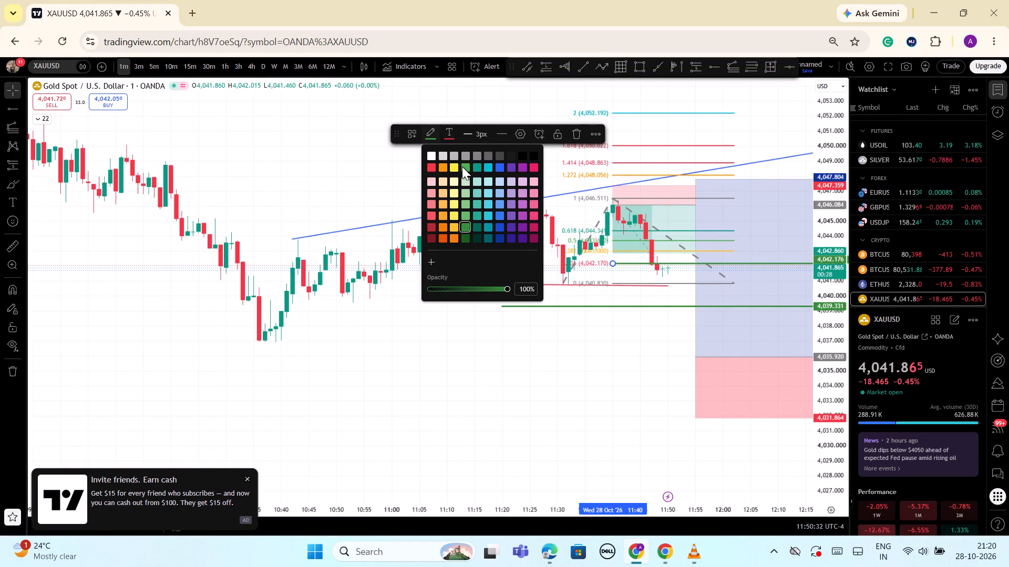
left_click(456, 167)
left_click(519, 413)
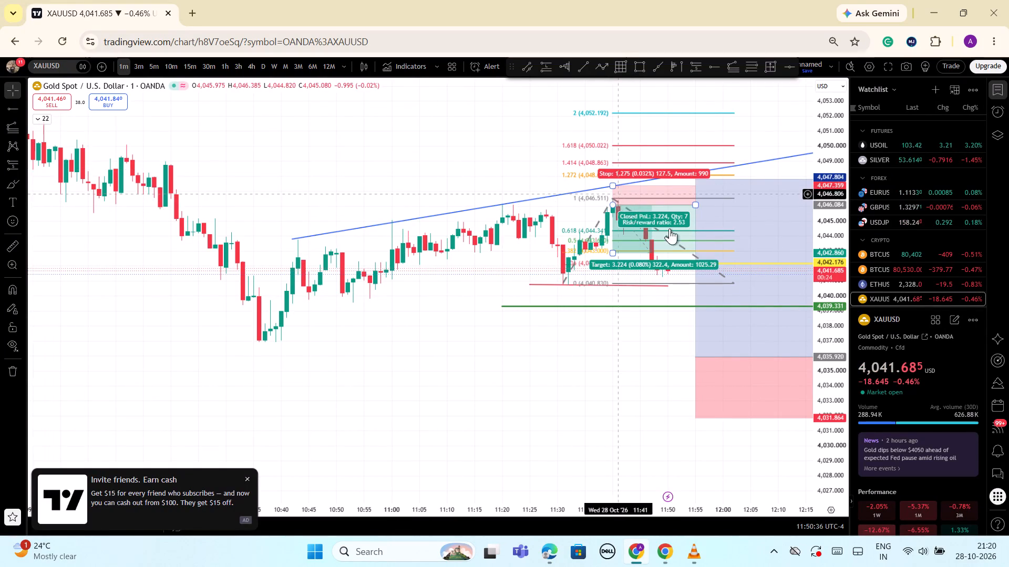
Delete the trend-based Fib extension, keeping the horizontal ray drawn on its 0.236 level.
left_click(568, 265)
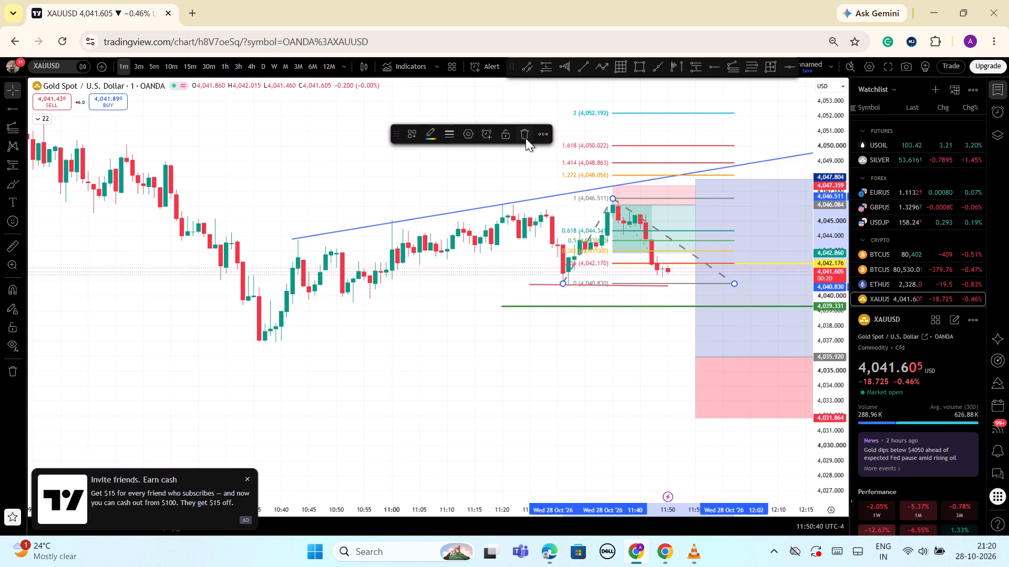
left_click(526, 134)
Examine the latest 1-minute candles against the yellow ray at 4,042.176, the short red trend line and the green ray at 4,039.331.
scroll(629, 369, "up", 1)
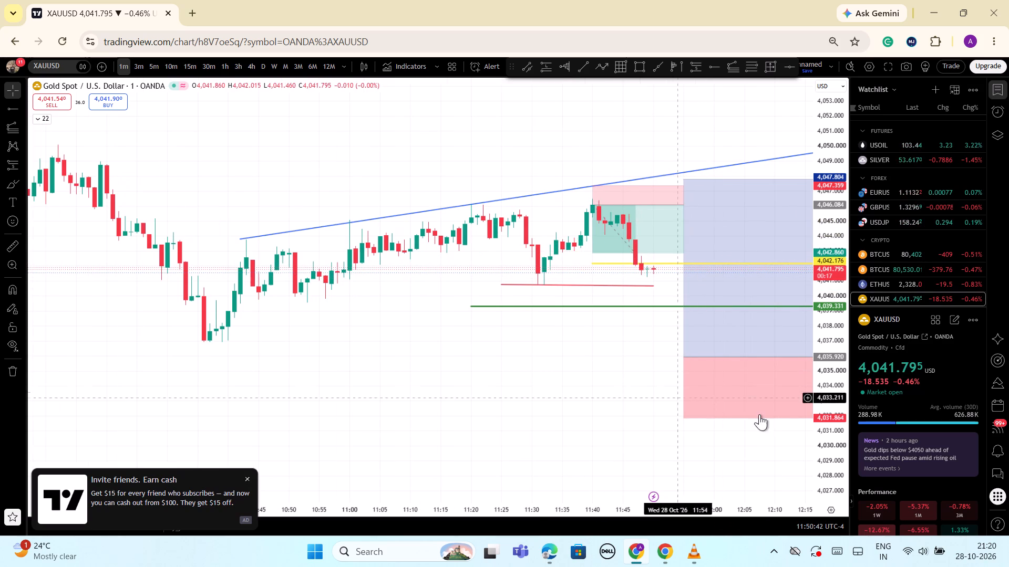
left_click_drag(814, 454, 806, 374)
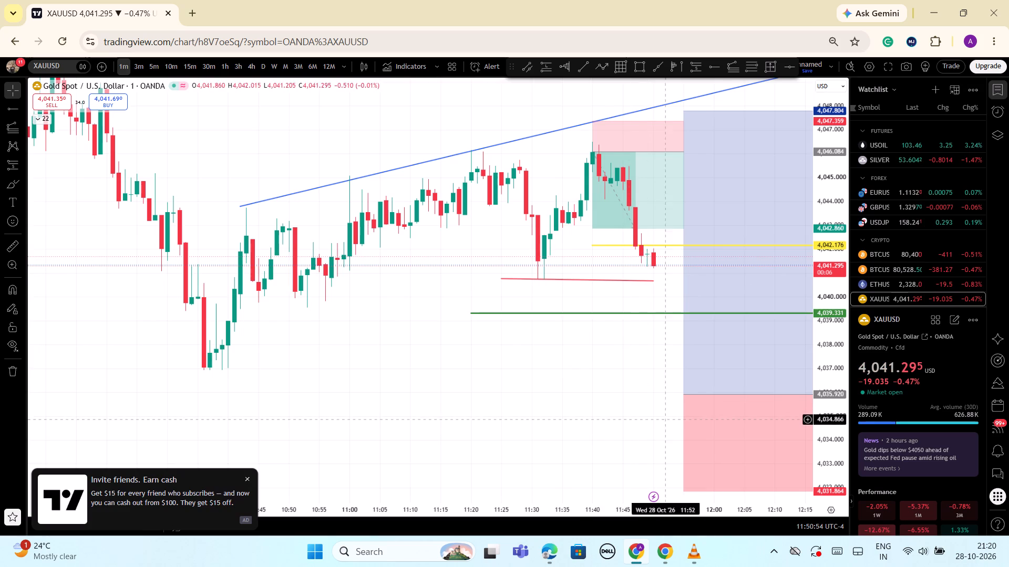
scroll(626, 422, "down", 2)
scroll(680, 413, "down", 4)
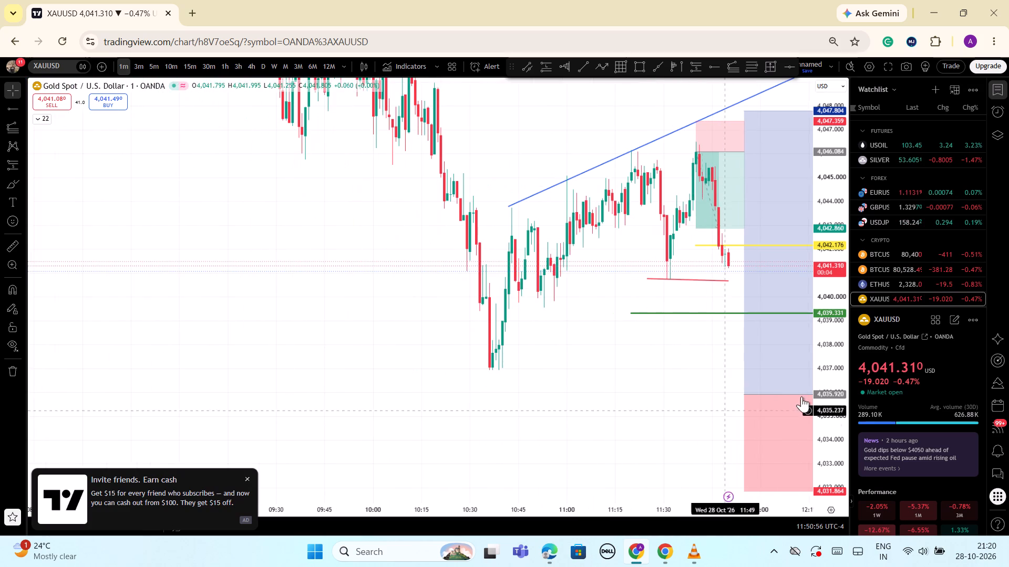
left_click_drag(834, 437, 826, 385)
scroll(682, 410, "up", 4)
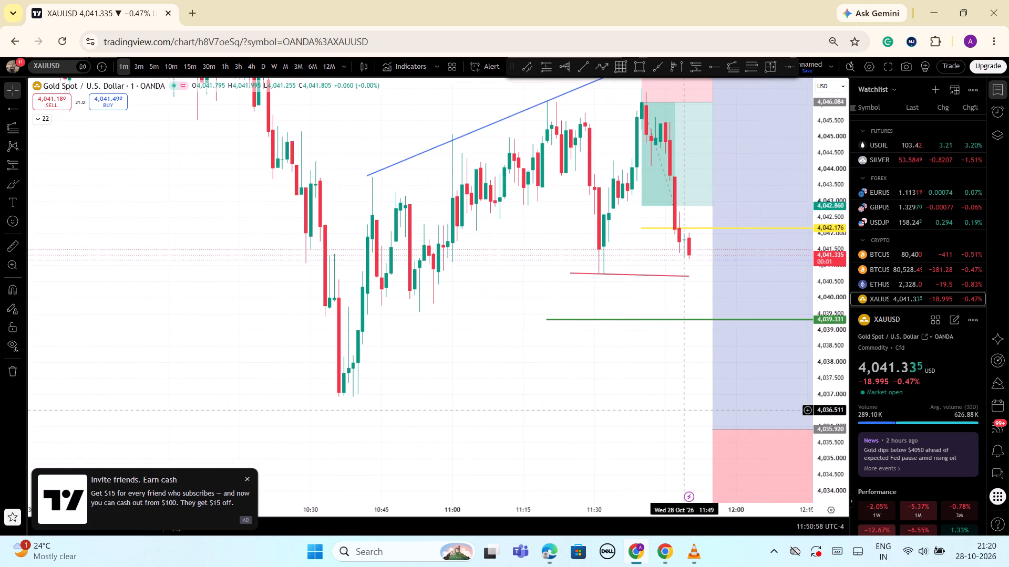
Examine the recent 1-minute price action against the yellow ray, red trend line, green ray and the long position zone below.
scroll(682, 410, "up", 4)
scroll(595, 434, "up", 1)
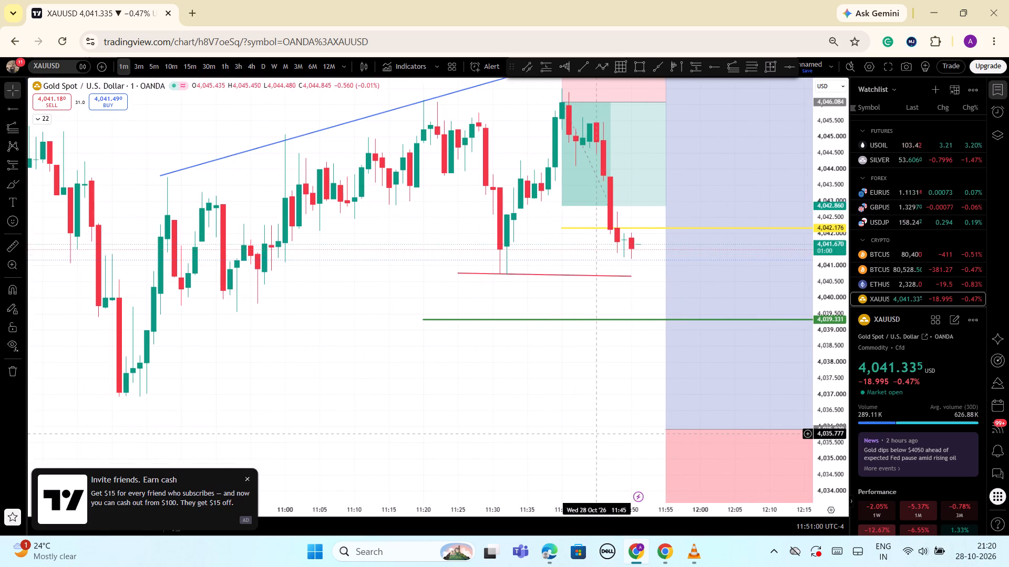
scroll(595, 434, "up", 1)
scroll(595, 434, "down", 7)
scroll(765, 395, "down", 3)
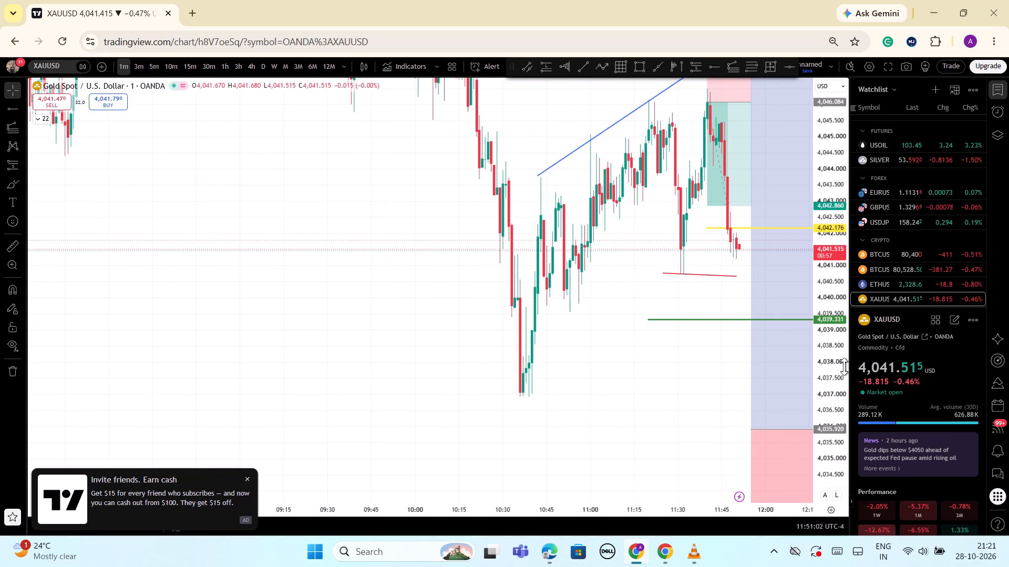
left_click_drag(841, 370, 799, 468)
left_click_drag(688, 403, 692, 377)
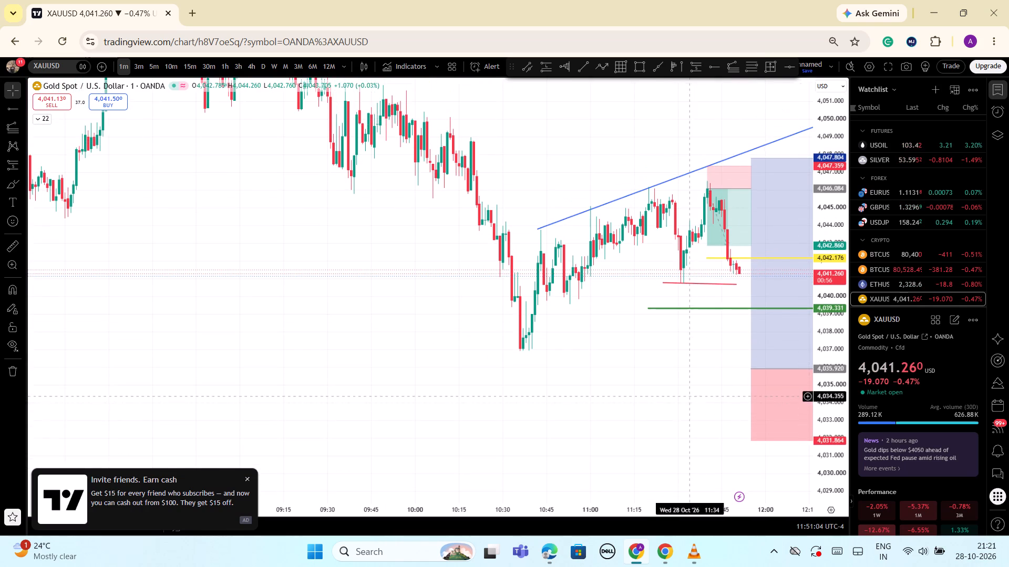
left_click_drag(692, 377, 690, 333)
scroll(661, 331, "up", 3)
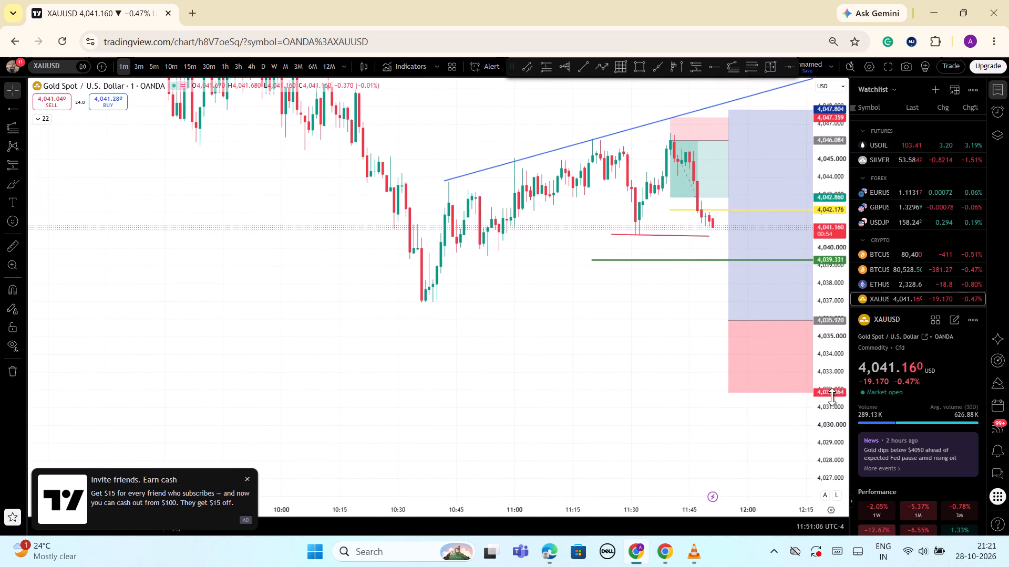
left_click_drag(833, 426, 837, 301)
scroll(831, 316, "up", 4)
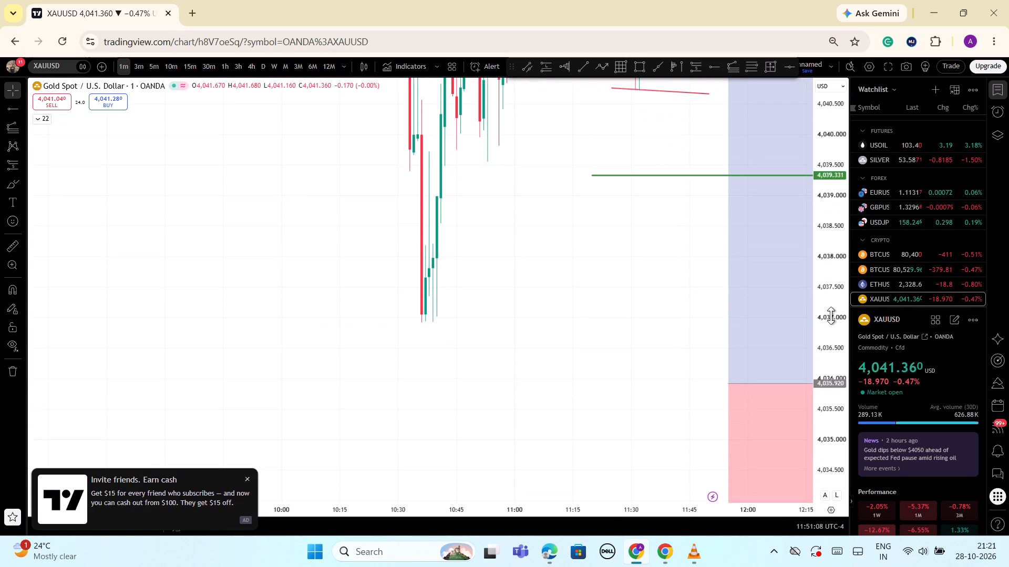
scroll(831, 316, "down", 3)
left_click_drag(685, 337, 637, 352)
scroll(637, 352, "up", 1)
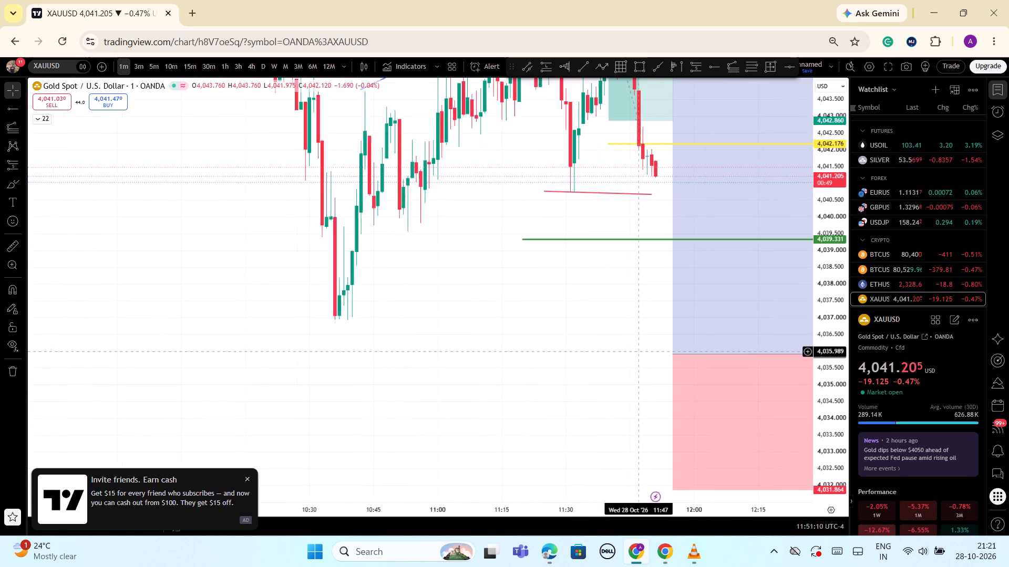
scroll(637, 352, "up", 3)
scroll(637, 352, "down", 3)
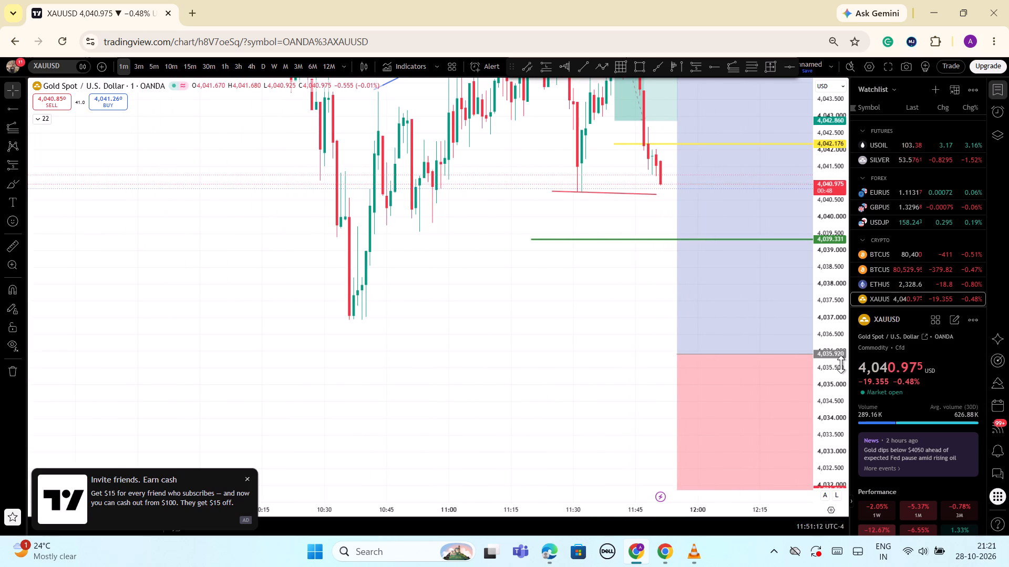
left_click_drag(841, 364, 811, 480)
scroll(630, 439, "down", 2)
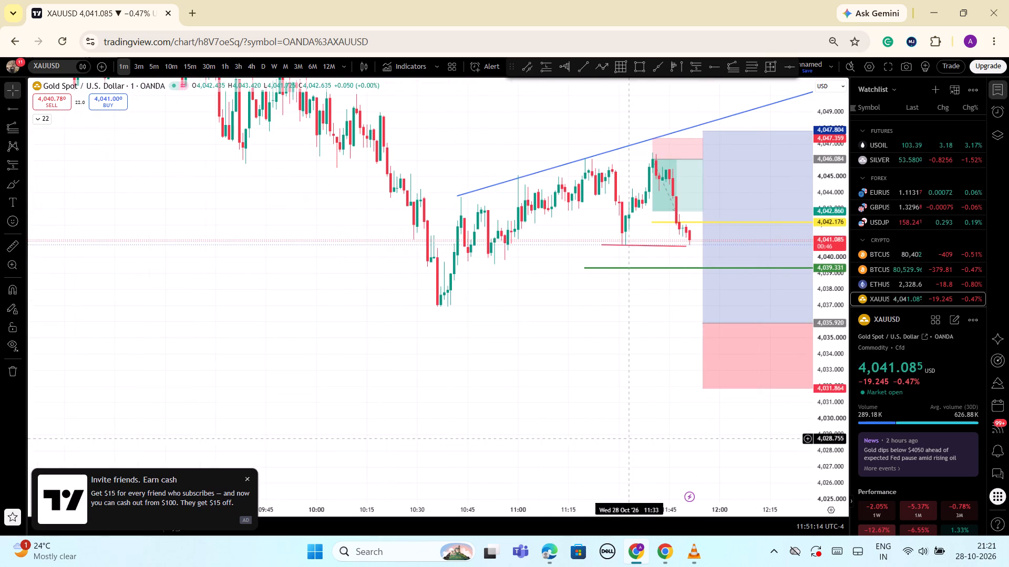
left_click_drag(631, 419, 620, 392)
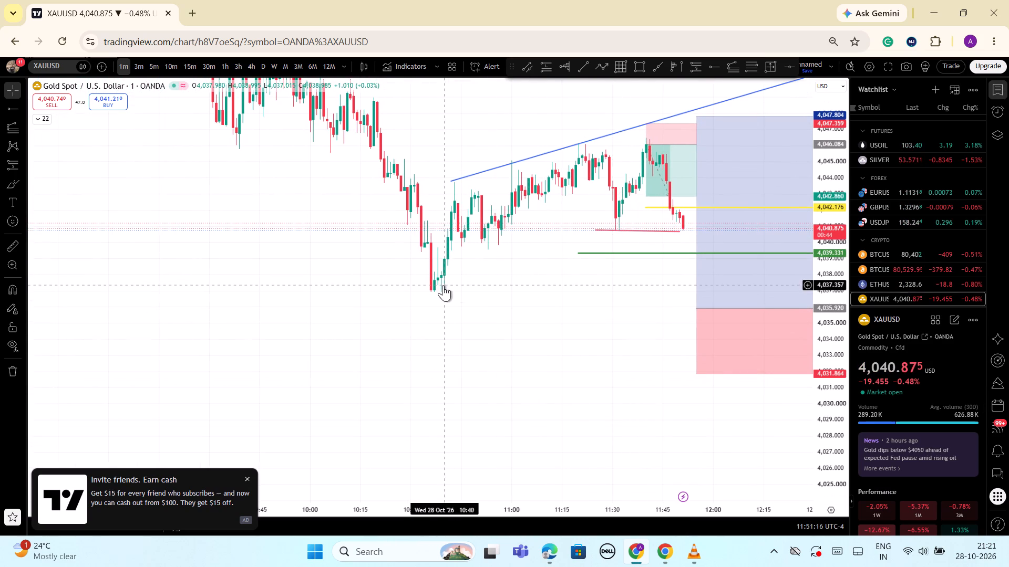
scroll(623, 322, "down", 2)
left_click_drag(637, 328, 629, 354)
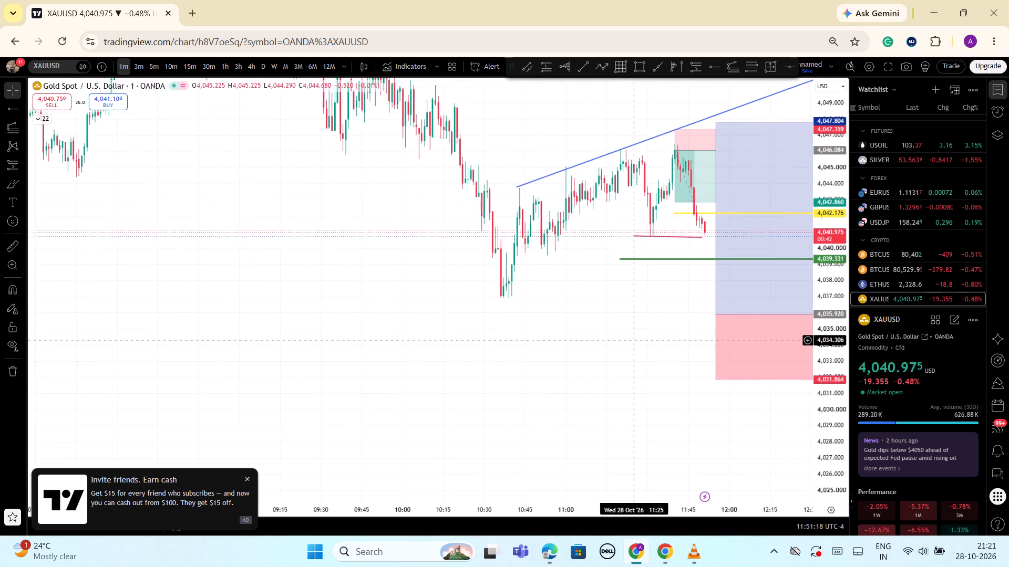
left_click_drag(629, 354, 543, 386)
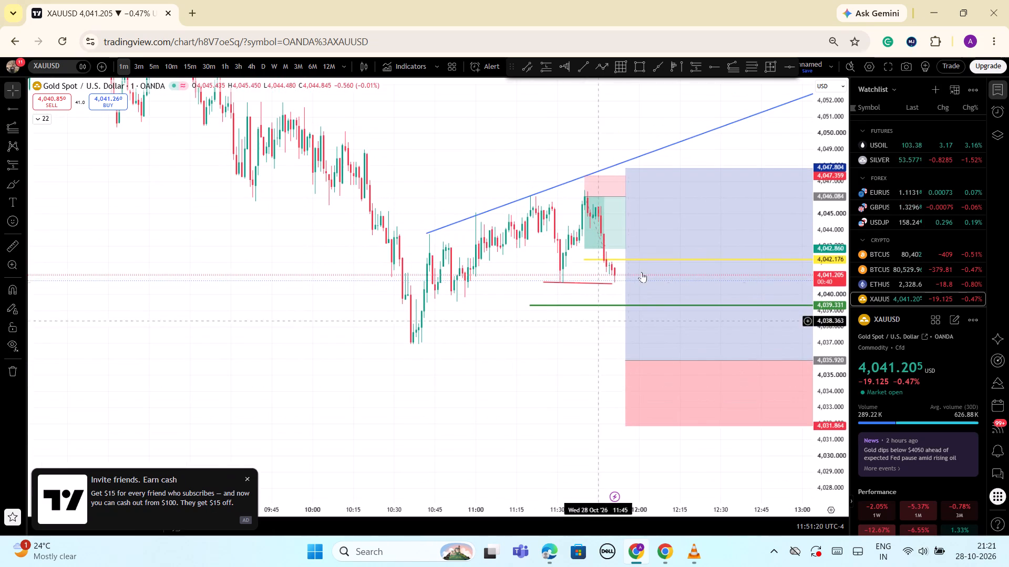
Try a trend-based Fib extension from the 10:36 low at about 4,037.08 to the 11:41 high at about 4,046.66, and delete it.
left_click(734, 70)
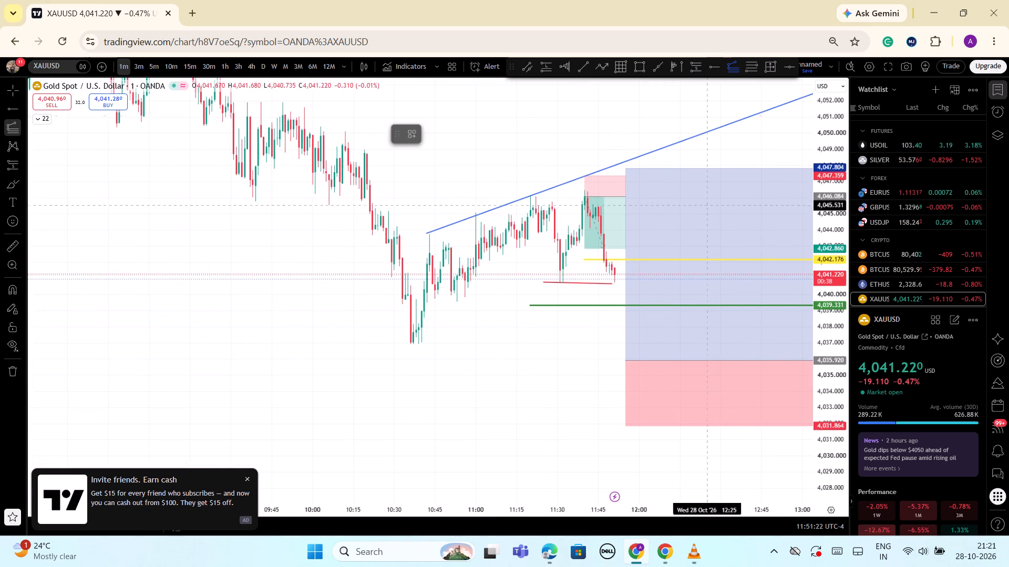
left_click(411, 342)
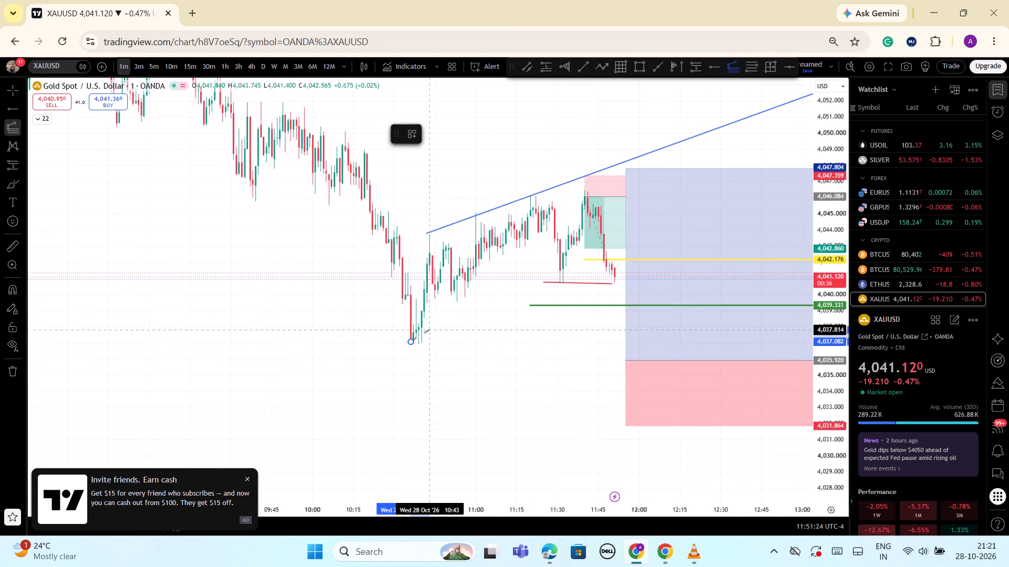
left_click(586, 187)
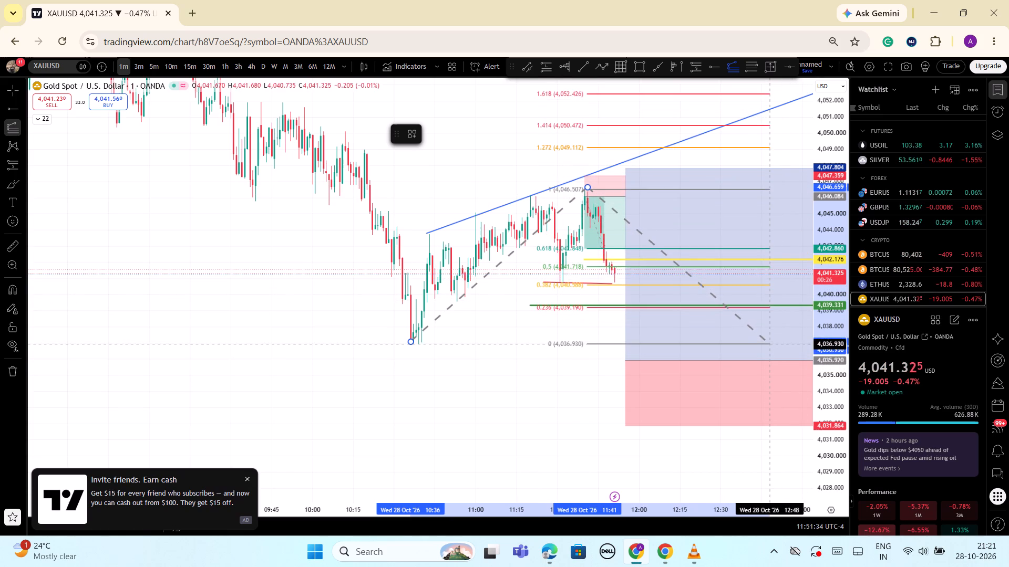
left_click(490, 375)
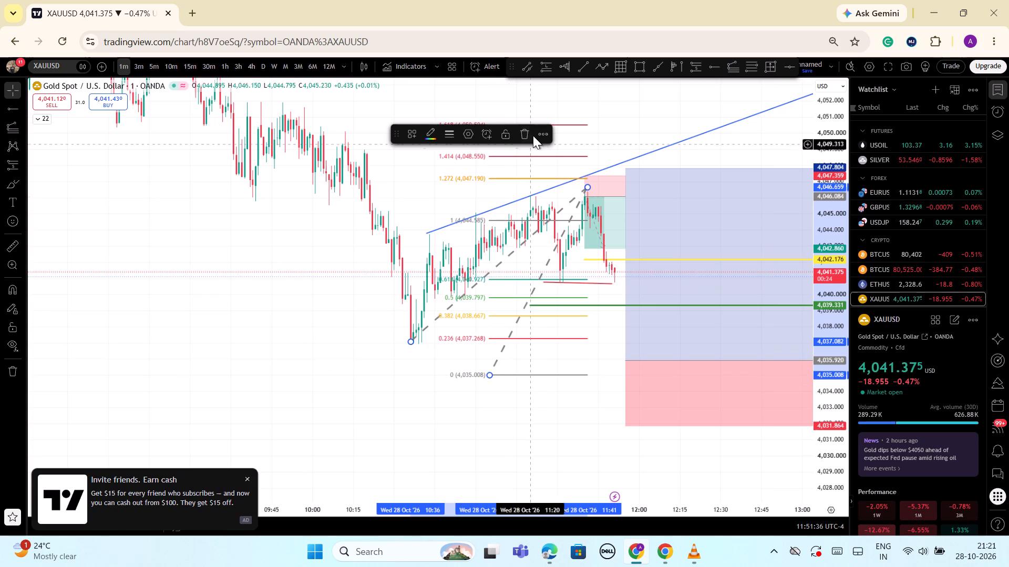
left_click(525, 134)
Examine the 1-minute candles around the red trend line and the price zones between the short and long positions.
scroll(743, 310, "down", 2)
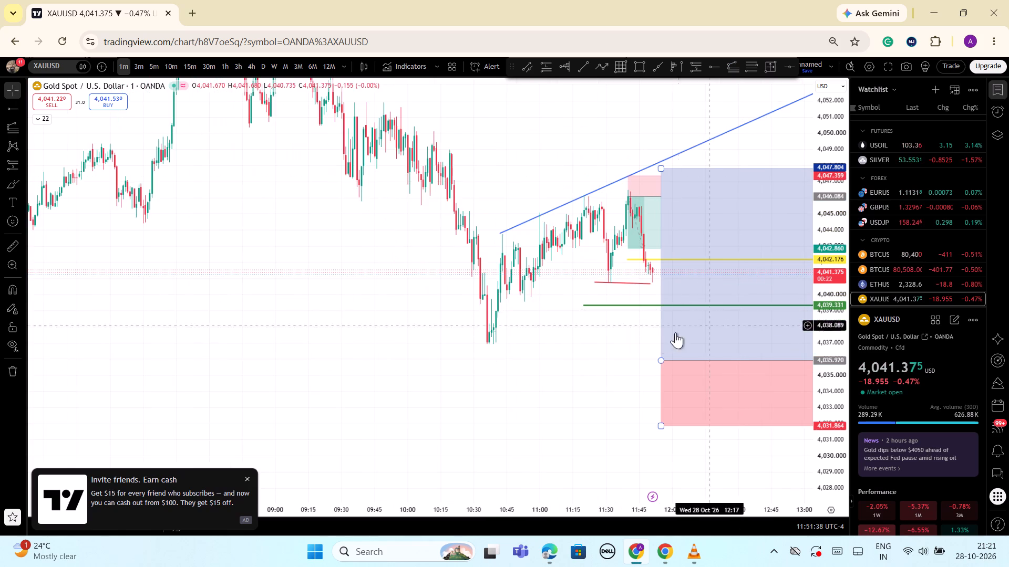
scroll(653, 339, "up", 3)
left_click_drag(830, 489, 814, 362)
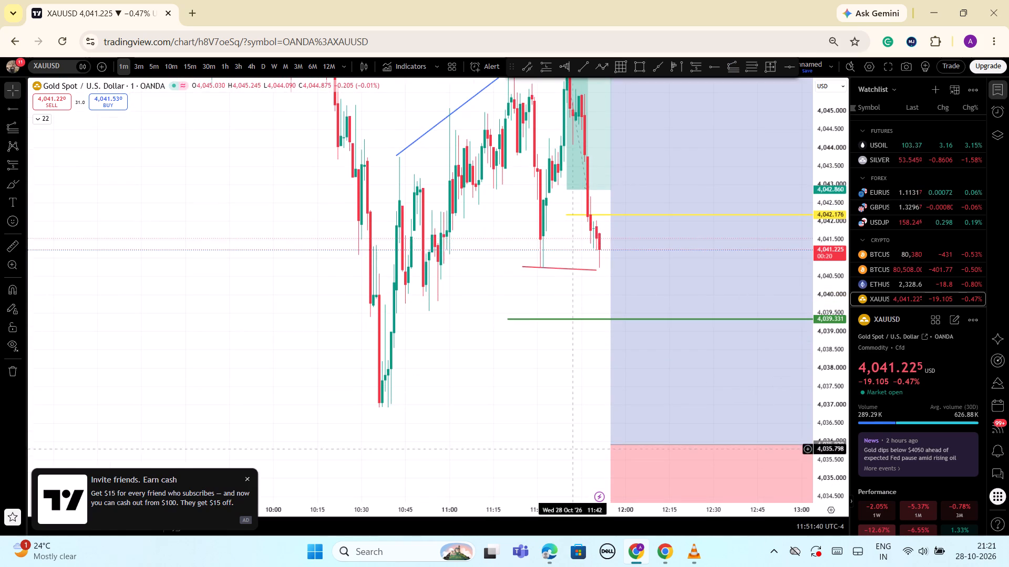
scroll(518, 481, "up", 2)
left_click_drag(500, 481, 774, 320)
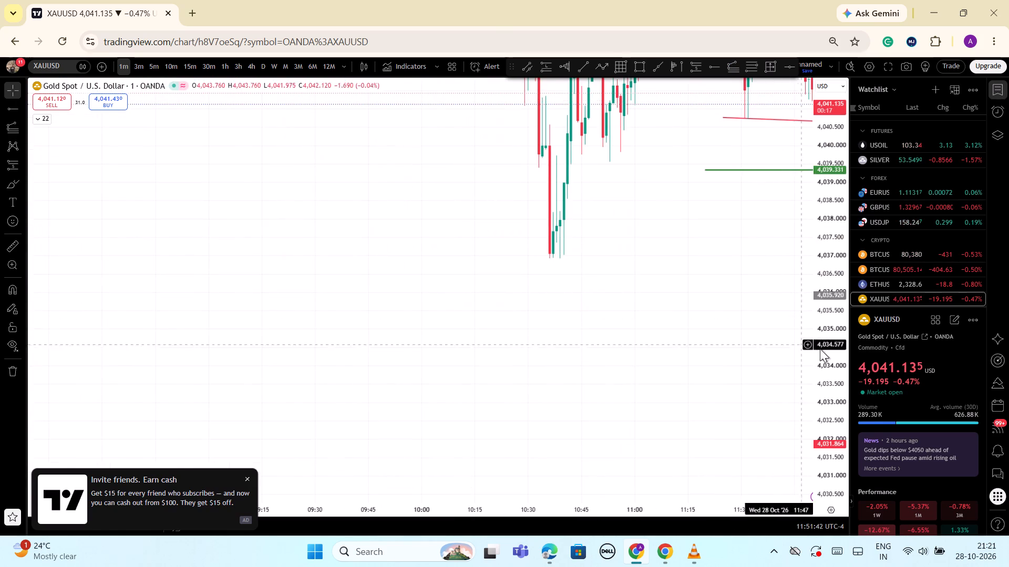
left_click_drag(829, 348, 799, 506)
left_click_drag(702, 405, 454, 315)
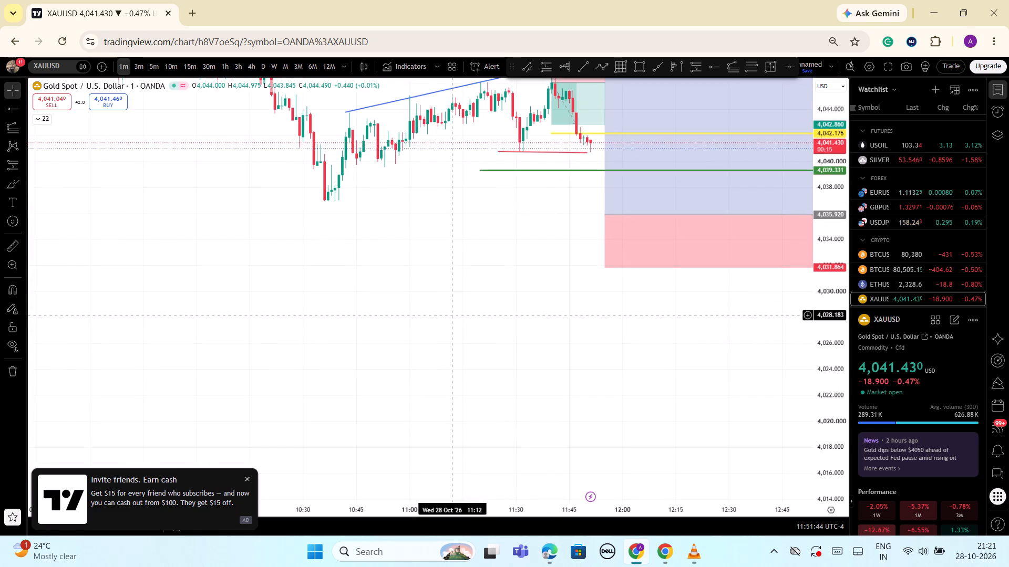
scroll(454, 315, "down", 4)
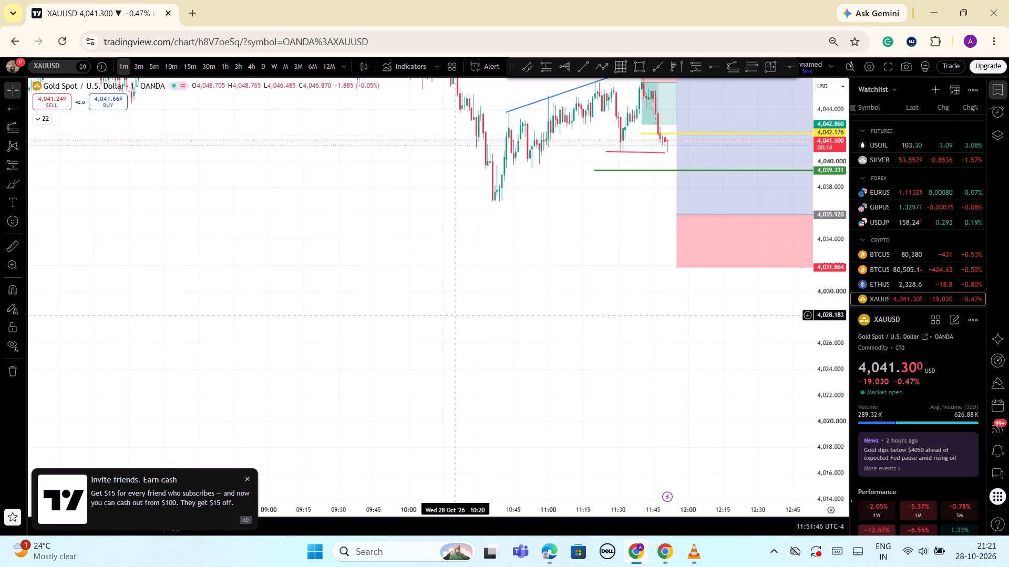
left_click_drag(830, 429, 829, 345)
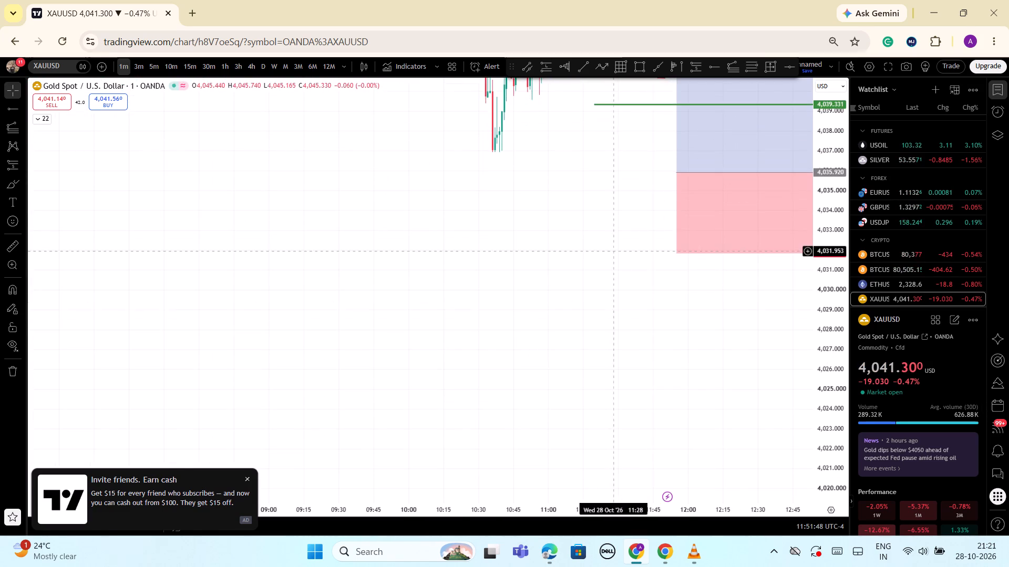
left_click_drag(611, 256, 678, 464)
scroll(594, 399, "up", 4)
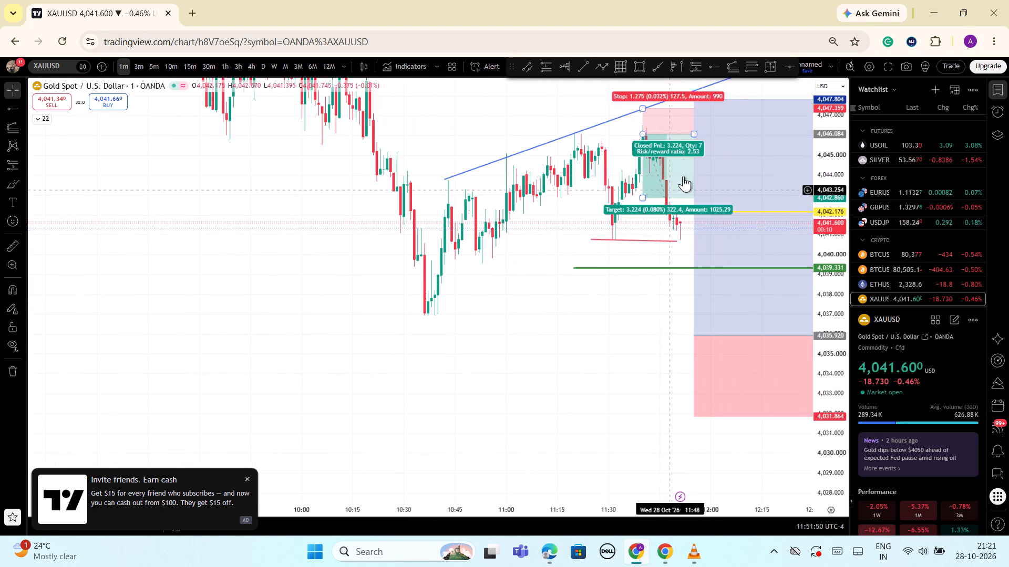
Draw a green rectangle zone from 11:31 at about 4,041.594 to 12:03 at about 4,040.751.
left_click(641, 63)
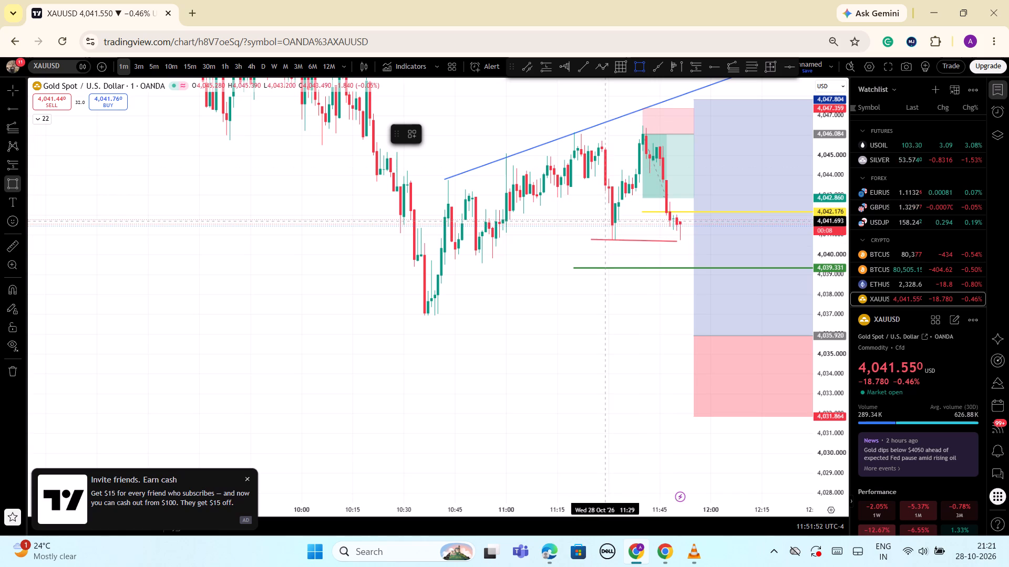
left_click(611, 223)
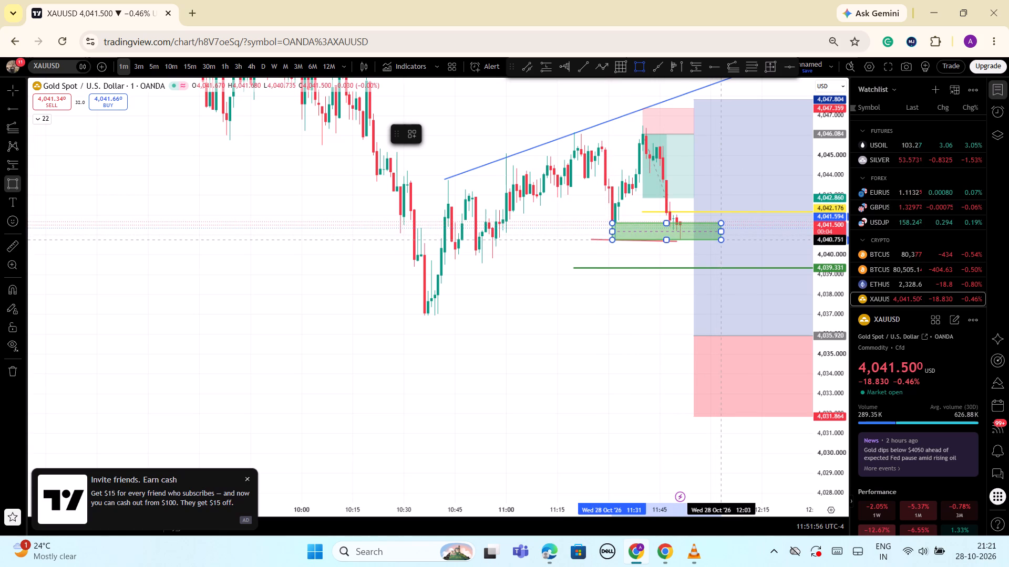
left_click(720, 240)
left_click(641, 292)
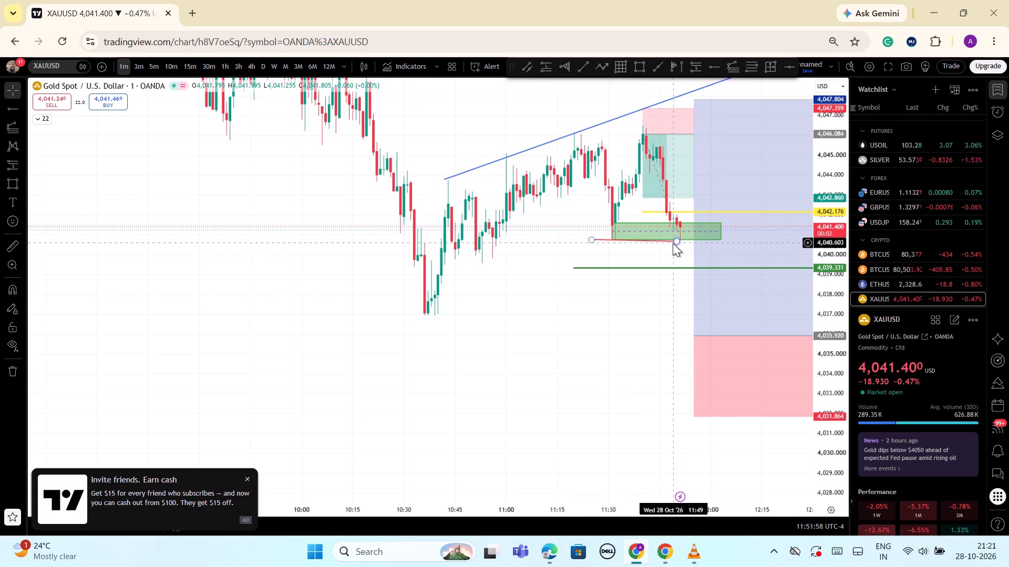
Extend the short red trend line's later end to 11:55 at about 4,040.751, along the rectangle's lower edge.
left_click_drag(675, 238, 682, 239)
left_click(666, 288)
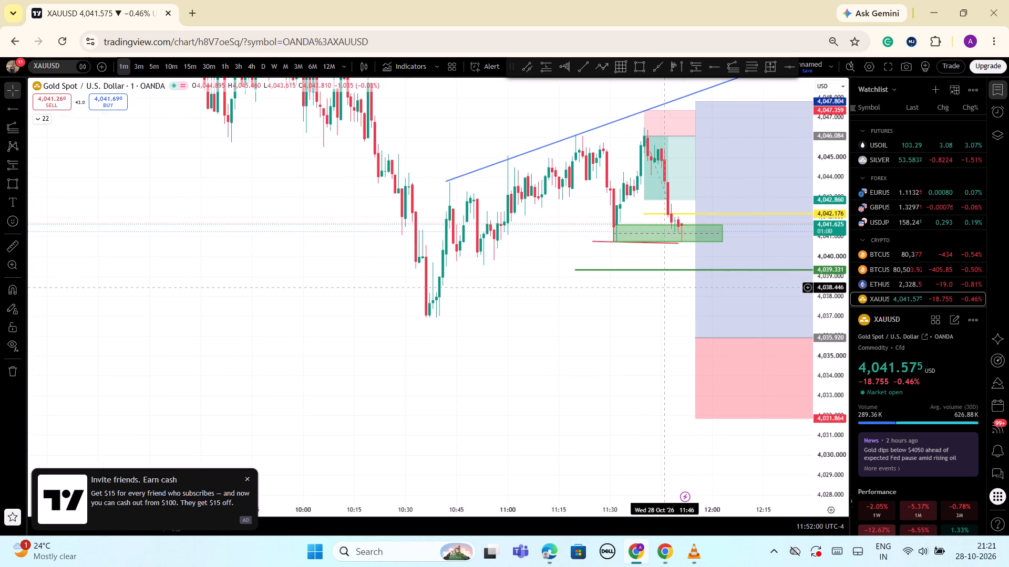
left_click_drag(676, 244, 694, 242)
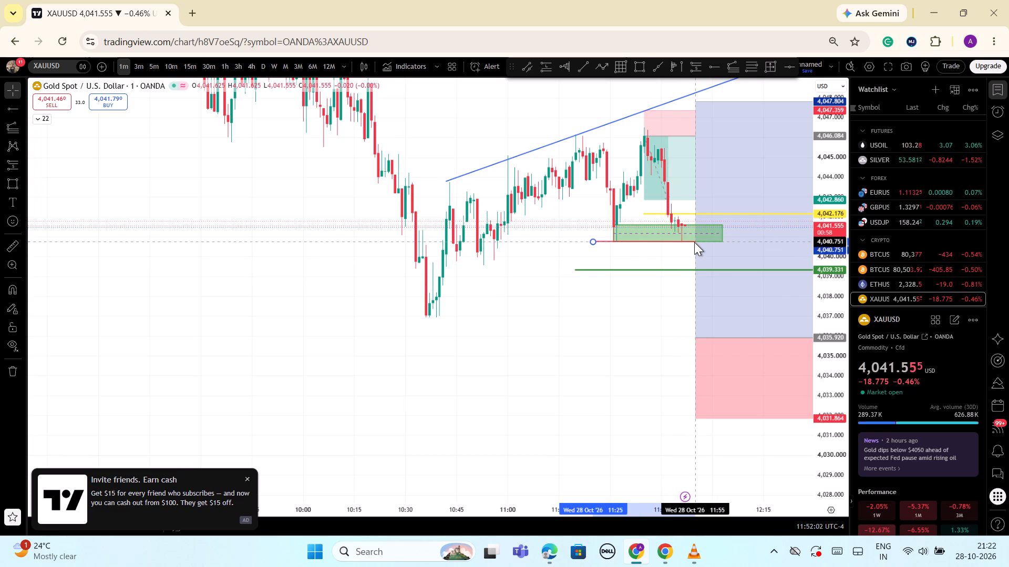
left_click_drag(694, 242, 695, 242)
left_click(651, 306)
Label the short red trend line "liquidity" in green text.
scroll(618, 321, "up", 2)
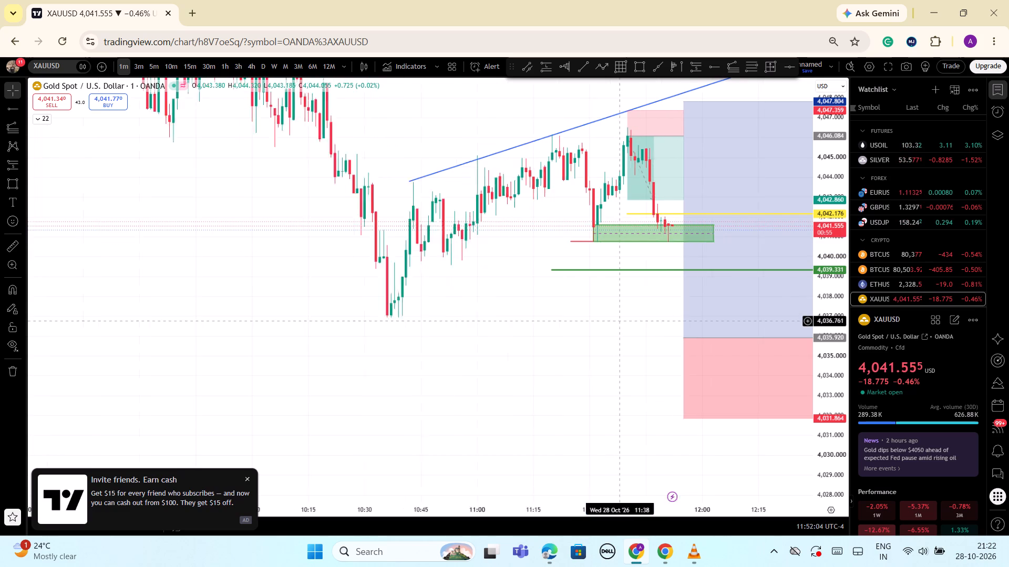
left_click(550, 243)
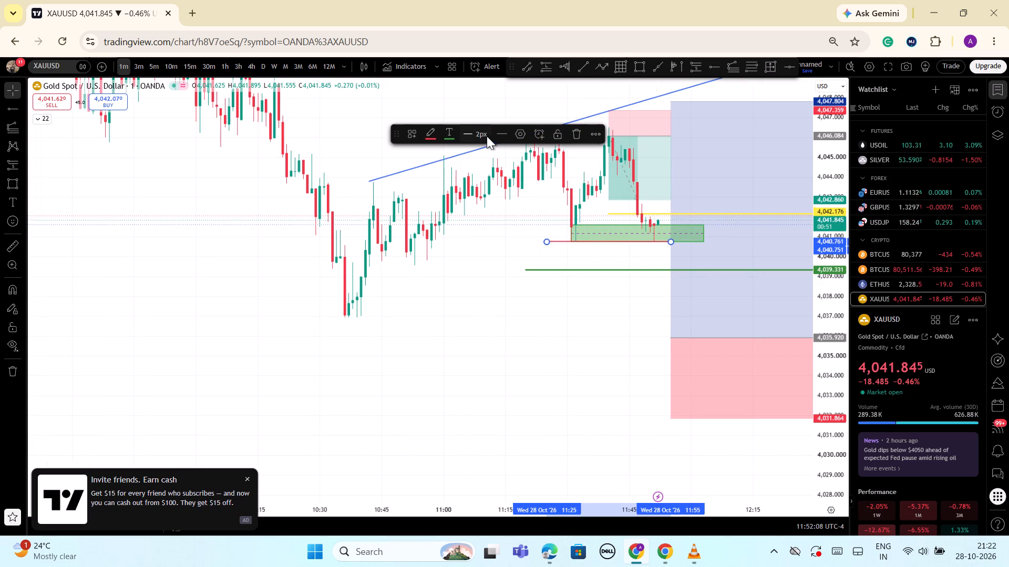
left_click(522, 133)
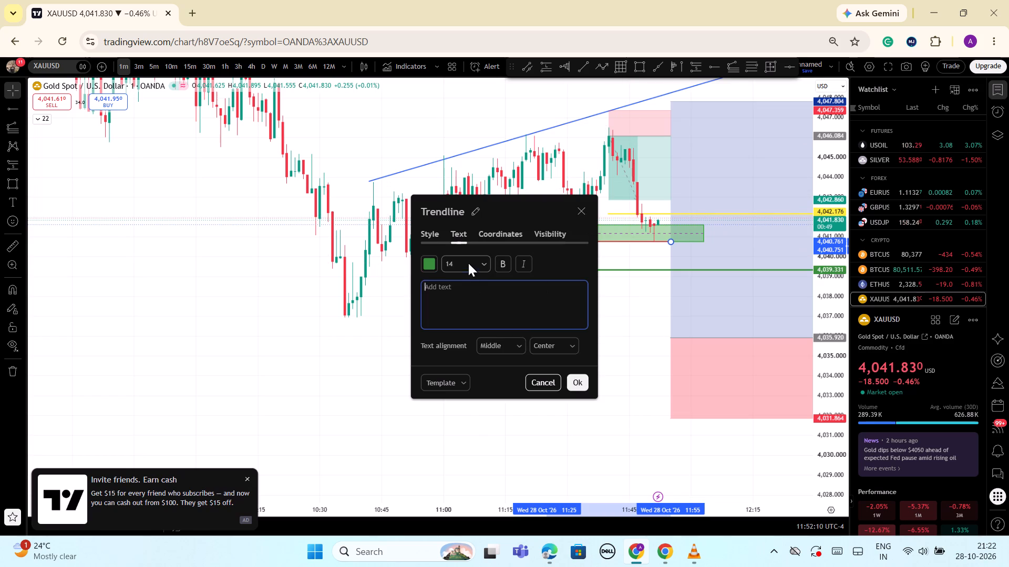
left_click(454, 291)
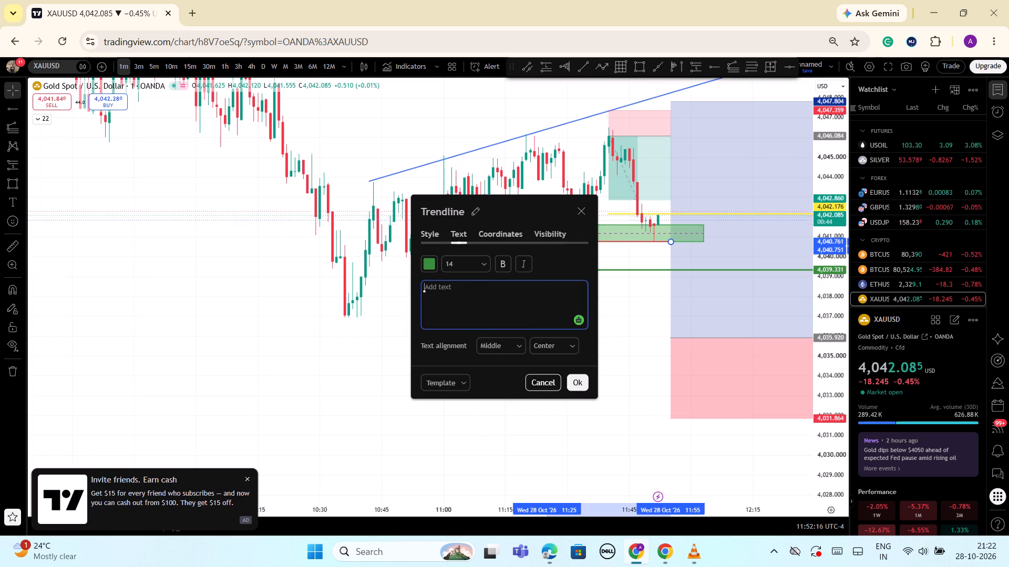
type("liq")
type("uidity")
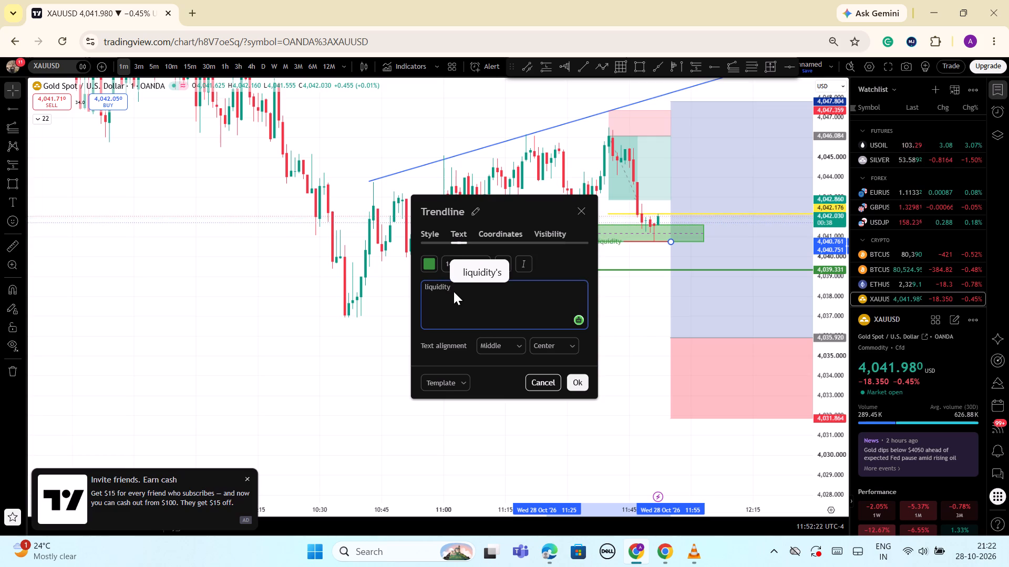
left_click(429, 261)
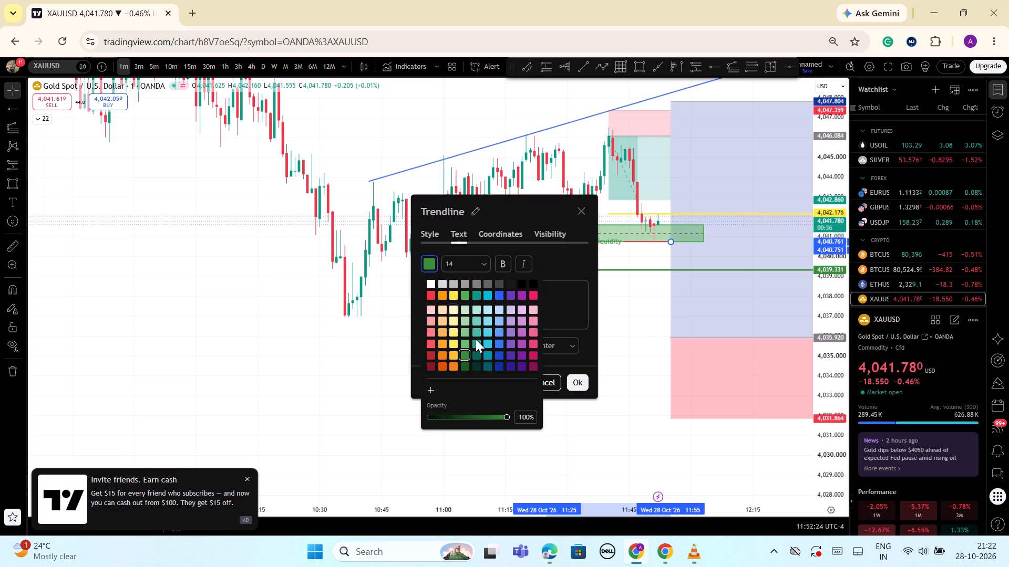
left_click(466, 356)
left_click(399, 311)
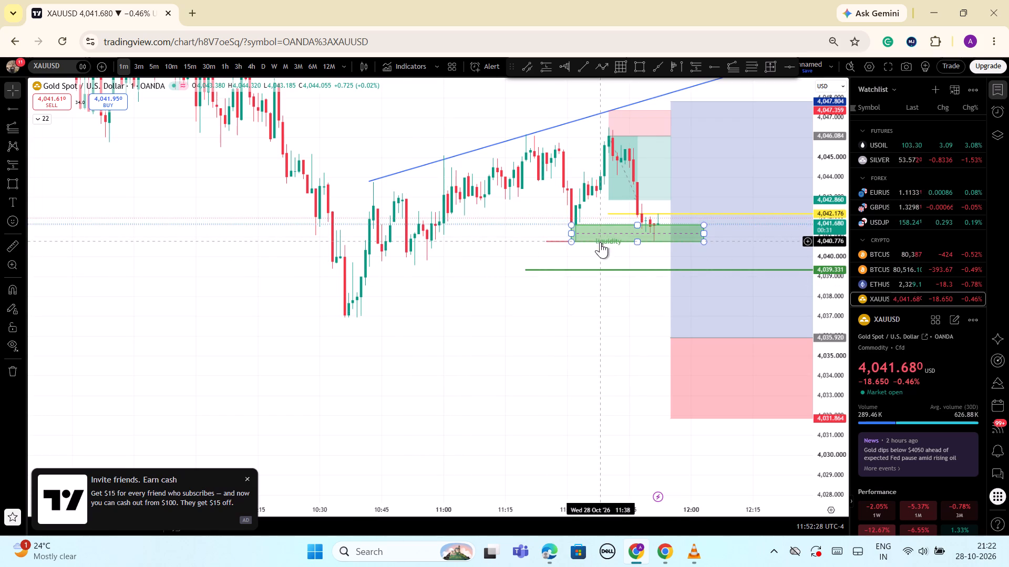
Make the red trend line's "liquidity" label bold and set its font size to 24.
left_click(549, 240)
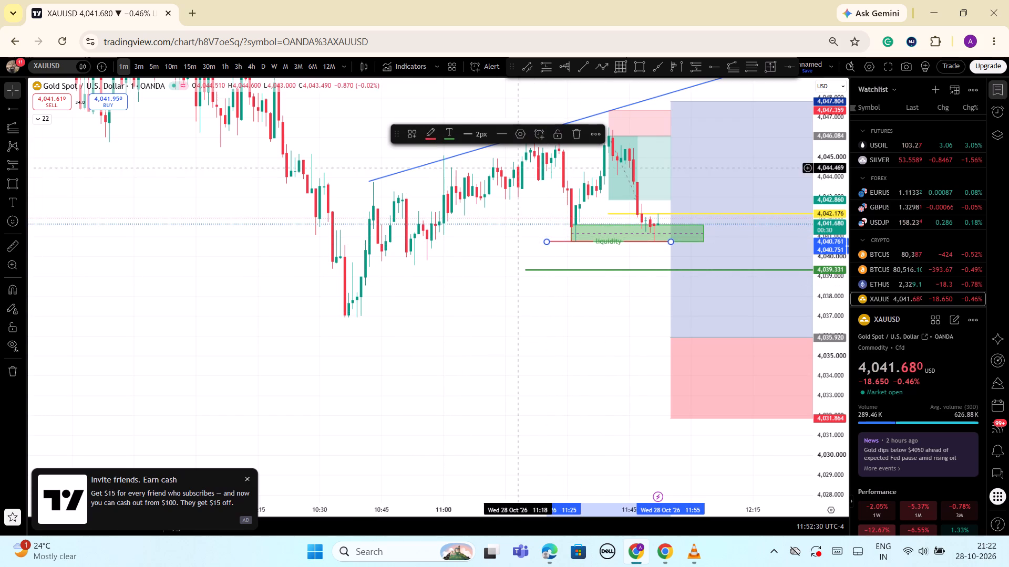
left_click(521, 135)
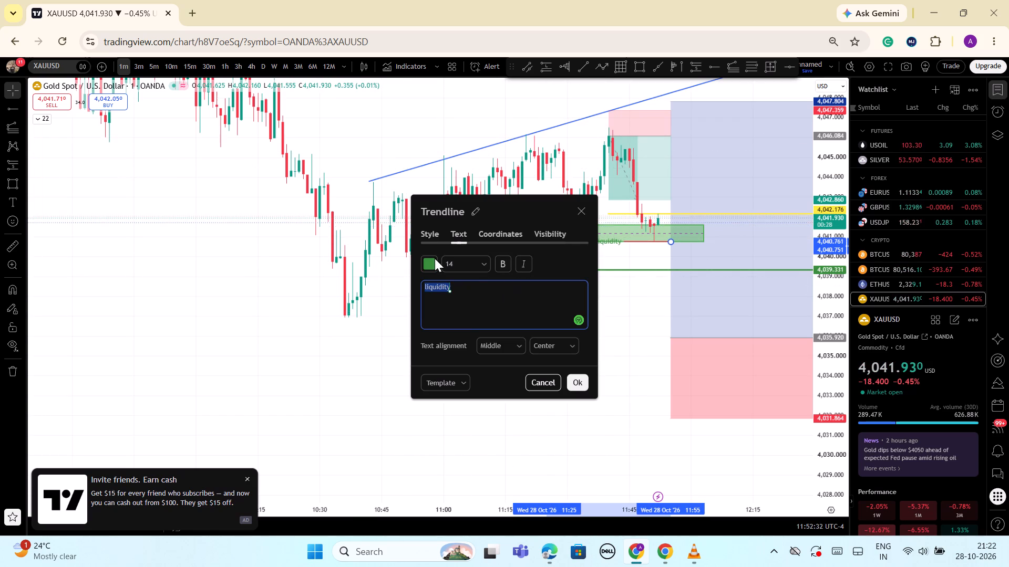
left_click(484, 262)
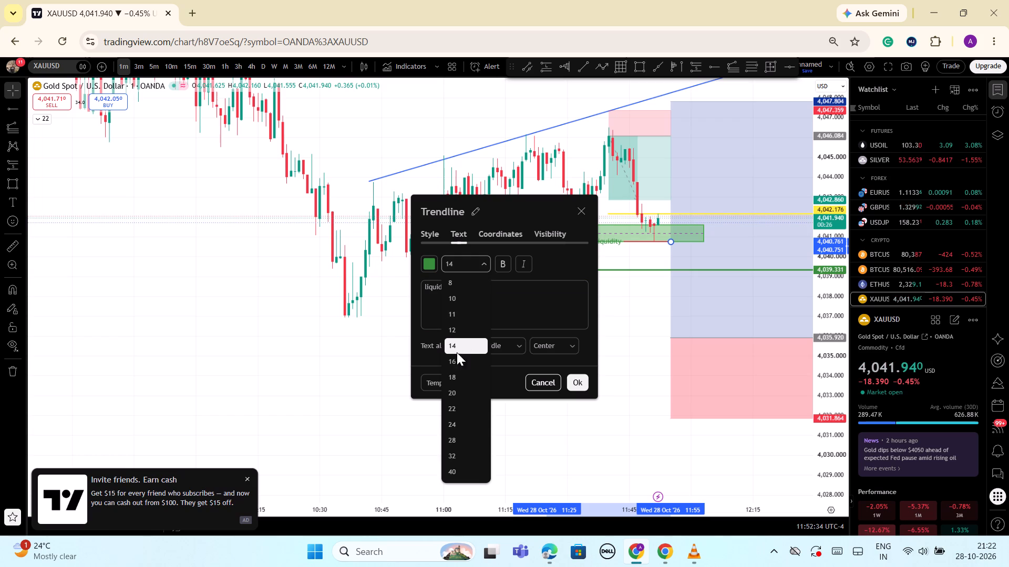
left_click(448, 424)
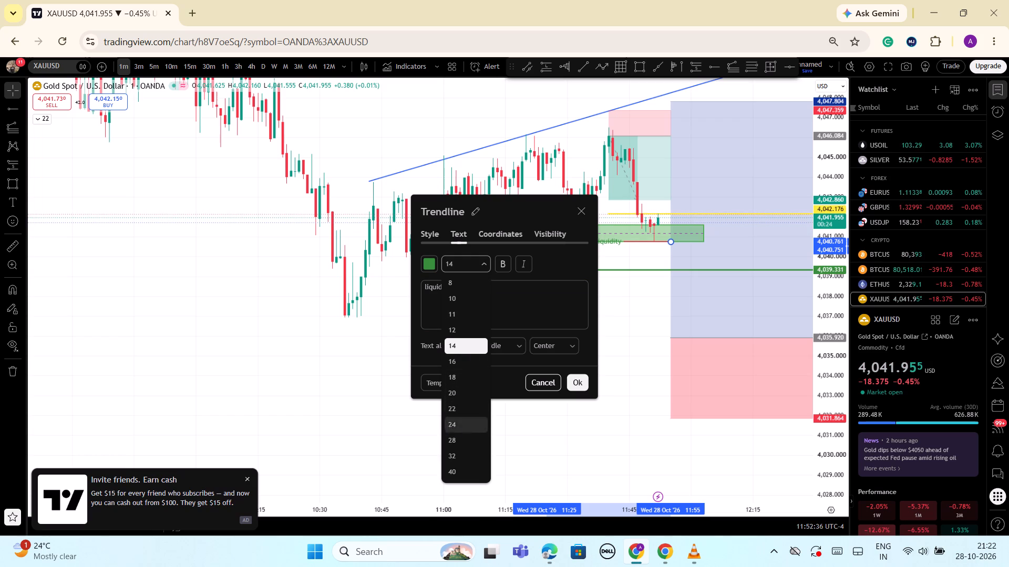
left_click(501, 262)
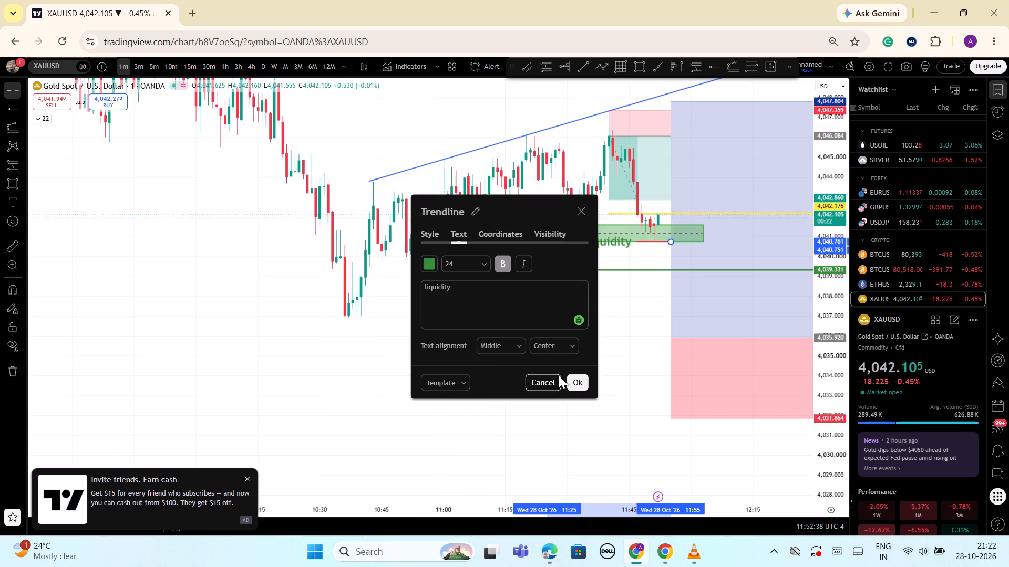
left_click(517, 346)
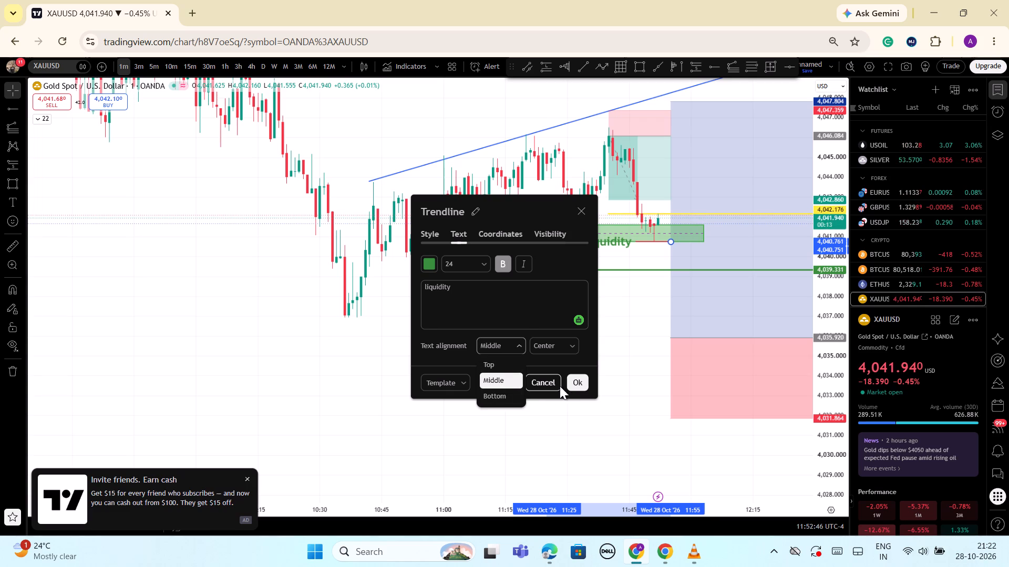
left_click(577, 386)
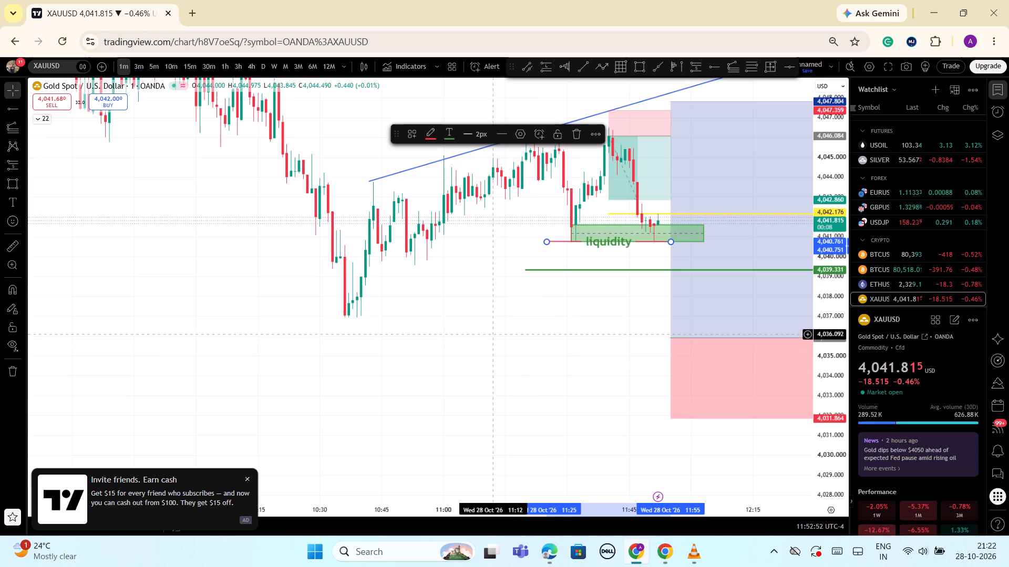
Save the labelled red trend line's settings as a drawing template named "liquidity".
left_click(548, 244)
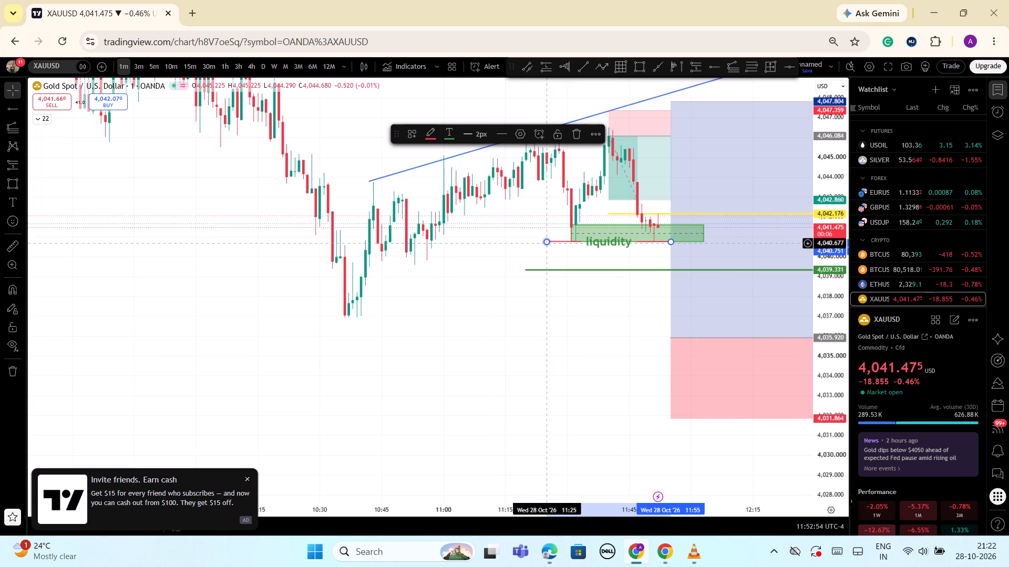
left_click(548, 238)
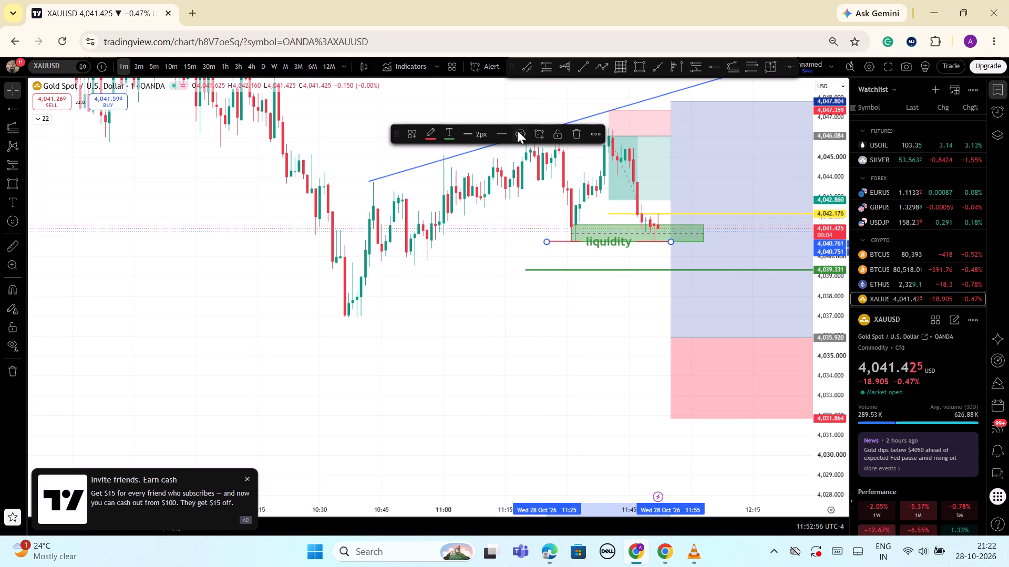
left_click(517, 130)
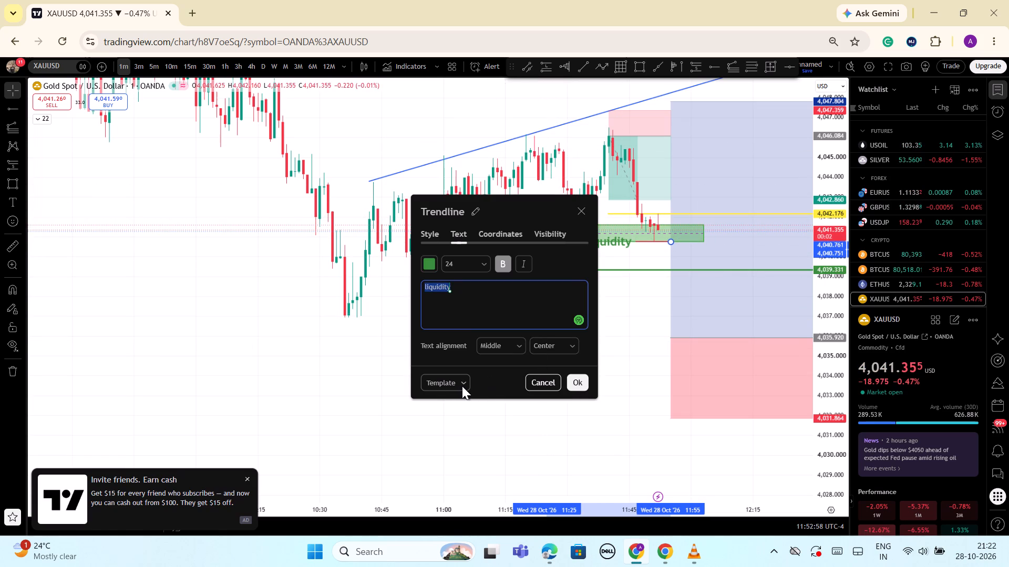
left_click(462, 386)
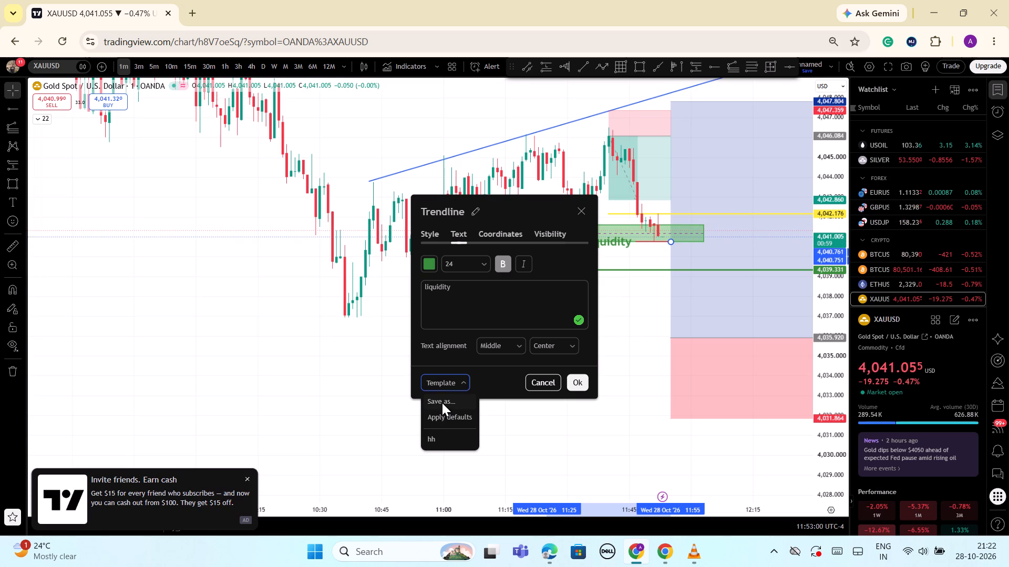
left_click(442, 403)
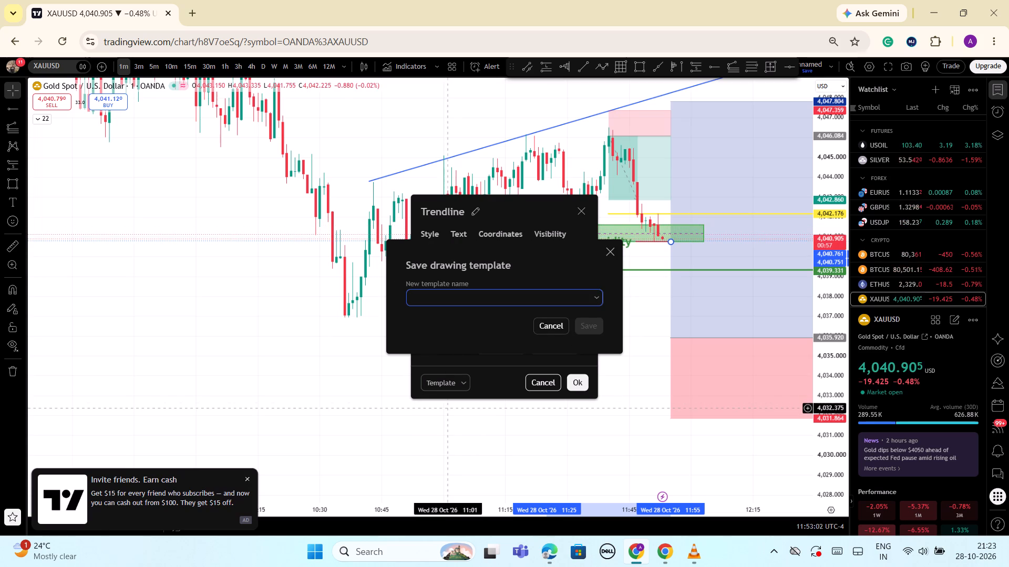
left_click(445, 303)
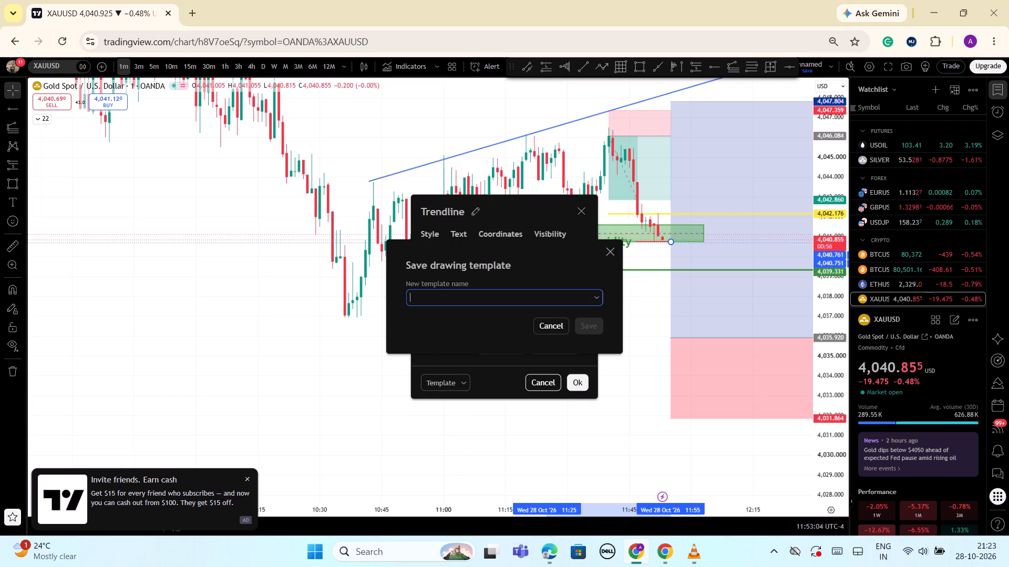
type("liquid")
type("ty")
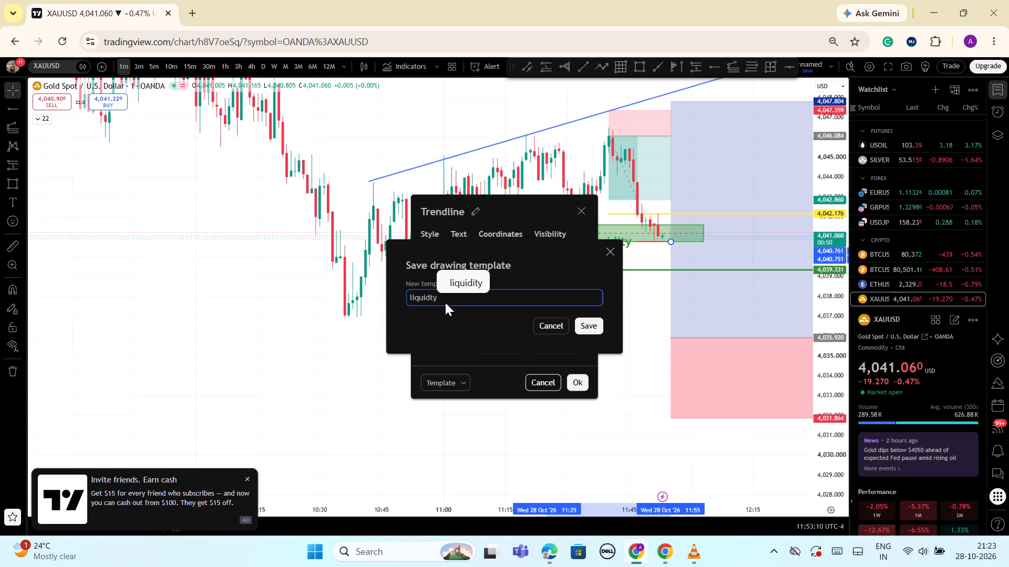
left_click(476, 282)
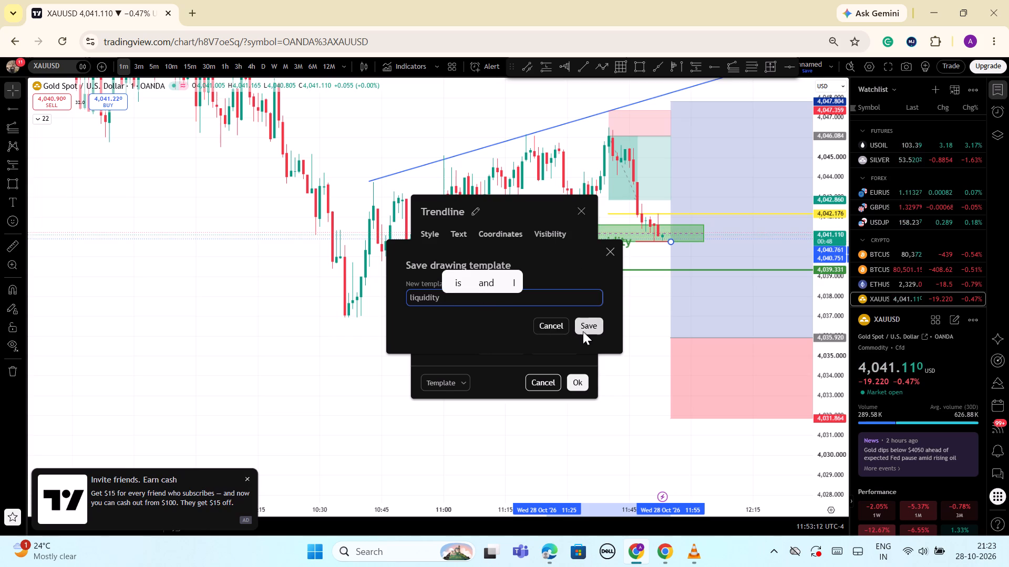
left_click(588, 330)
left_click(575, 383)
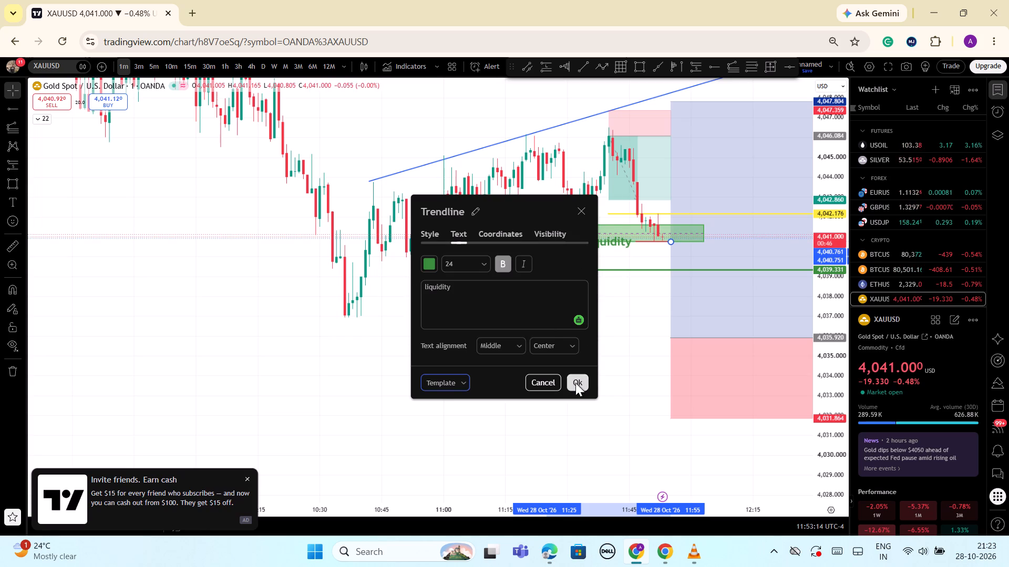
Label the green horizontal ray at 4,039.331 "Trade" in green text at font size 24.
scroll(577, 391, "up", 1)
scroll(577, 391, "down", 1)
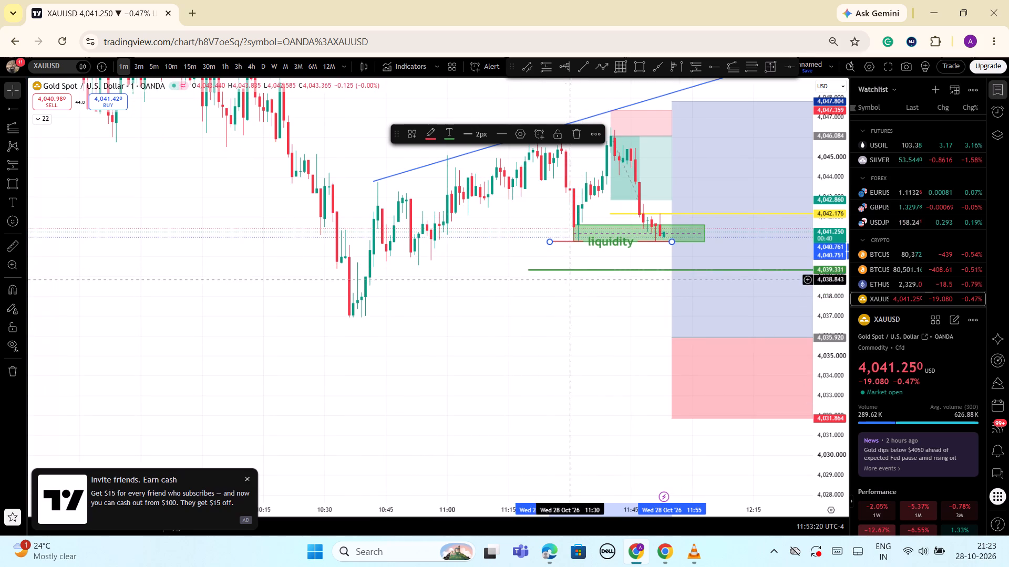
left_click_drag(583, 347, 583, 349)
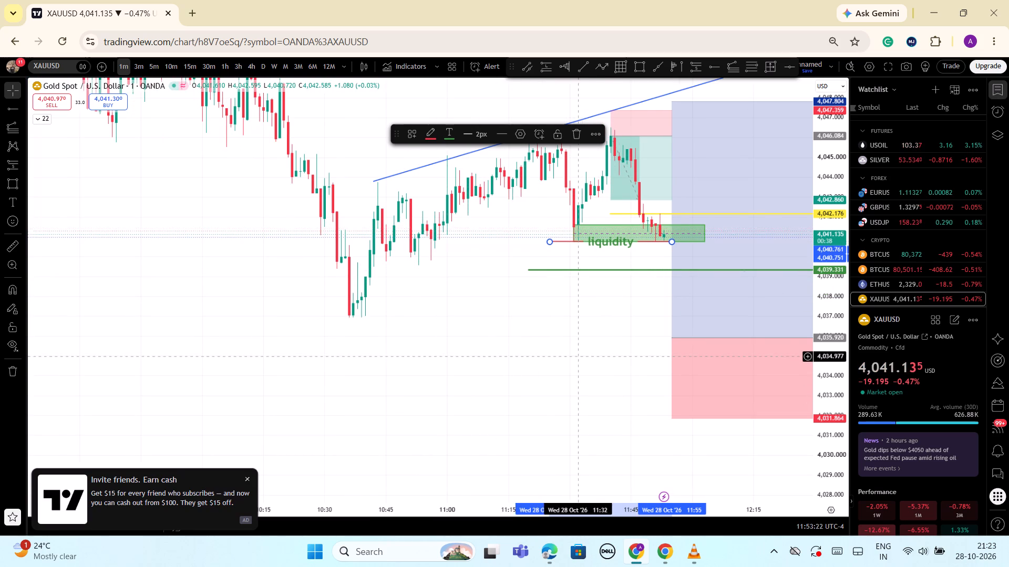
left_click_drag(583, 349, 545, 334)
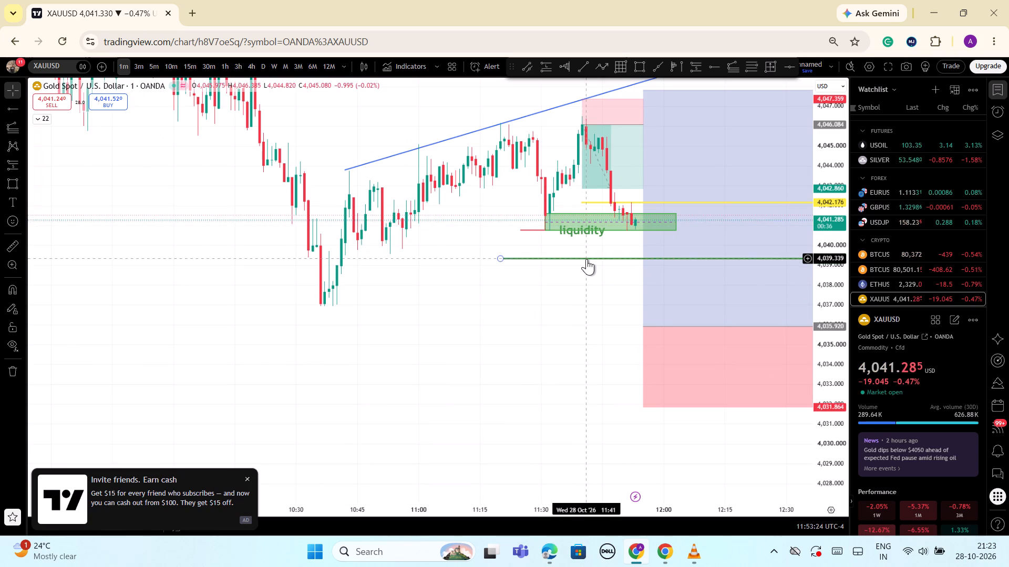
left_click(587, 258)
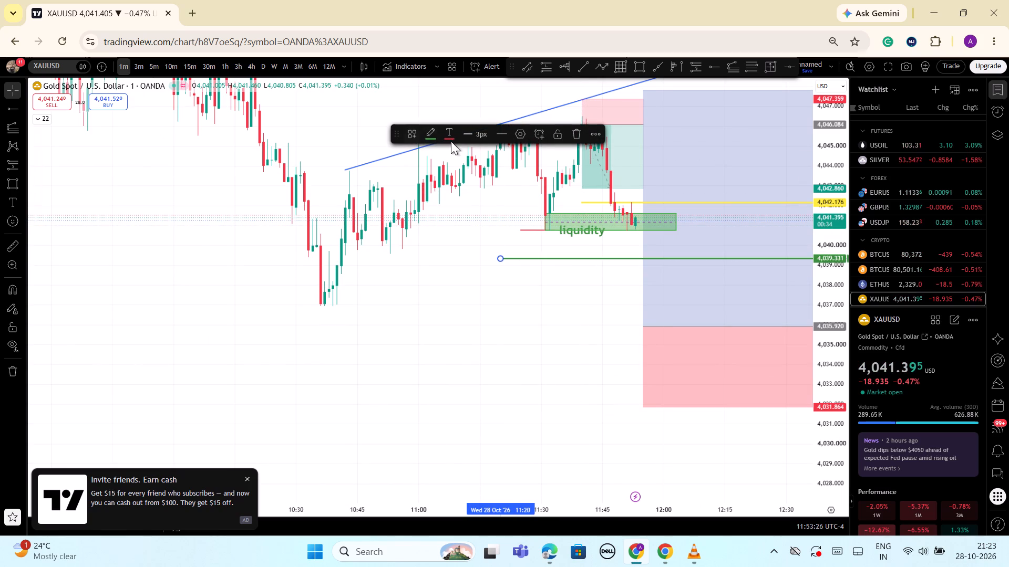
left_click(521, 133)
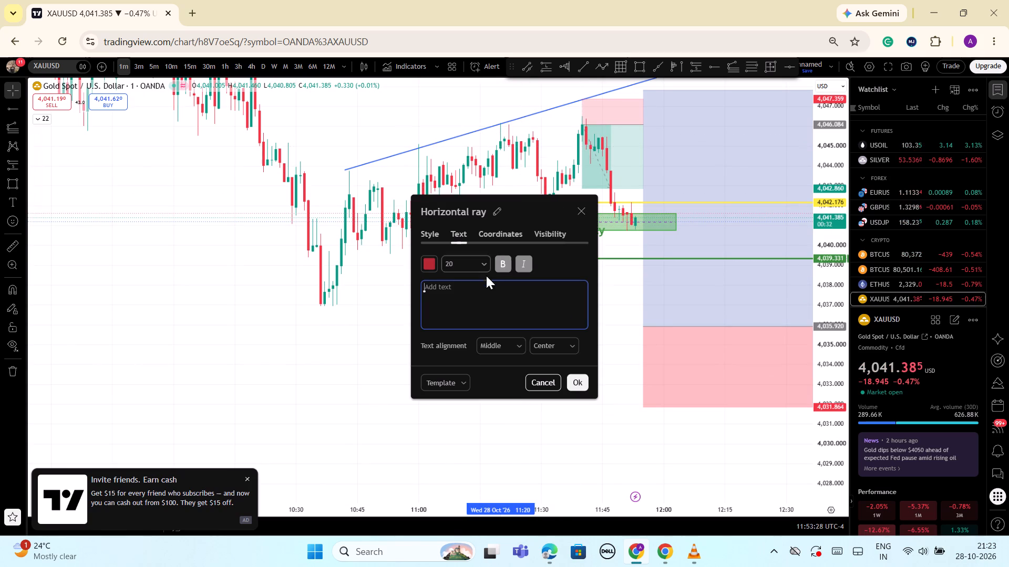
left_click(463, 288)
key("e")
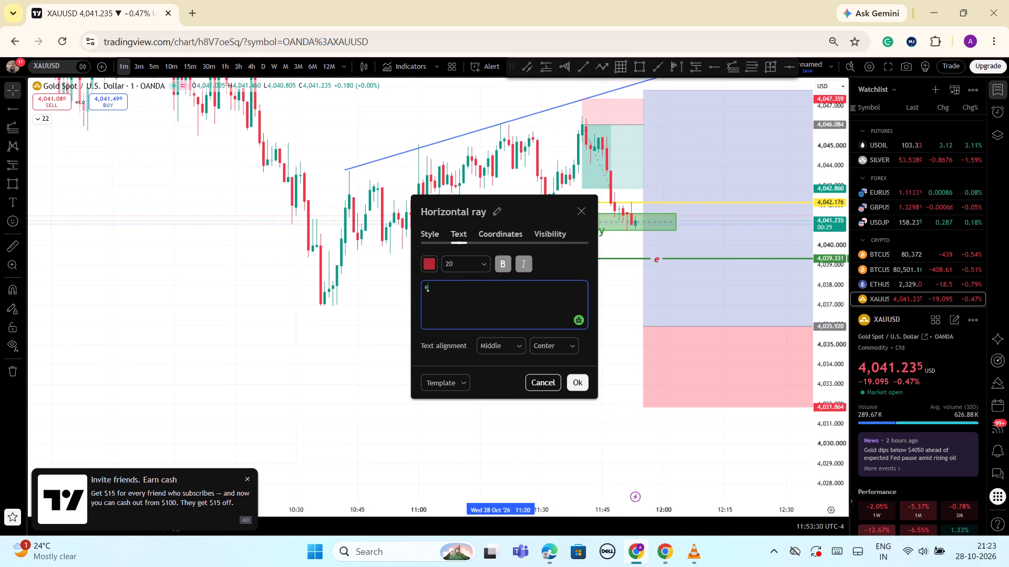
key("BackSpace")
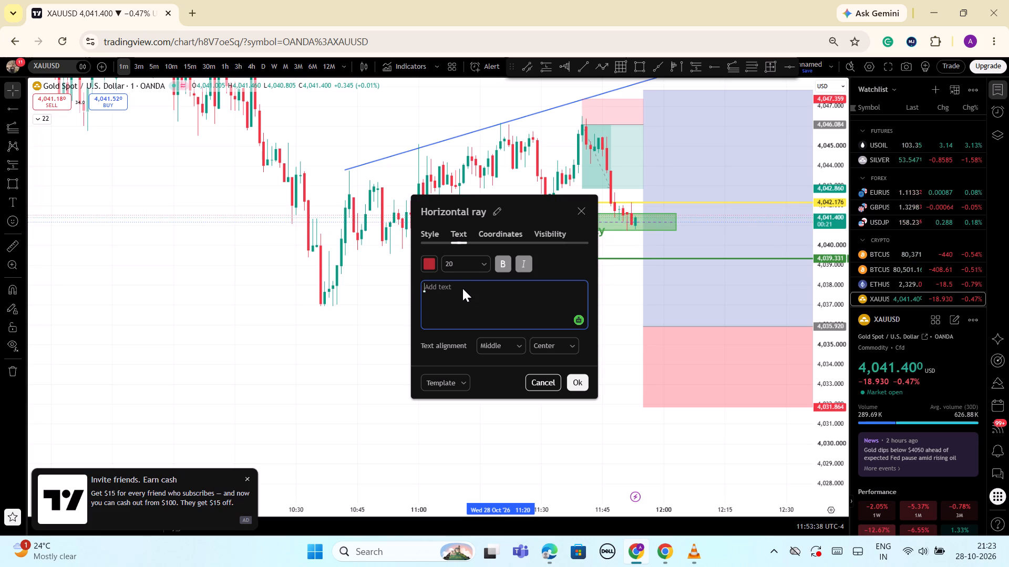
key("t")
type("rade")
left_click(469, 314)
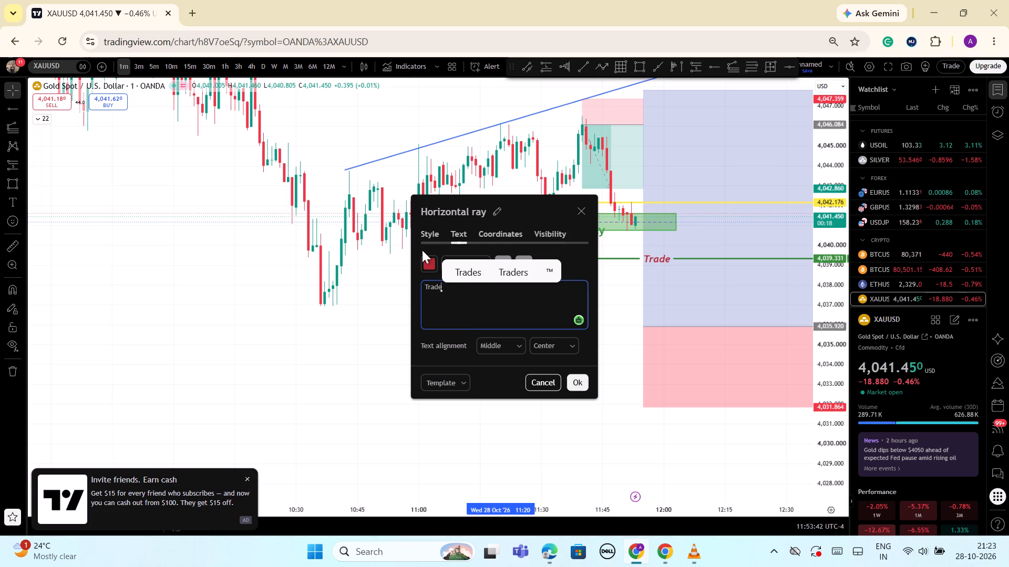
left_click(430, 266)
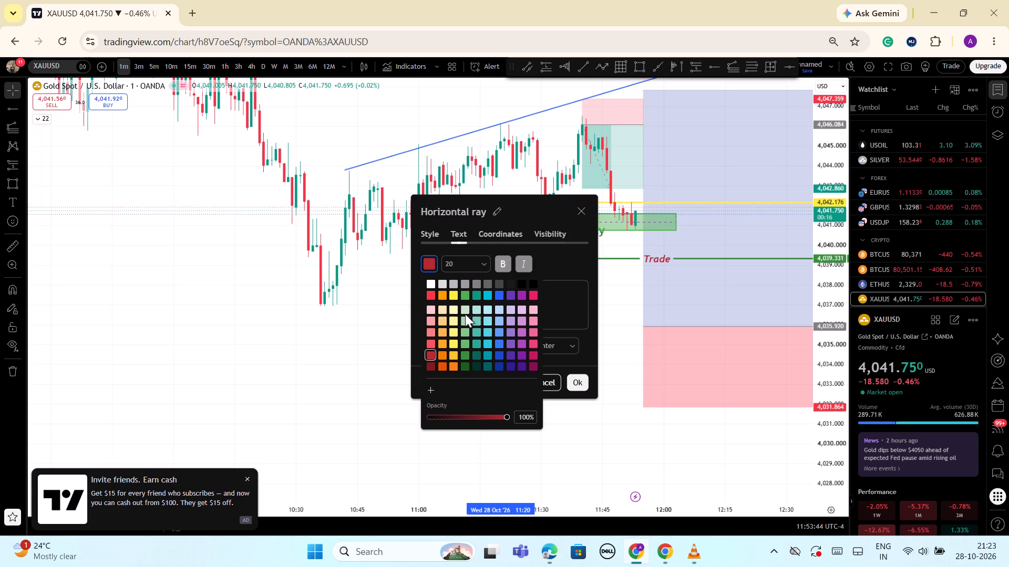
left_click(467, 355)
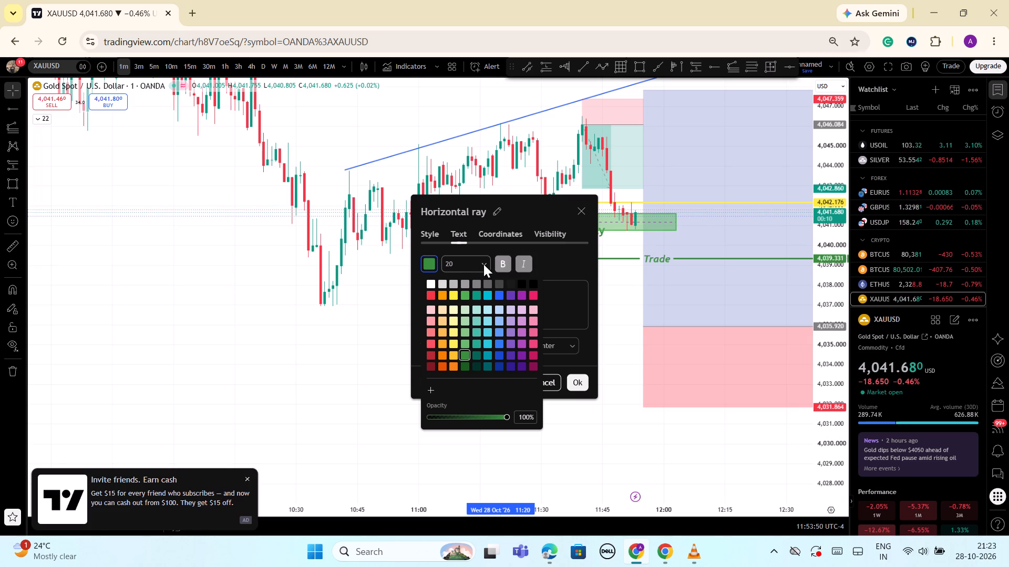
left_click(483, 264)
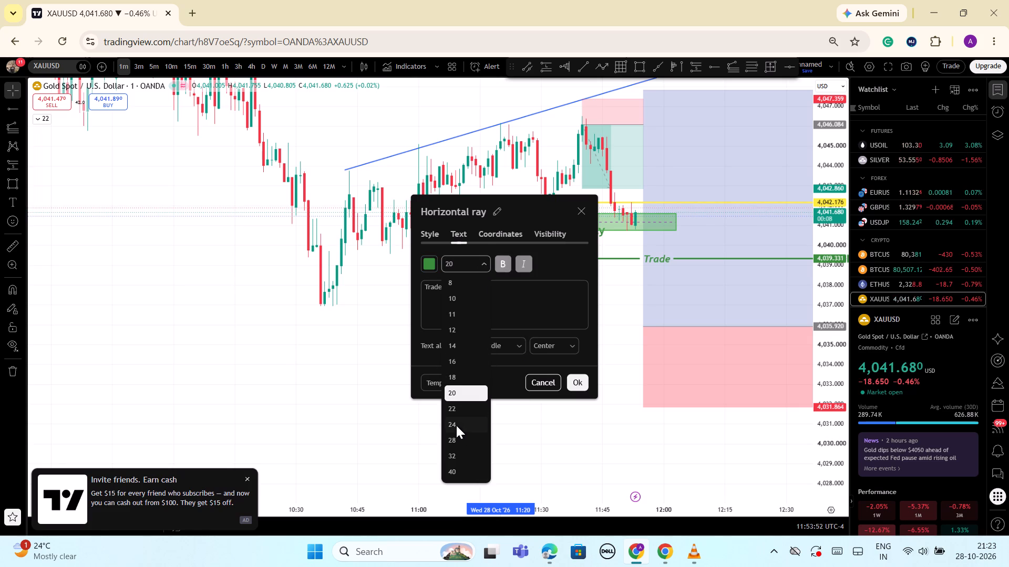
left_click(456, 425)
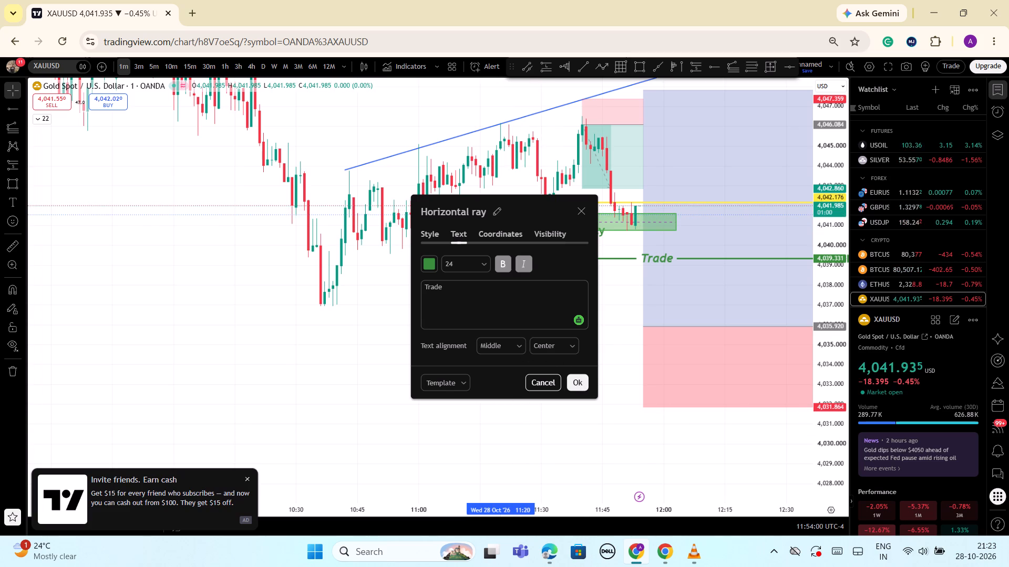
Save the green horizontal ray's settings as a drawing template named "trade" and apply the ray's label settings.
left_click(462, 381)
left_click(450, 403)
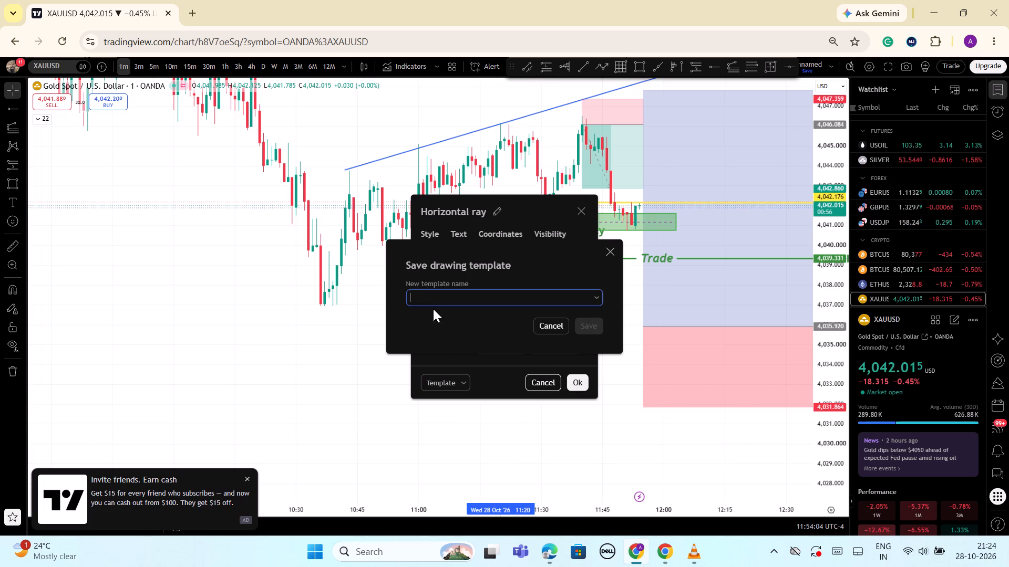
left_click(446, 298)
type("trade")
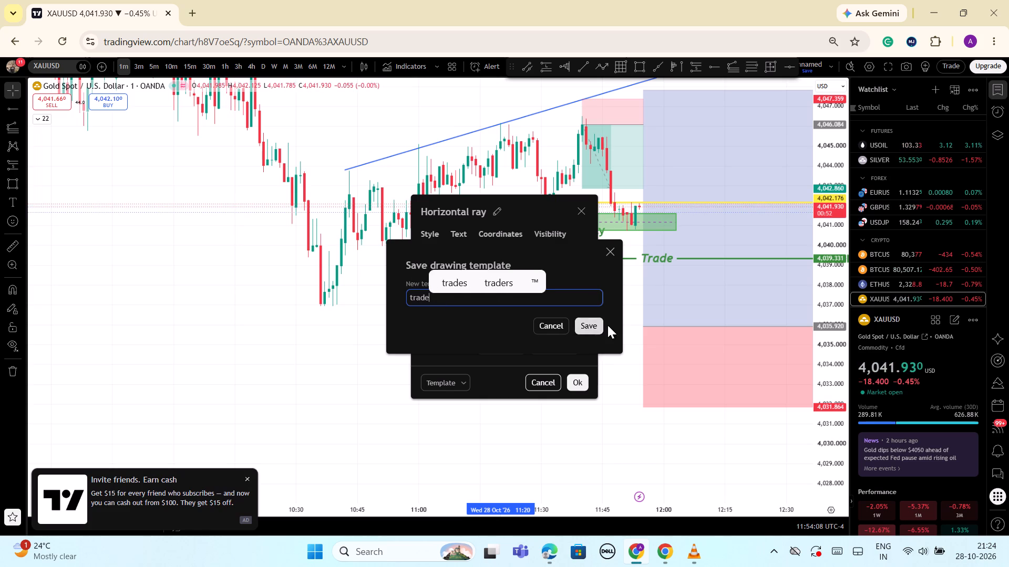
left_click(586, 325)
left_click(580, 384)
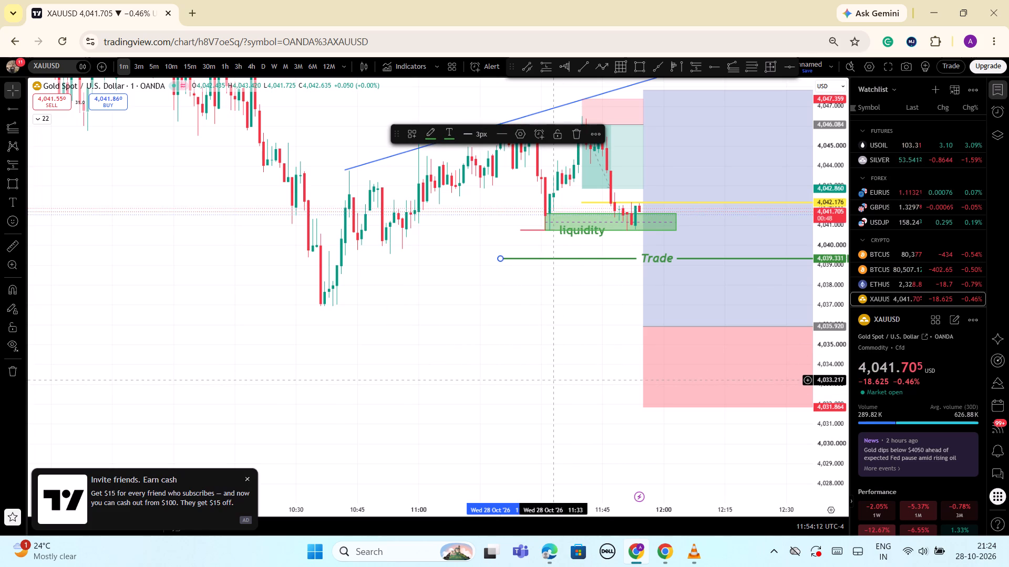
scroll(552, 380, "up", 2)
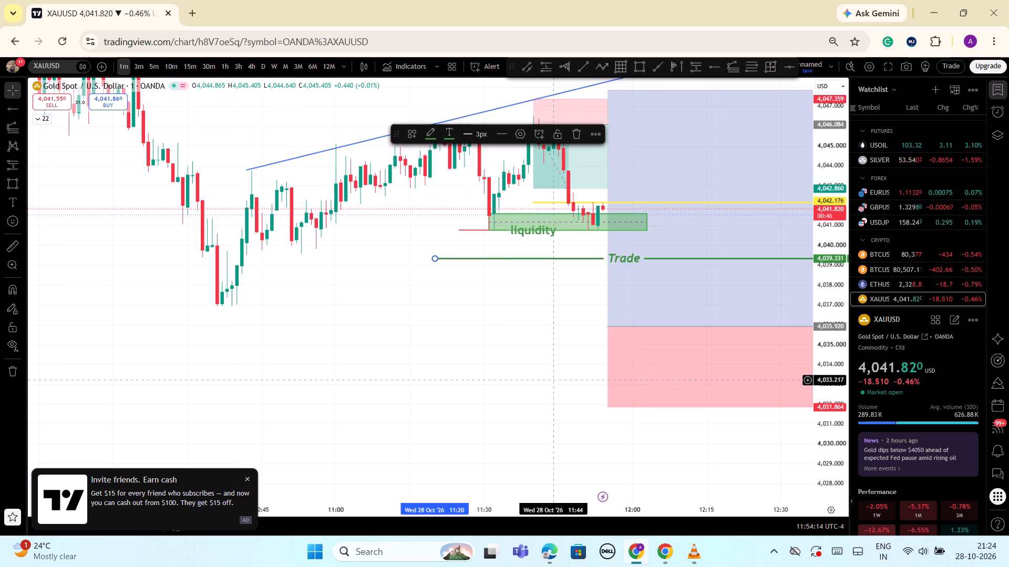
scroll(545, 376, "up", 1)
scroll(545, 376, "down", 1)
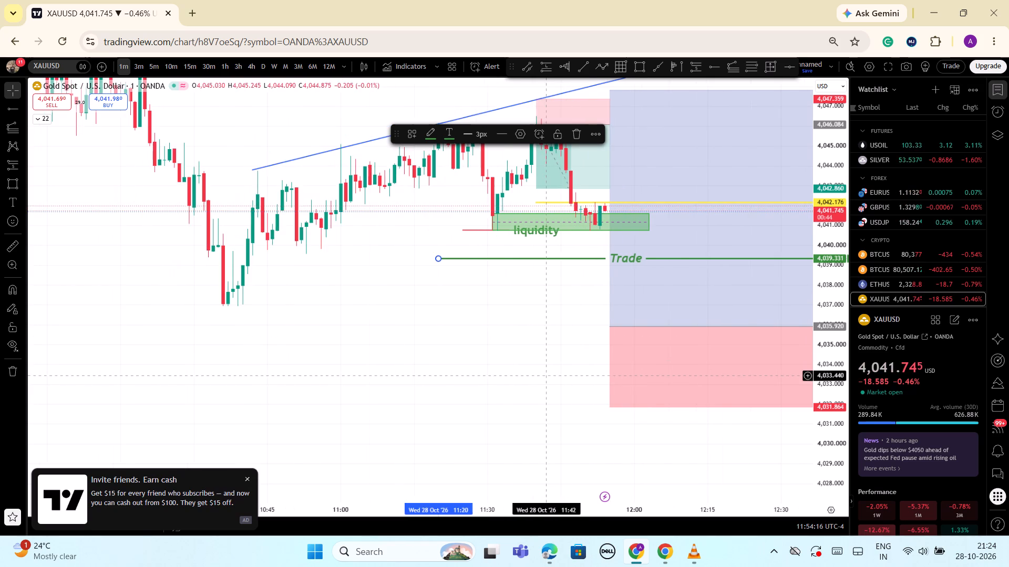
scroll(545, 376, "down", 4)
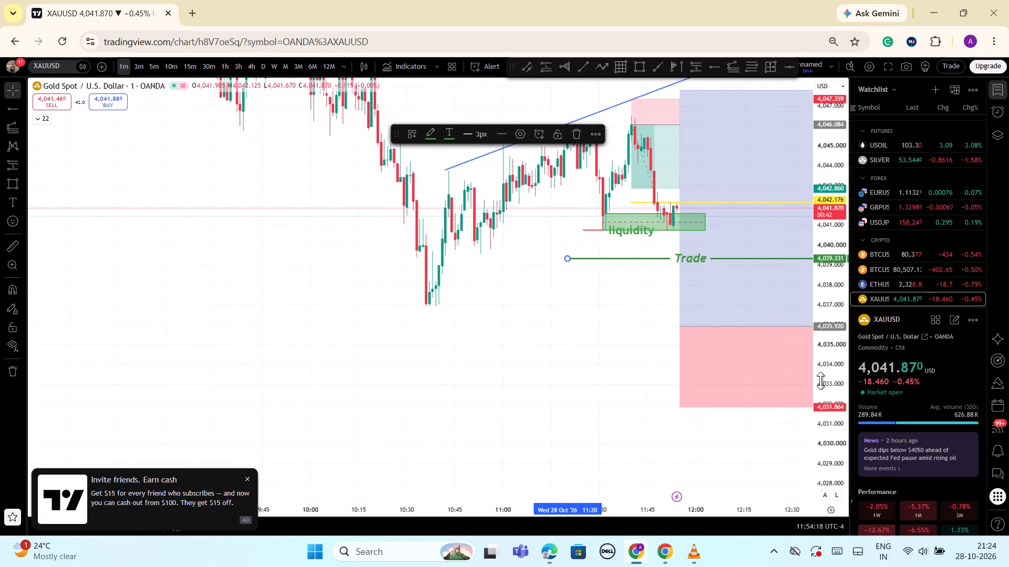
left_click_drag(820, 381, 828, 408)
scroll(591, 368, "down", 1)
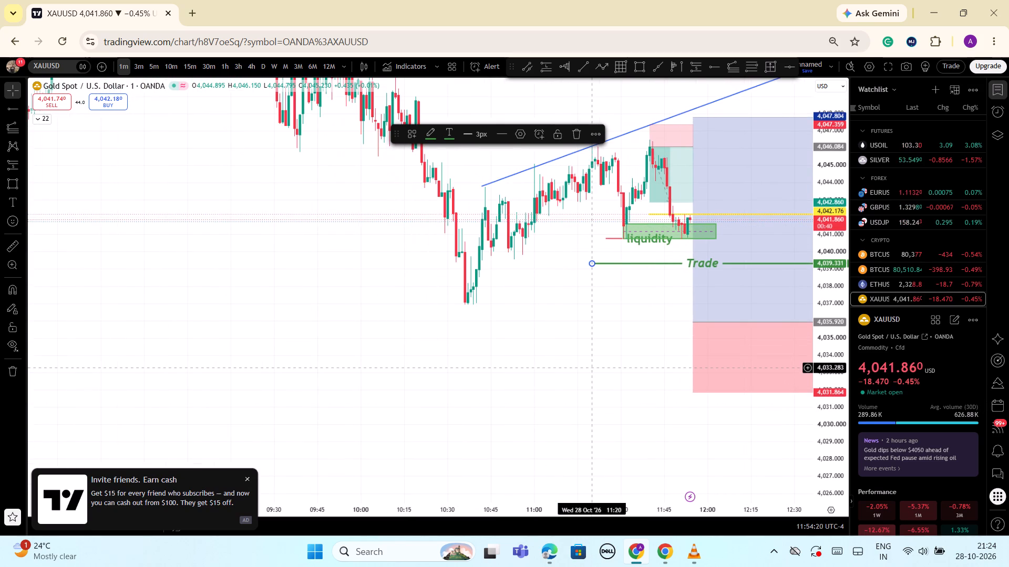
Examine the 1-minute candles around the liquidity zone, the Trade ray and the short and long positions at several scales.
scroll(591, 368, "up", 2)
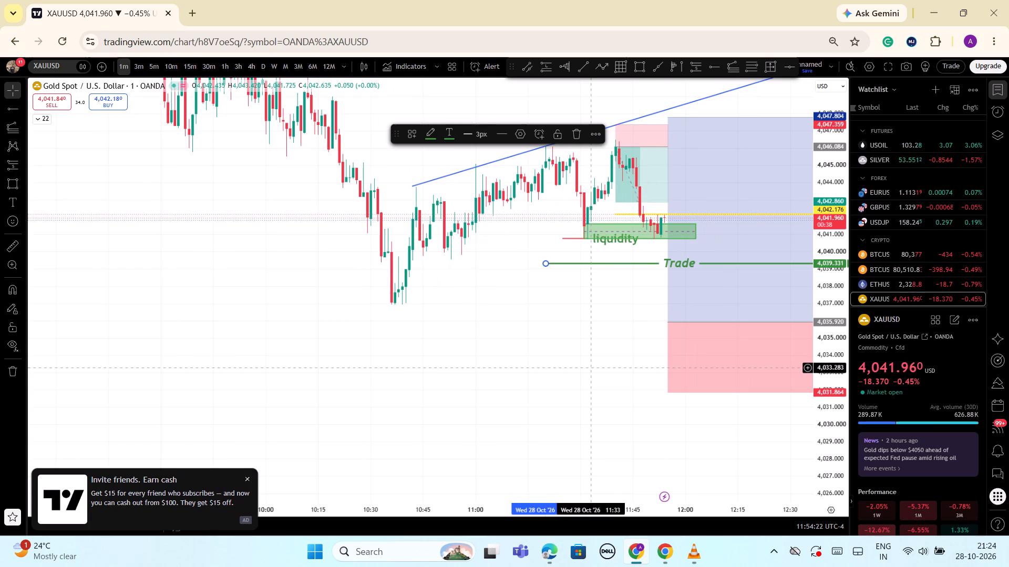
scroll(591, 368, "up", 3)
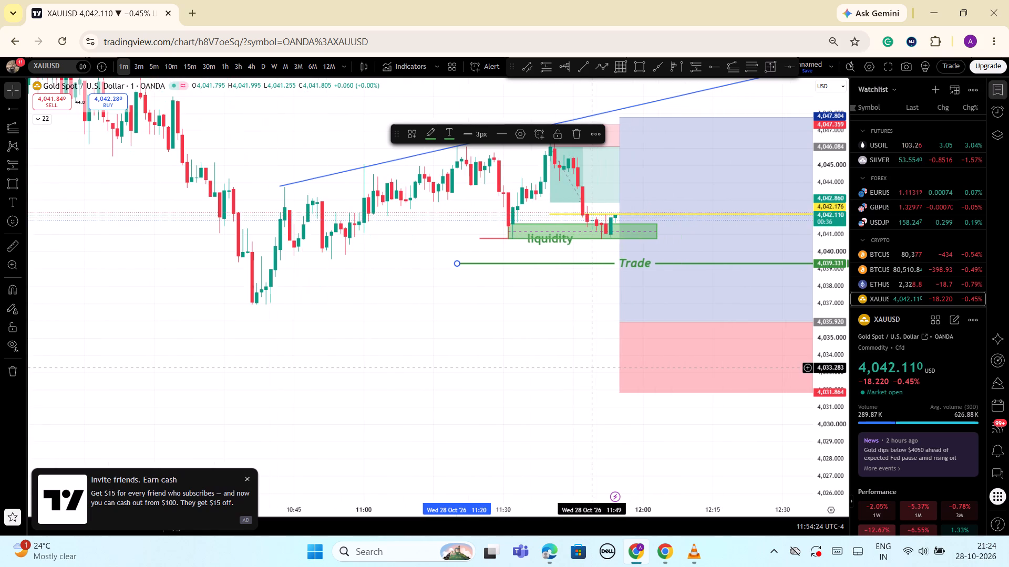
scroll(591, 368, "up", 3)
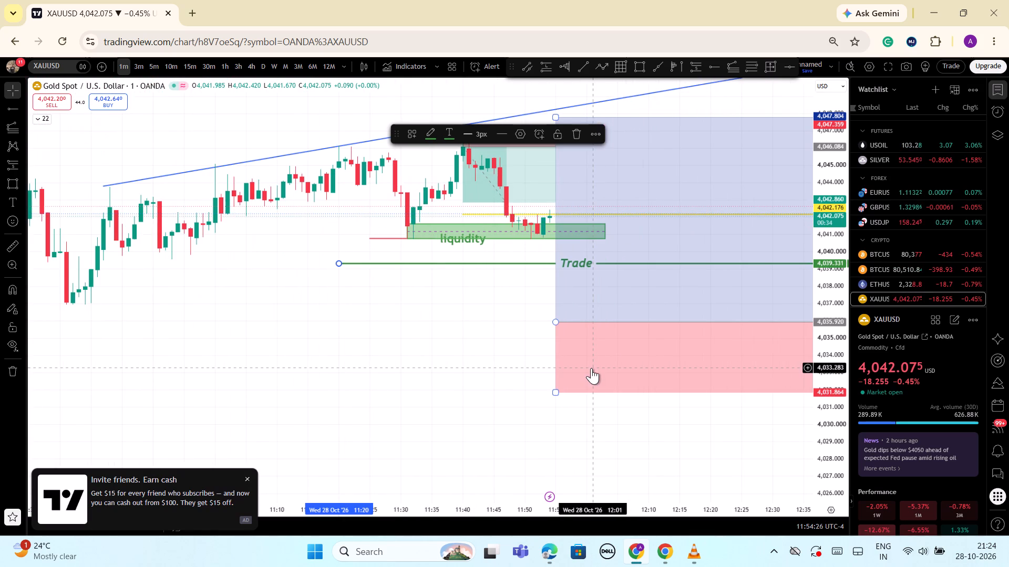
scroll(591, 368, "up", 4)
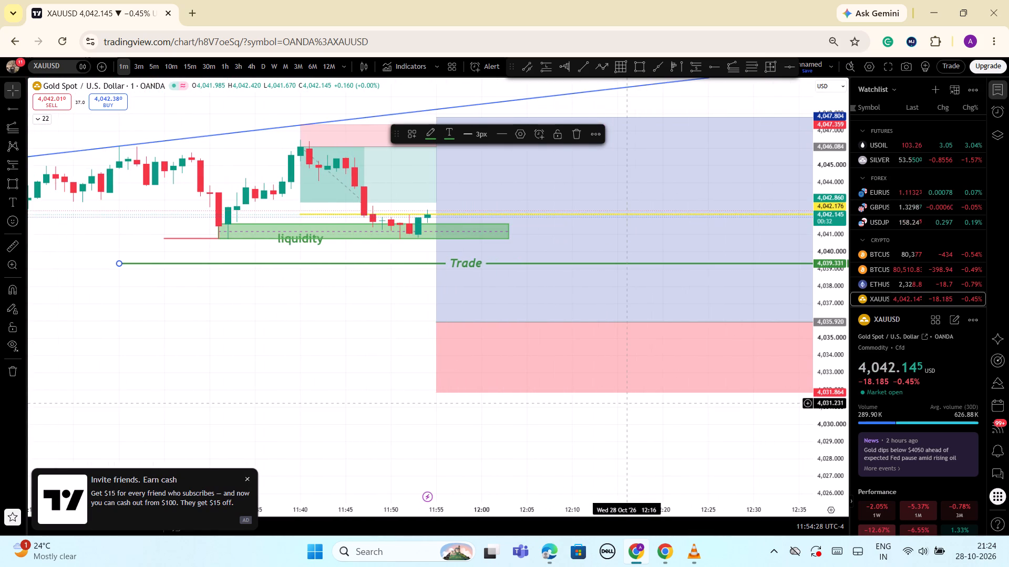
scroll(623, 403, "down", 5)
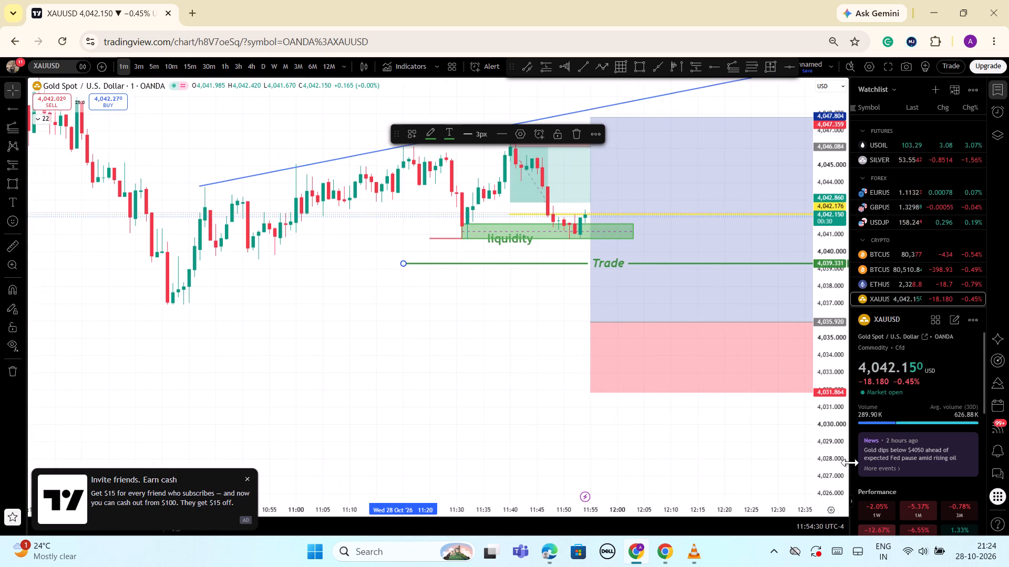
left_click_drag(837, 469, 846, 463)
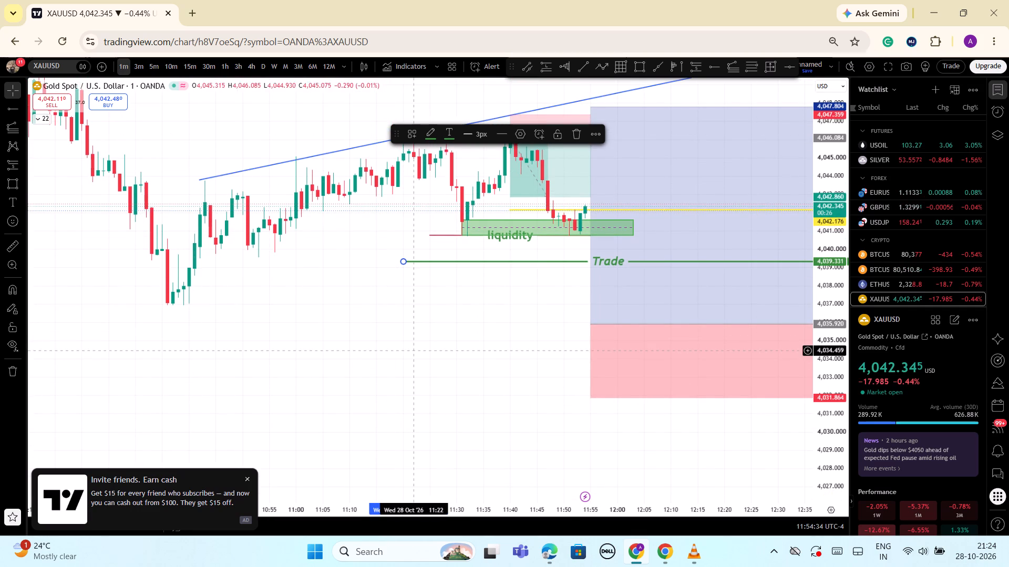
left_click_drag(828, 461, 831, 446)
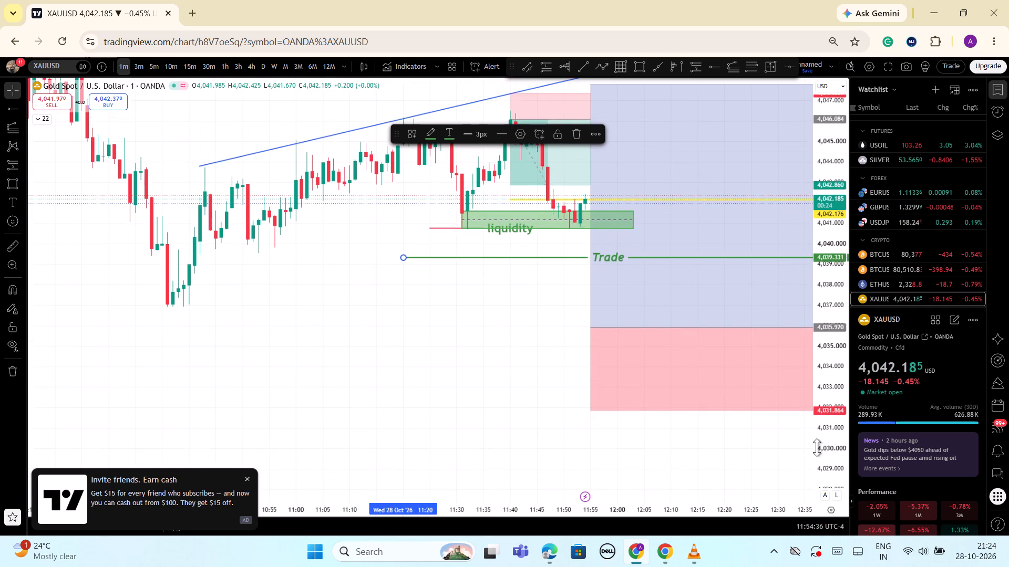
scroll(520, 418, "up", 3)
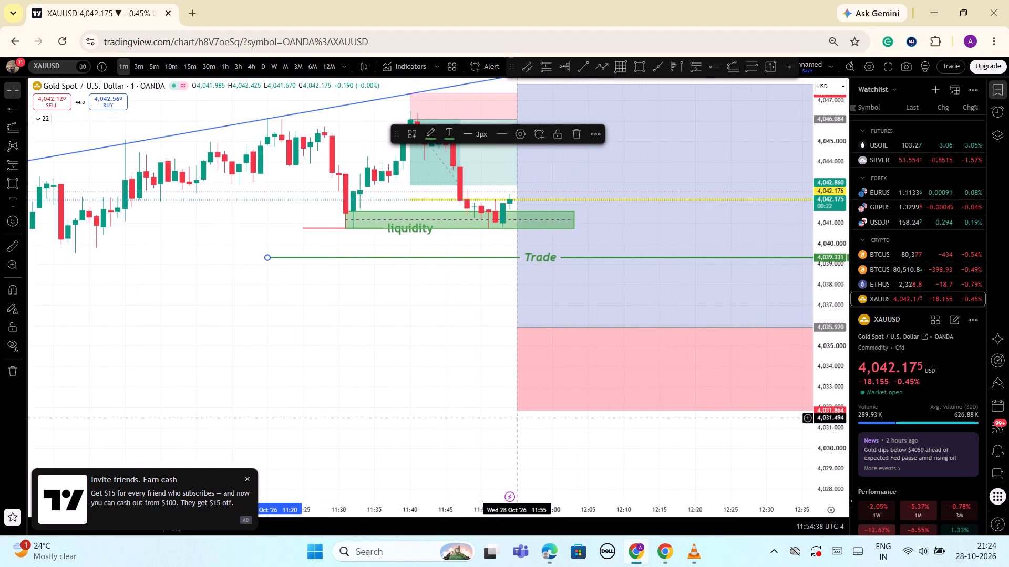
scroll(520, 418, "up", 1)
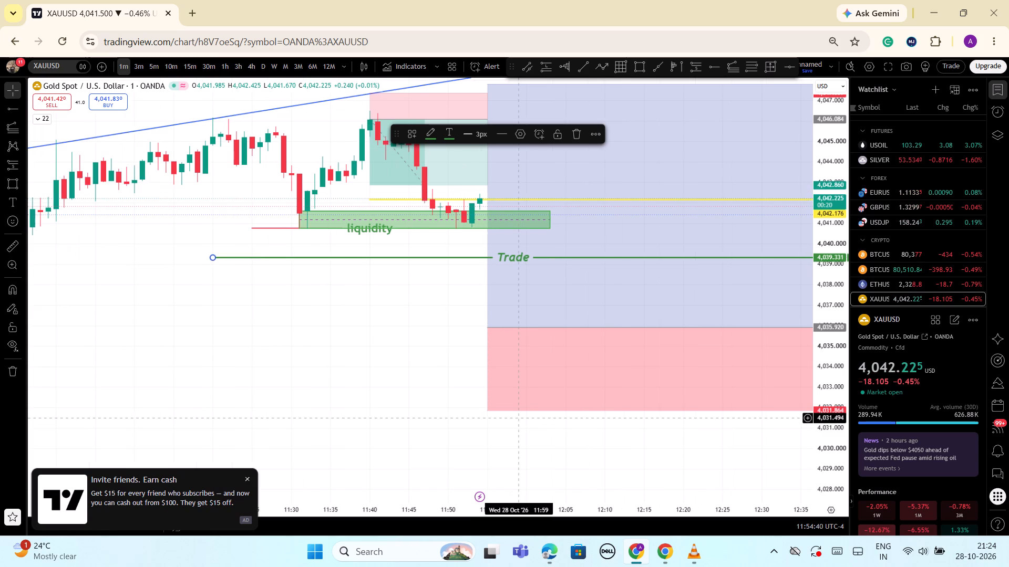
scroll(520, 418, "up", 1)
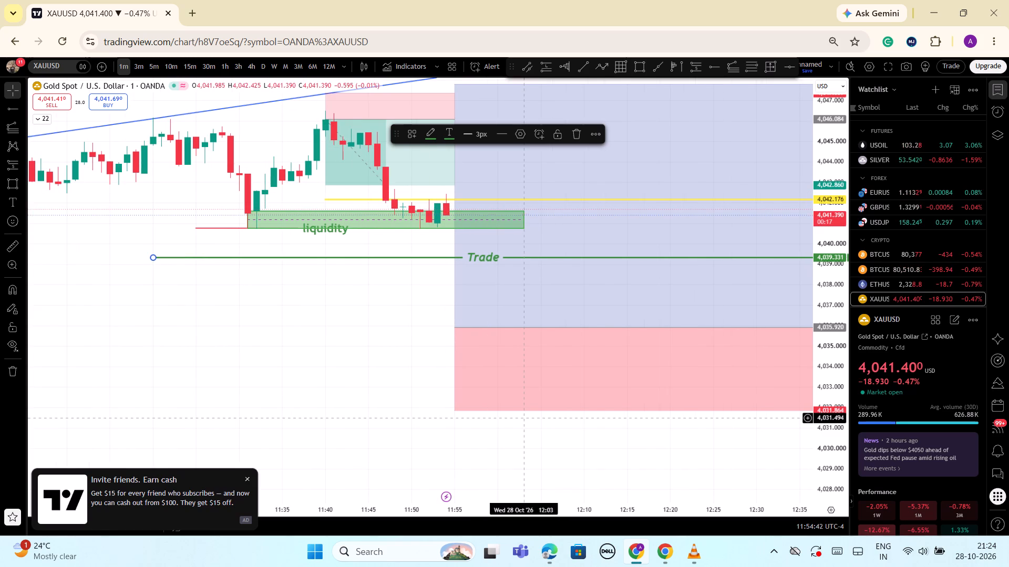
scroll(520, 418, "down", 4)
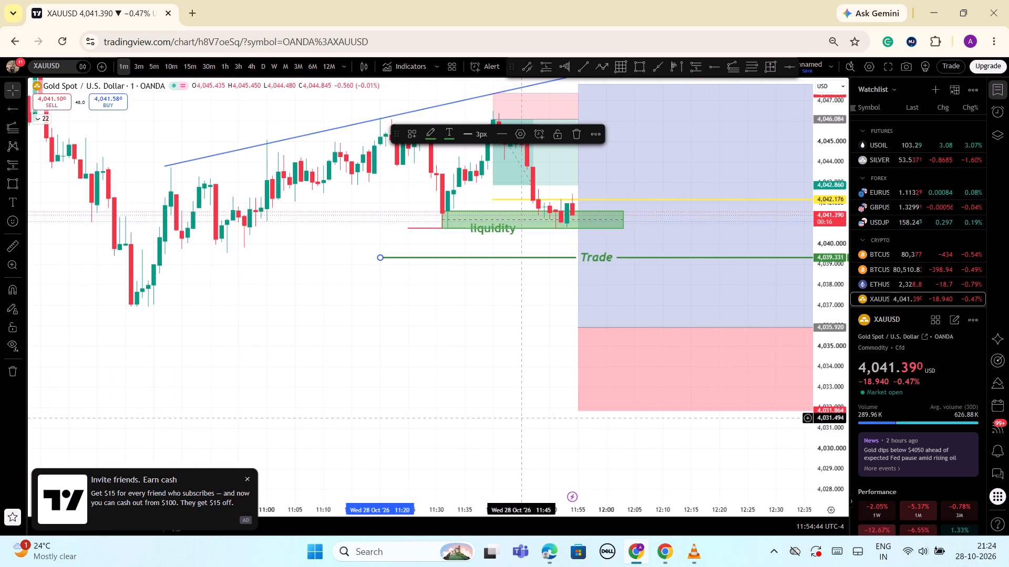
scroll(520, 418, "down", 3)
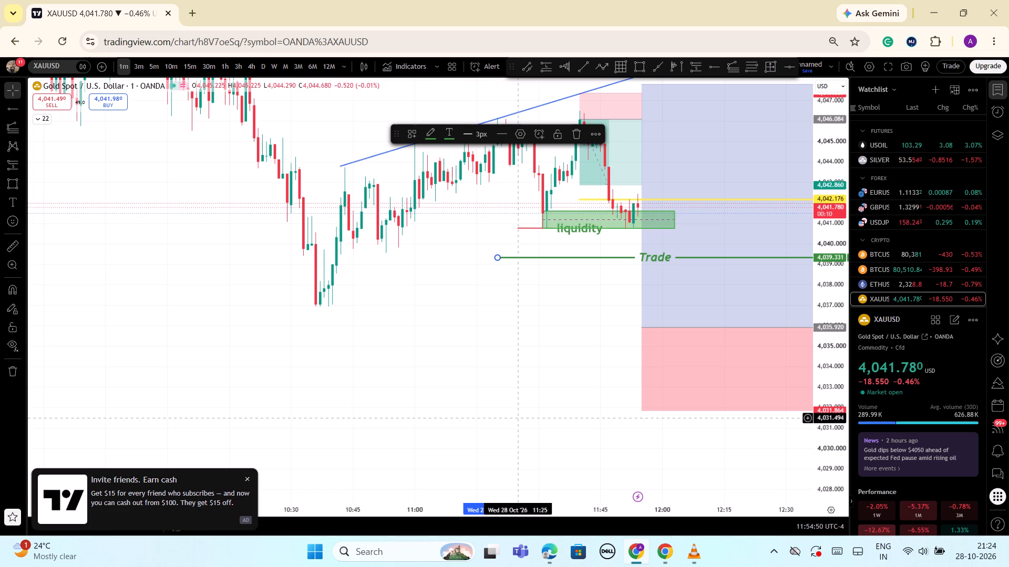
left_click_drag(502, 403, 506, 438)
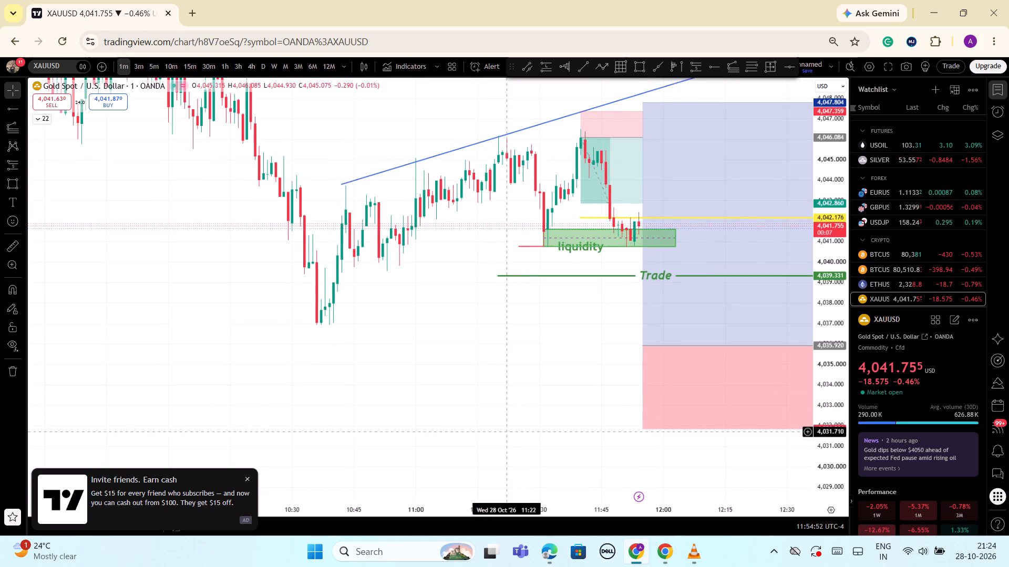
left_click_drag(506, 438, 506, 446)
scroll(506, 446, "up", 3)
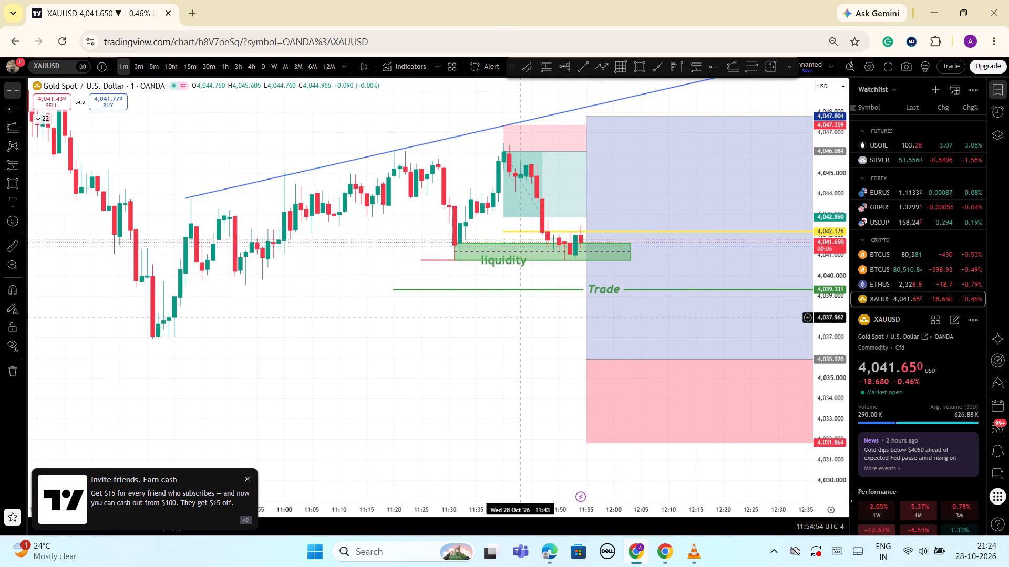
Draw a Gann box over the recent swing, from about 4,040.848 at 11:51 to about 4,046.474 at 11:36.
left_click(619, 65)
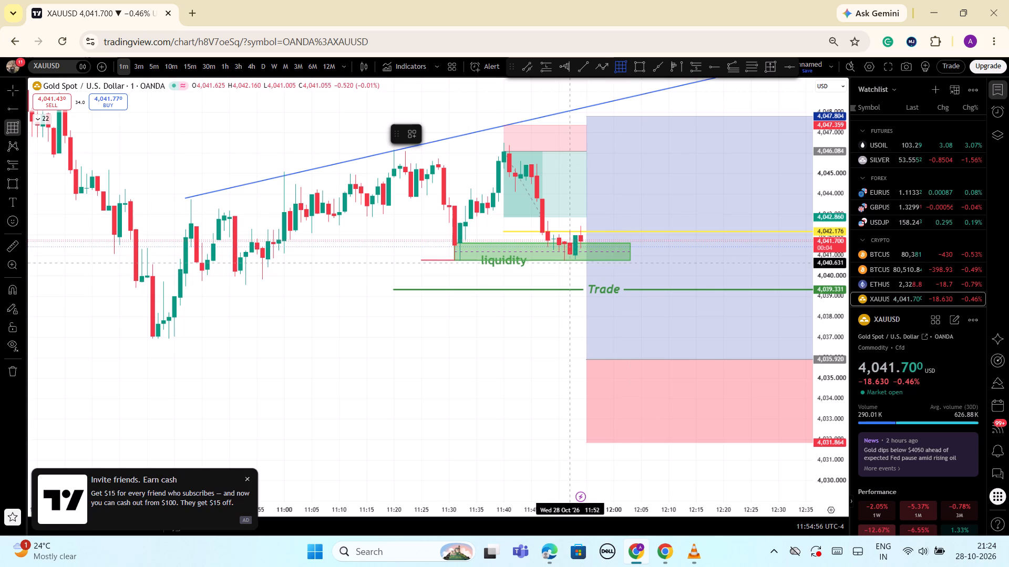
left_click(566, 259)
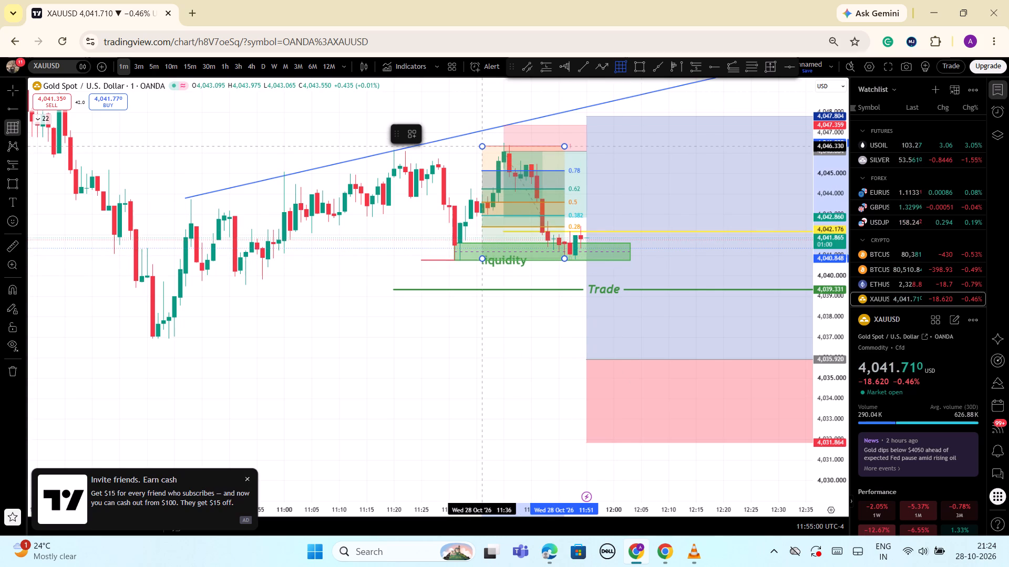
left_click(480, 143)
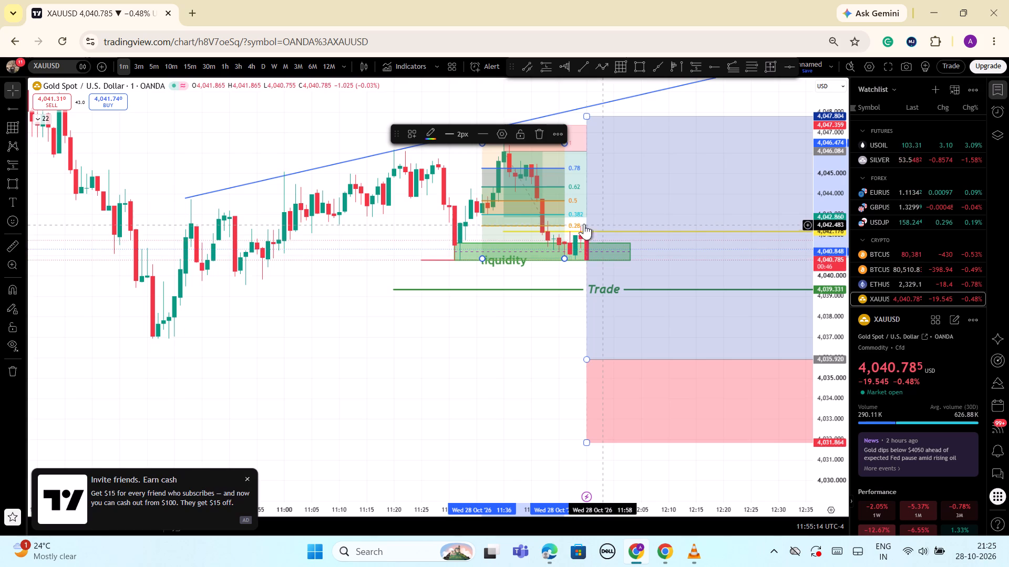
left_click(561, 226)
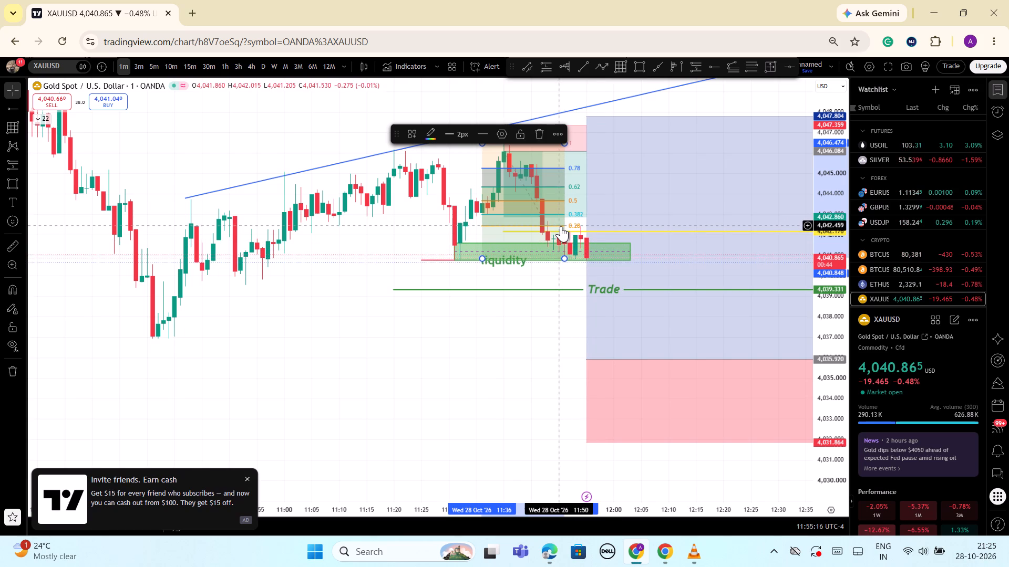
left_click(550, 226)
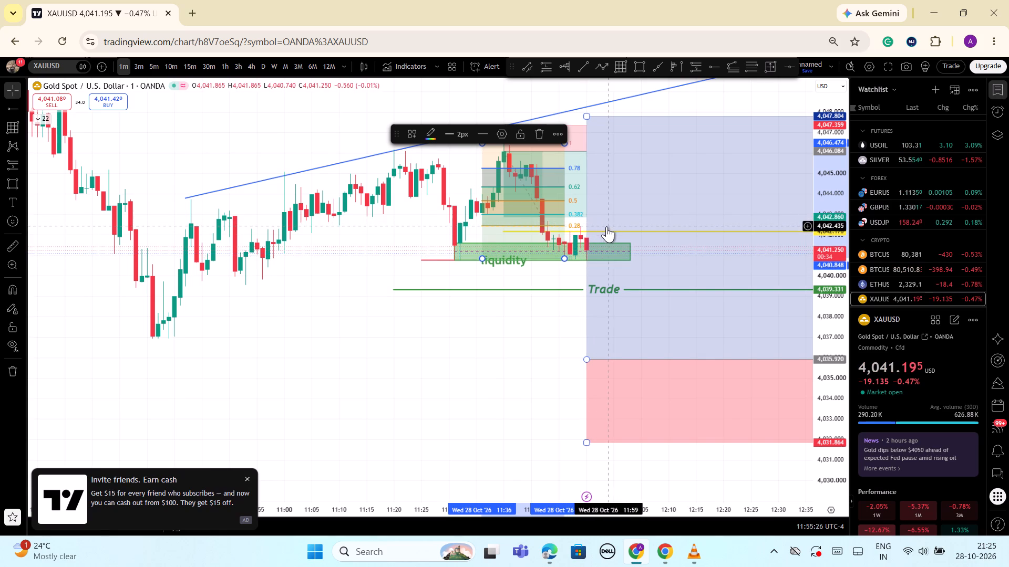
Move the short position lower on the recent swing, with its entry at about 4,044.785 and target at about 4,041.561.
left_click_drag(529, 194, 352, 330)
left_click_drag(352, 330, 515, 218)
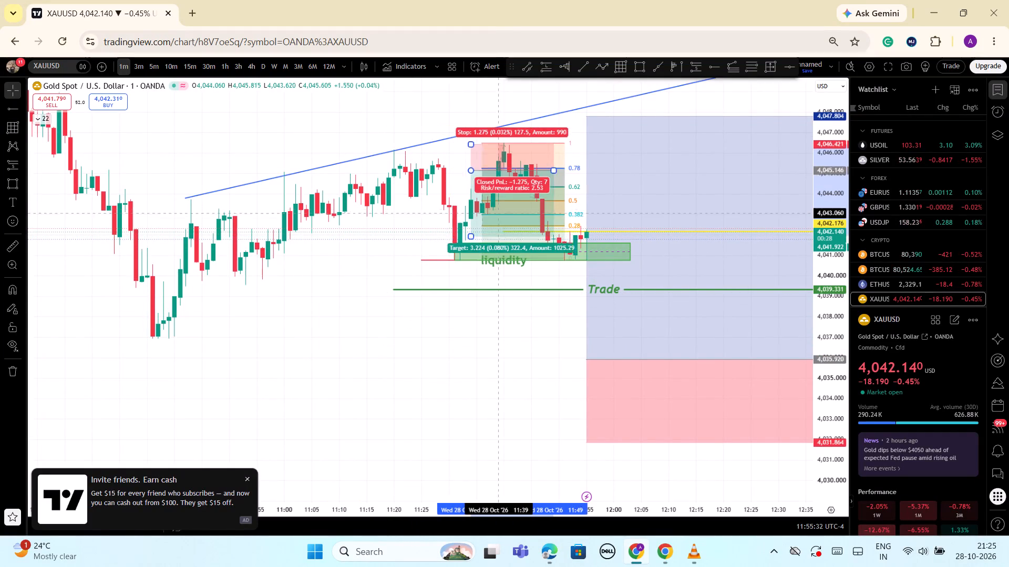
left_click_drag(515, 218, 533, 223)
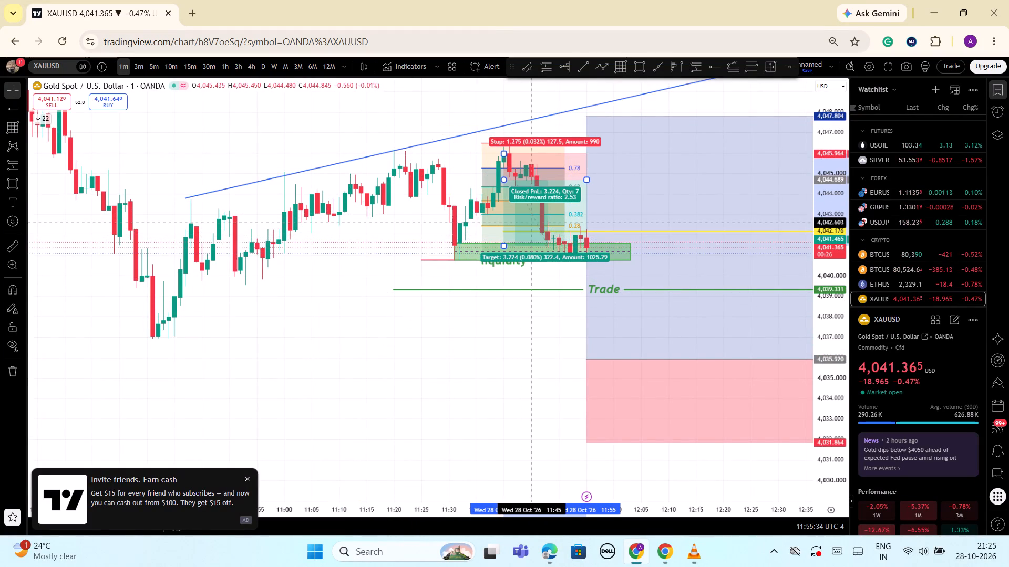
left_click_drag(533, 223, 534, 220)
left_click(459, 318)
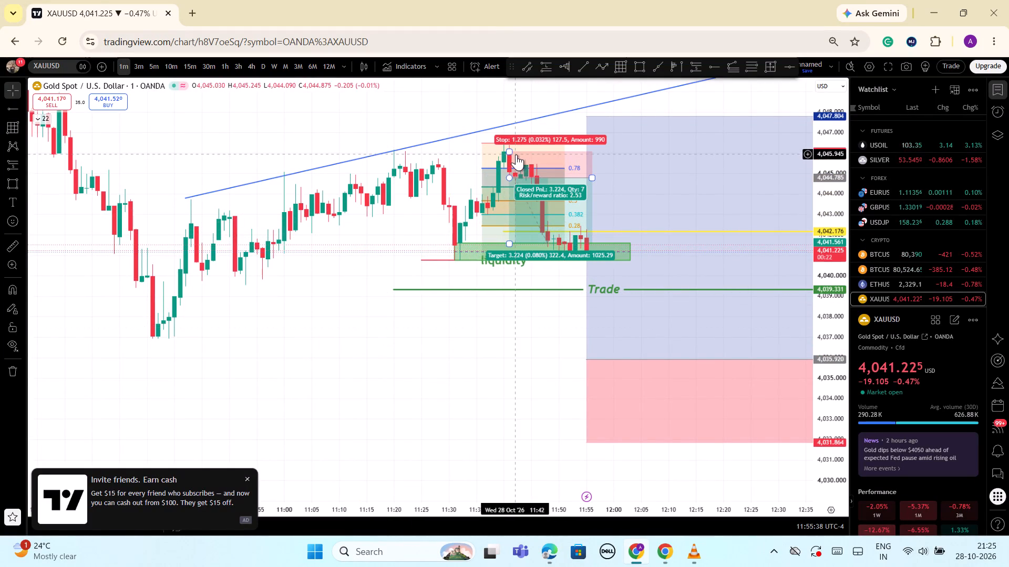
Raise the short position's stop level to about 4,046.835, above the swing high.
left_click_drag(509, 152, 509, 136)
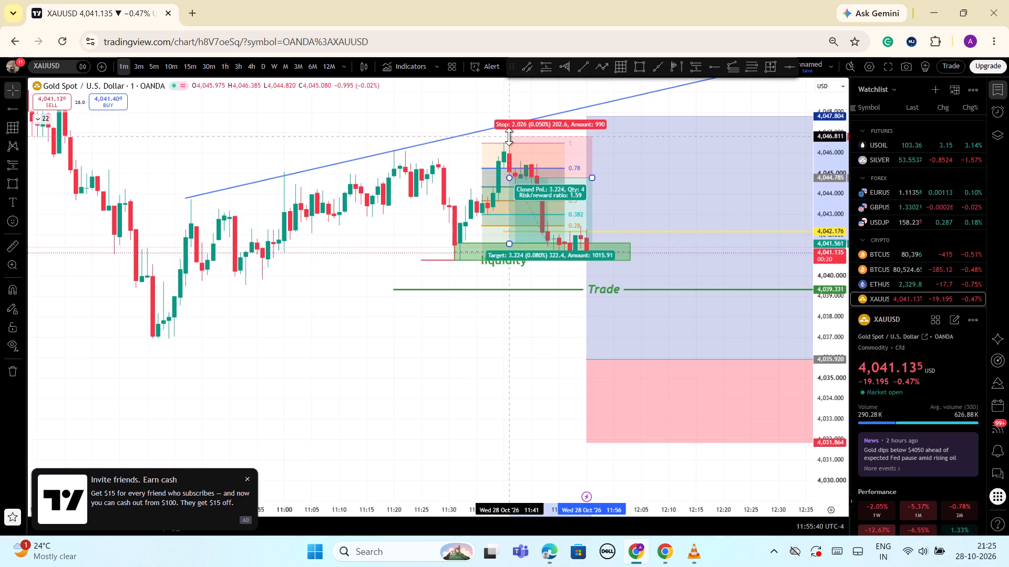
left_click_drag(509, 136, 510, 136)
left_click(534, 313)
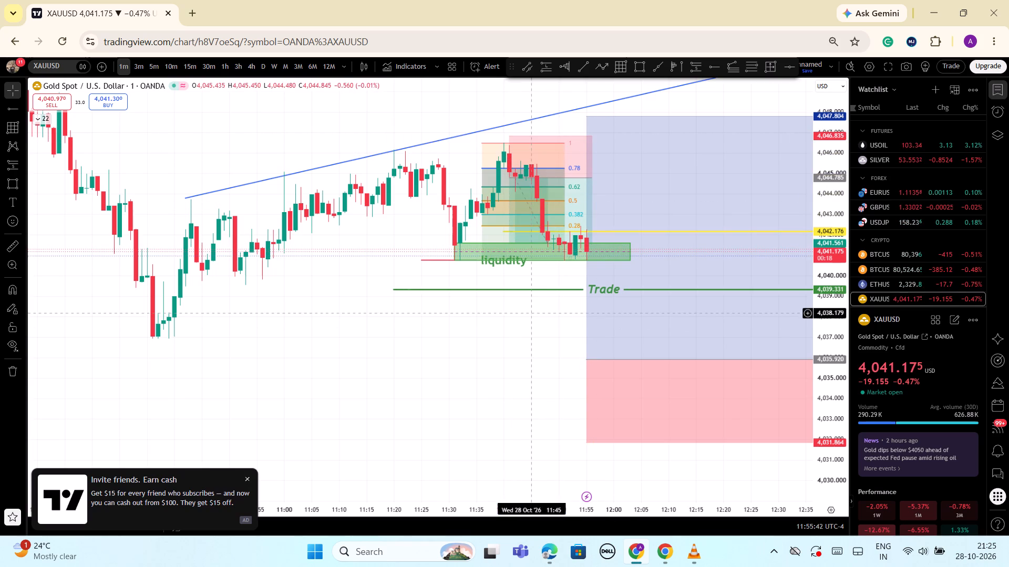
Move the Gann box over the latest decline, spanning 11:40 to 11:55 and about 4,046.354 to 4,040.727.
left_click_drag(548, 213, 543, 207)
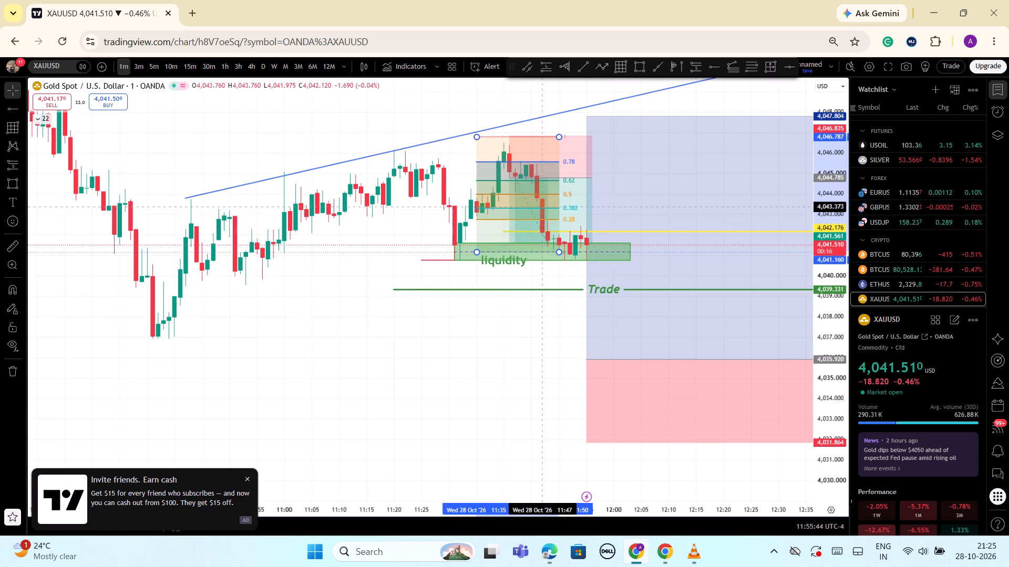
left_click_drag(543, 207, 573, 213)
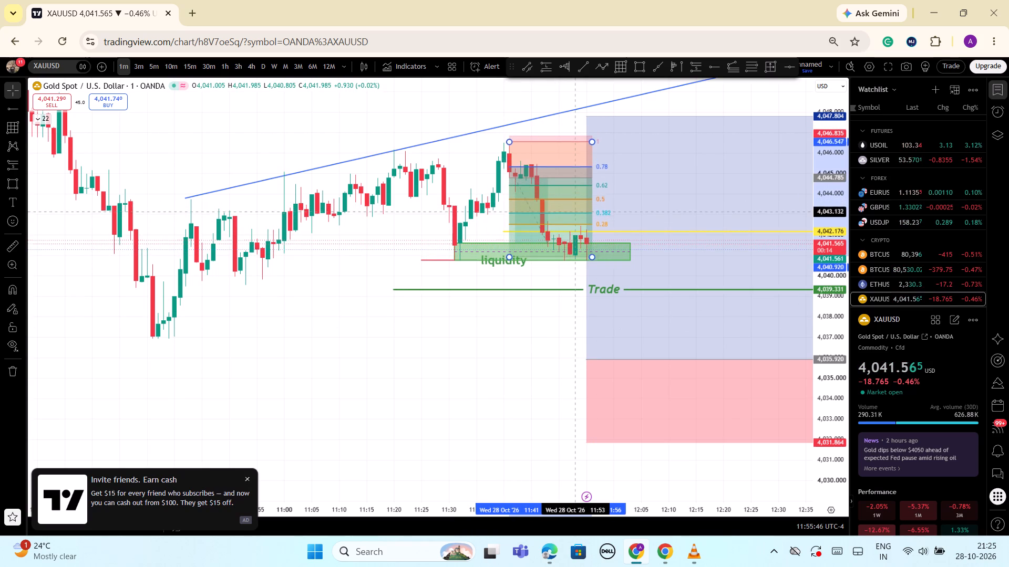
left_click_drag(573, 213, 568, 216)
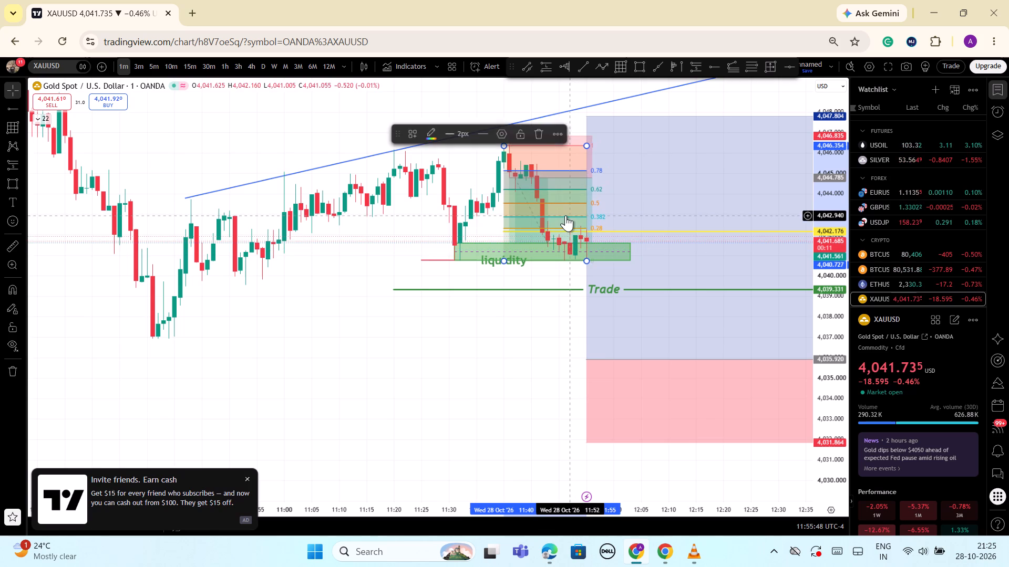
left_click(356, 329)
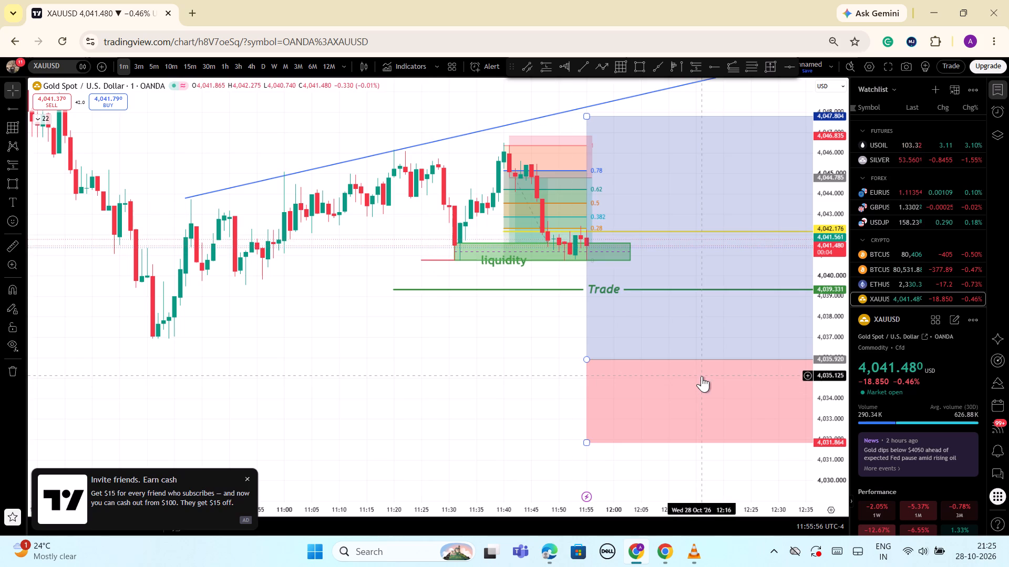
Examine the price action against the repositioned Gann box, the liquidity zone, the Trade ray and both trade positions.
left_click_drag(823, 429, 801, 267)
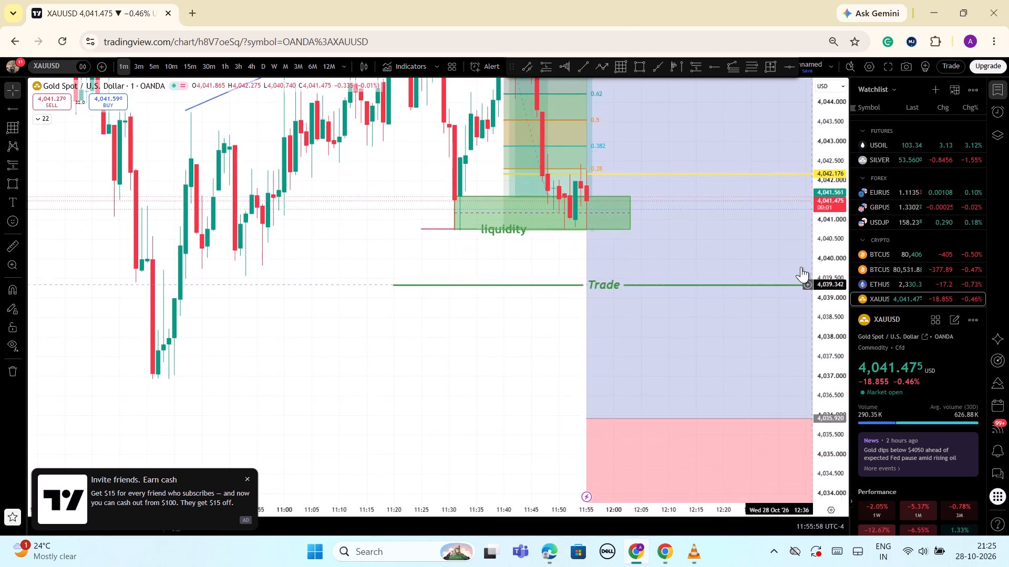
left_click_drag(801, 267, 796, 344)
scroll(445, 409, "down", 3)
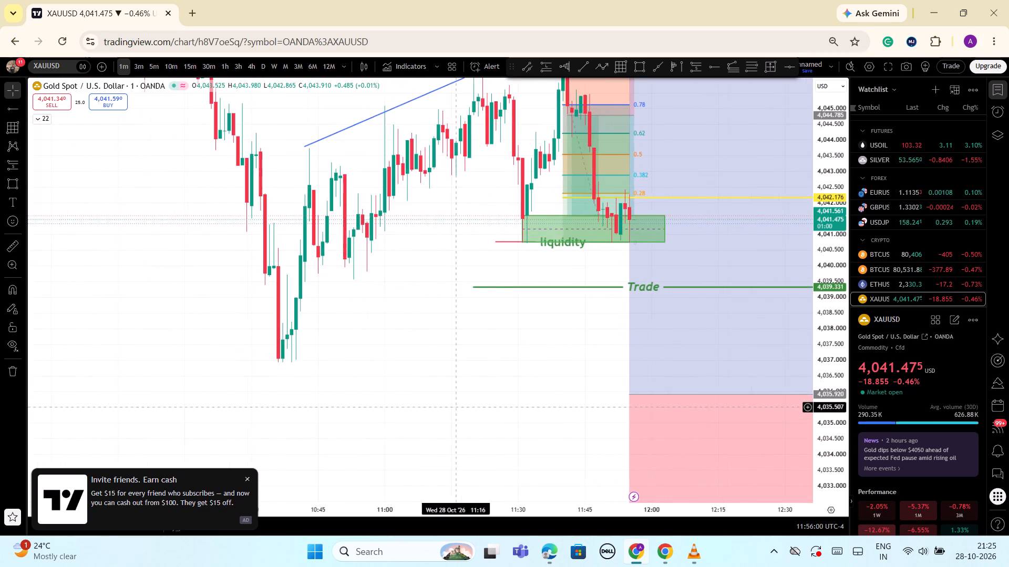
left_click_drag(823, 423, 796, 434)
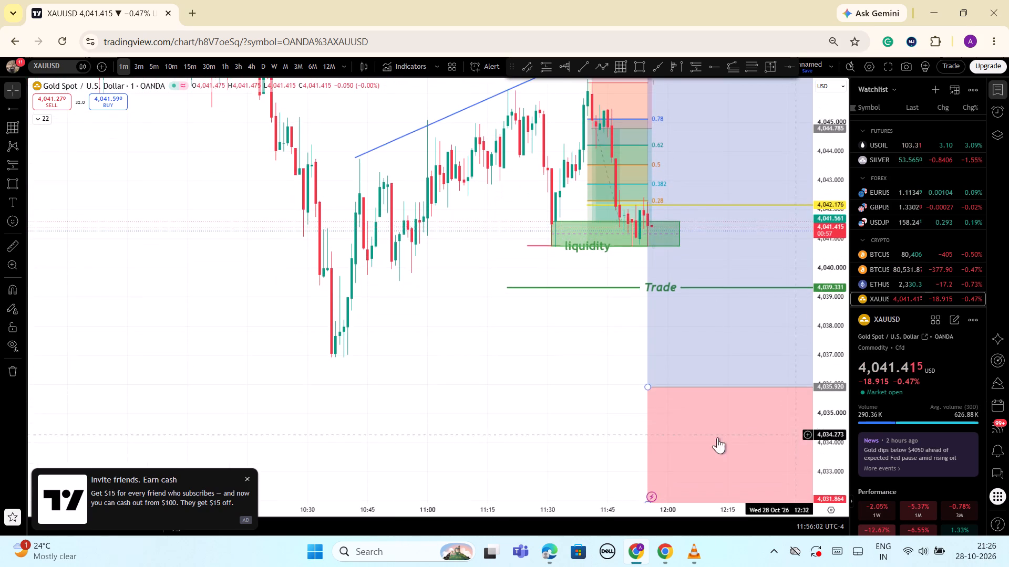
scroll(550, 460, "down", 2)
scroll(864, 385, "up", 2)
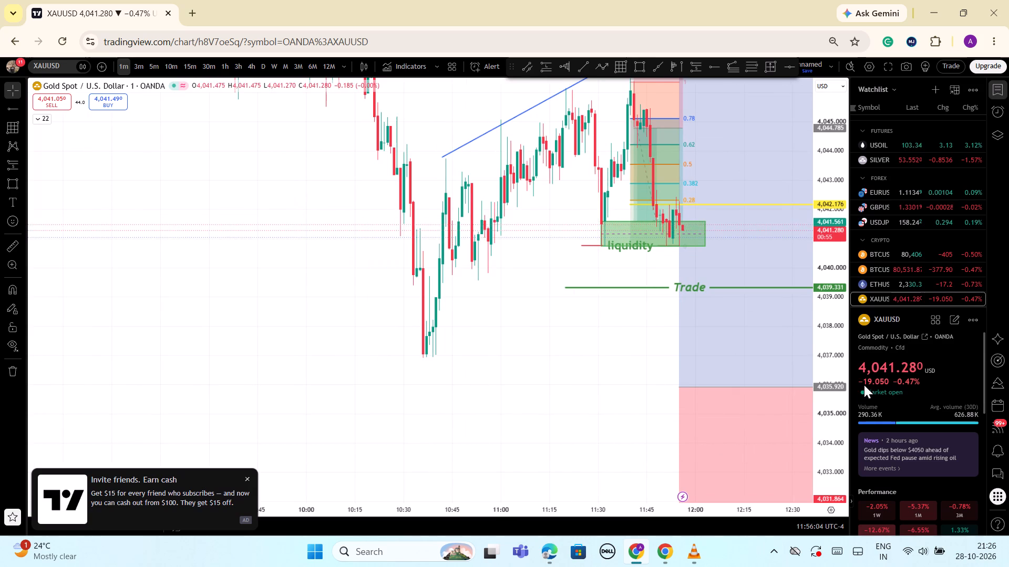
scroll(833, 363, "up", 4)
scroll(836, 364, "down", 2)
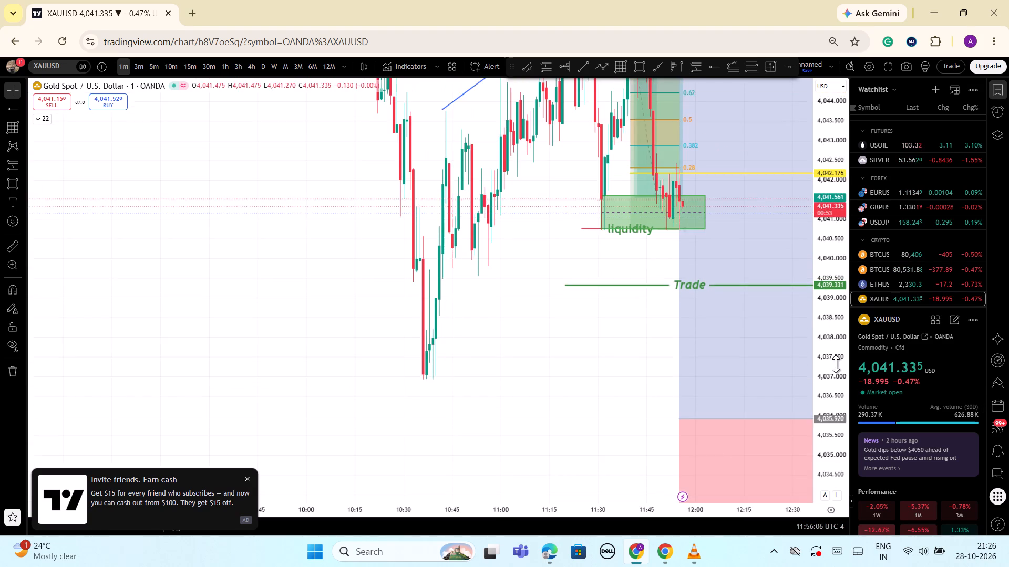
scroll(836, 364, "down", 2)
scroll(464, 394, "up", 4)
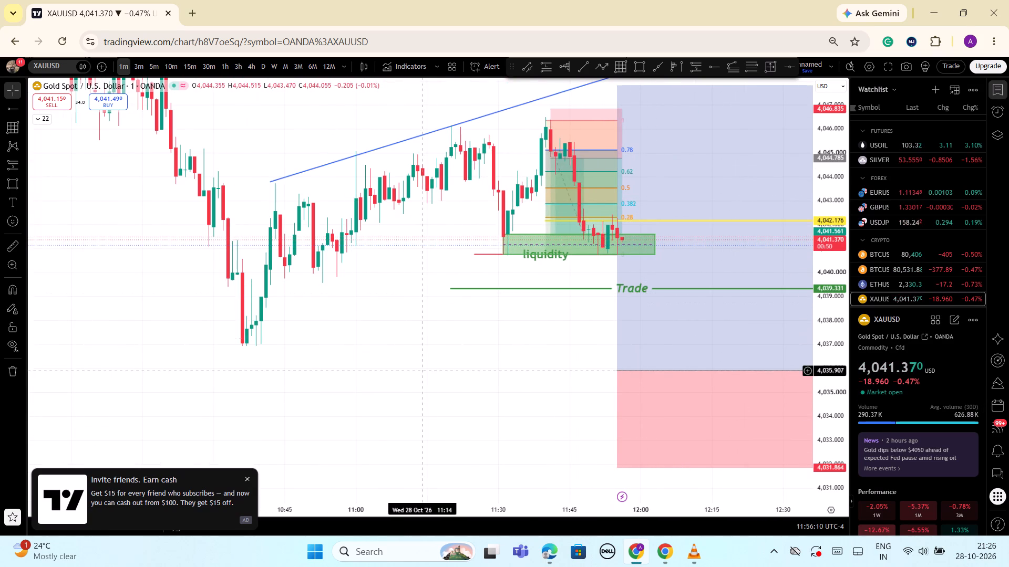
scroll(421, 371, "down", 1)
left_click_drag(829, 405, 836, 472)
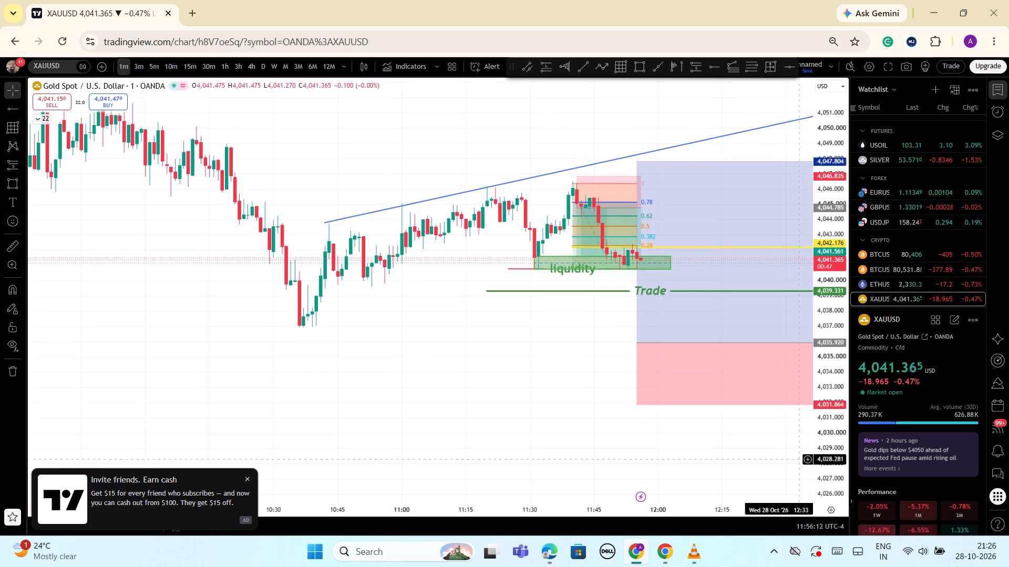
Delete the Gann box drawn over the latest decline.
scroll(493, 438, "down", 3)
scroll(494, 429, "up", 5)
left_click(536, 186)
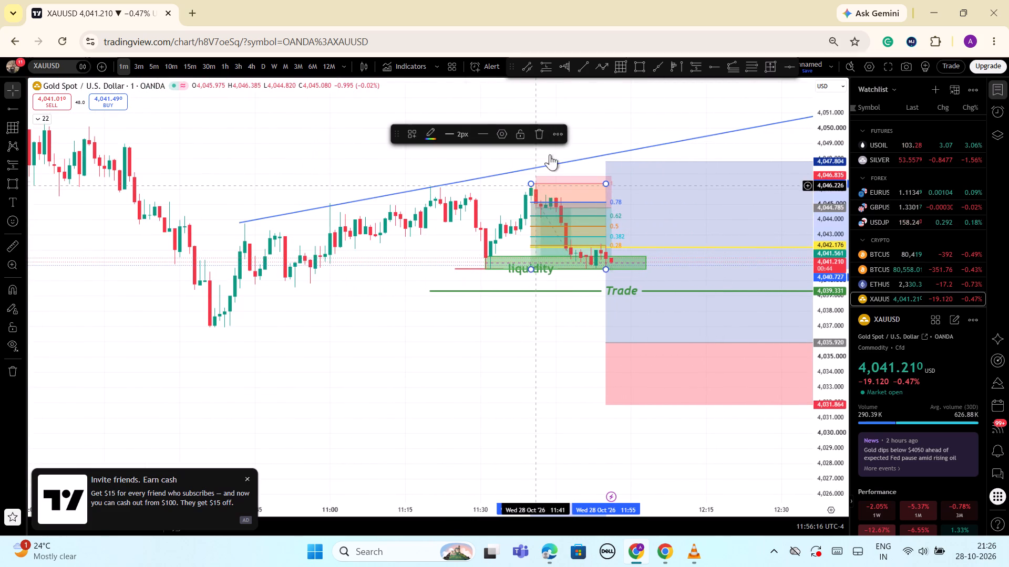
left_click(541, 133)
Delete the blue rising ray that runs above the recent swing highs.
scroll(522, 370, "down", 2)
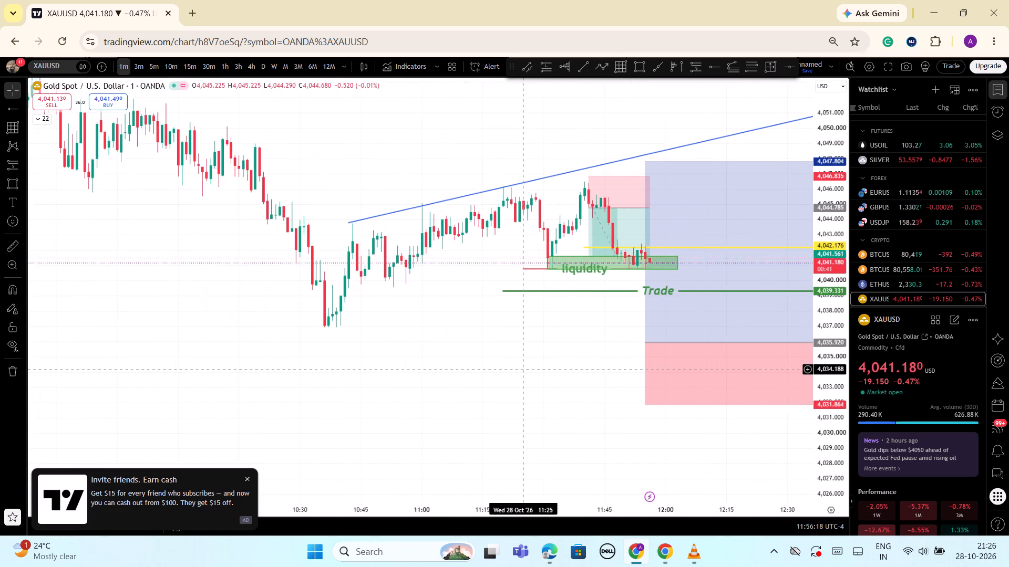
scroll(522, 370, "down", 4)
scroll(523, 370, "up", 2)
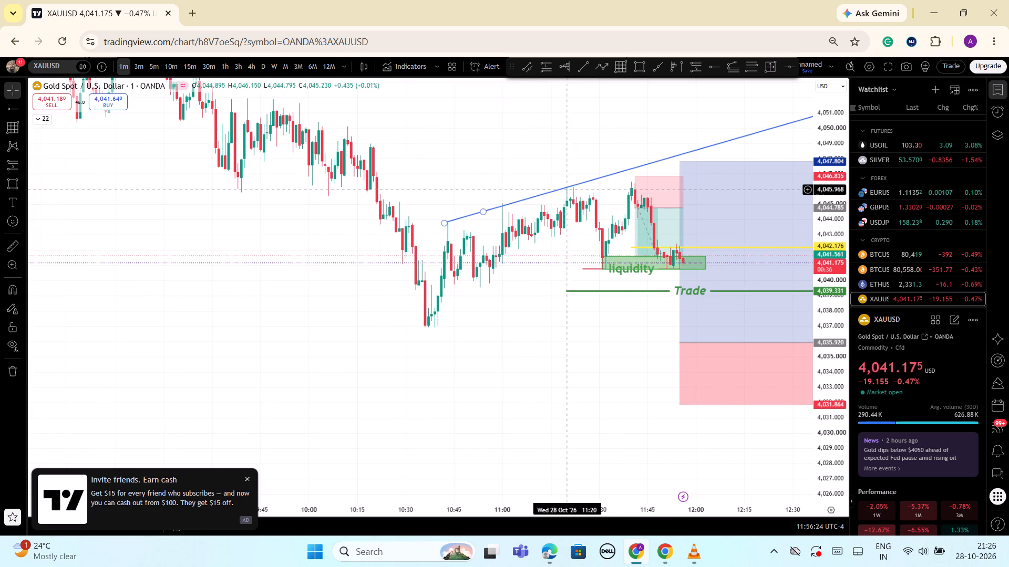
left_click(560, 188)
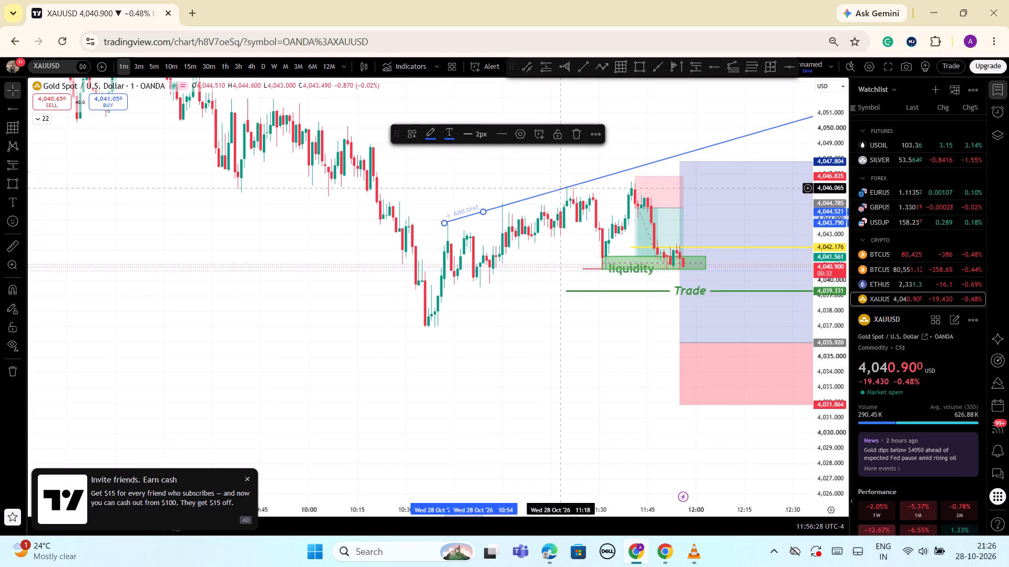
left_click(575, 130)
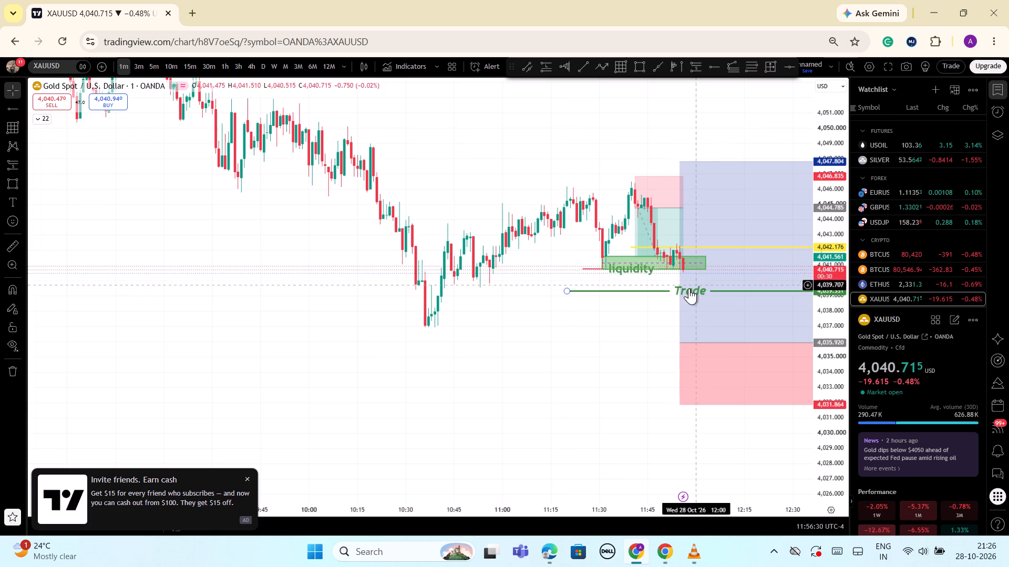
Change the text colour of the liquidity trend line's label to red.
left_click_drag(582, 344, 520, 356)
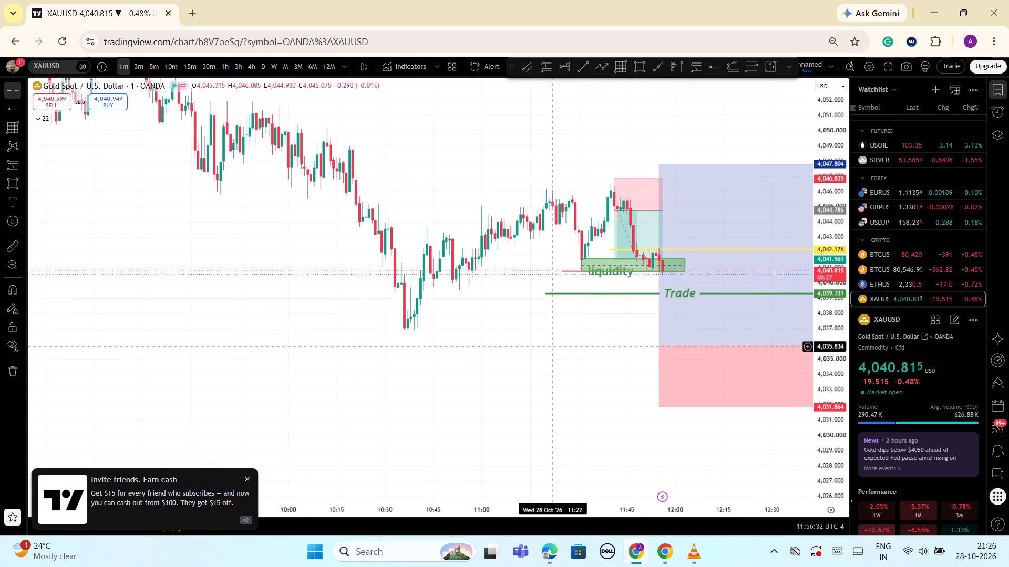
left_click_drag(520, 356, 492, 362)
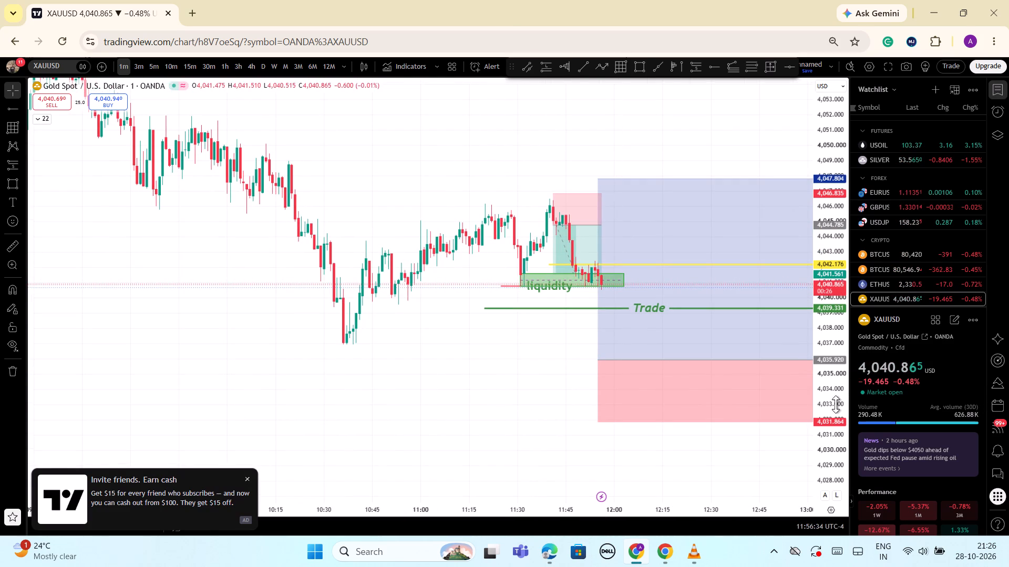
left_click_drag(836, 404, 811, 319)
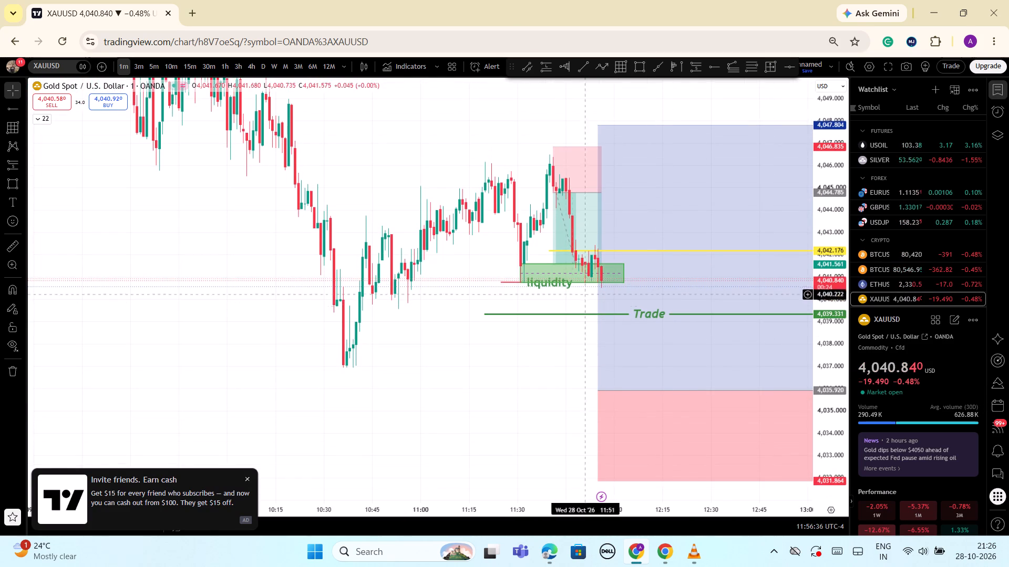
left_click(540, 288)
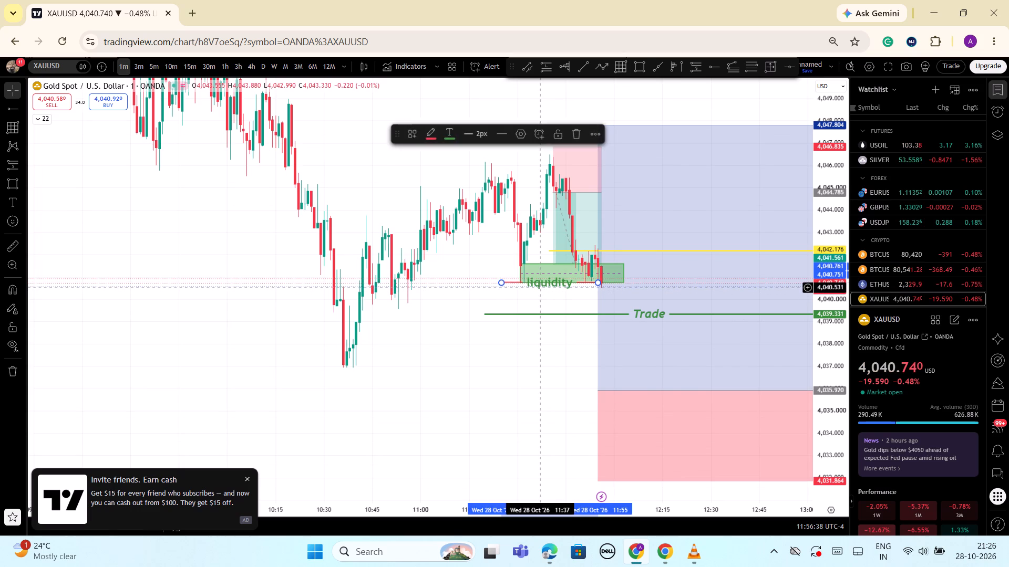
left_click(524, 142)
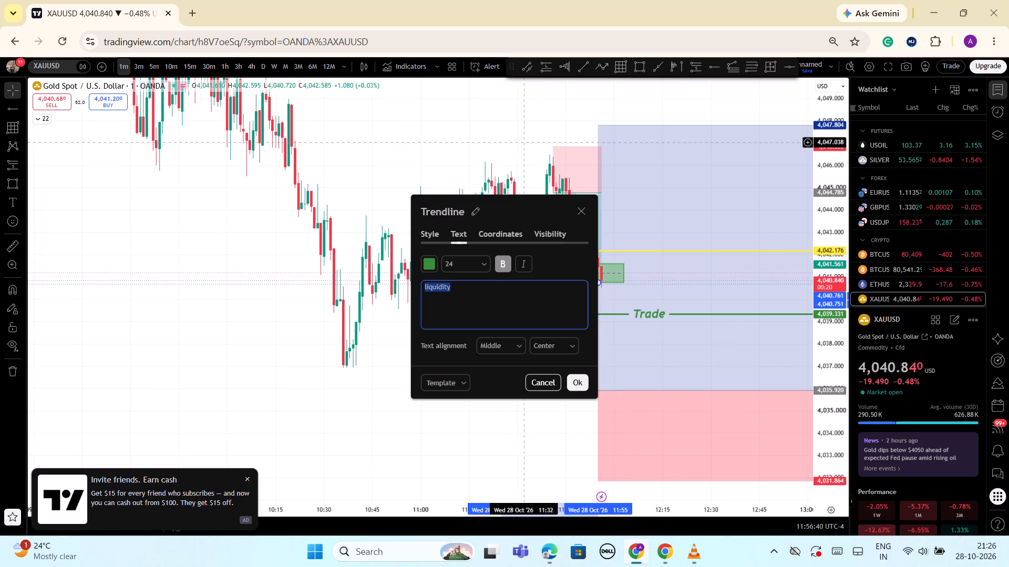
left_click(429, 266)
left_click(429, 297)
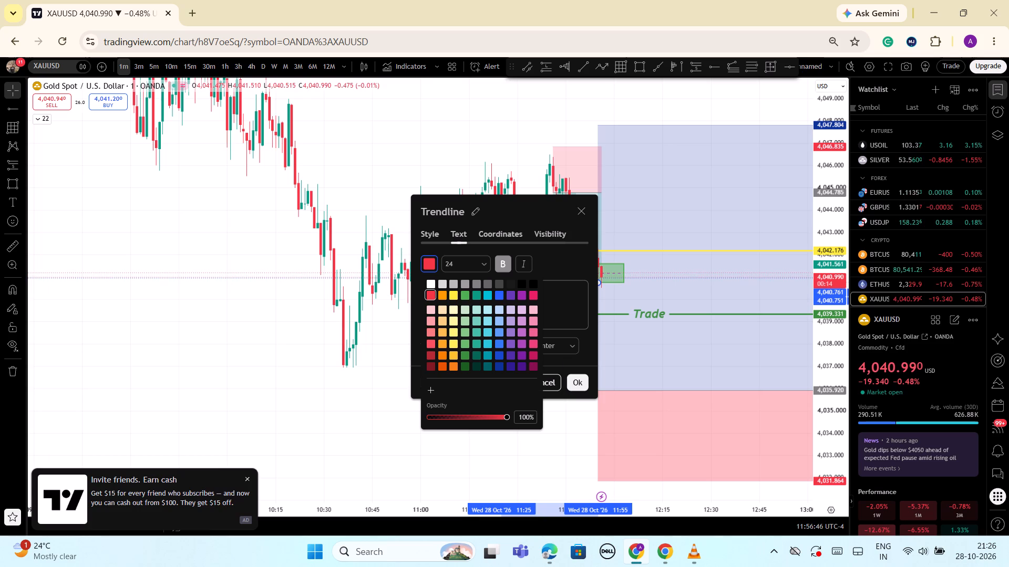
left_click(582, 385)
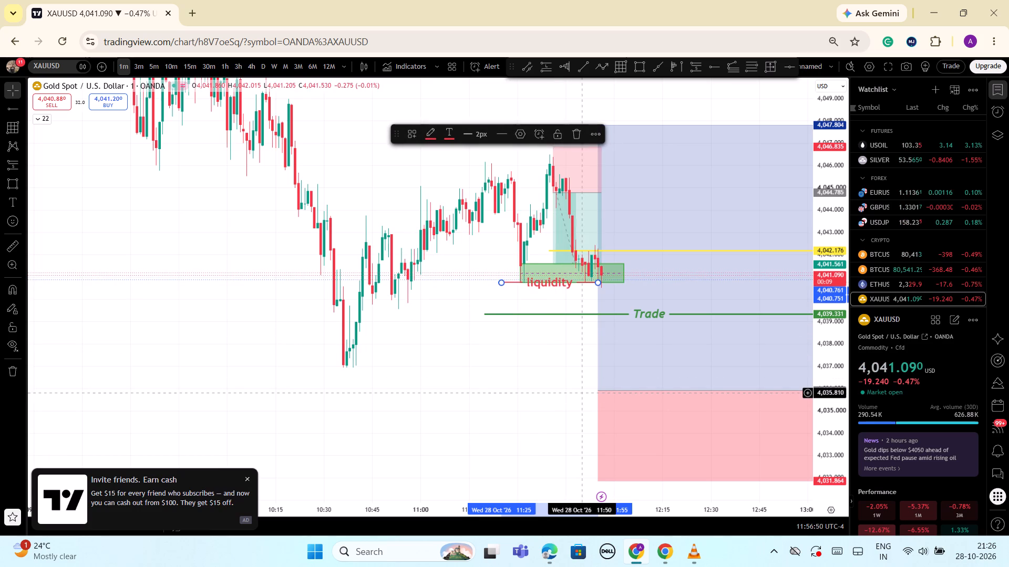
Examine the session's wider price action around the liquidity zone, the Trade ray, both trade positions and the green level at 4,059.661.
scroll(583, 393, "up", 3)
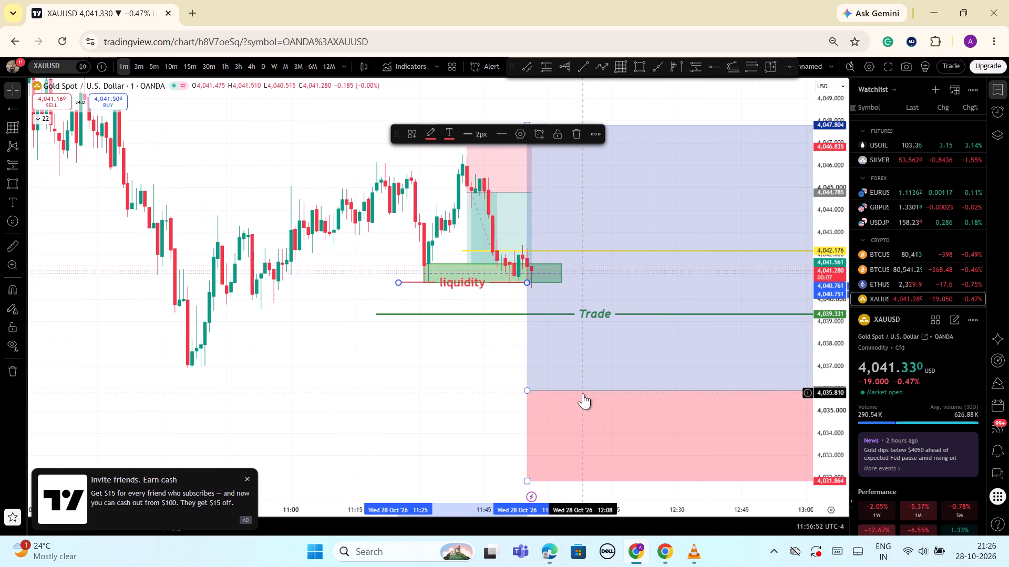
scroll(583, 393, "down", 1)
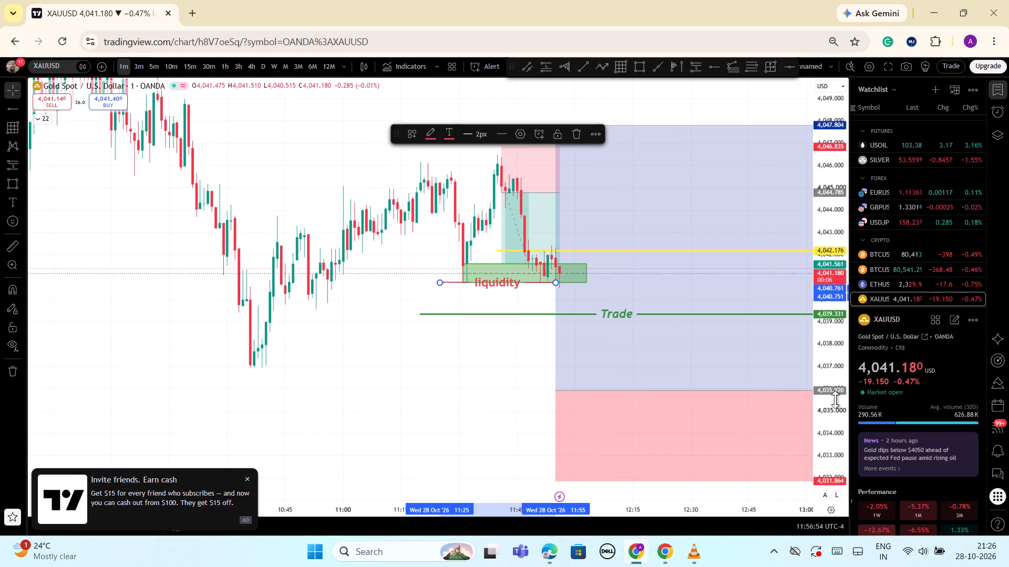
left_click_drag(835, 401, 829, 437)
scroll(413, 409, "down", 1)
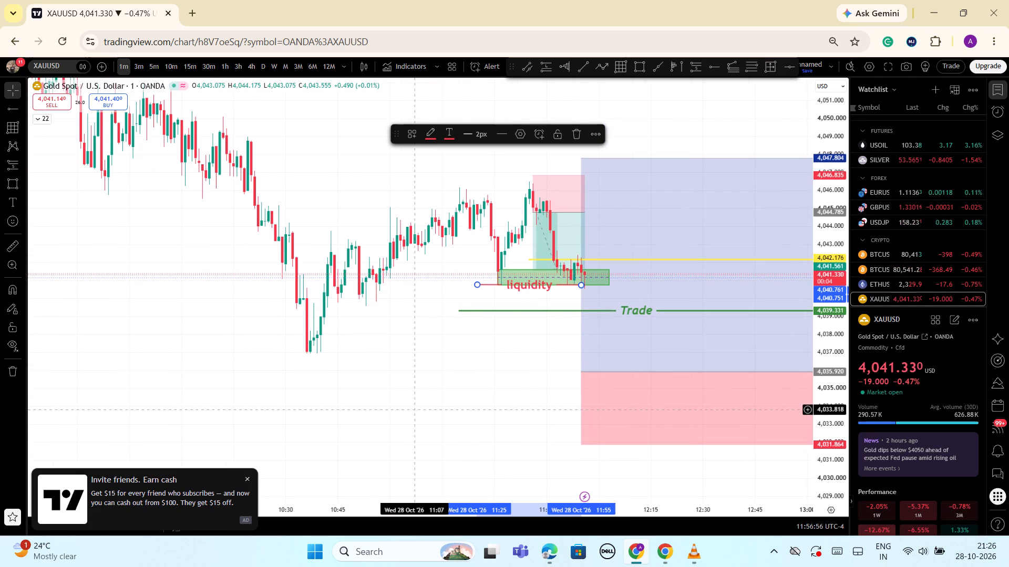
scroll(413, 409, "up", 1)
scroll(413, 409, "down", 1)
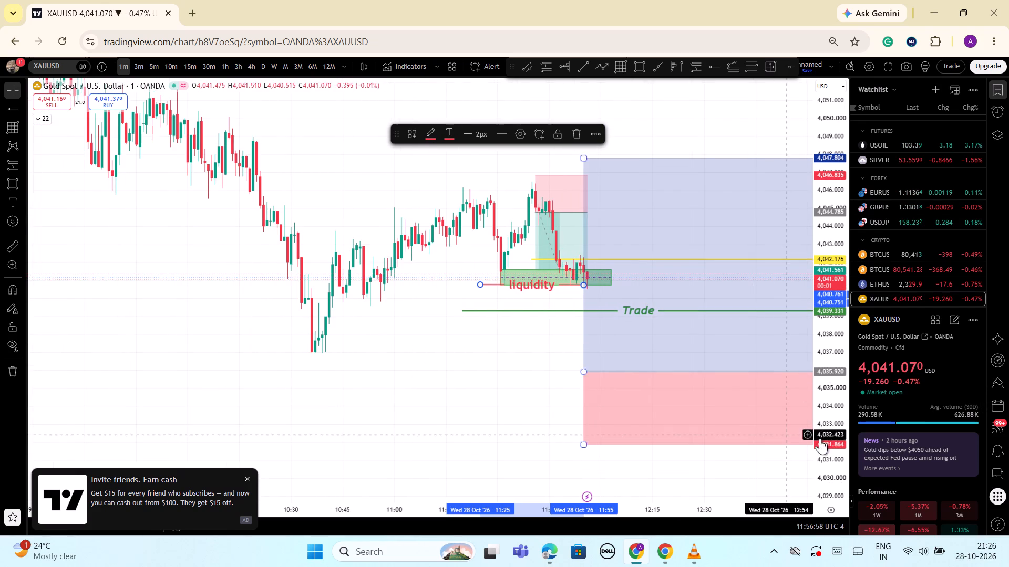
left_click_drag(827, 450, 833, 411)
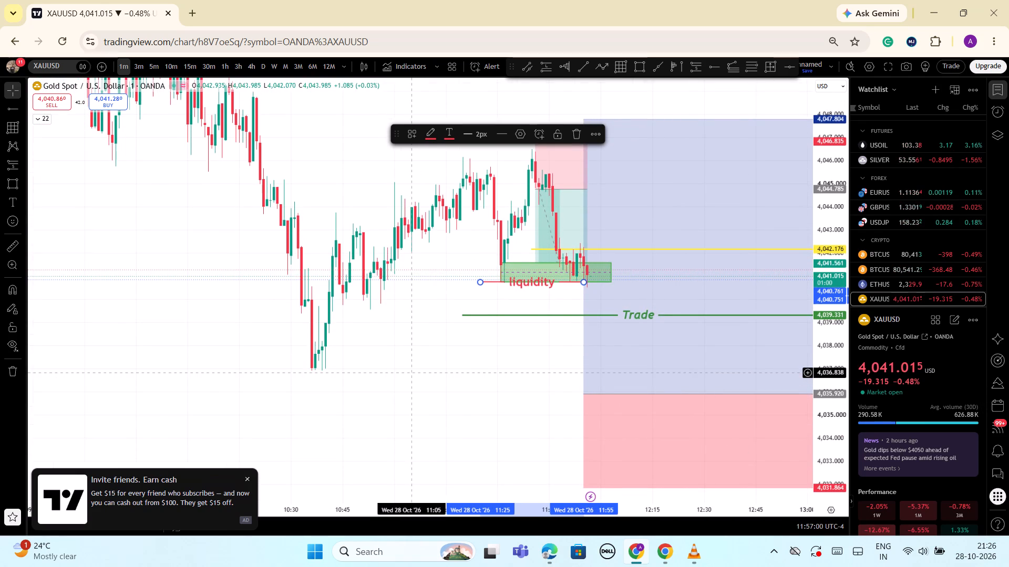
scroll(415, 377, "down", 1)
left_click_drag(831, 371, 822, 405)
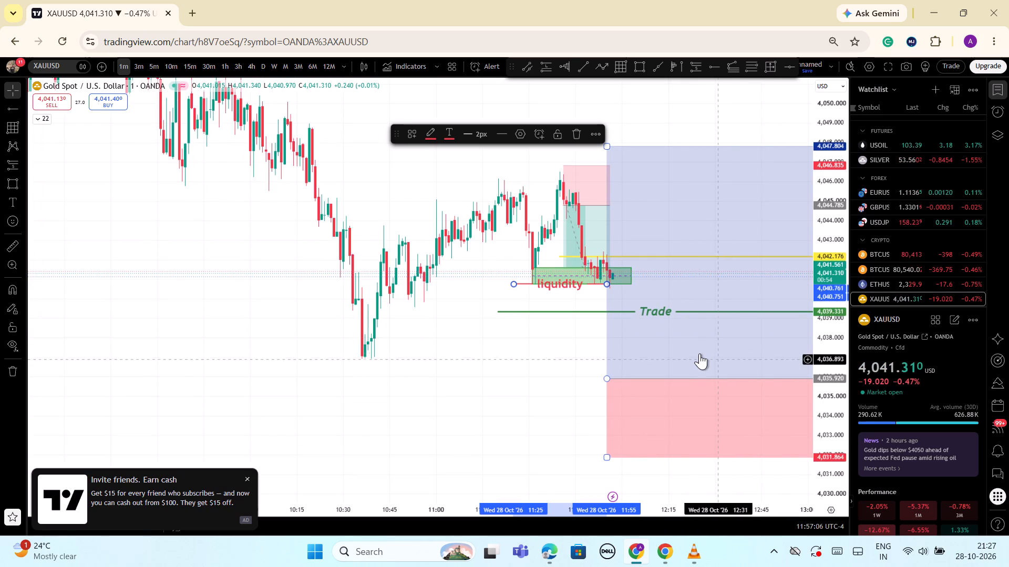
scroll(719, 355, "down", 2)
scroll(770, 370, "down", 1)
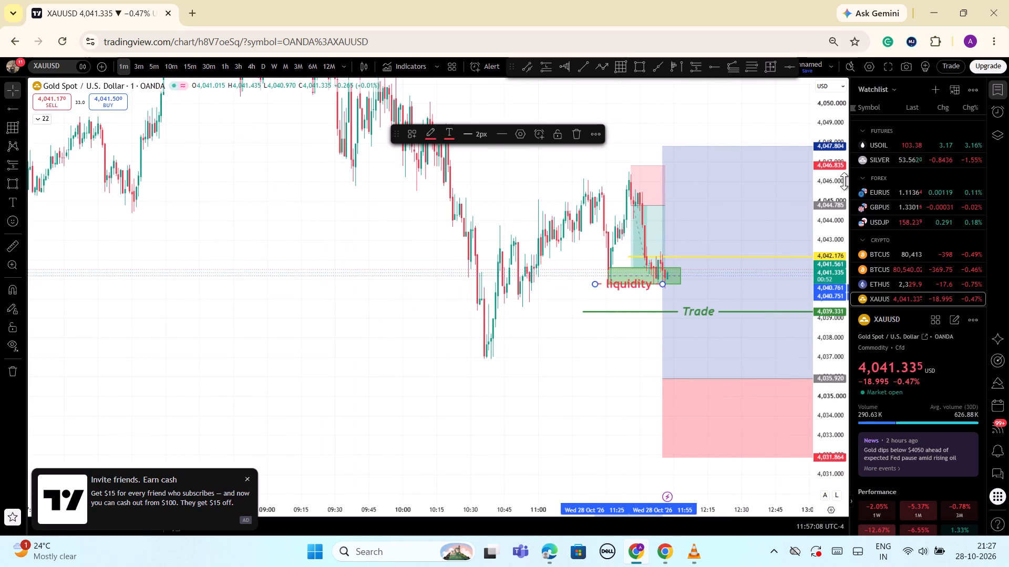
left_click_drag(832, 186, 832, 223)
scroll(477, 401, "down", 4)
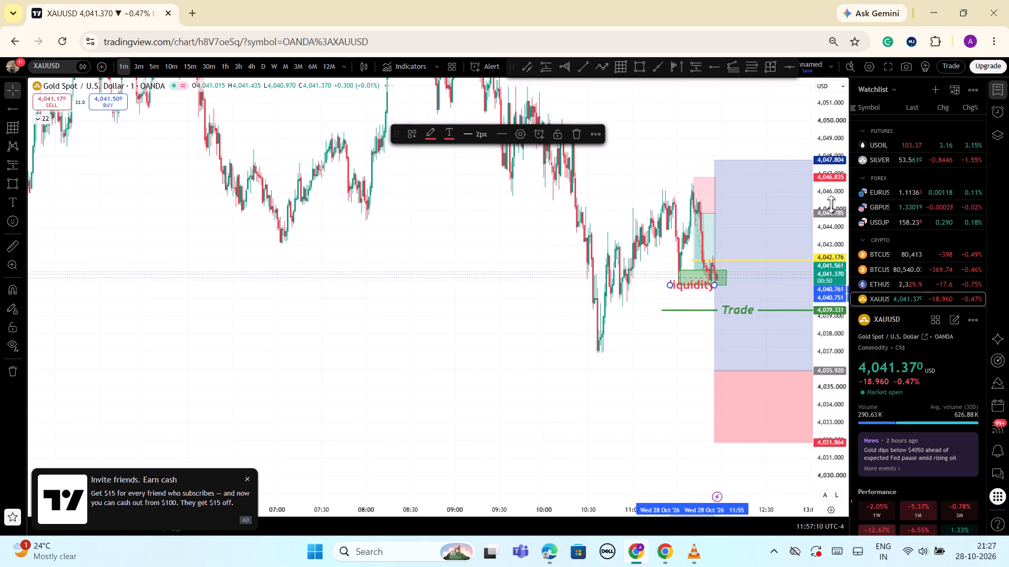
left_click_drag(831, 211, 812, 313)
scroll(368, 359, "down", 7)
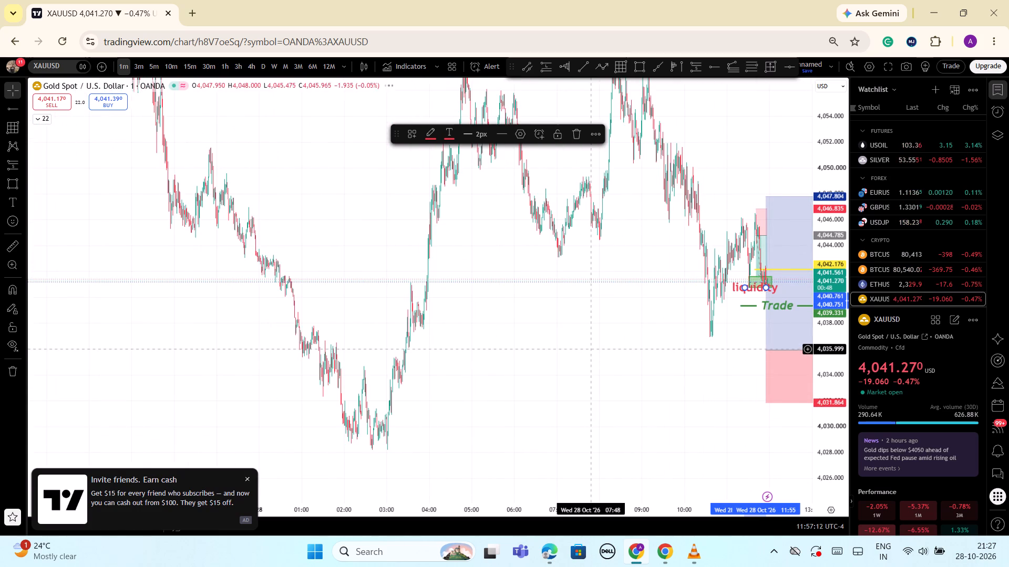
scroll(591, 349, "up", 1)
left_click_drag(590, 370, 636, 198)
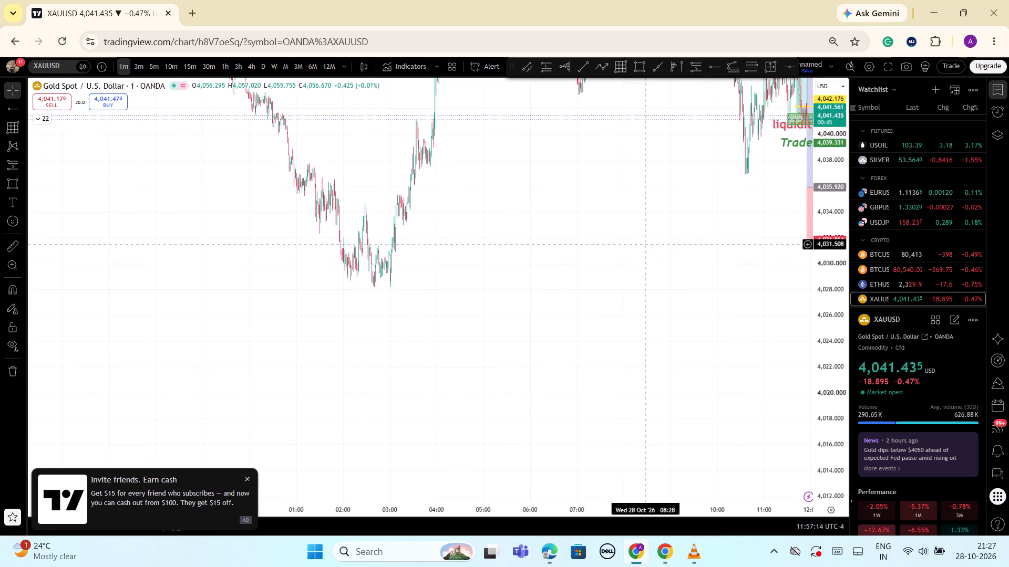
left_click_drag(615, 218, 617, 301)
scroll(616, 299, "up", 3)
left_click_drag(836, 362, 820, 452)
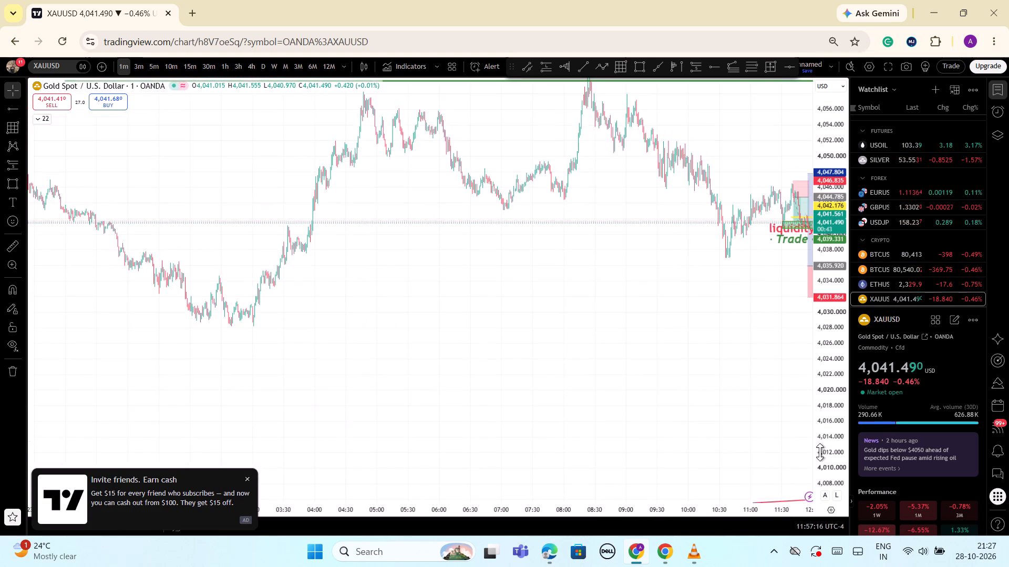
scroll(748, 414, "down", 2)
left_click_drag(708, 381, 493, 443)
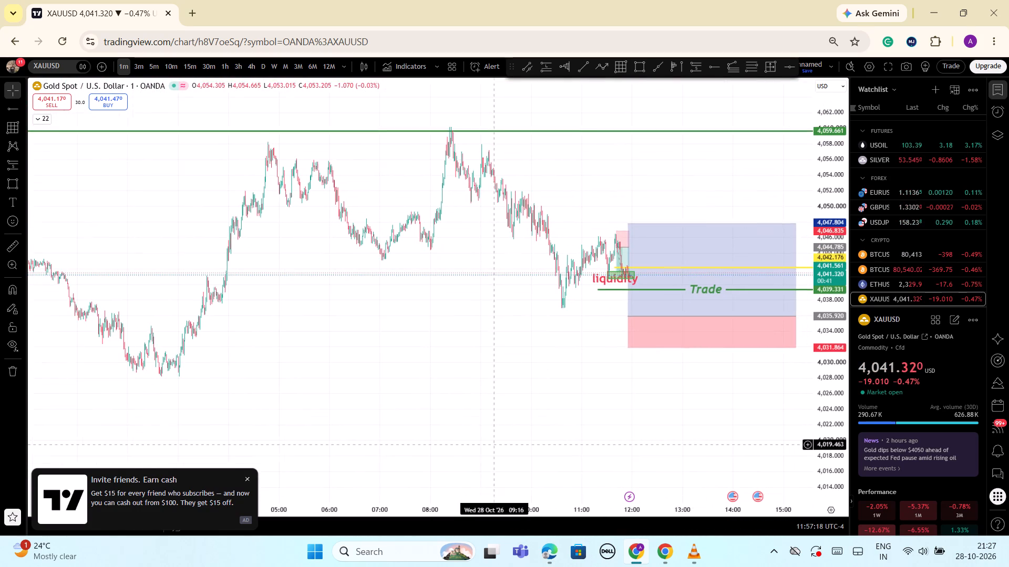
left_click_drag(493, 443, 645, 427)
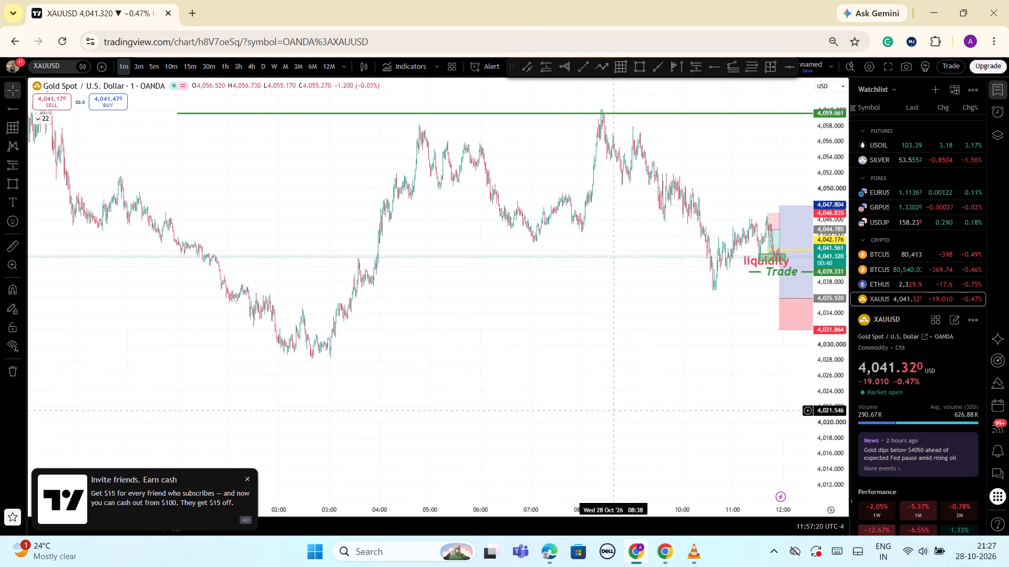
Draw a descending red trend line from about 4,058.208 at 09:00 to about 4,052.466 at 10:53.
scroll(601, 402, "up", 5)
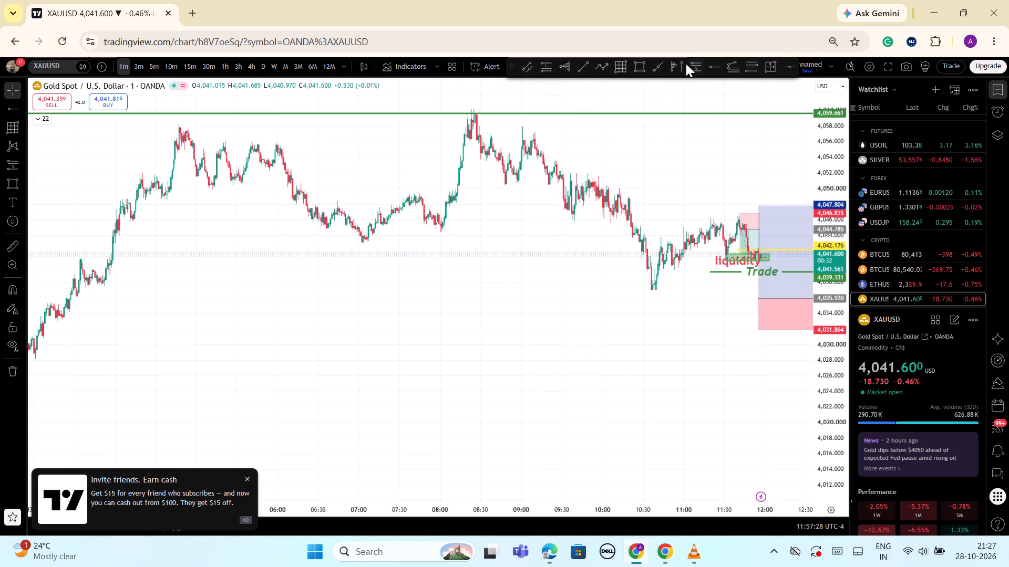
left_click(576, 70)
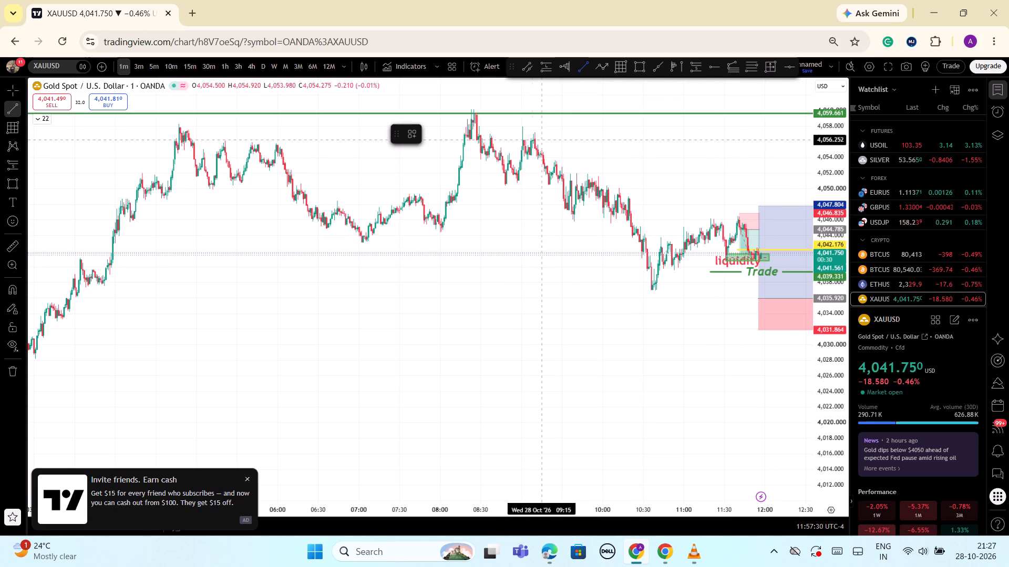
left_click_drag(521, 125, 696, 211)
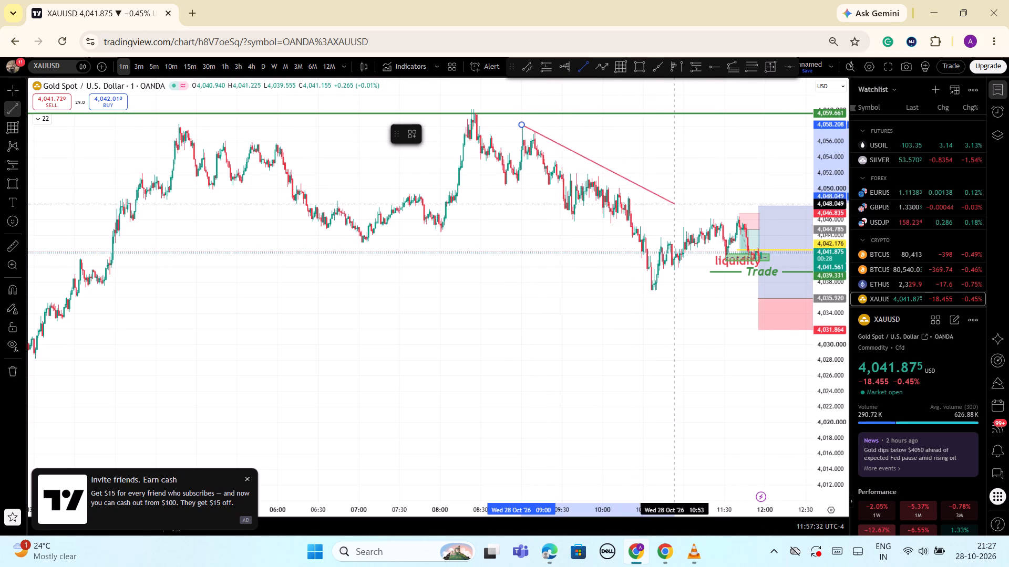
left_click_drag(696, 211, 763, 253)
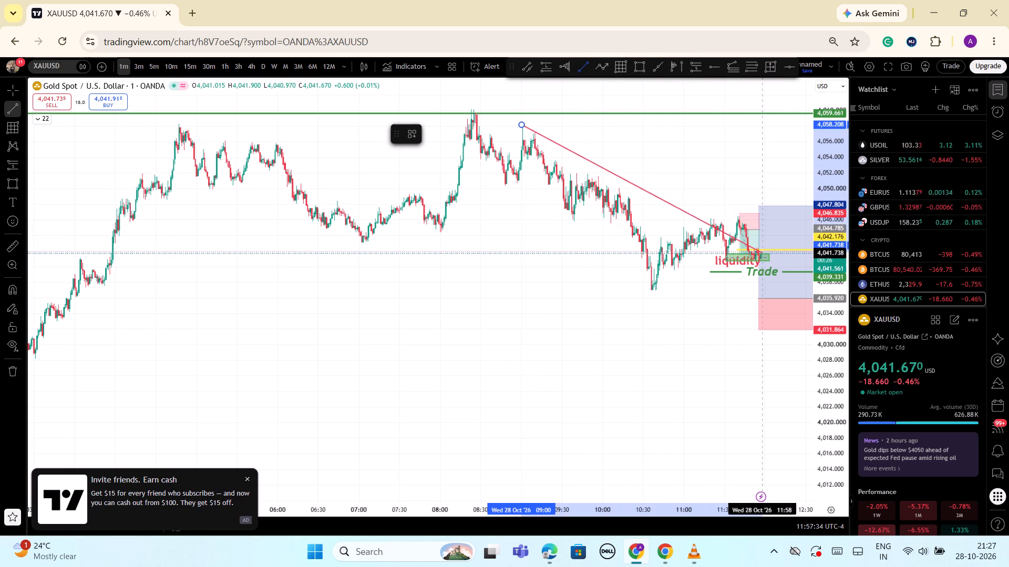
left_click_drag(763, 253, 758, 244)
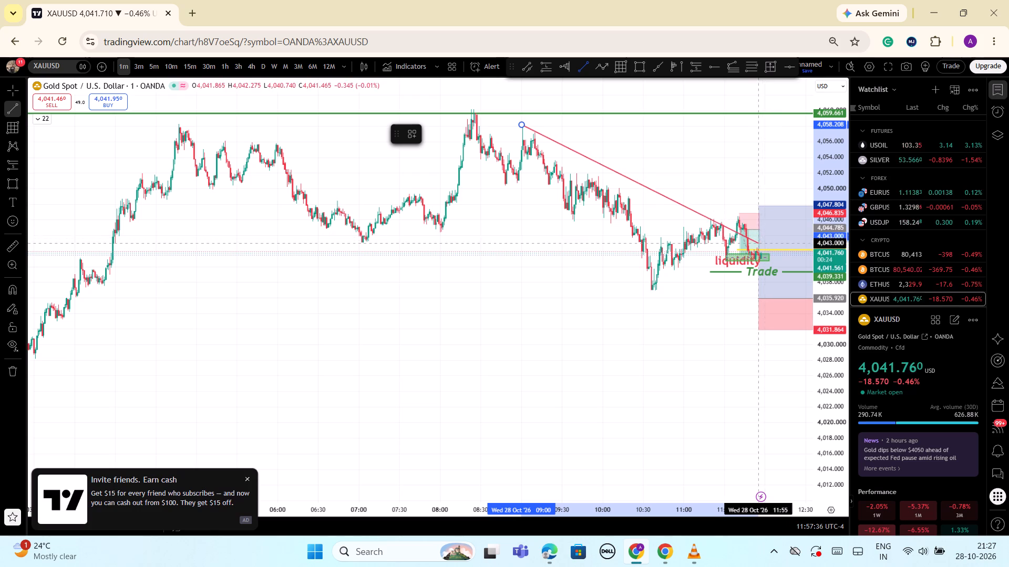
left_click_drag(758, 244, 757, 245)
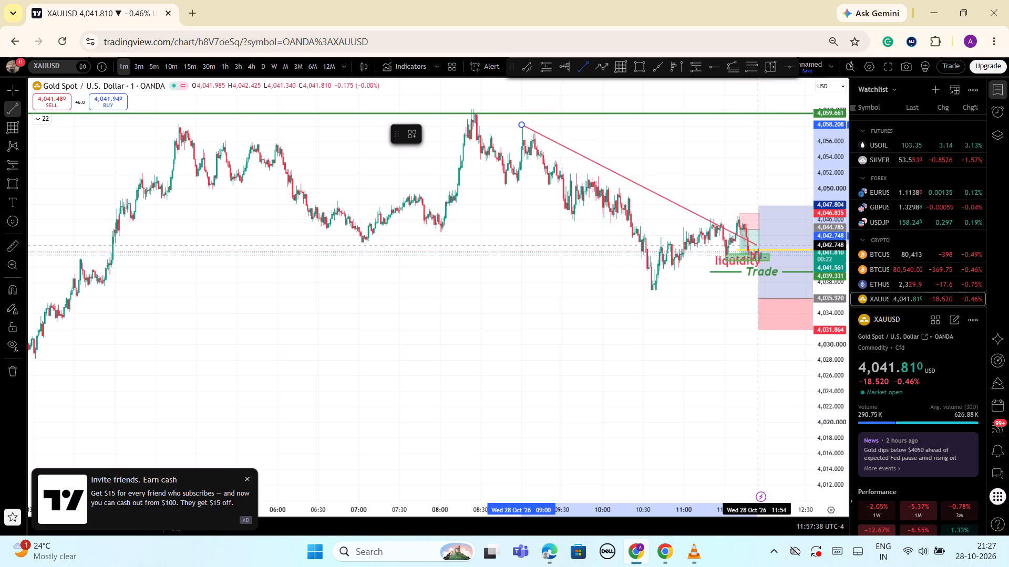
left_click_drag(757, 245, 760, 227)
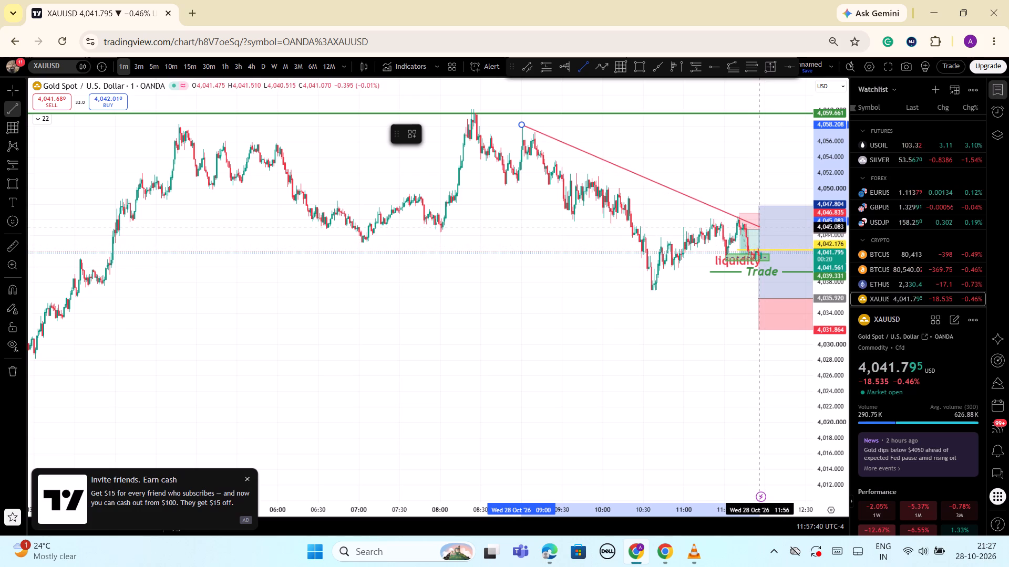
left_click_drag(760, 227, 734, 202)
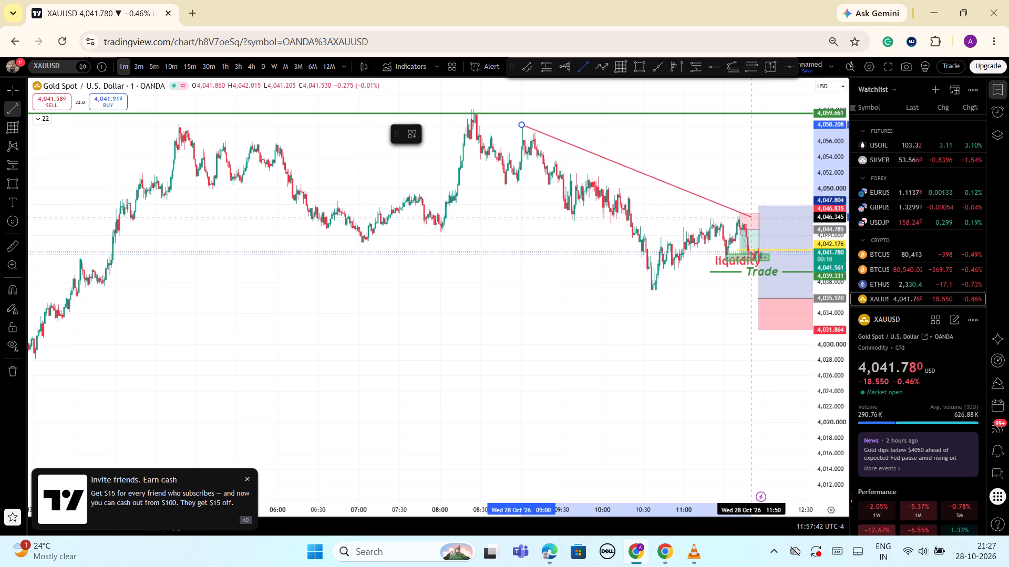
left_click_drag(734, 202, 674, 170)
left_click(674, 170)
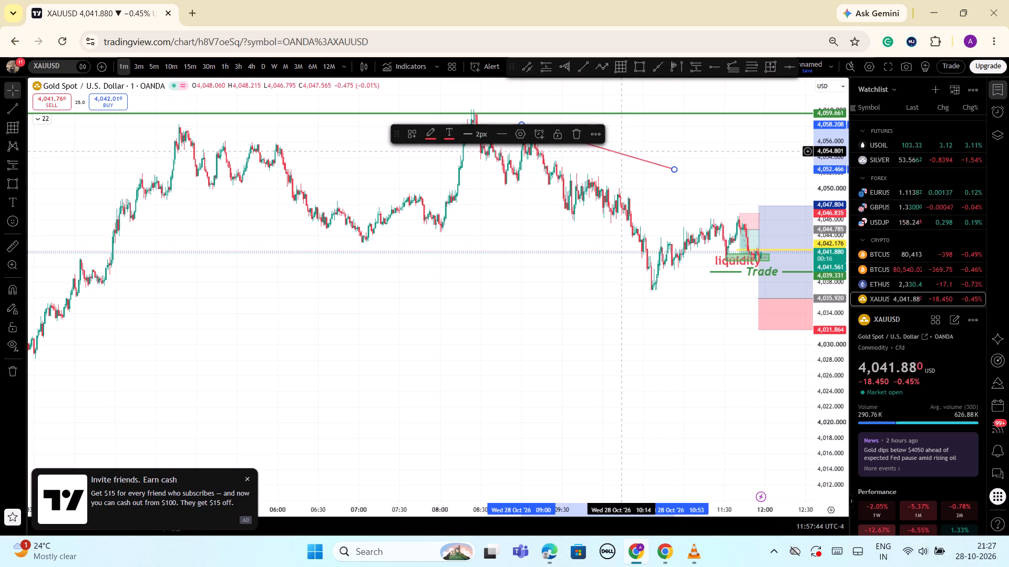
Move and stretch the red trend line along the descending highs, from about 4,060.417 at 08:13 to about 4,044.830 at 12:02.
left_click_drag(621, 154, 565, 139)
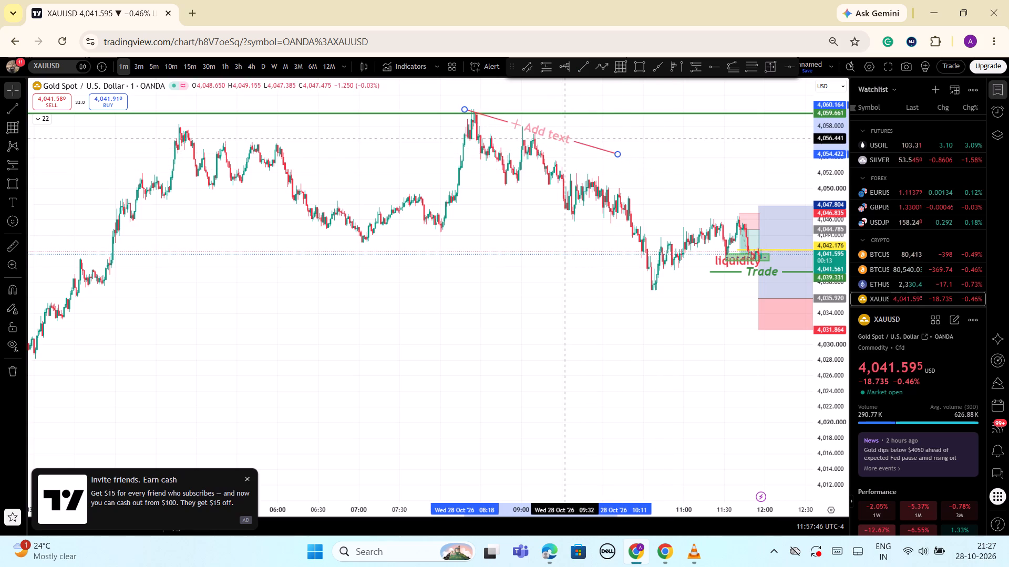
left_click_drag(565, 139, 559, 136)
left_click_drag(607, 152, 639, 175)
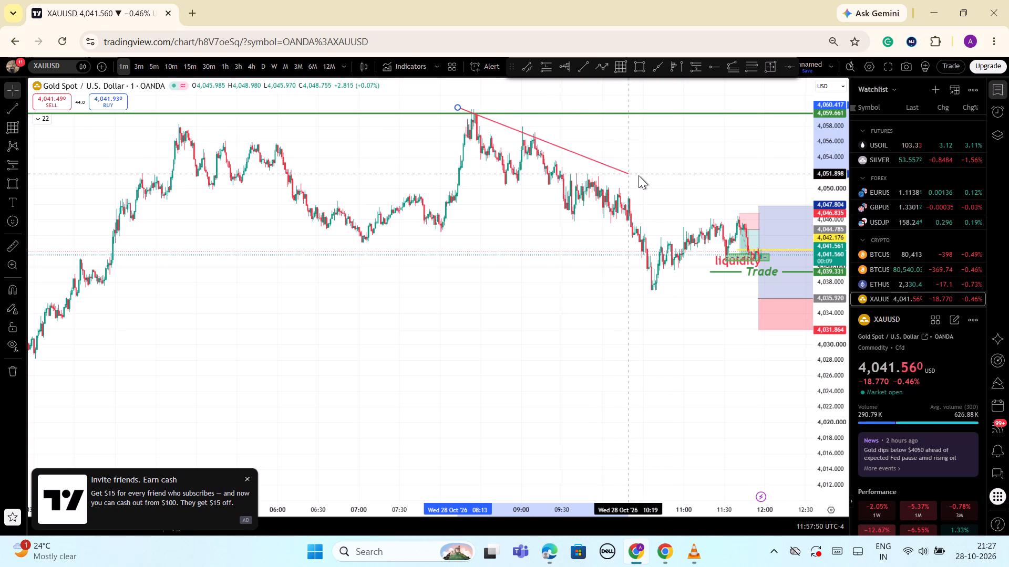
left_click_drag(639, 175, 749, 223)
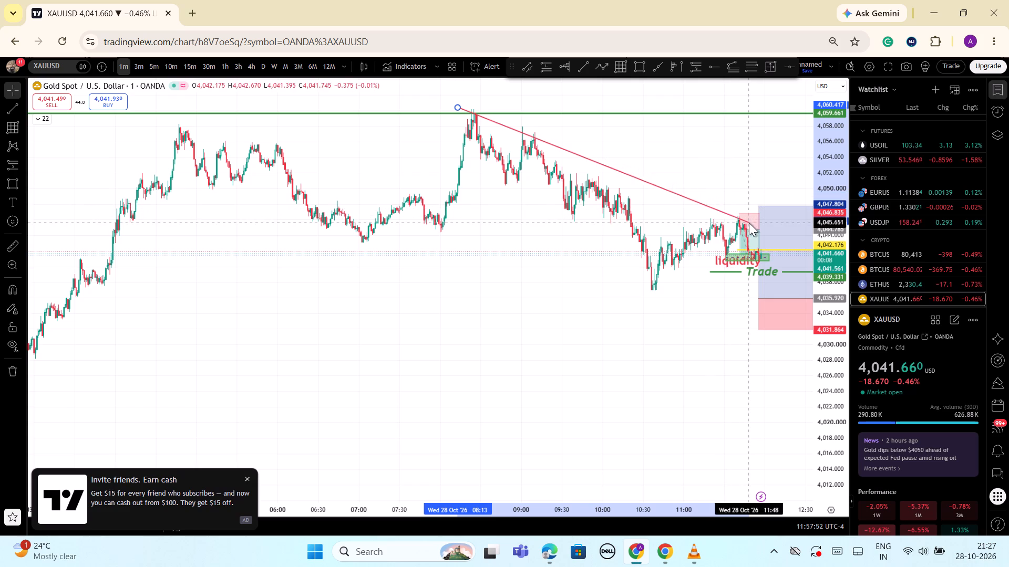
left_click_drag(749, 223, 768, 229)
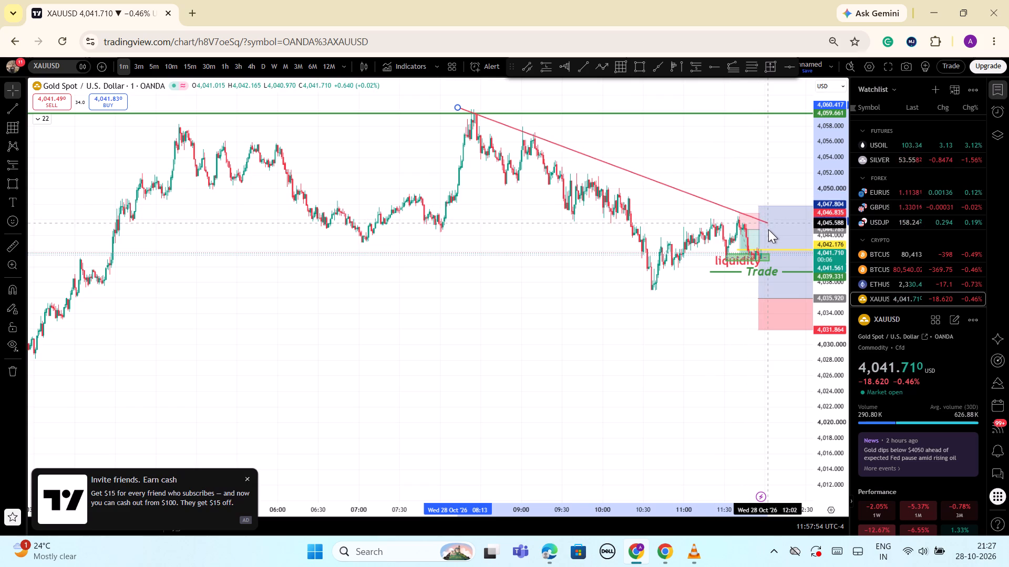
left_click_drag(768, 229, 768, 229)
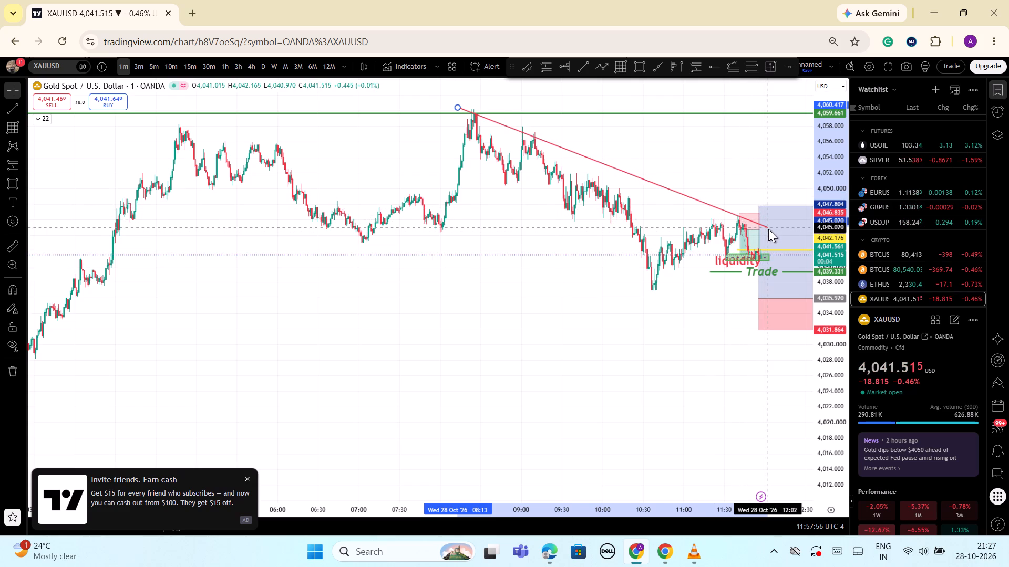
left_click_drag(768, 229, 768, 229)
left_click(723, 175)
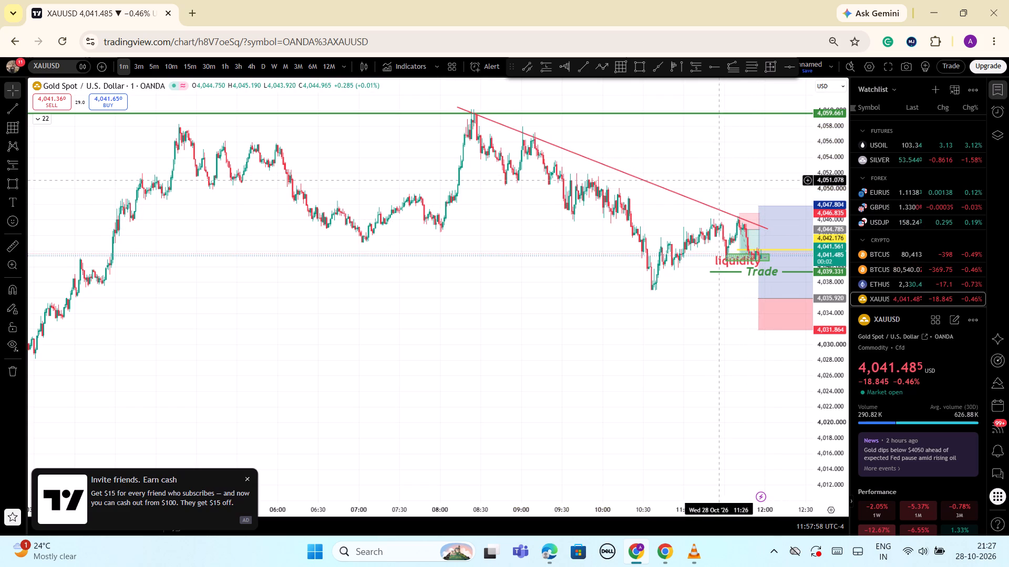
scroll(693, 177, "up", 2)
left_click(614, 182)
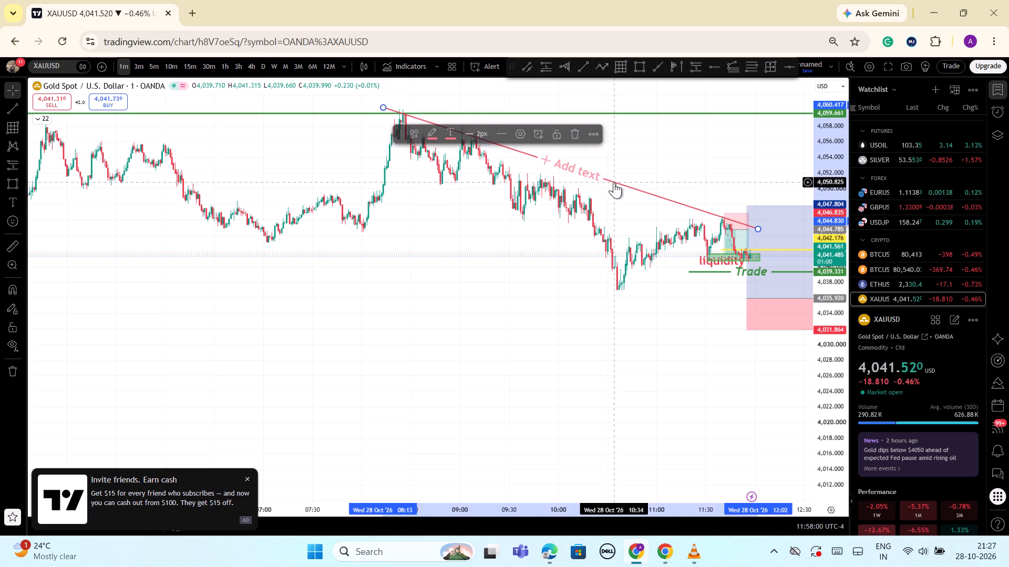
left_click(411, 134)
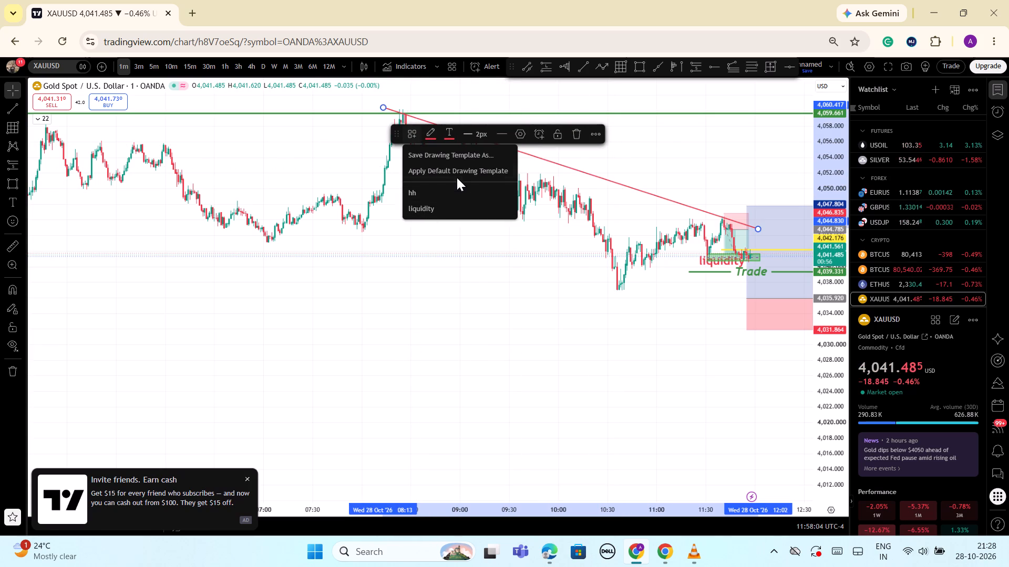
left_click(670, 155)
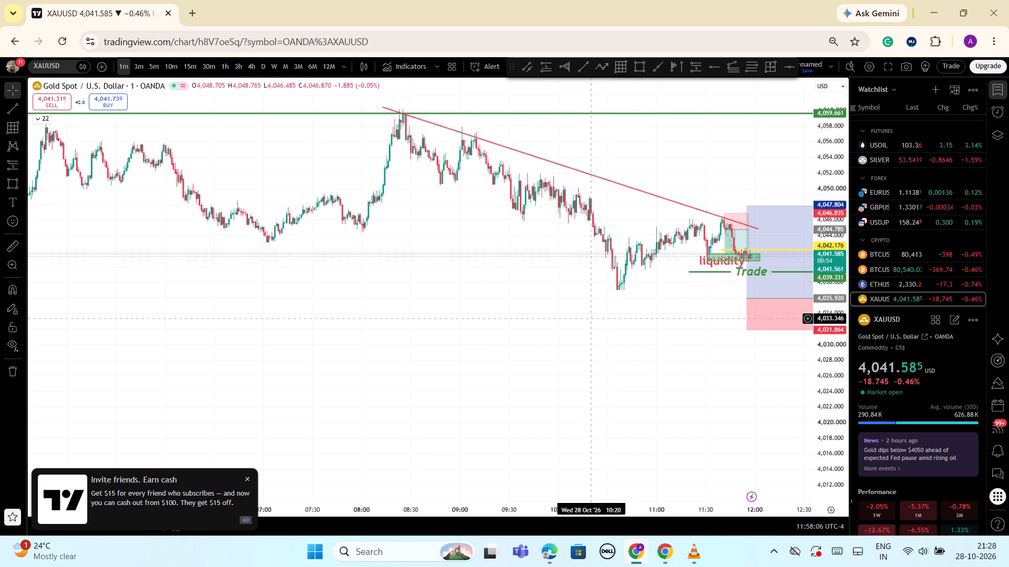
Label the descending red trend line "Trendline" and set the label's text colour to near-black.
scroll(601, 339, "up", 2)
scroll(492, 337, "down", 2)
left_click_drag(450, 285, 458, 300)
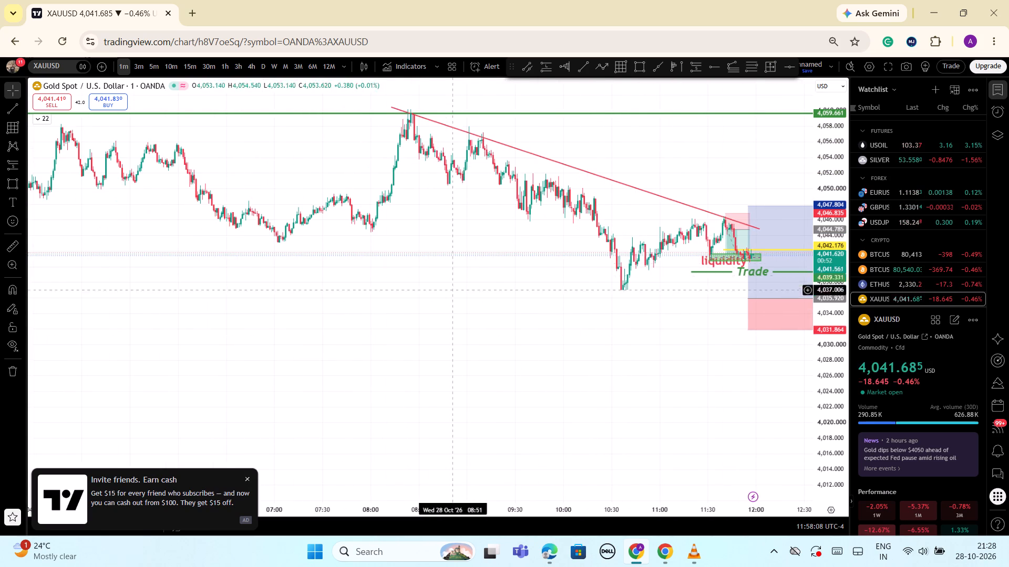
left_click_drag(458, 300, 478, 317)
scroll(490, 312, "up", 2)
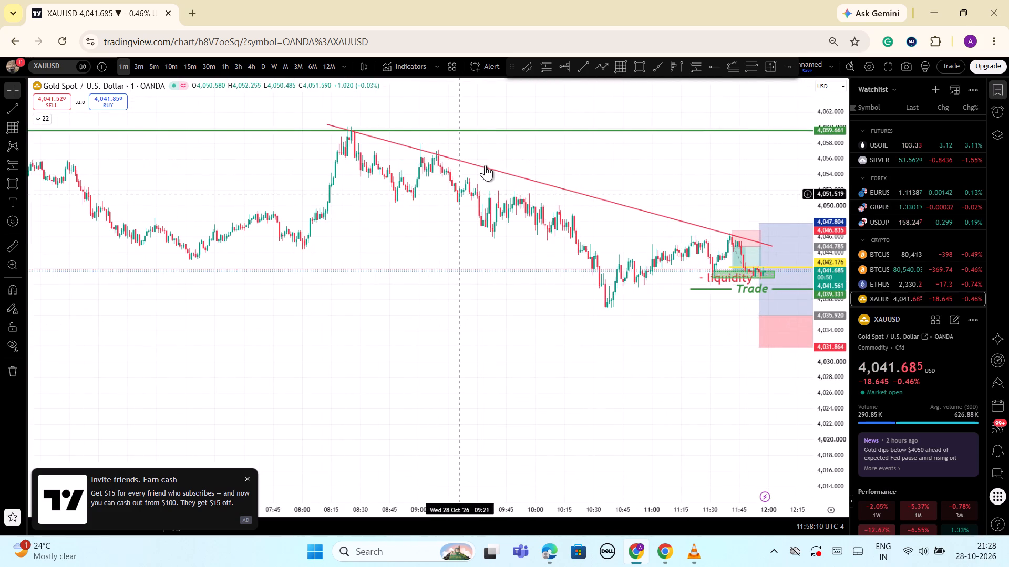
left_click(511, 174)
left_click(521, 138)
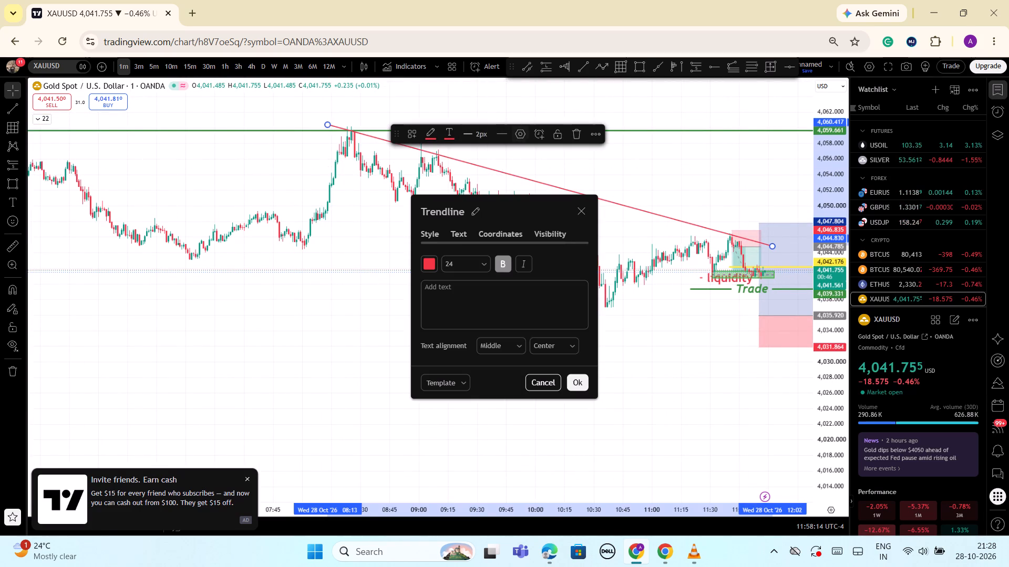
left_click(453, 289)
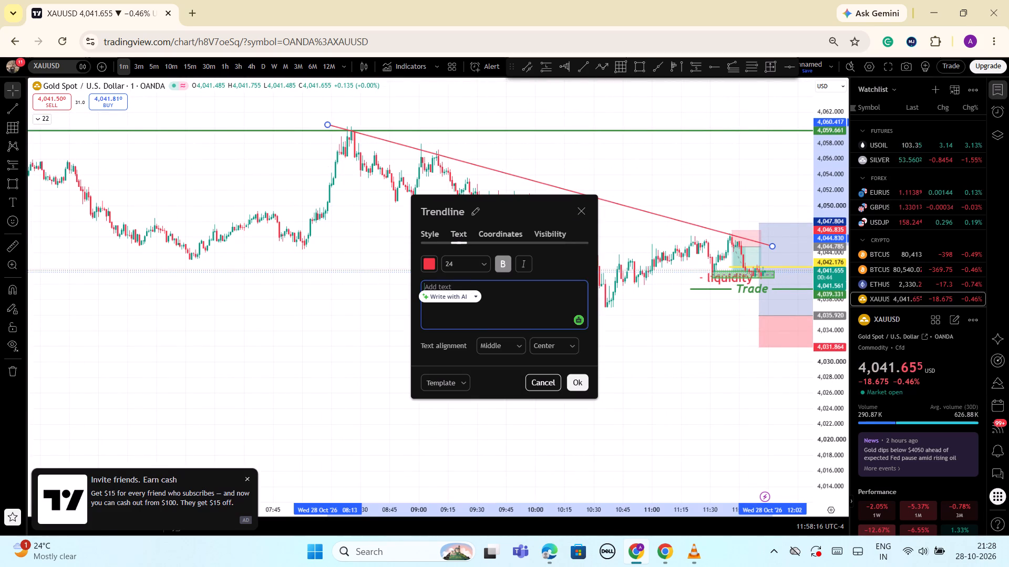
key("t")
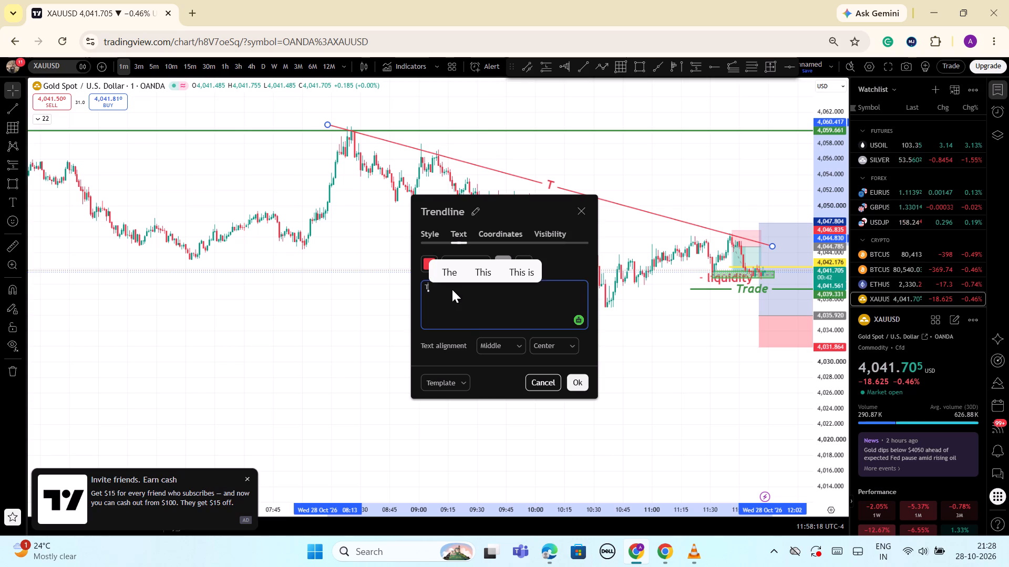
type("re")
type("nd")
type("line")
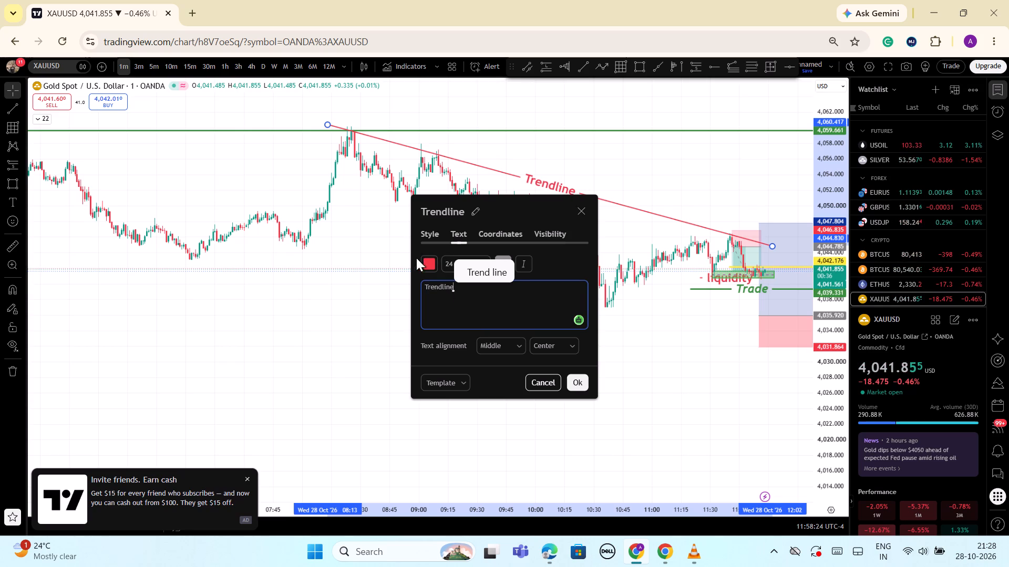
left_click(427, 261)
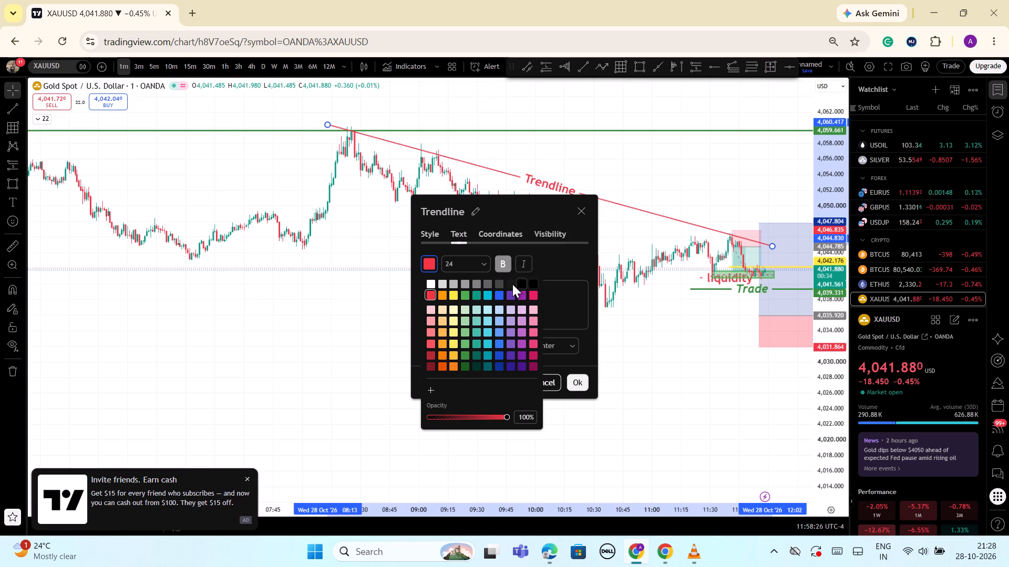
left_click(512, 284)
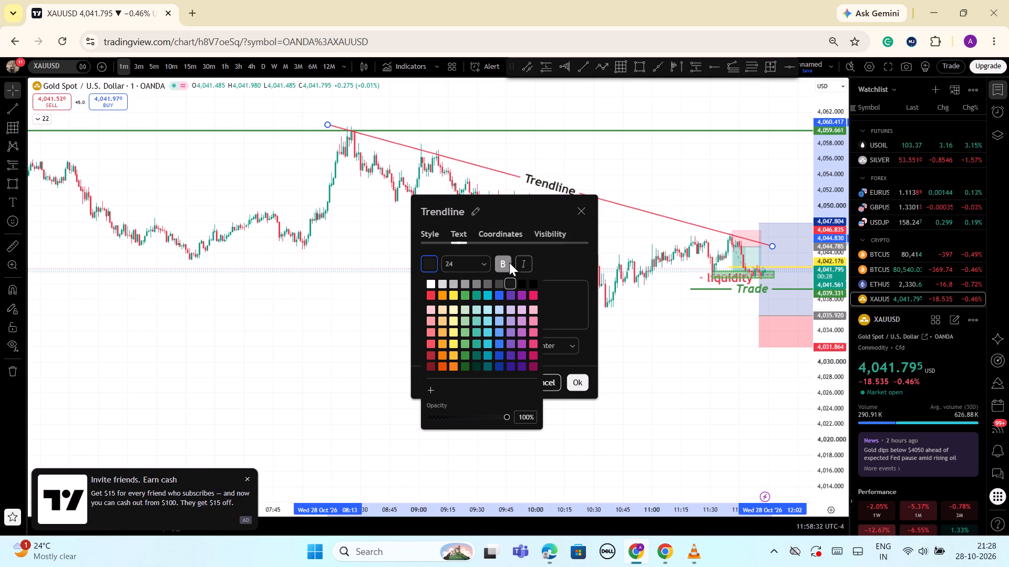
Set the descending red trend line's thickness to the heaviest option.
left_click(428, 229)
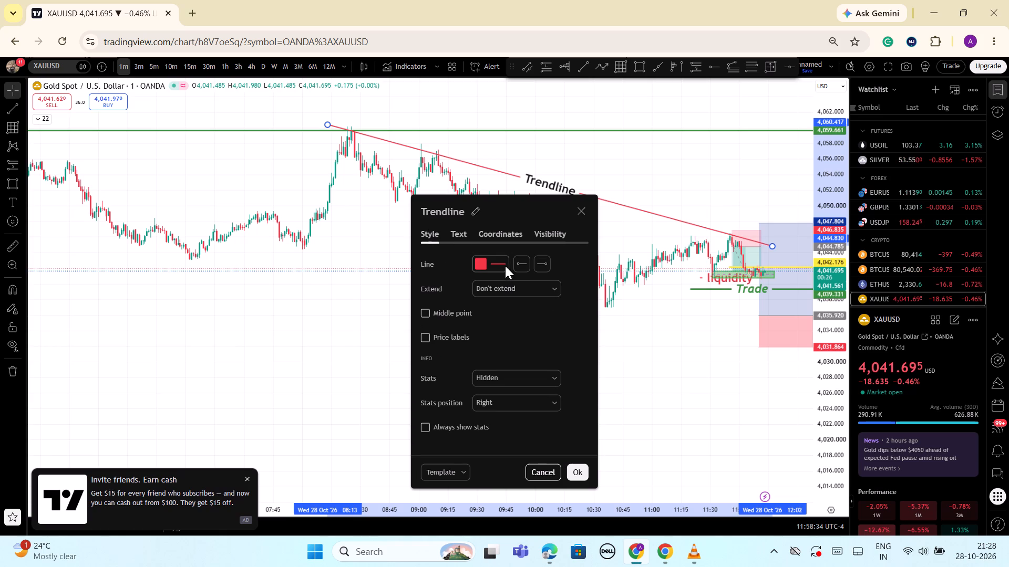
left_click(506, 264)
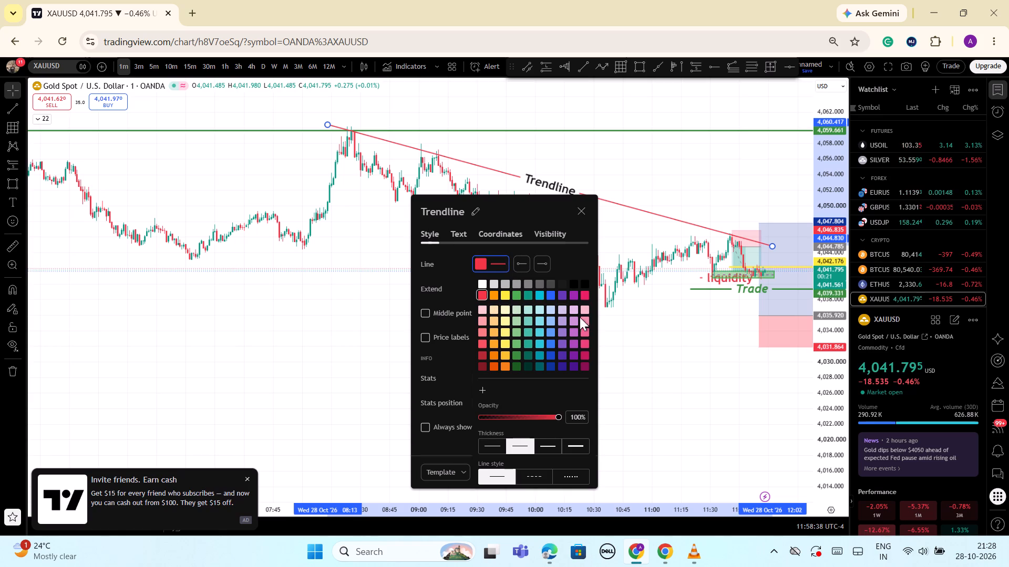
left_click(552, 445)
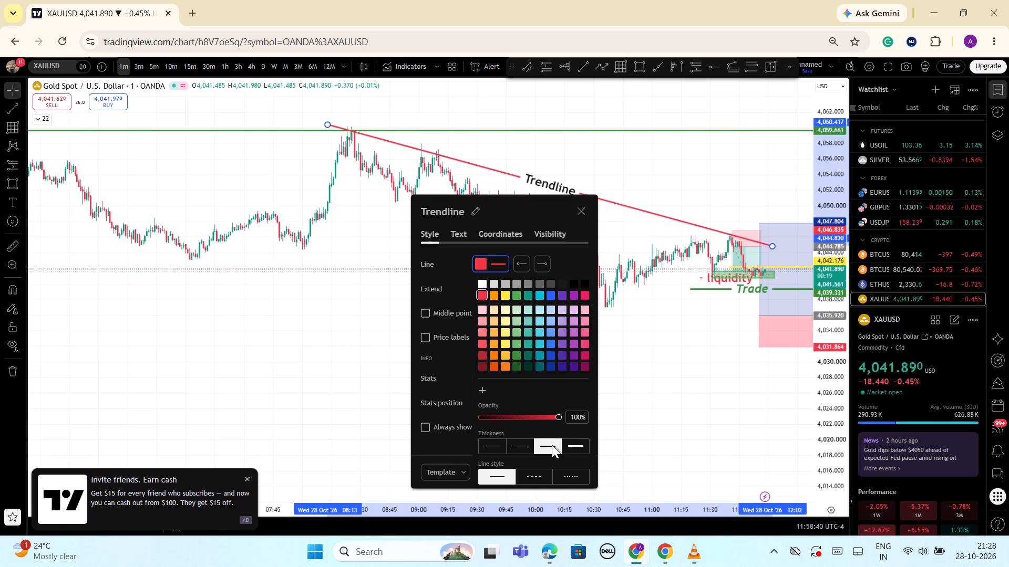
left_click(571, 446)
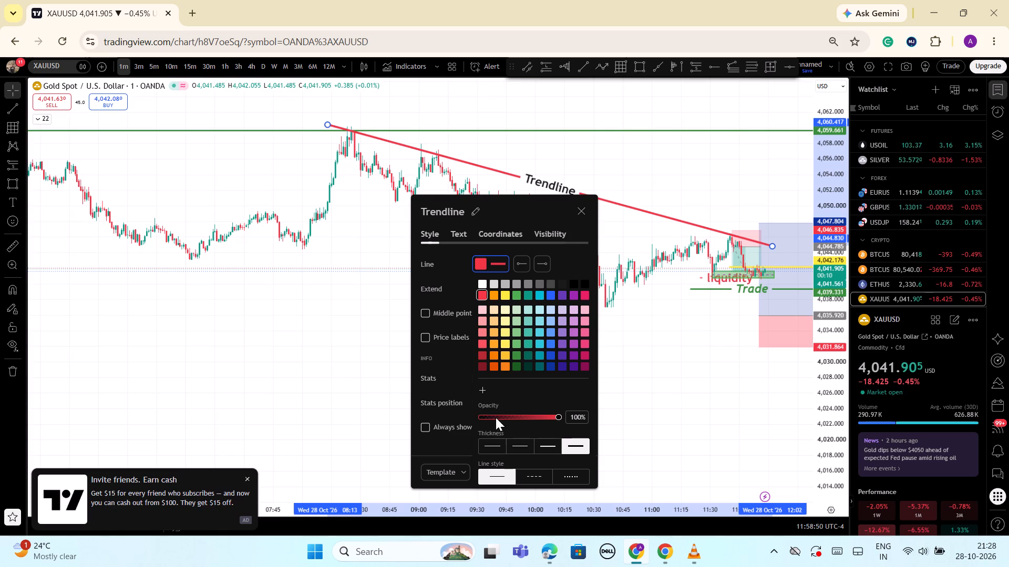
left_click(452, 359)
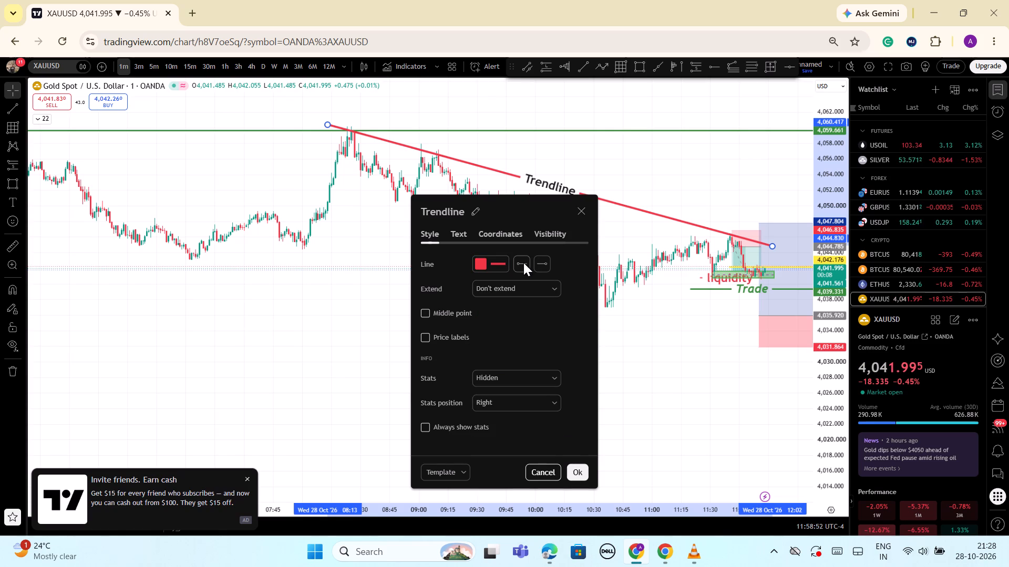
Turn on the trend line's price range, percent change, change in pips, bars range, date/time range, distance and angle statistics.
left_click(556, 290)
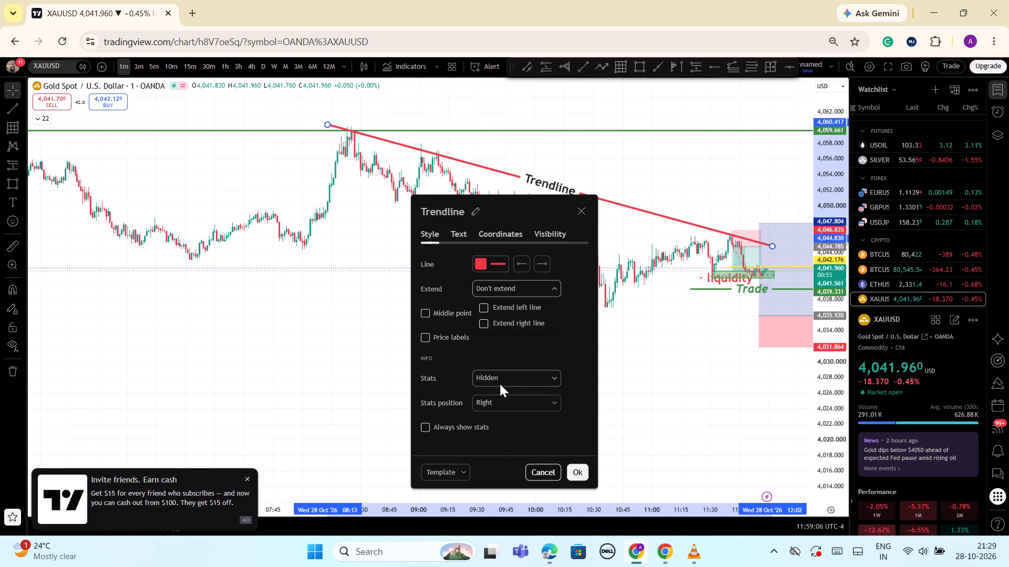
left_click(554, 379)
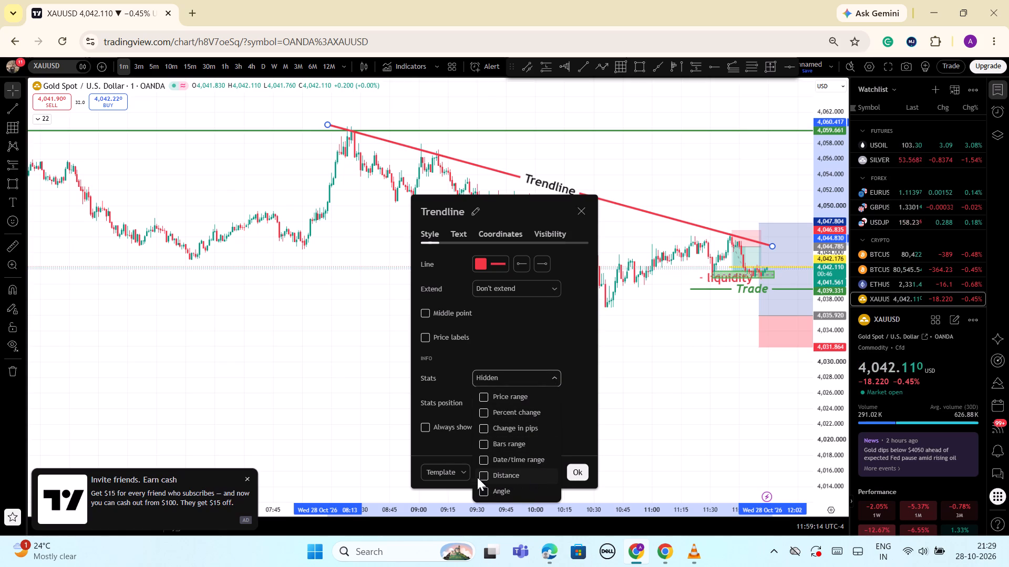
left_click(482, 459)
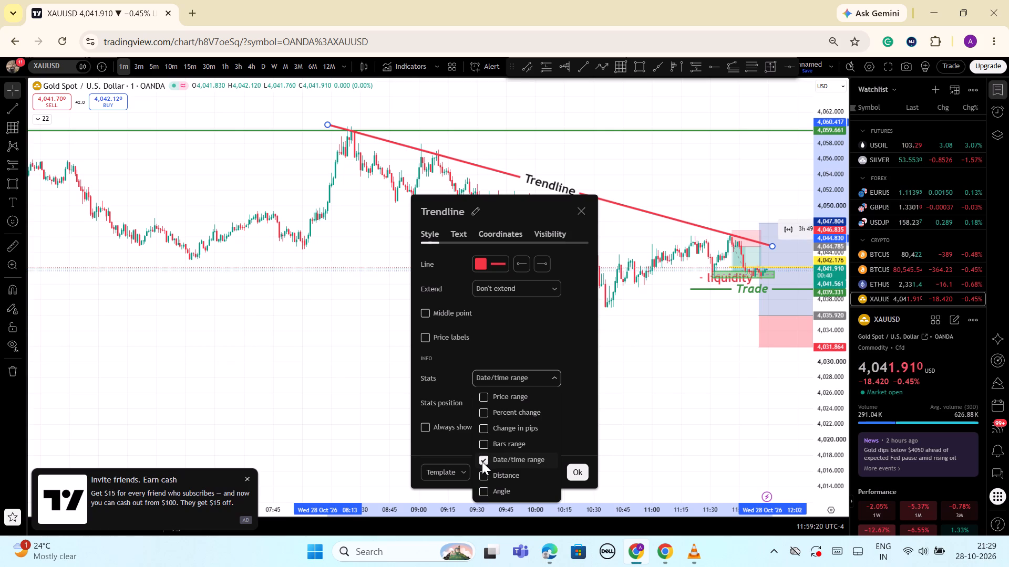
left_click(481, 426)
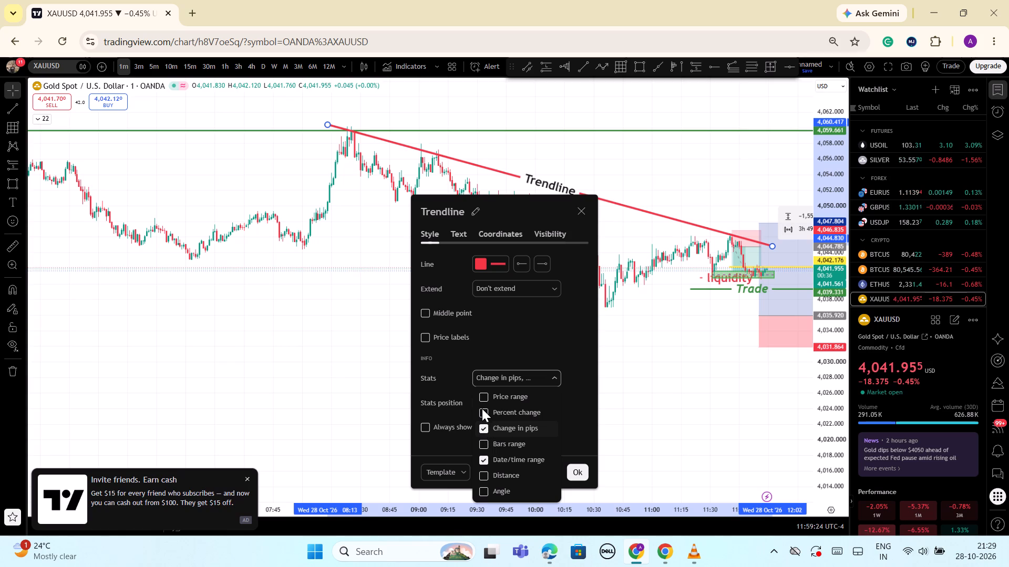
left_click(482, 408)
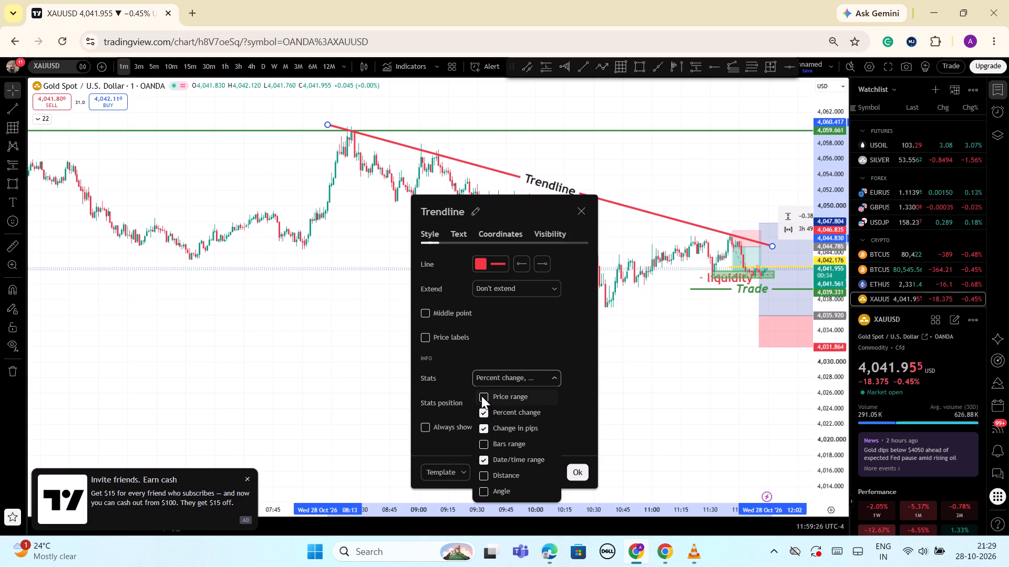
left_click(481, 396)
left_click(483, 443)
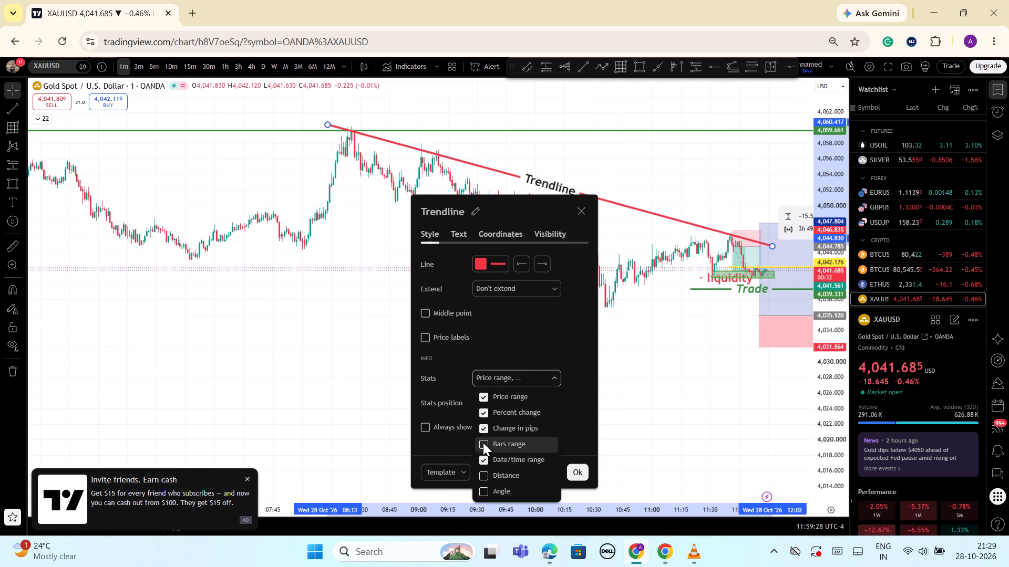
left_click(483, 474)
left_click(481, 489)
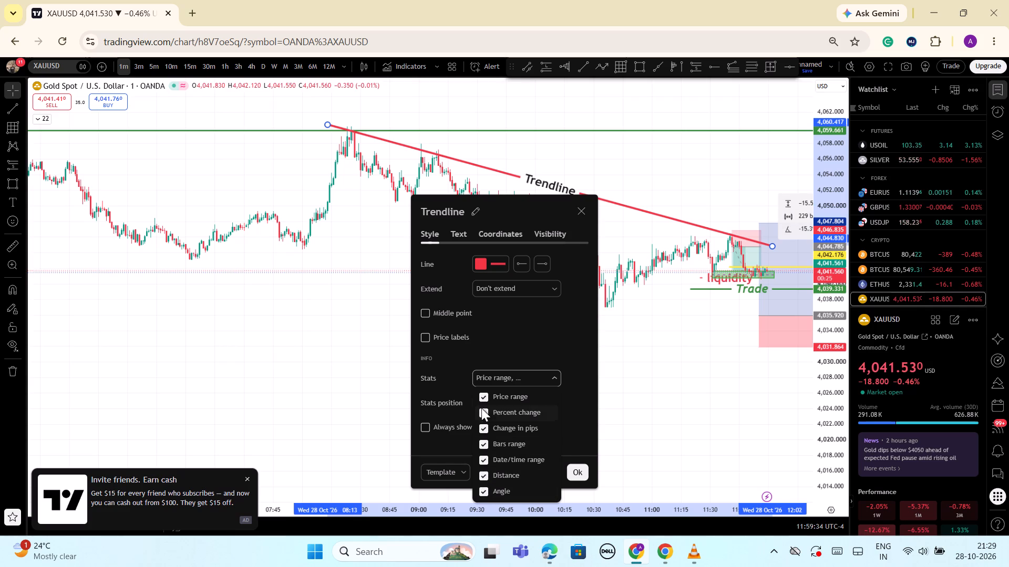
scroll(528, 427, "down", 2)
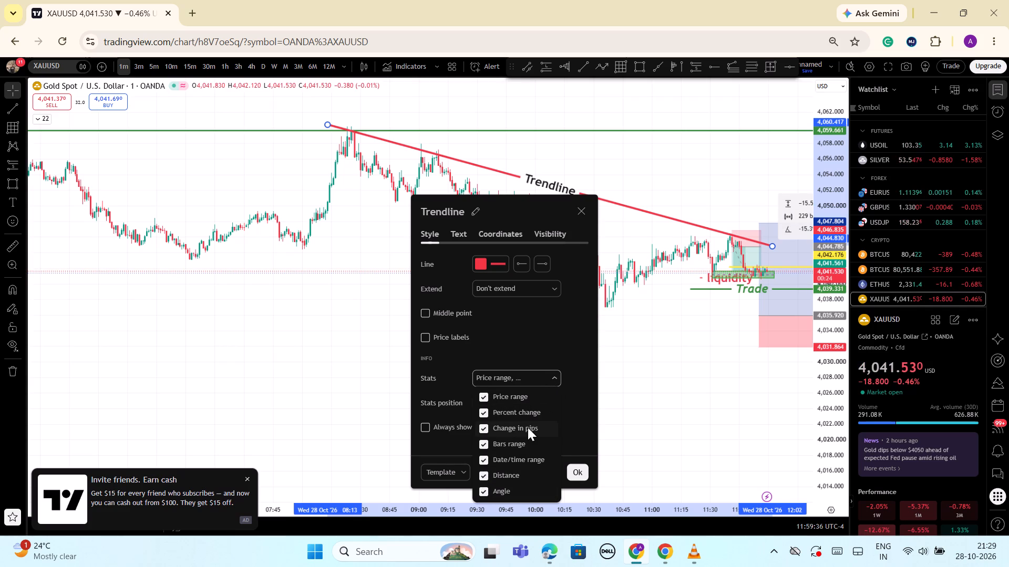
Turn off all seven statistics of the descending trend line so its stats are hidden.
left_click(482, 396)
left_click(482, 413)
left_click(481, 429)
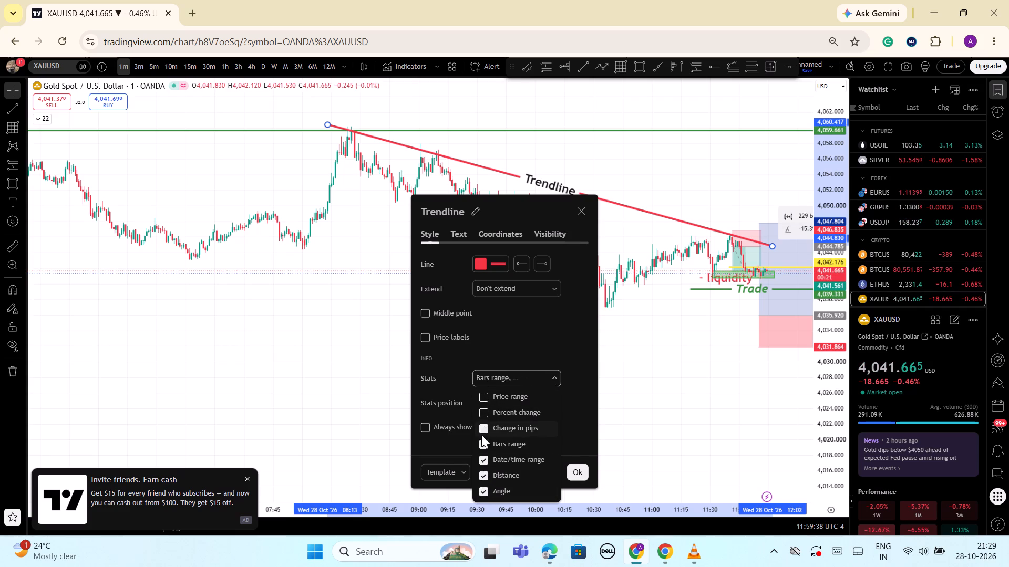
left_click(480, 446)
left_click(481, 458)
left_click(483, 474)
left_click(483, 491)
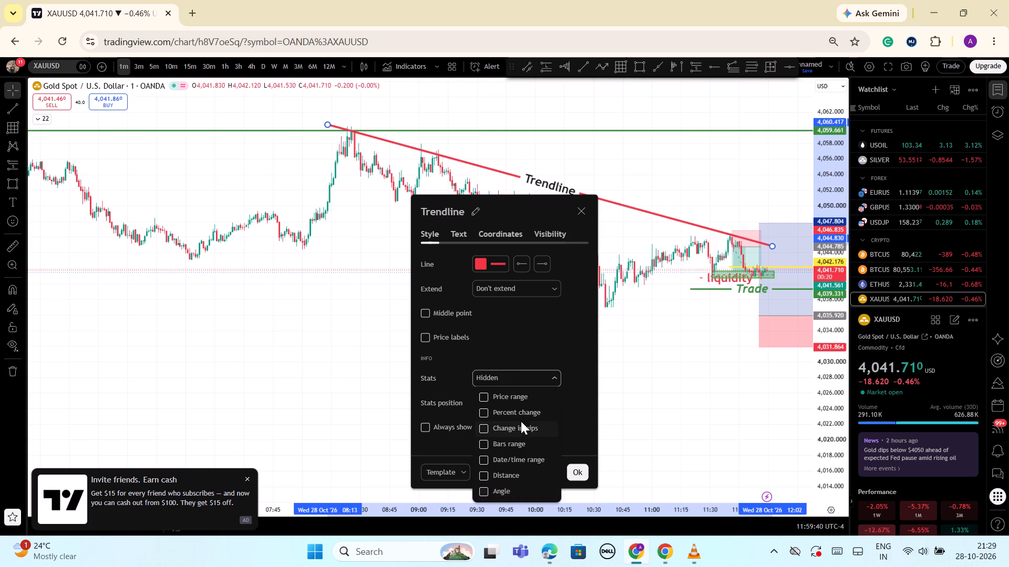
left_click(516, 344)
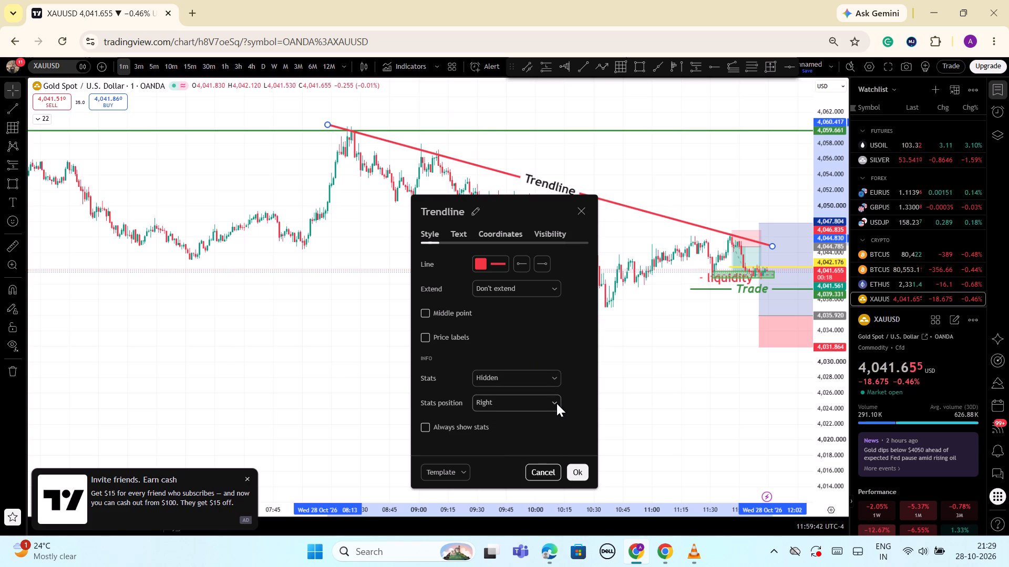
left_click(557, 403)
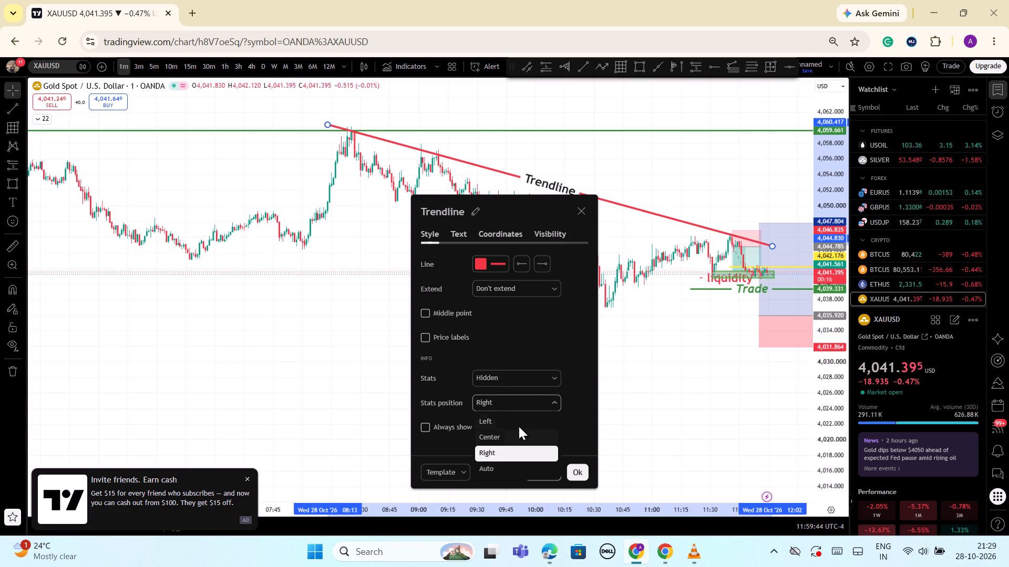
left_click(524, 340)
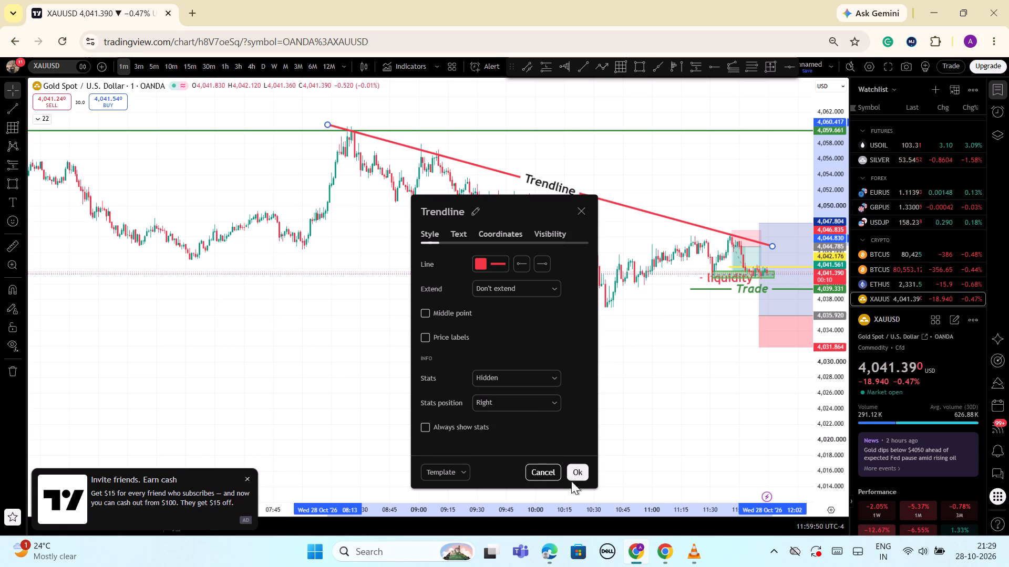
Save the descending red trend line's settings as a drawing template named TRENDLINE and accept the line's settings.
left_click(462, 472)
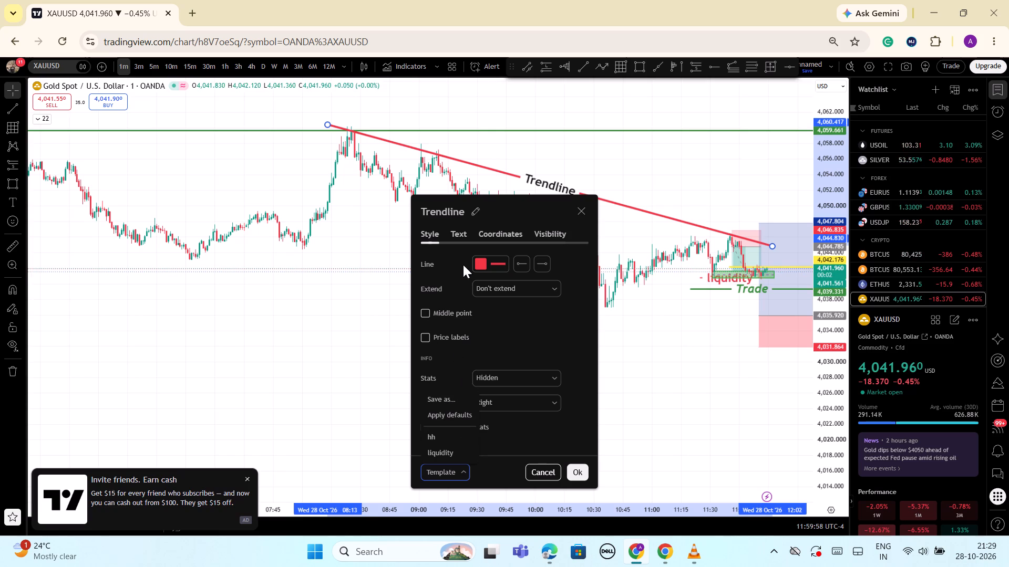
left_click(460, 238)
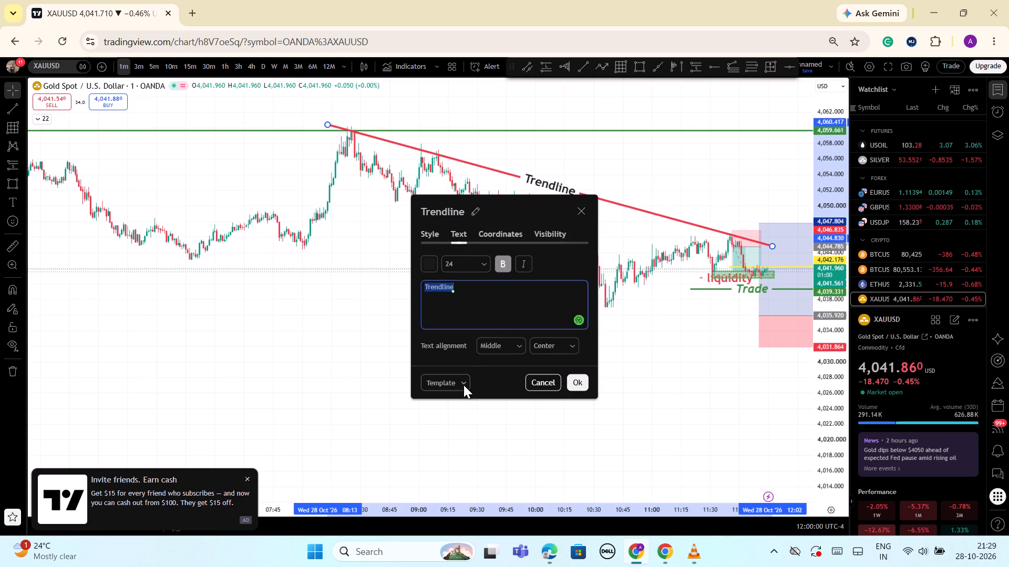
left_click(464, 383)
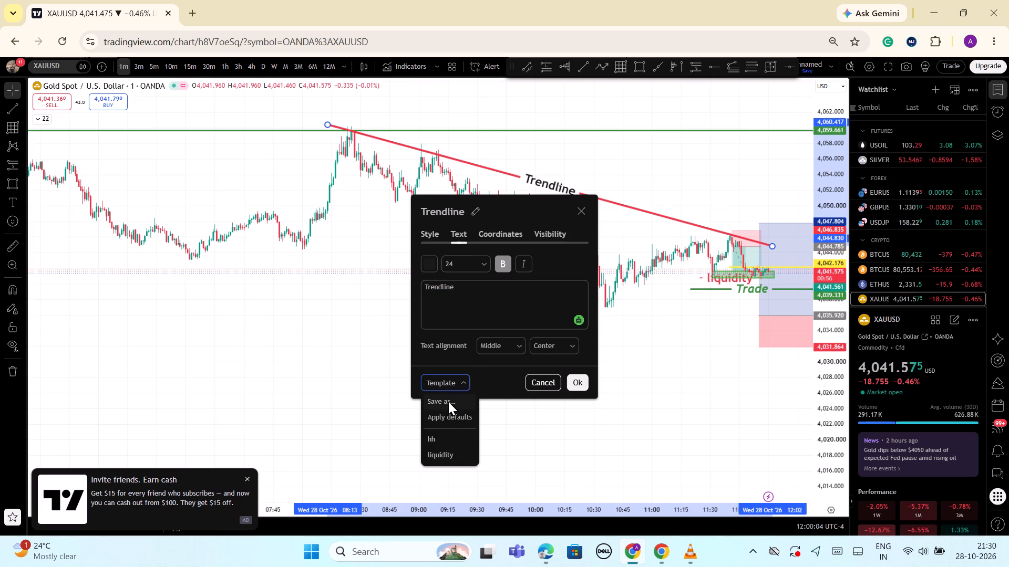
left_click(448, 402)
left_click(458, 298)
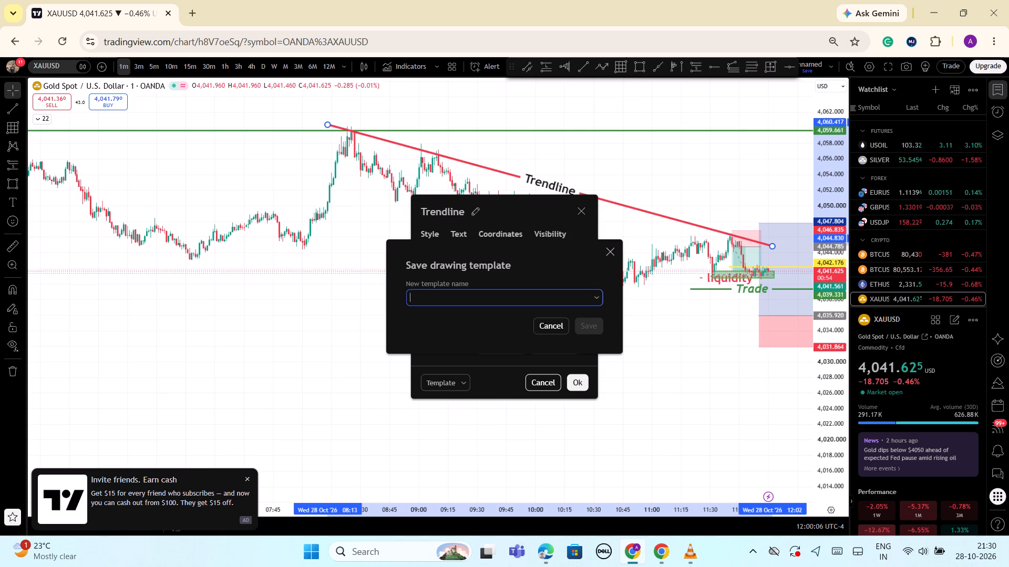
type("TRENDLINE")
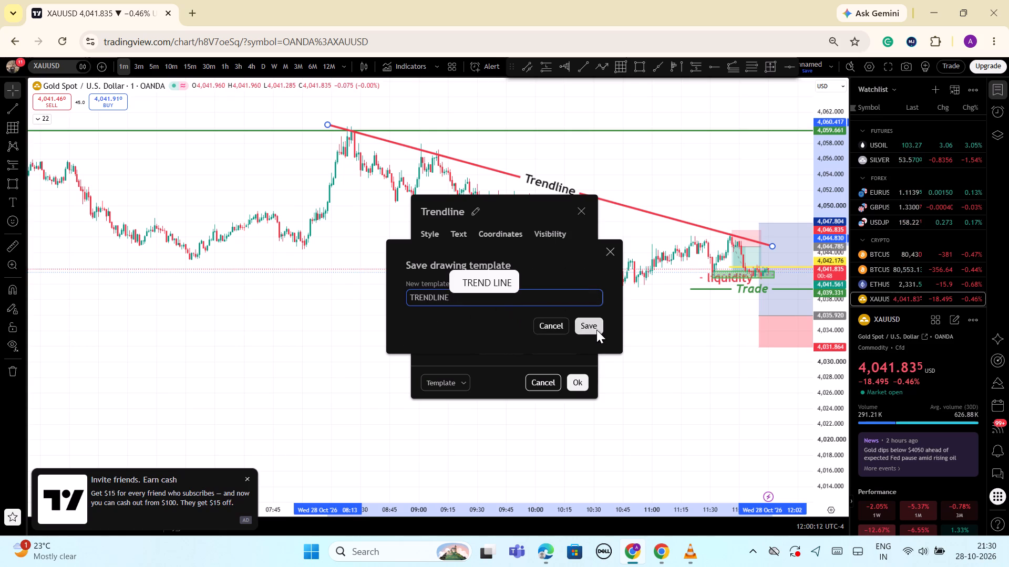
left_click(593, 328)
left_click(575, 383)
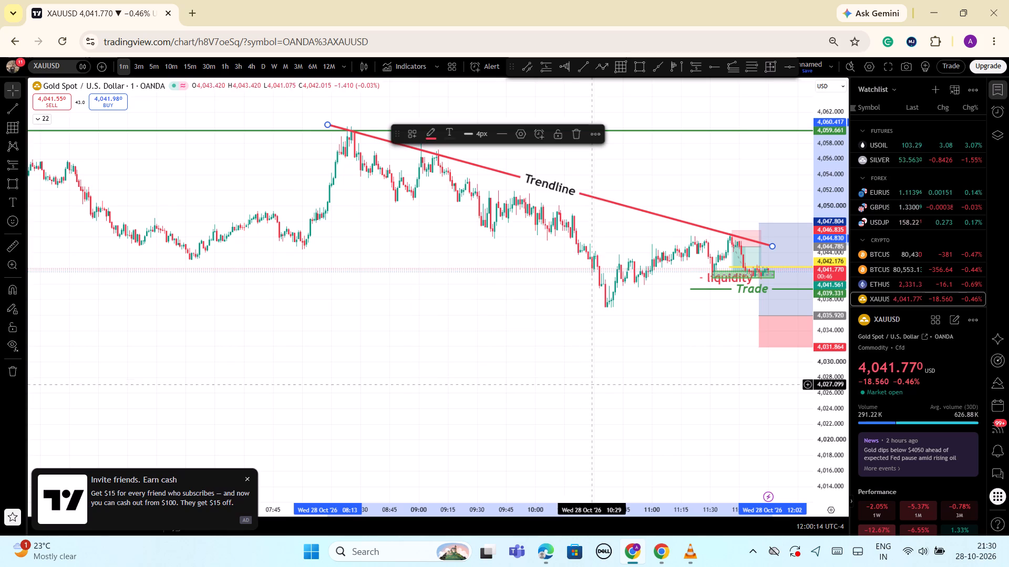
Examine the latest 1-minute candles around the green liquidity zone, the Trade line and the position boxes below the trend line.
scroll(593, 404, "down", 1)
scroll(593, 404, "up", 5)
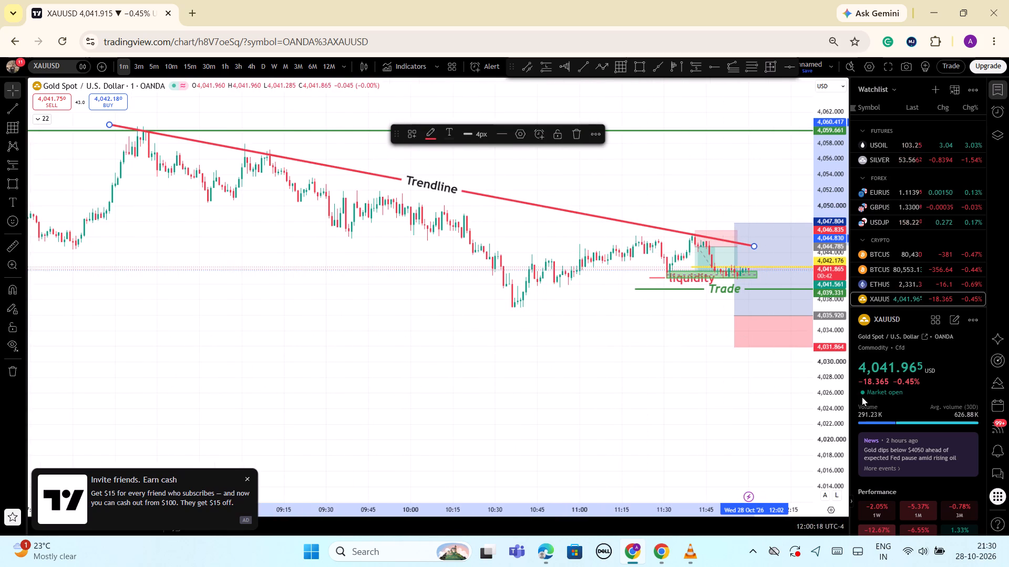
left_click_drag(832, 439, 857, 177)
scroll(558, 389, "up", 3)
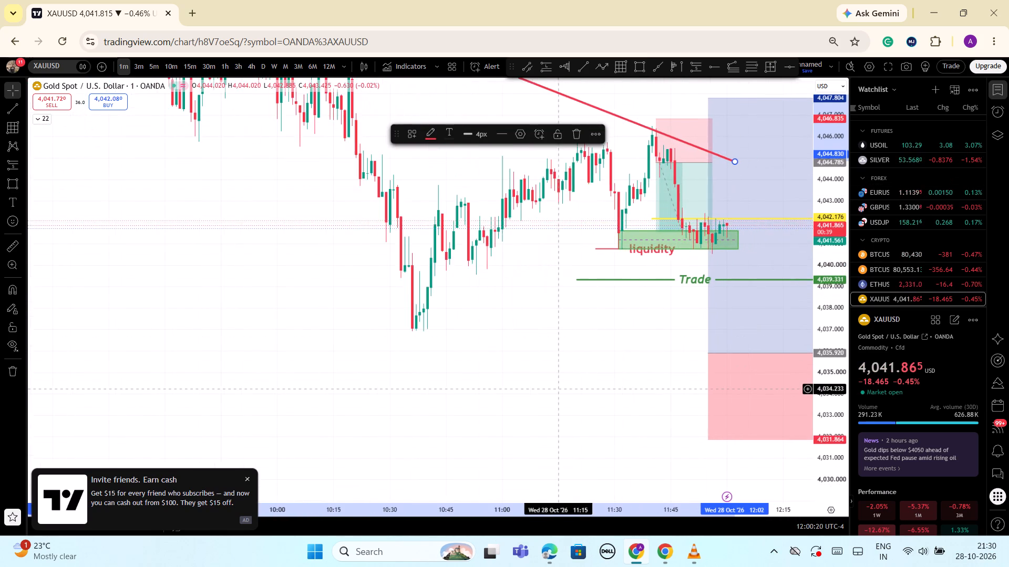
scroll(558, 389, "up", 3)
left_click_drag(835, 458, 821, 375)
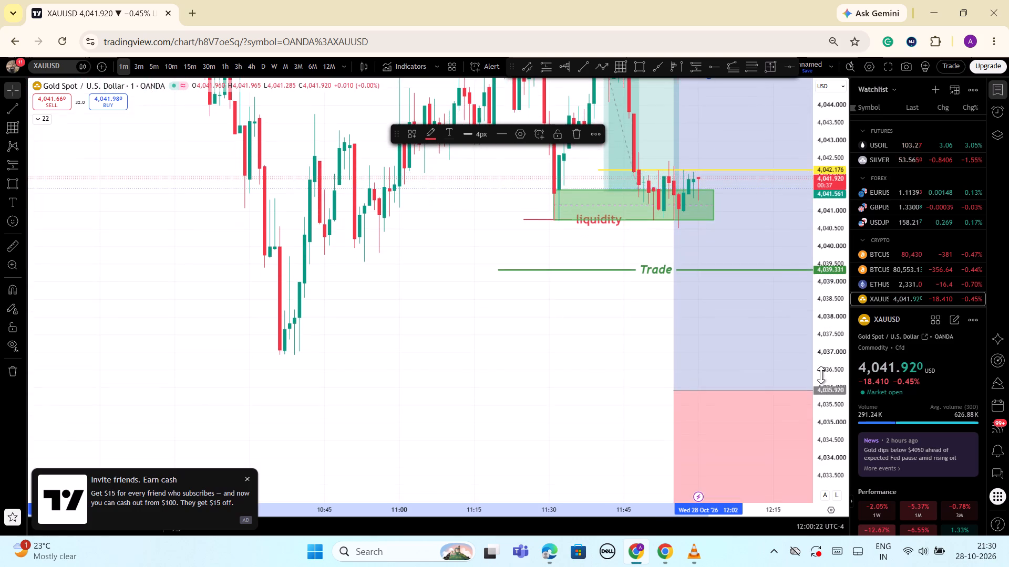
left_click_drag(821, 375, 820, 375)
left_click_drag(571, 379, 565, 416)
scroll(572, 412, "up", 2)
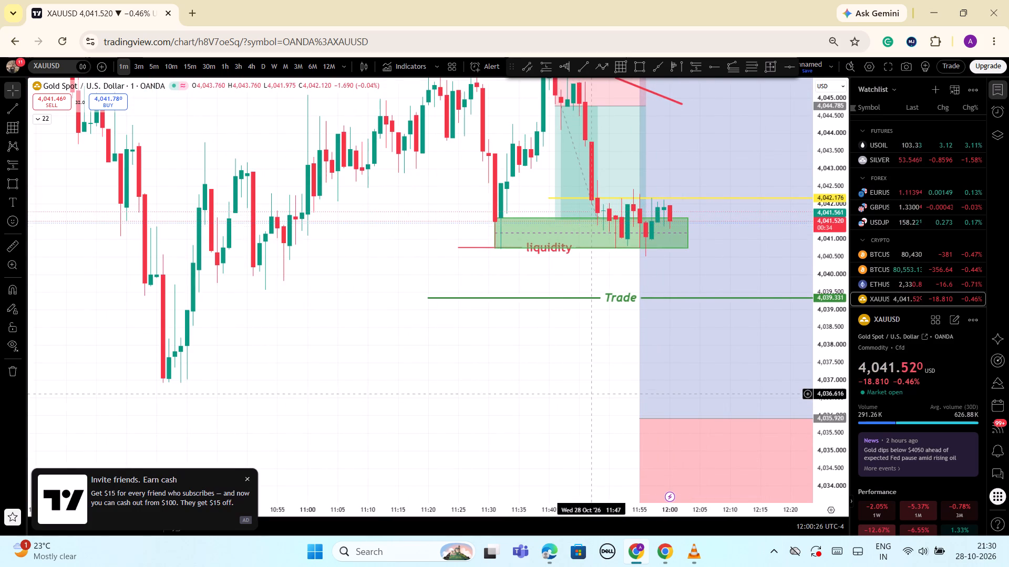
scroll(593, 387, "down", 2)
left_click_drag(829, 435, 830, 474)
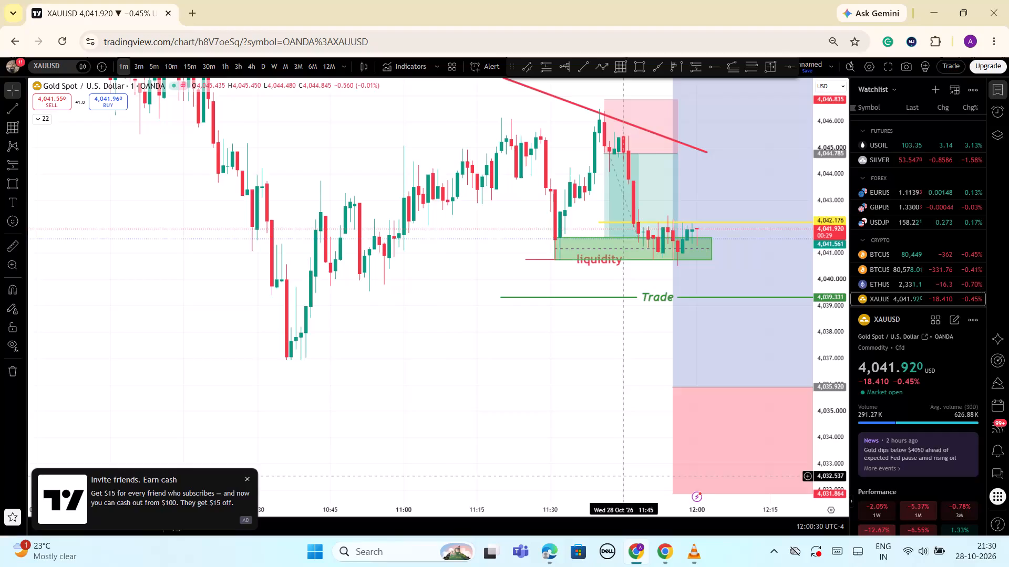
scroll(625, 476, "down", 1)
scroll(625, 476, "up", 2)
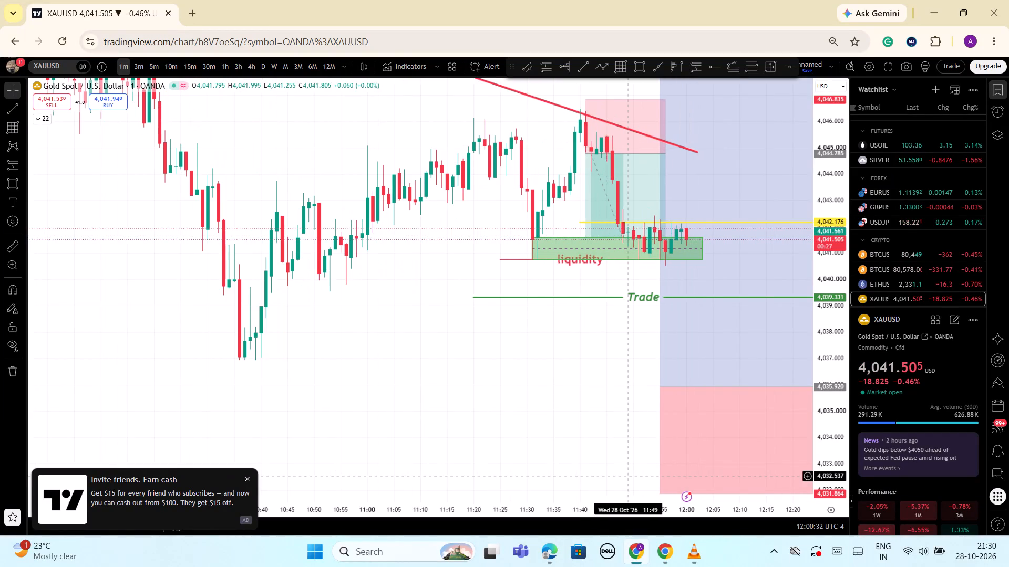
scroll(625, 476, "up", 1)
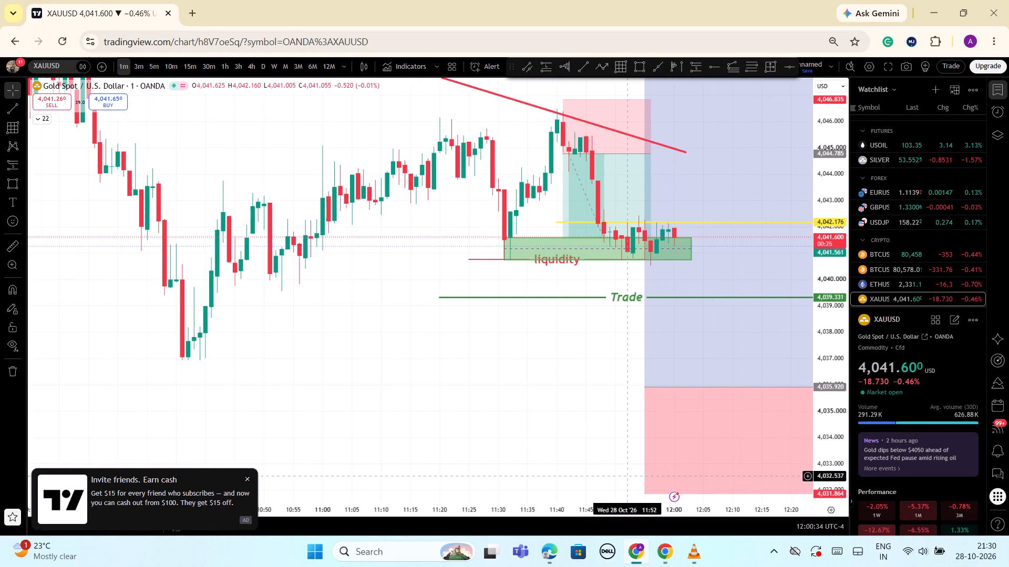
scroll(625, 476, "up", 1)
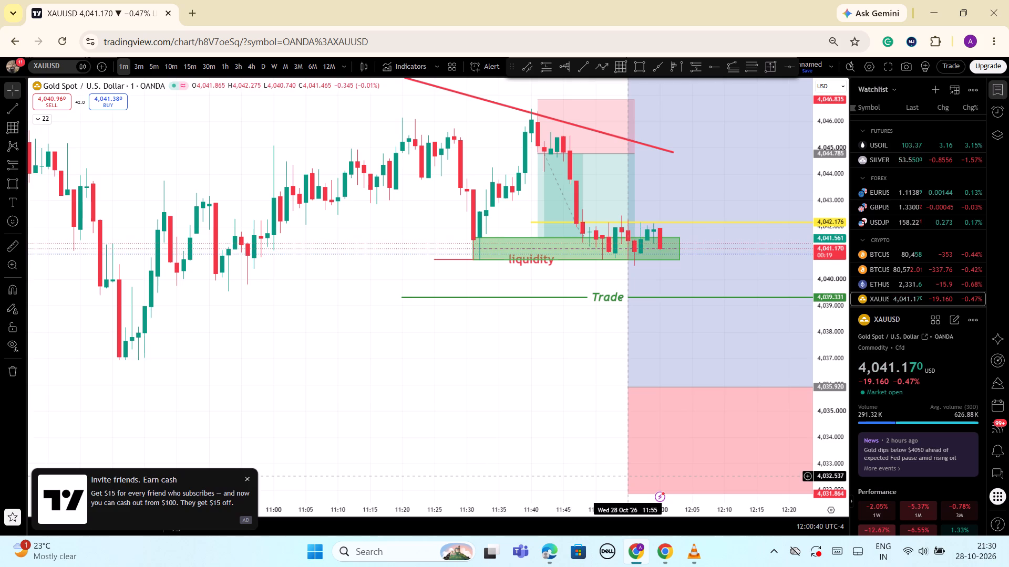
scroll(469, 382, "down", 2)
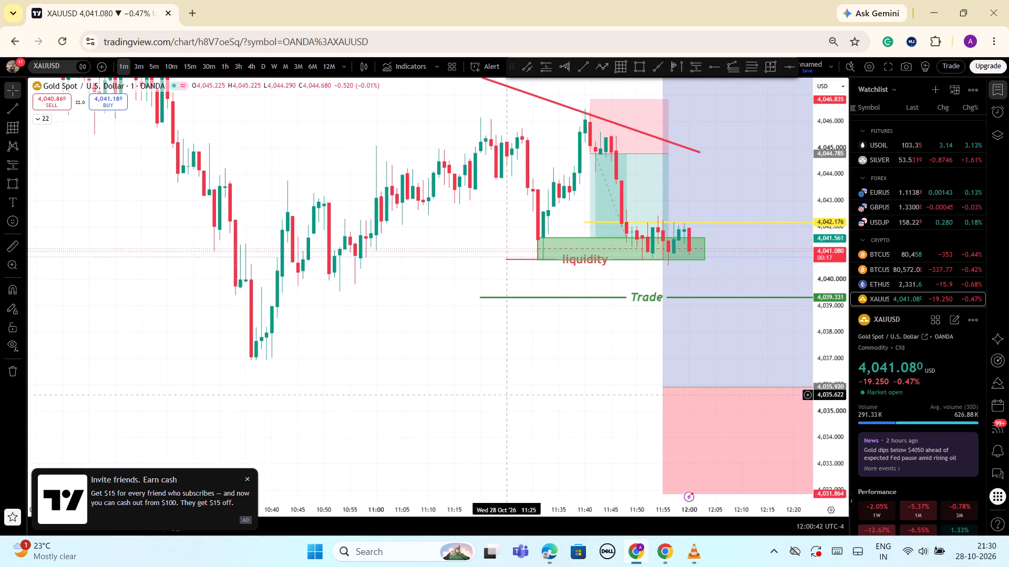
left_click_drag(842, 455, 840, 405)
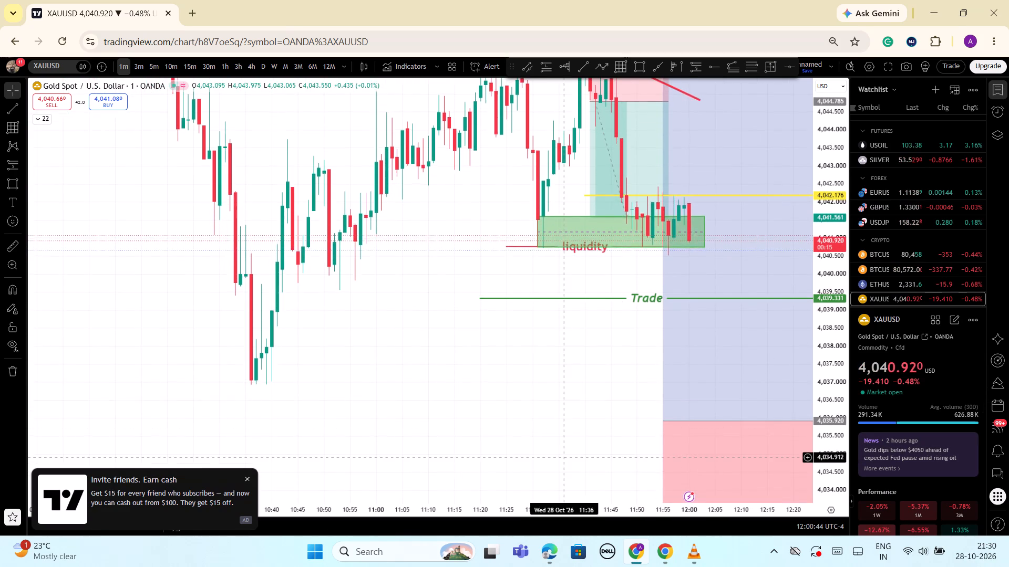
scroll(564, 457, "down", 2)
left_click_drag(823, 461, 841, 422)
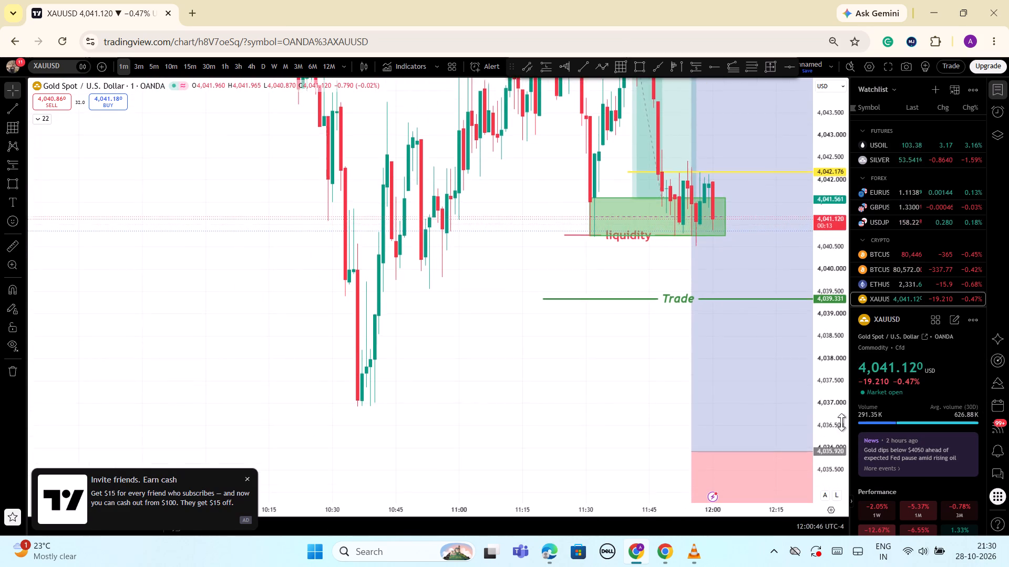
left_click_drag(841, 422, 858, 438)
scroll(604, 436, "up", 2)
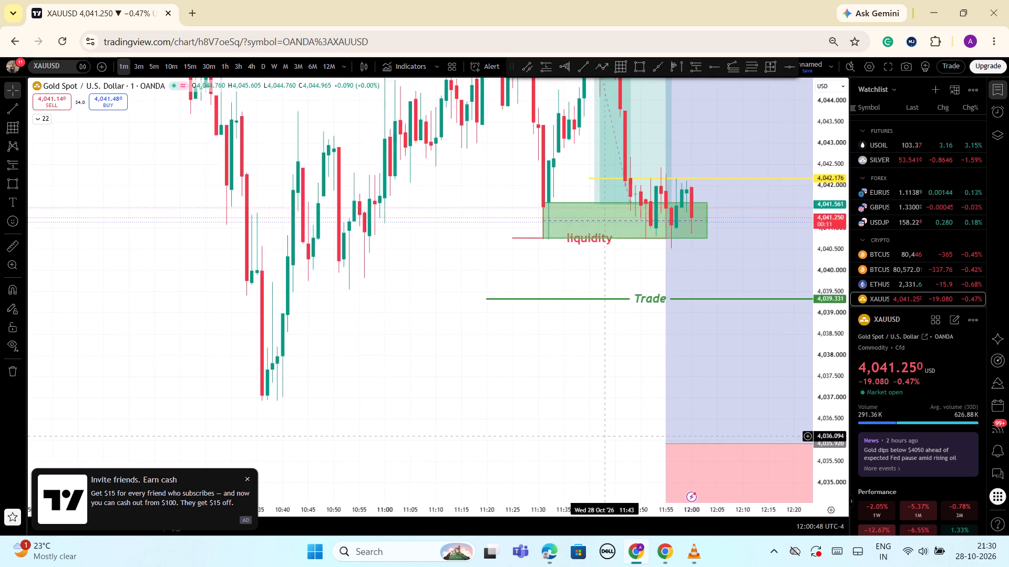
scroll(604, 436, "up", 1)
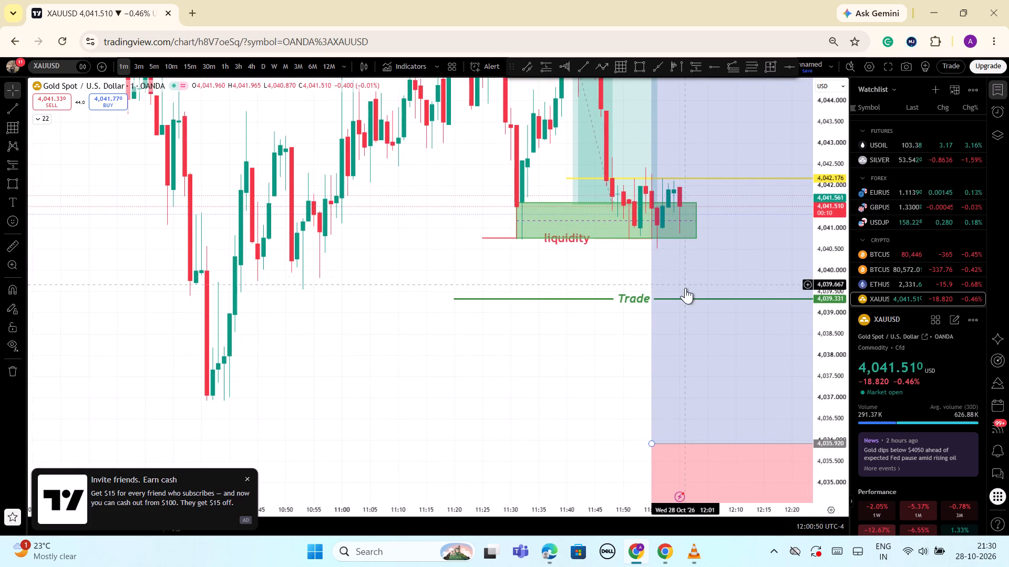
left_click_drag(838, 412, 848, 477)
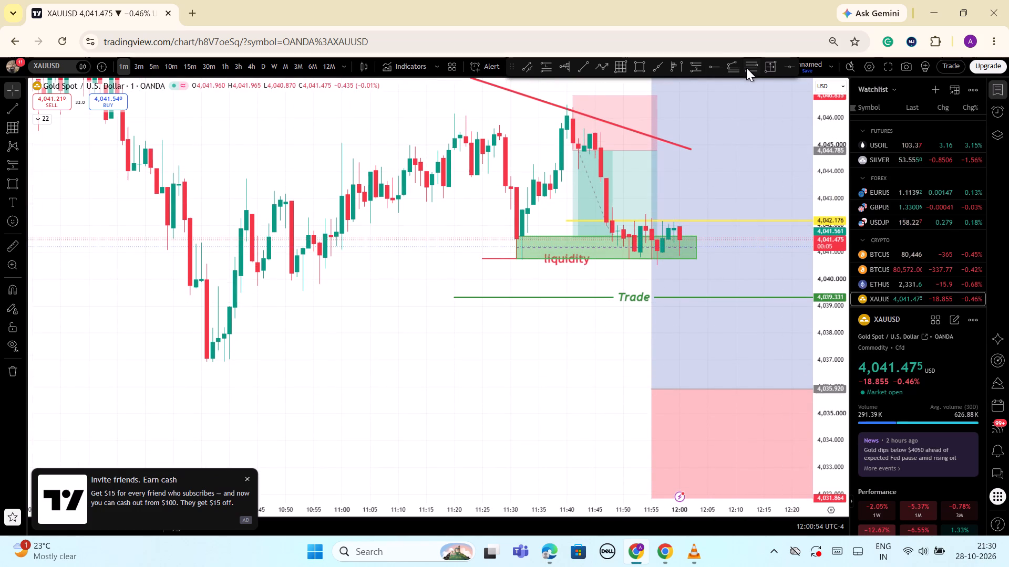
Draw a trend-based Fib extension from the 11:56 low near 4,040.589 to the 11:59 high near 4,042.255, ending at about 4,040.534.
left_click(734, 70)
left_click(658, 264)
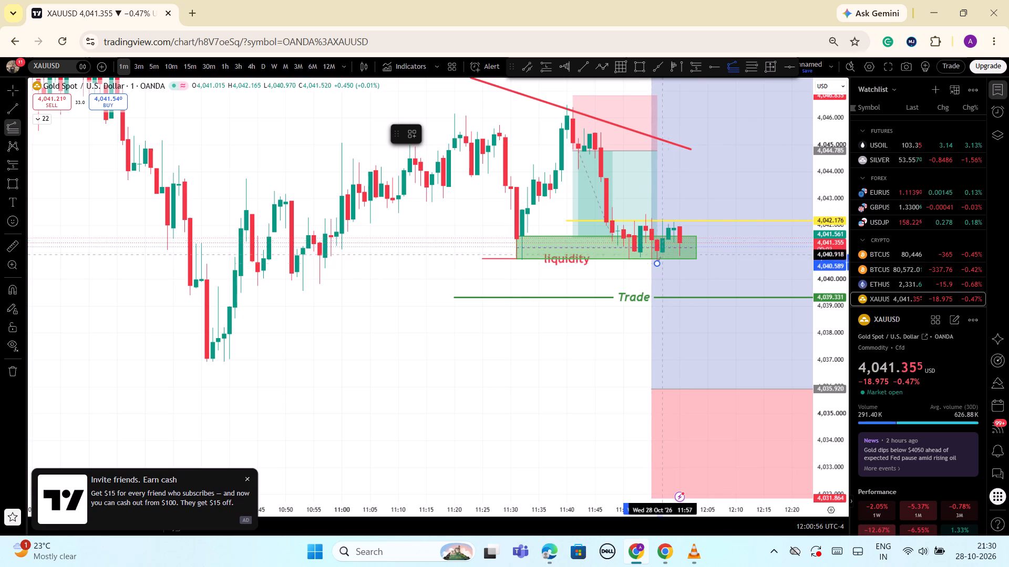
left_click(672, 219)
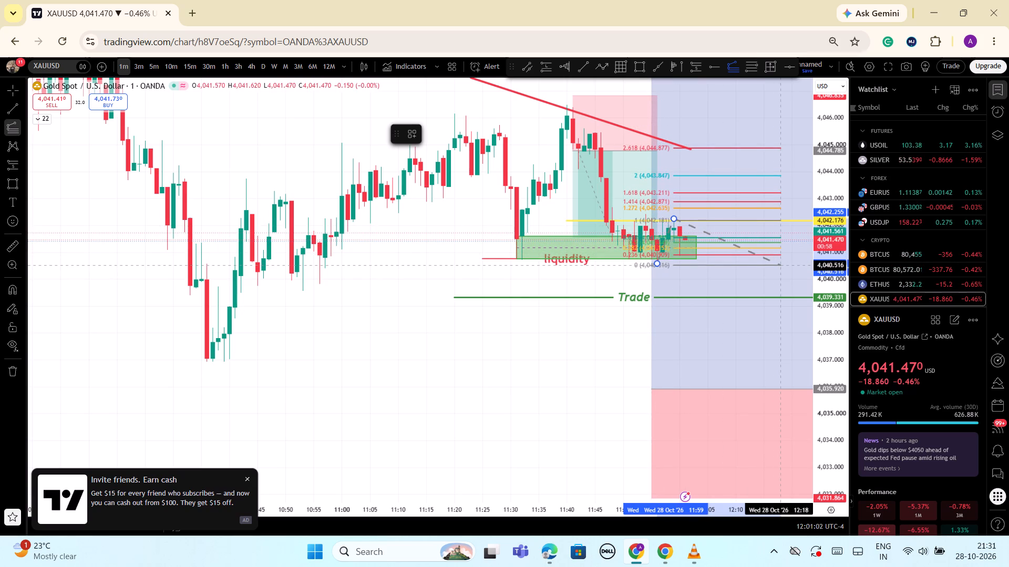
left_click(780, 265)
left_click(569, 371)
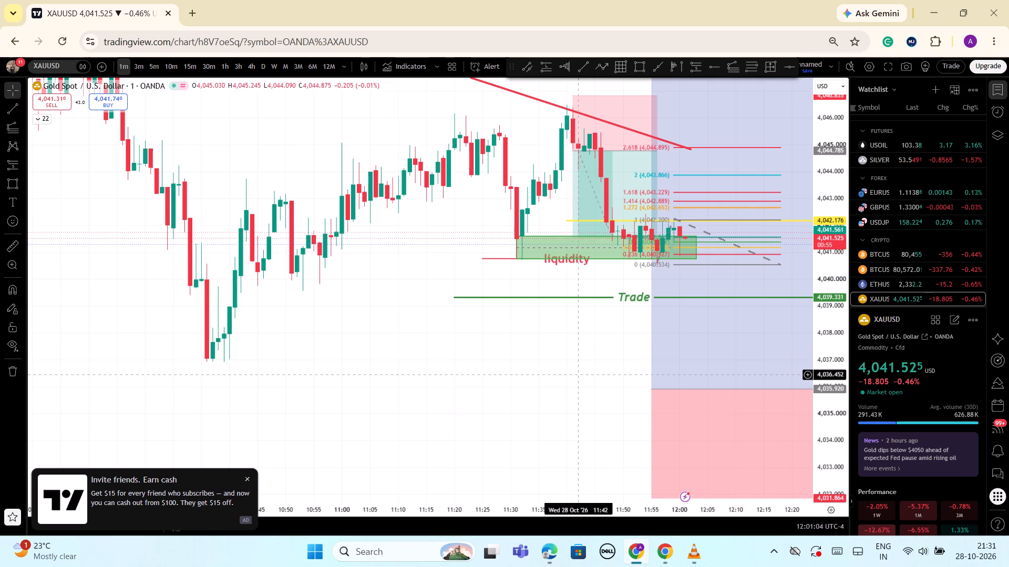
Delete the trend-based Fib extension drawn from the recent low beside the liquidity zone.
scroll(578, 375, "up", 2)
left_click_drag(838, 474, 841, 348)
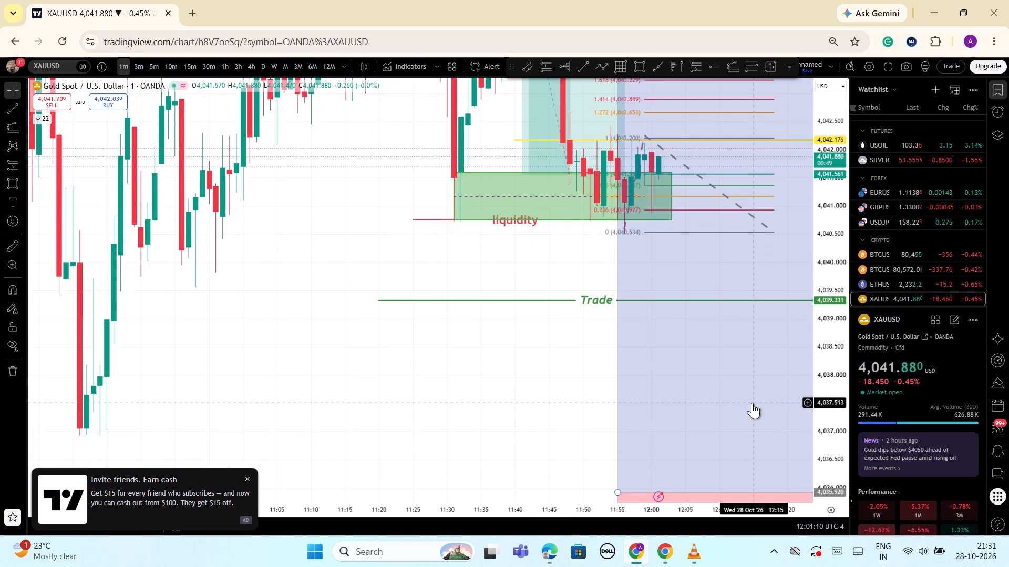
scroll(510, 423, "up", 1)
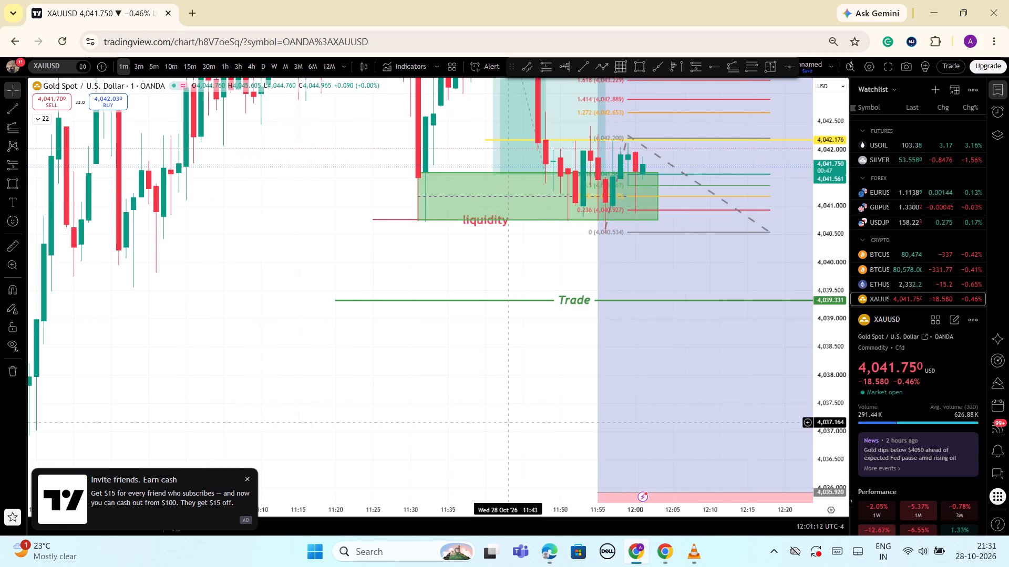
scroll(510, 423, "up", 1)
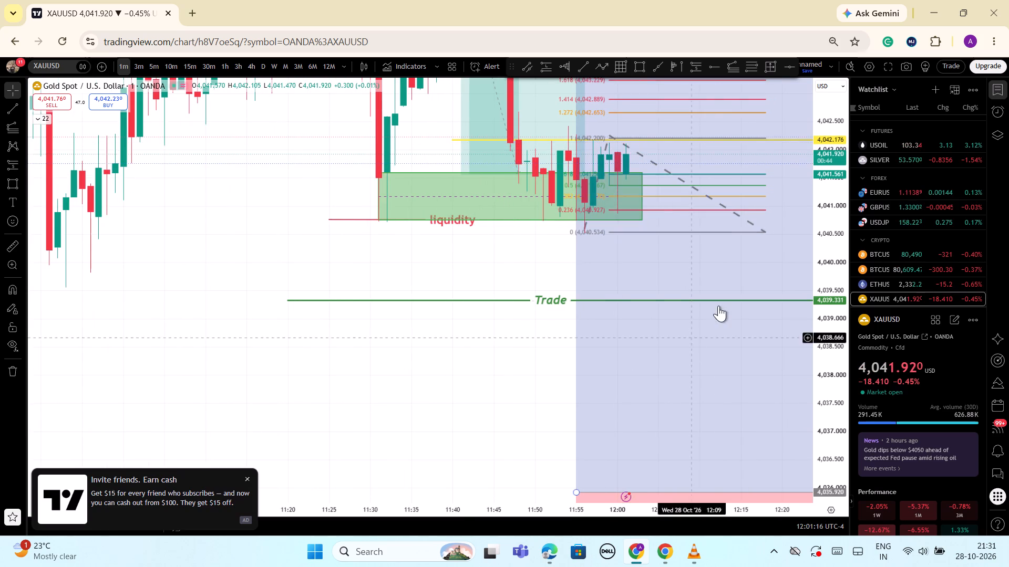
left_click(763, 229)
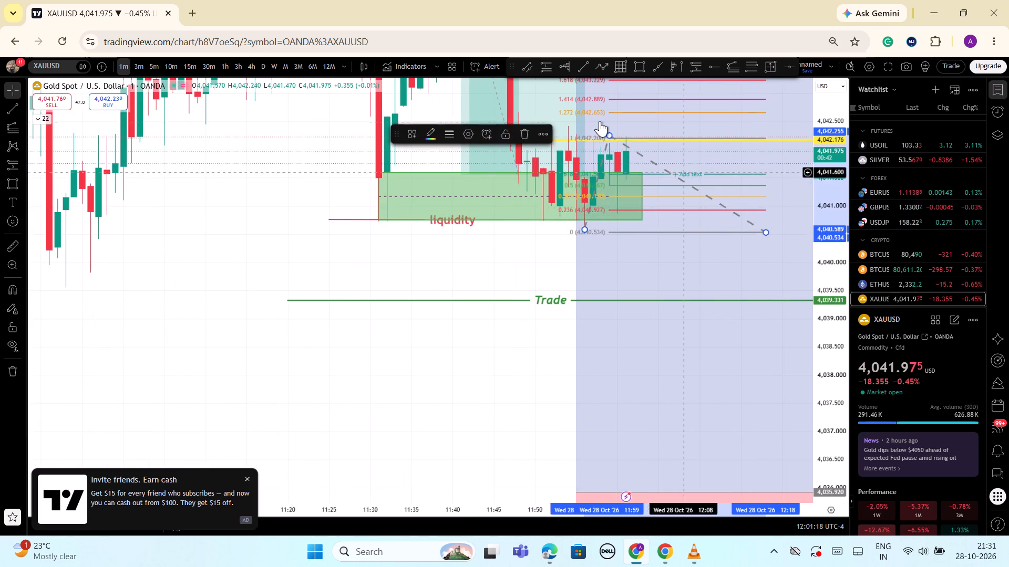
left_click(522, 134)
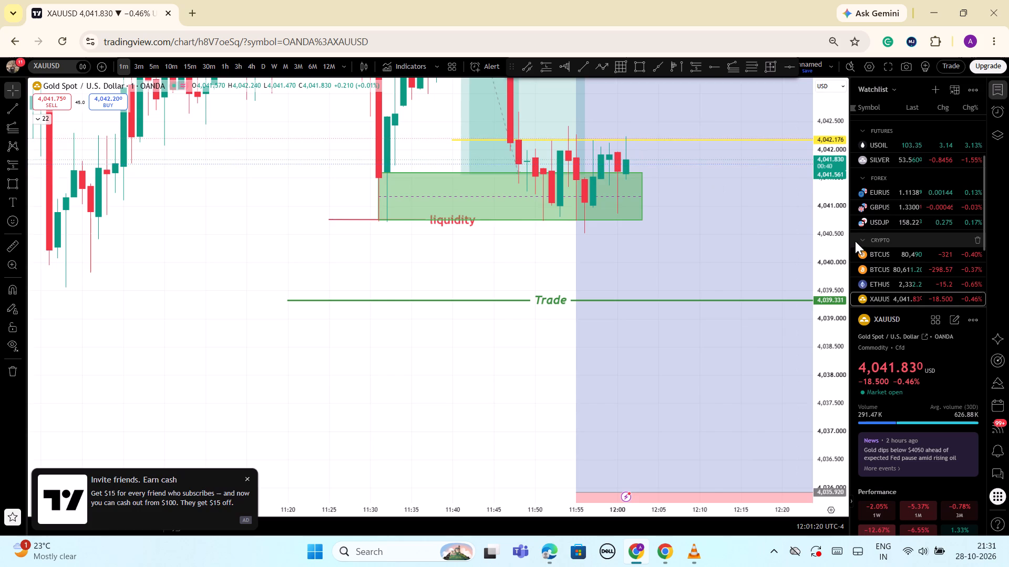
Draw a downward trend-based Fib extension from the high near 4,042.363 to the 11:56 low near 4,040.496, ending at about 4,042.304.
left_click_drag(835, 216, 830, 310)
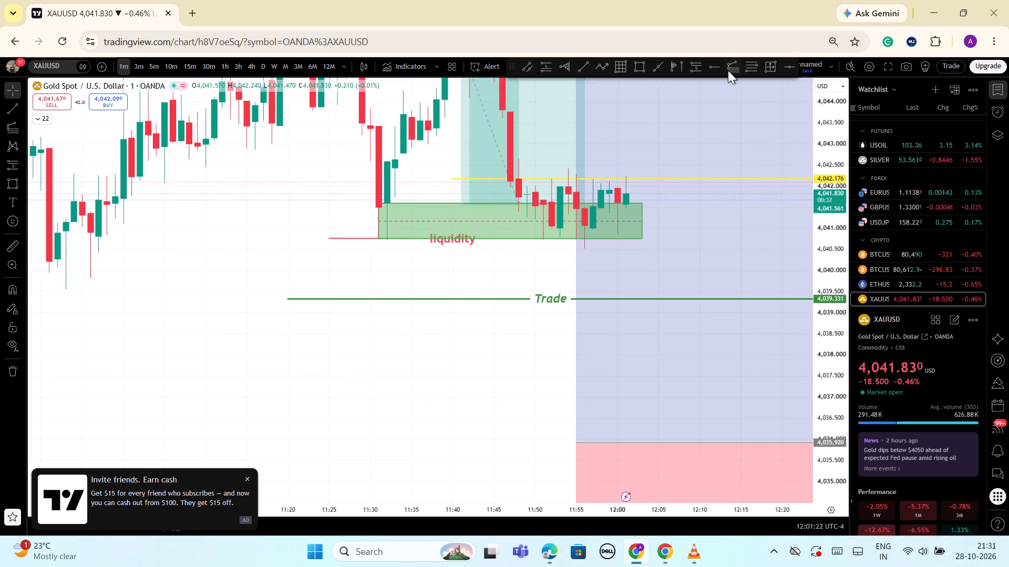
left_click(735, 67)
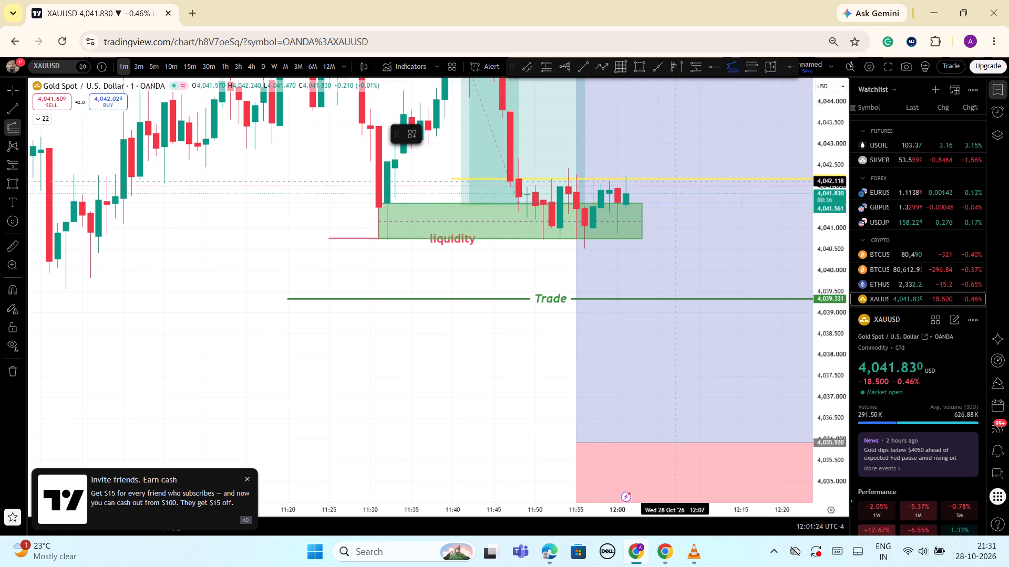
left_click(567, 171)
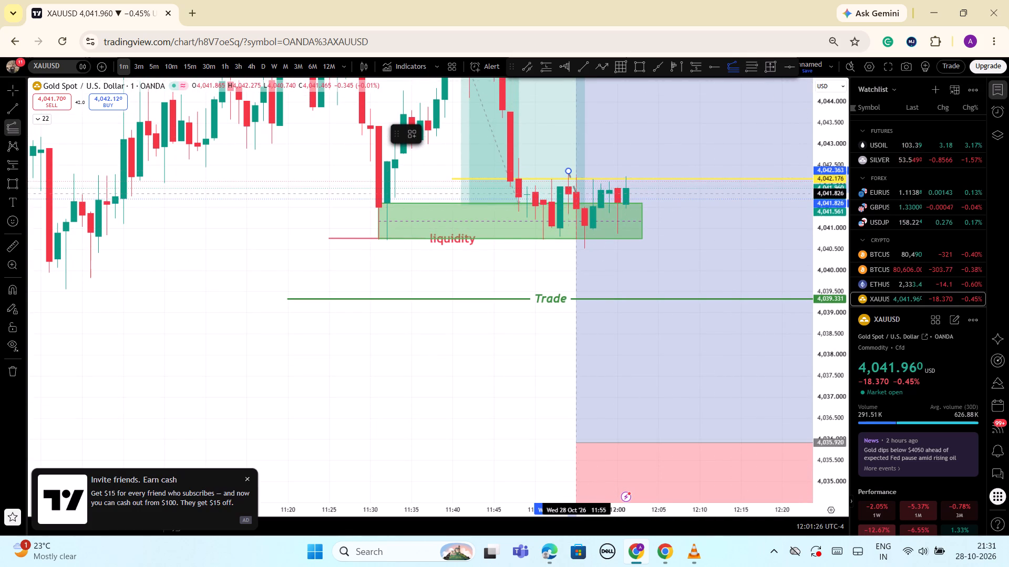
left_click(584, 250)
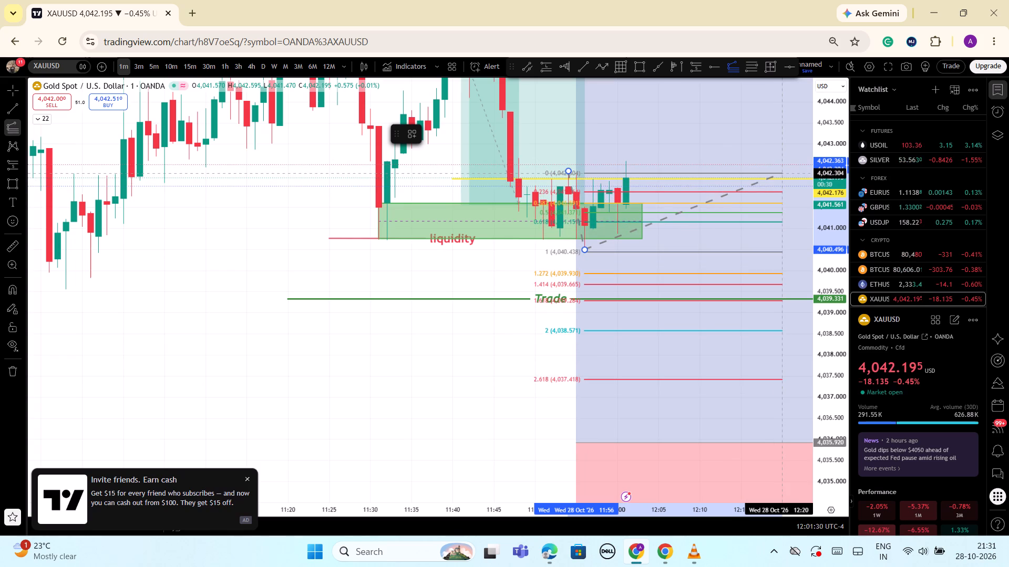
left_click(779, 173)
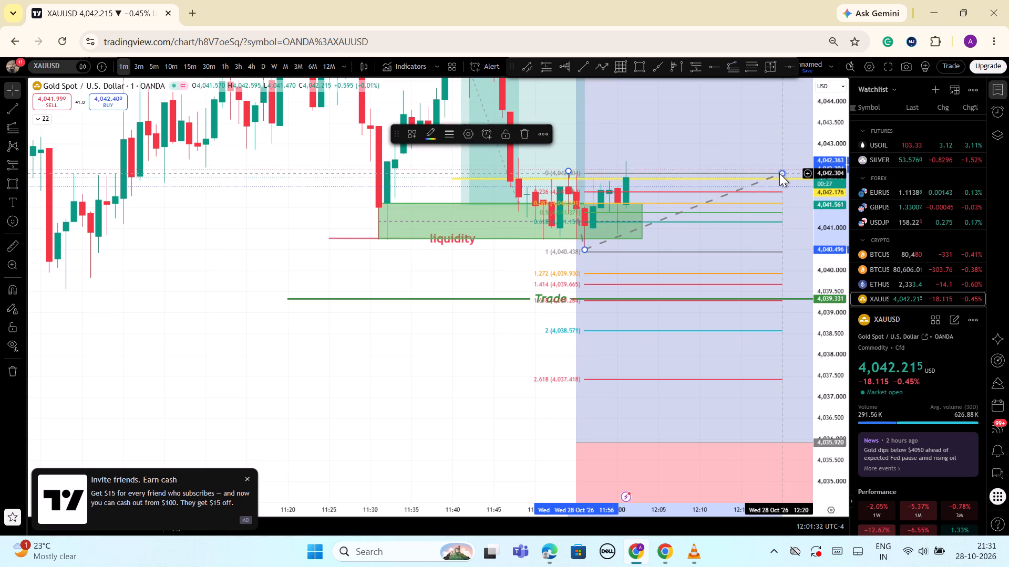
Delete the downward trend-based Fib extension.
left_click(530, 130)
Examine how the newest 1-minute candles behave around the yellow ray and the green liquidity zone.
scroll(747, 286, "down", 1)
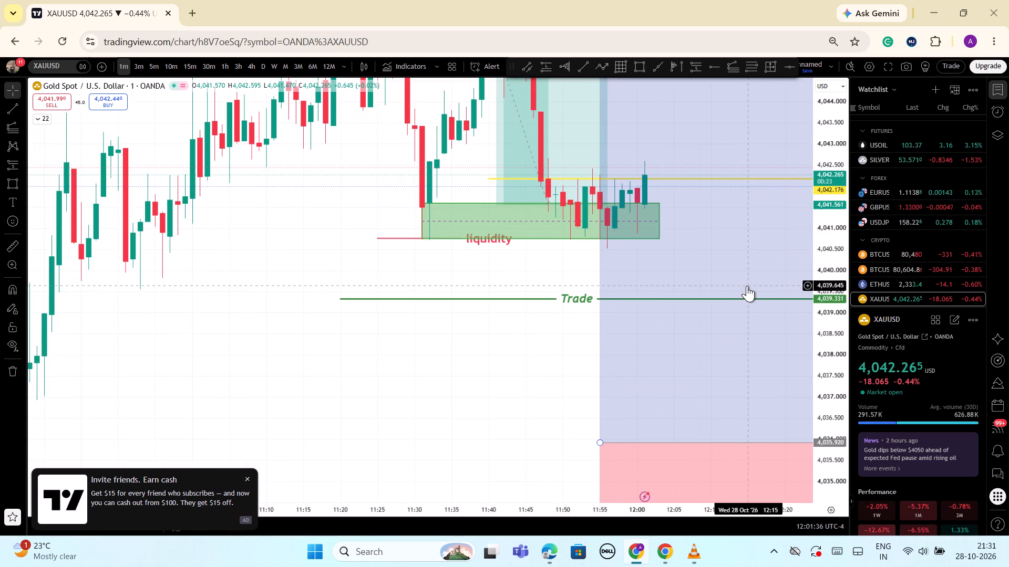
scroll(806, 288, "down", 1)
left_click_drag(820, 312, 825, 345)
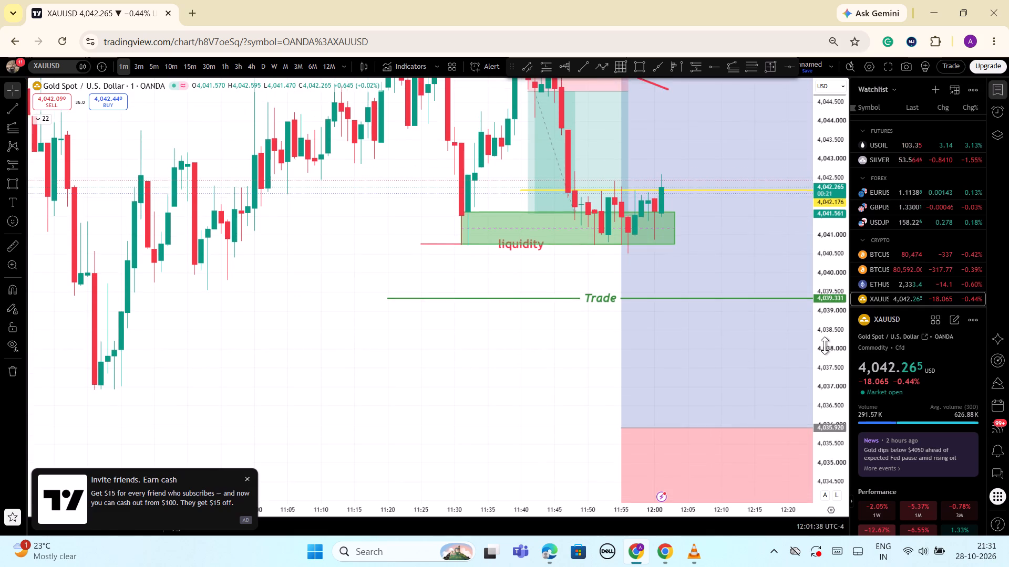
left_click_drag(825, 345, 823, 360)
scroll(476, 394, "up", 1)
scroll(476, 394, "down", 1)
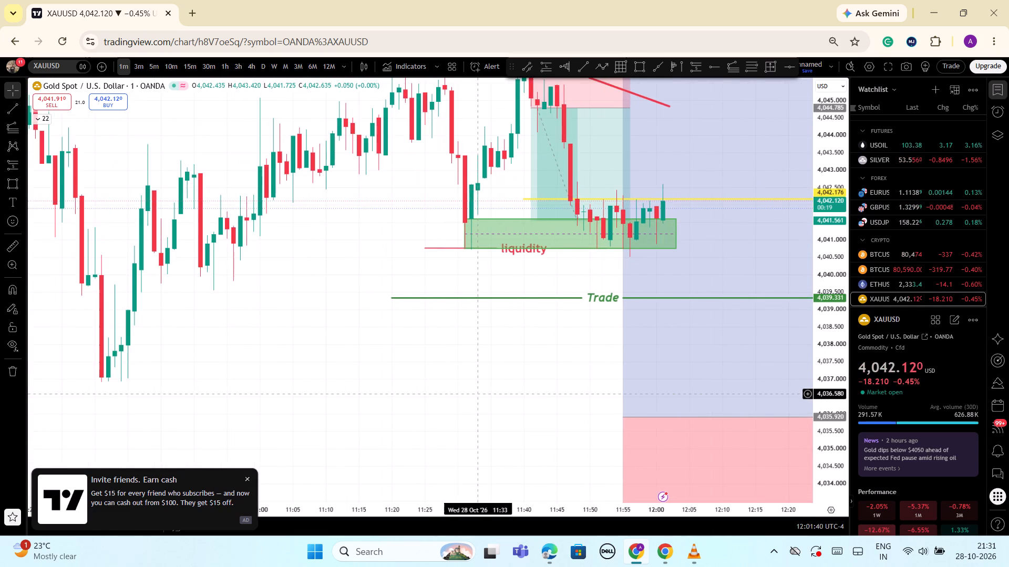
scroll(476, 394, "down", 2)
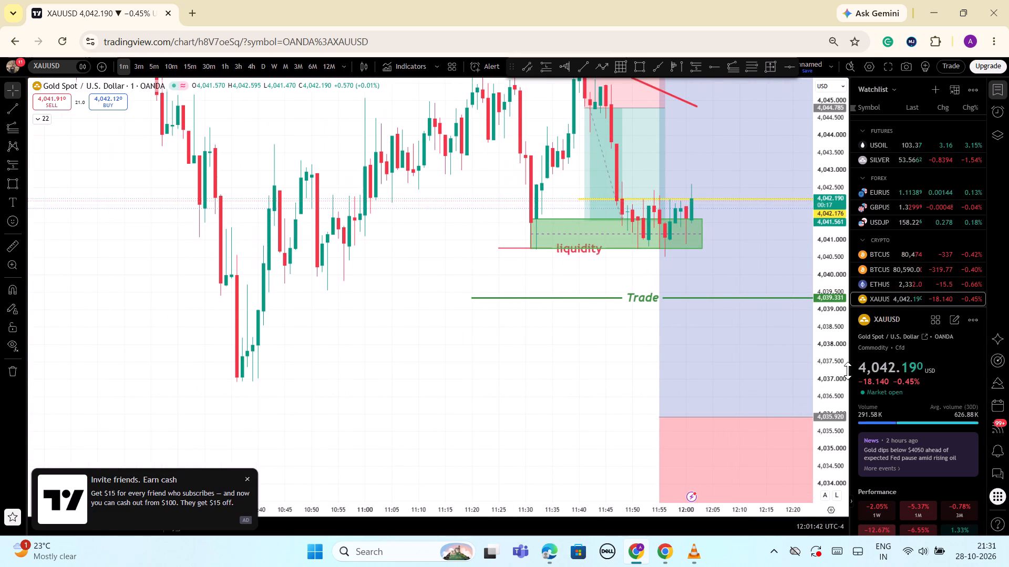
left_click_drag(826, 369, 832, 395)
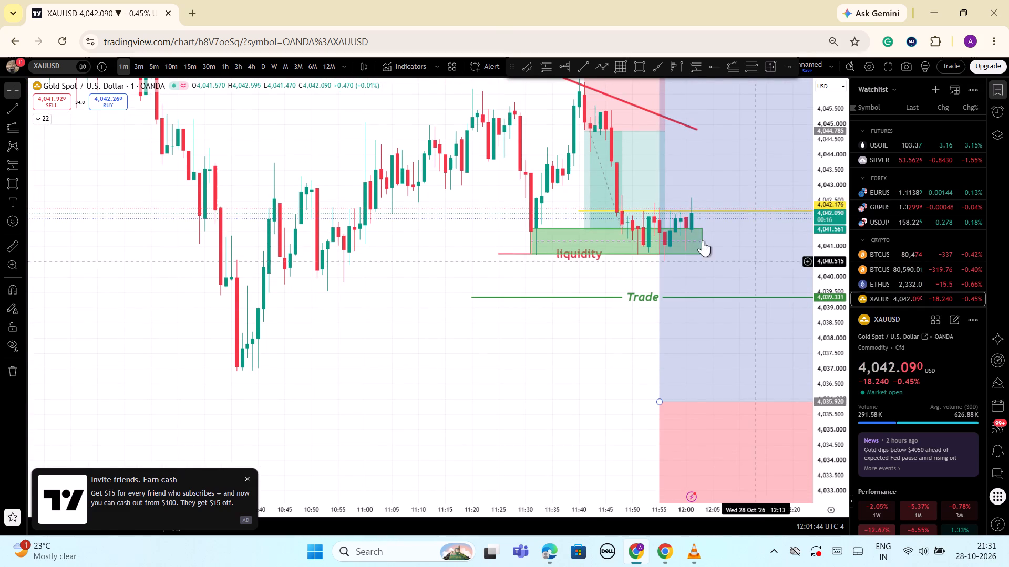
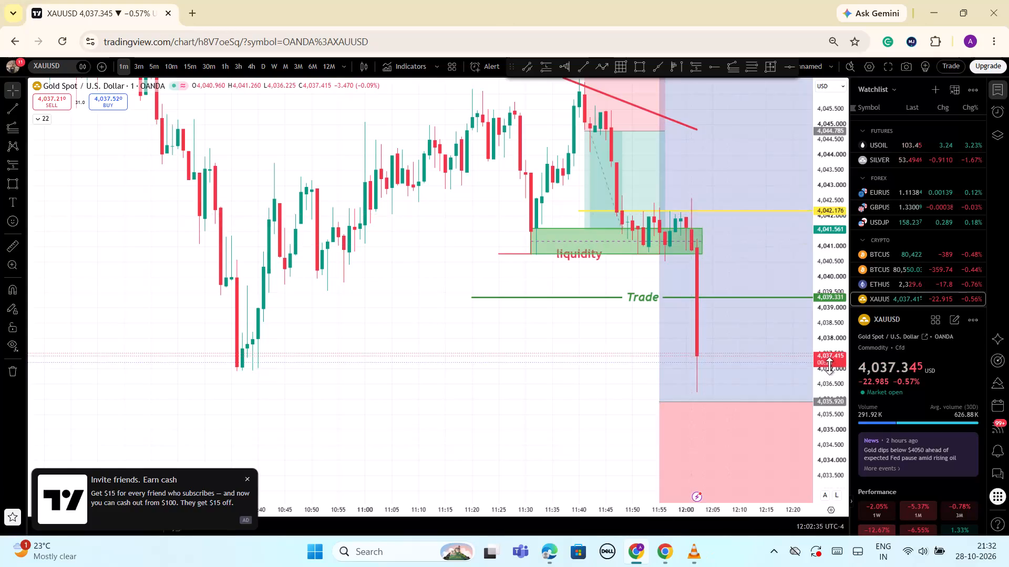
Examine the newest 1-minute candles and the morning's price action around the liquidity zone, Trade ray and long position.
scroll(829, 366, "down", 2)
scroll(434, 422, "down", 4)
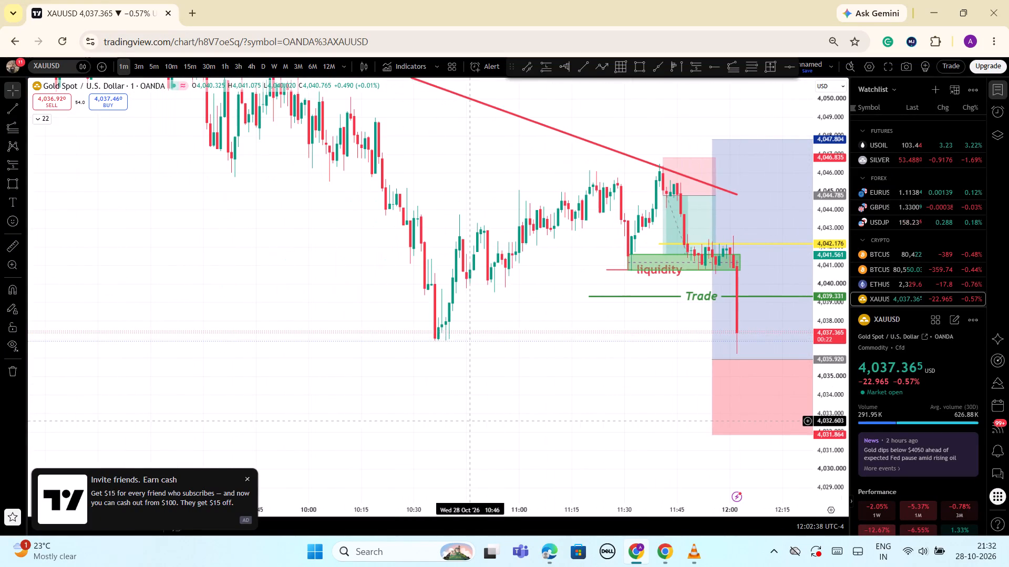
scroll(471, 421, "down", 2)
left_click_drag(817, 453, 821, 388)
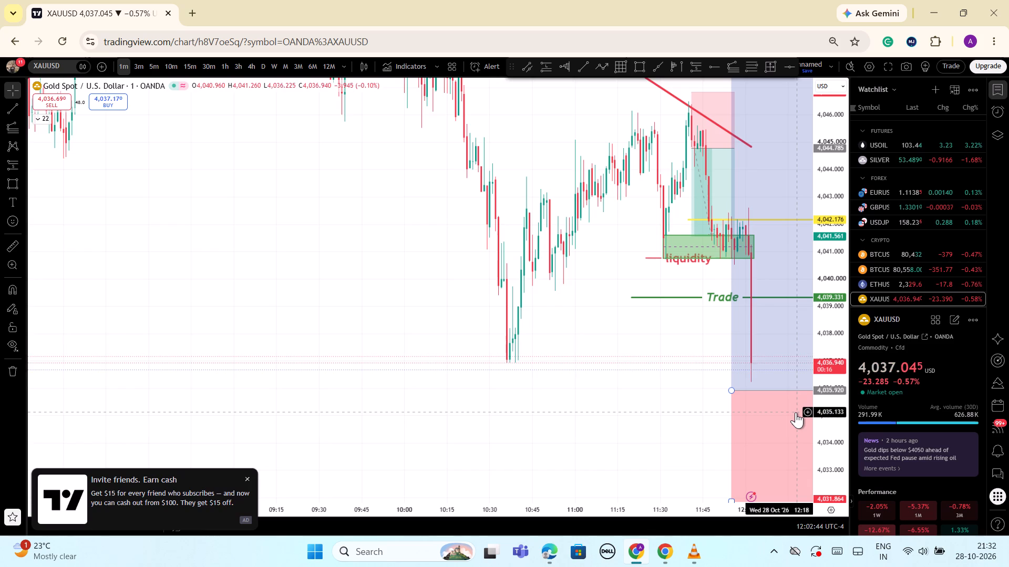
scroll(796, 412, "up", 3)
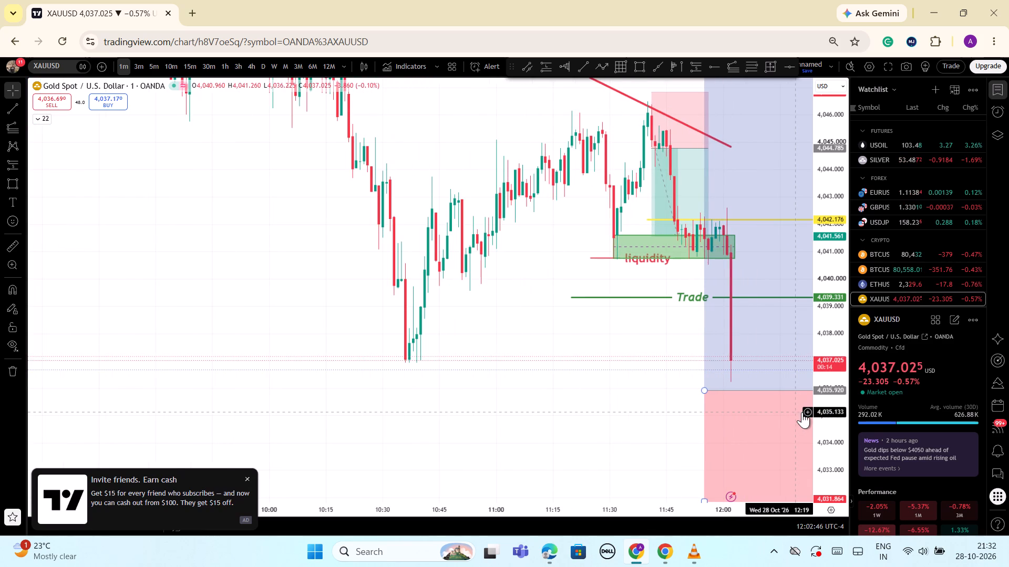
left_click_drag(836, 388, 845, 460)
scroll(659, 426, "down", 2)
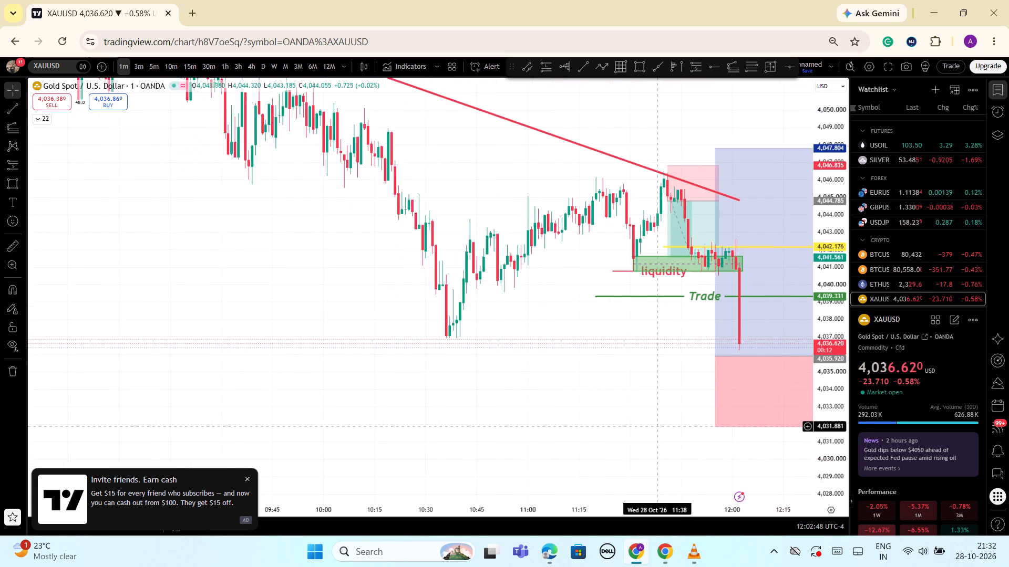
scroll(654, 417, "down", 1)
scroll(835, 401, "down", 2)
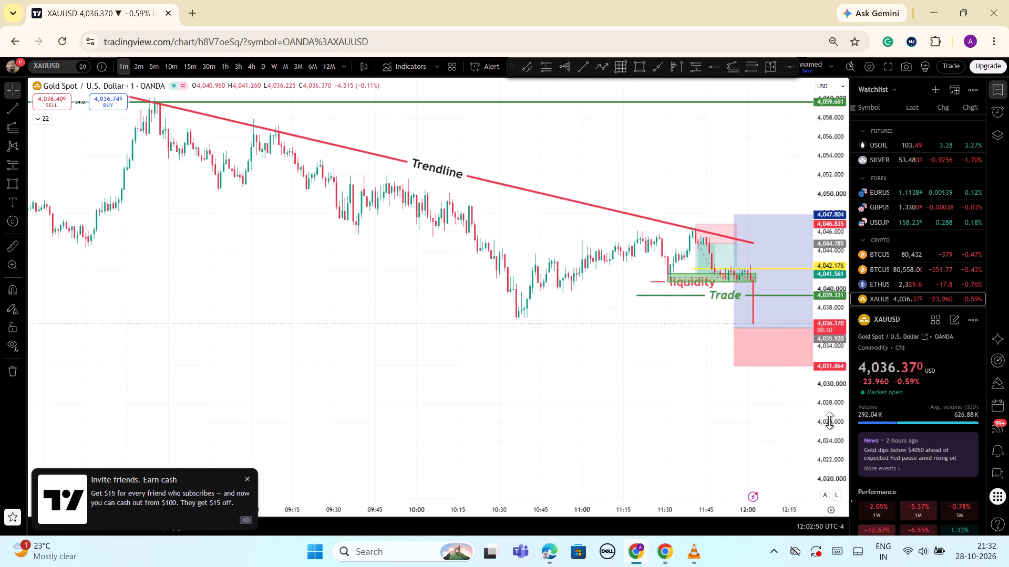
left_click_drag(831, 427, 832, 380)
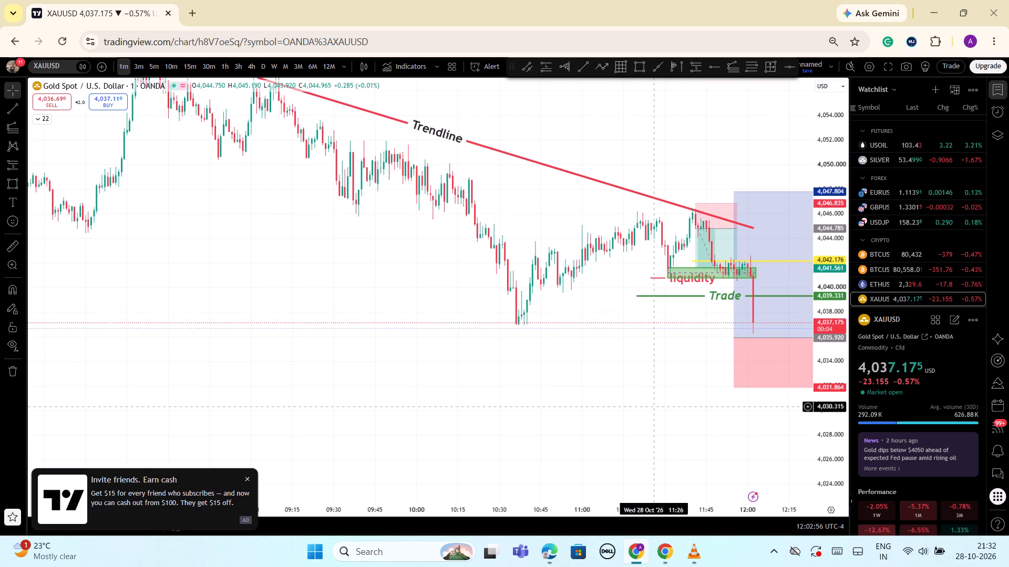
scroll(694, 385, "down", 2)
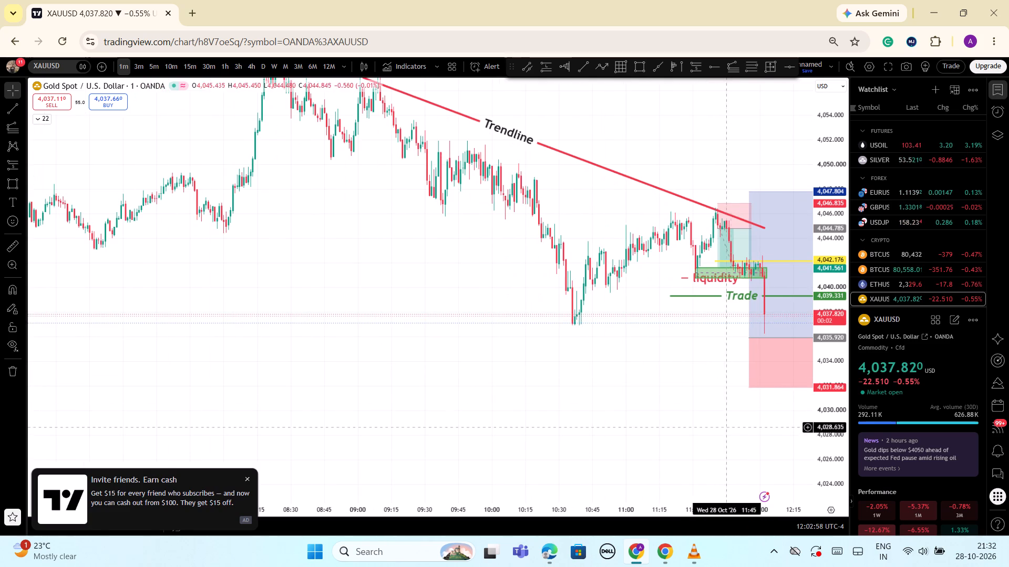
left_click_drag(712, 414, 588, 355)
left_click_drag(835, 444, 837, 414)
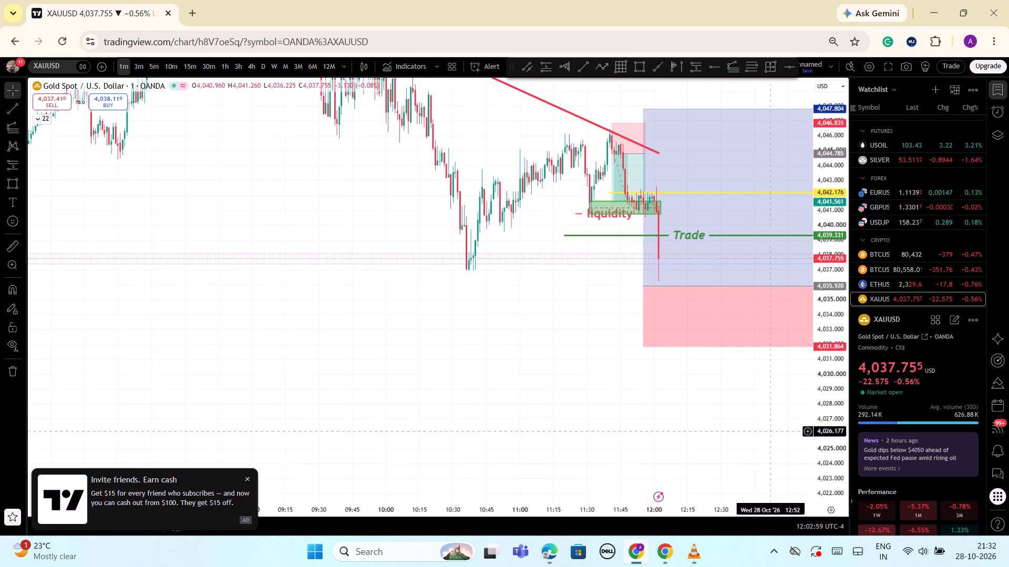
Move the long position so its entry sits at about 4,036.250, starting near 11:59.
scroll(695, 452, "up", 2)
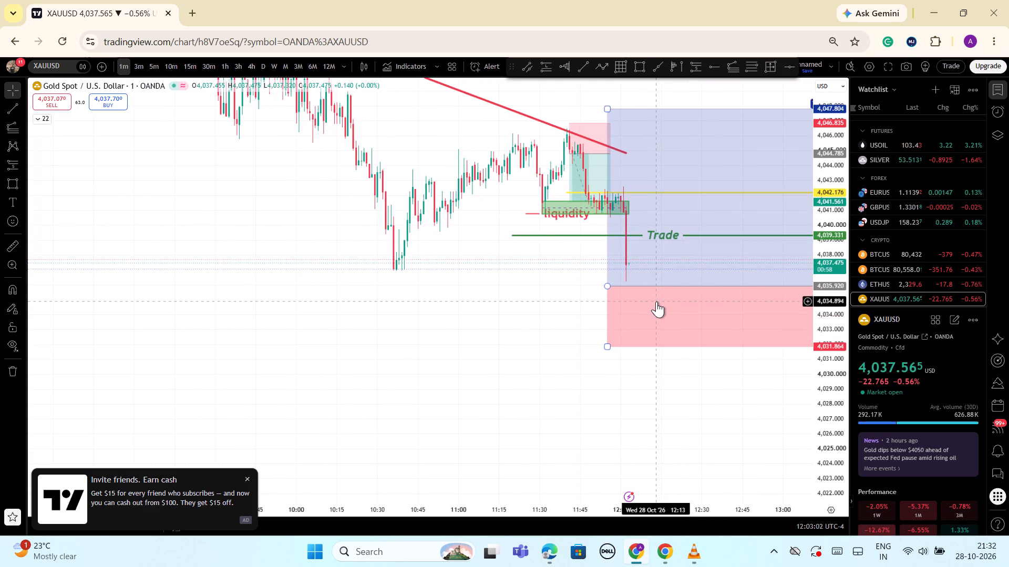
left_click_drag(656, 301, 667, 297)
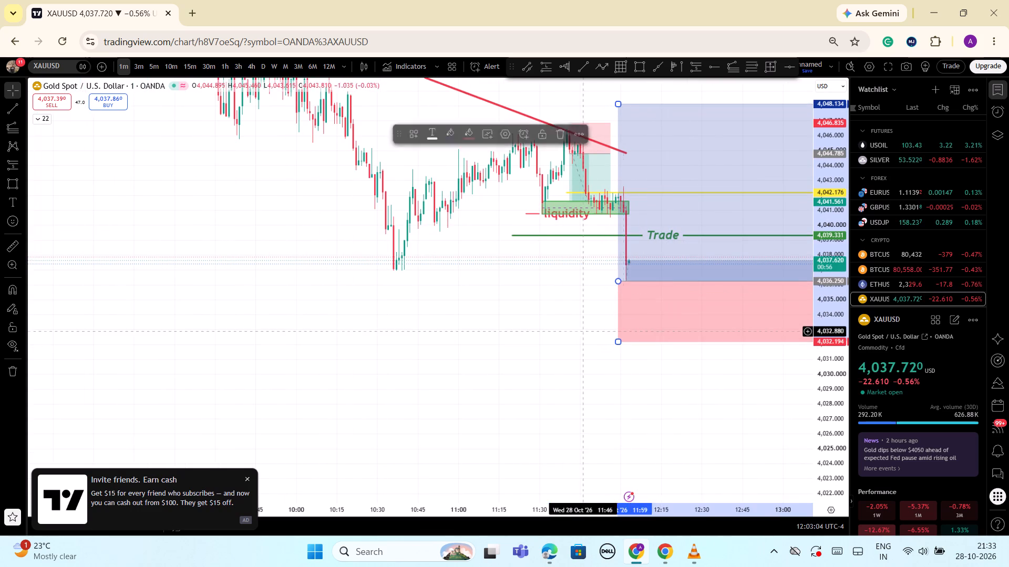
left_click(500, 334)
Draw a trend-based Fib extension from the 02:57 low near 4,028.448 to the 04:45 high near 4,058.078, ending at about 4,028.567.
scroll(564, 344, "down", 2)
scroll(528, 308, "up", 2)
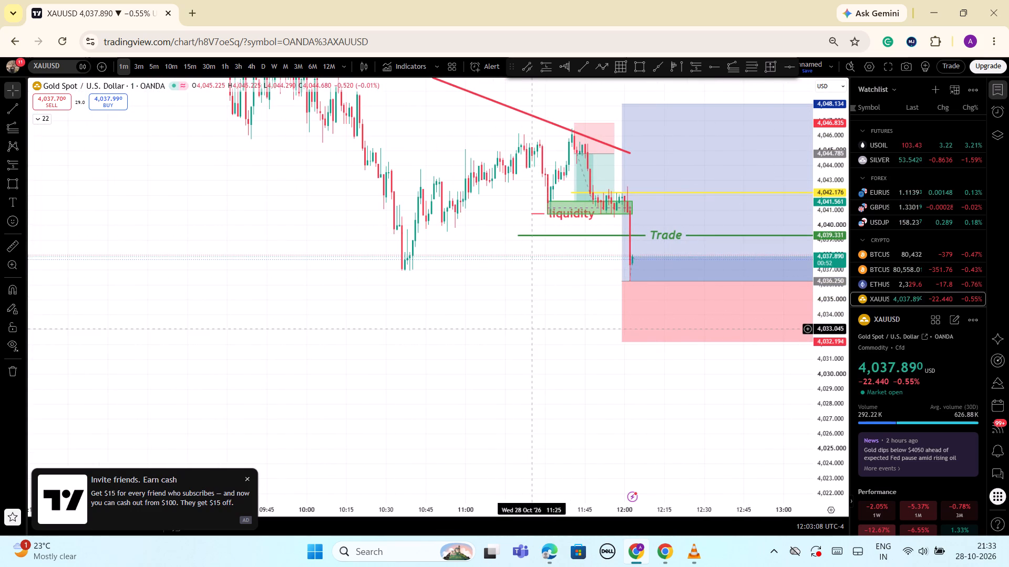
scroll(531, 329, "down", 10)
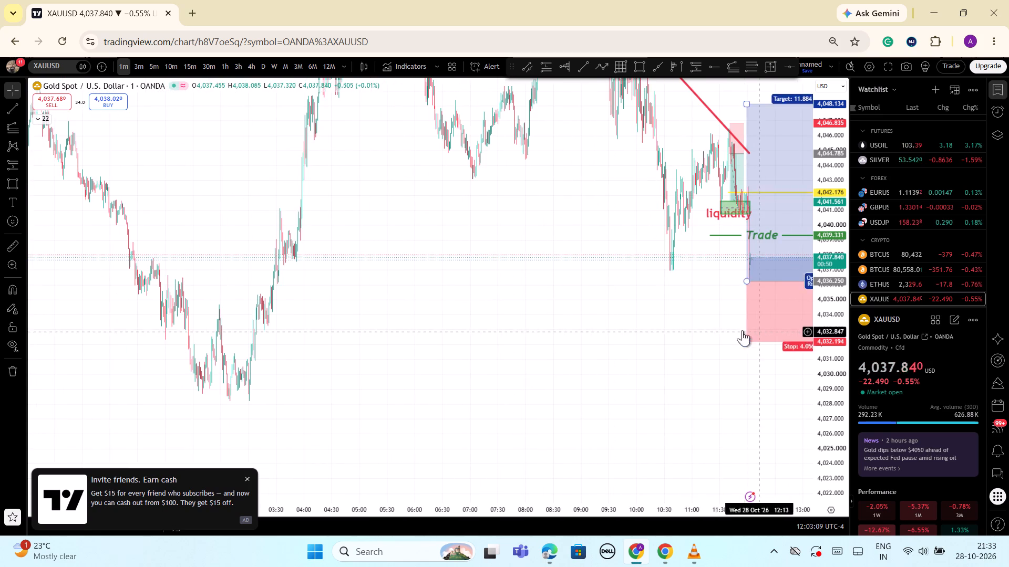
scroll(714, 320, "down", 2)
left_click_drag(843, 381, 843, 415)
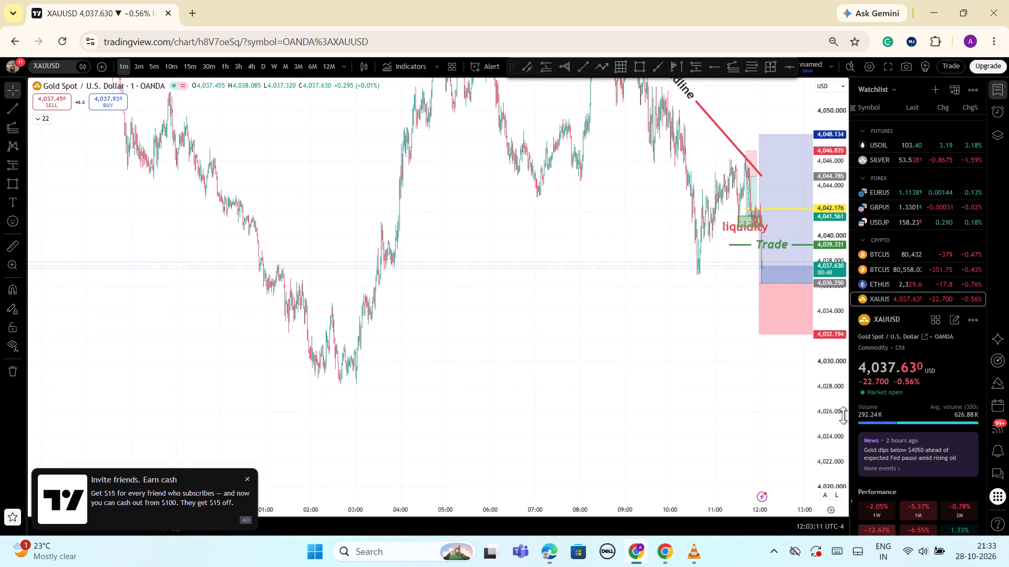
left_click_drag(843, 415, 842, 415)
scroll(689, 401, "down", 3)
left_click_drag(638, 302, 667, 429)
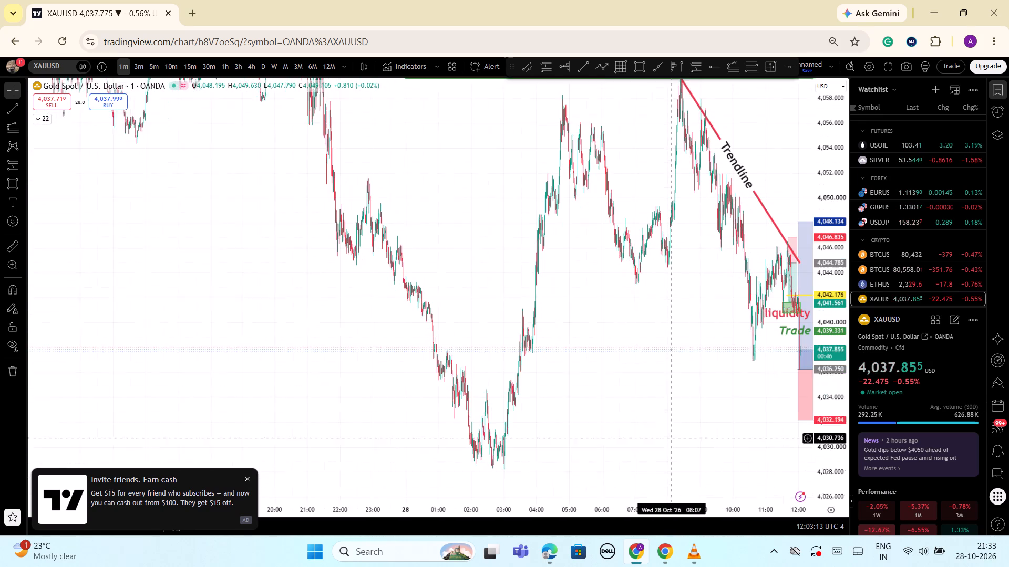
left_click_drag(667, 429, 667, 424)
left_click_drag(833, 336, 841, 421)
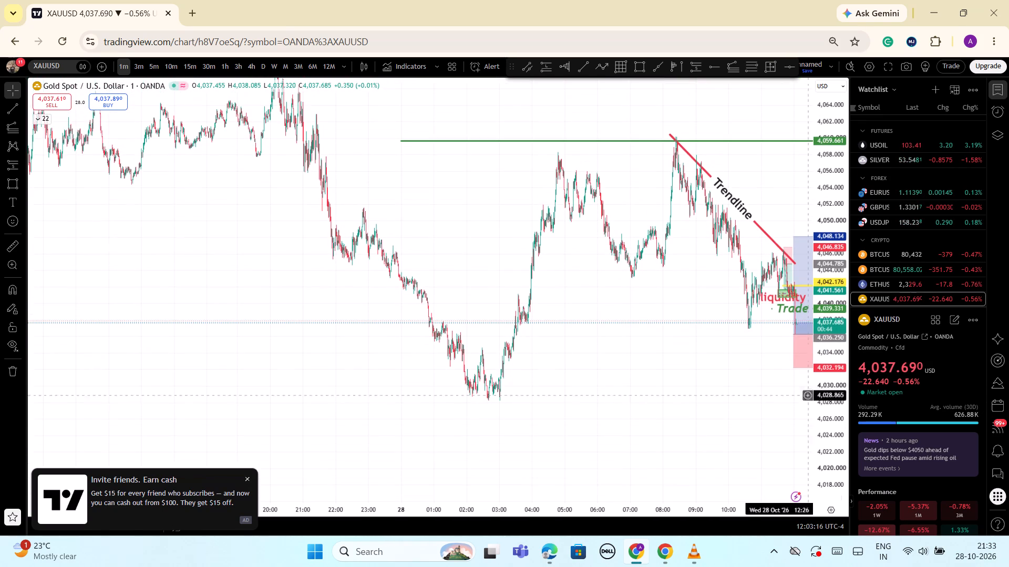
left_click(731, 70)
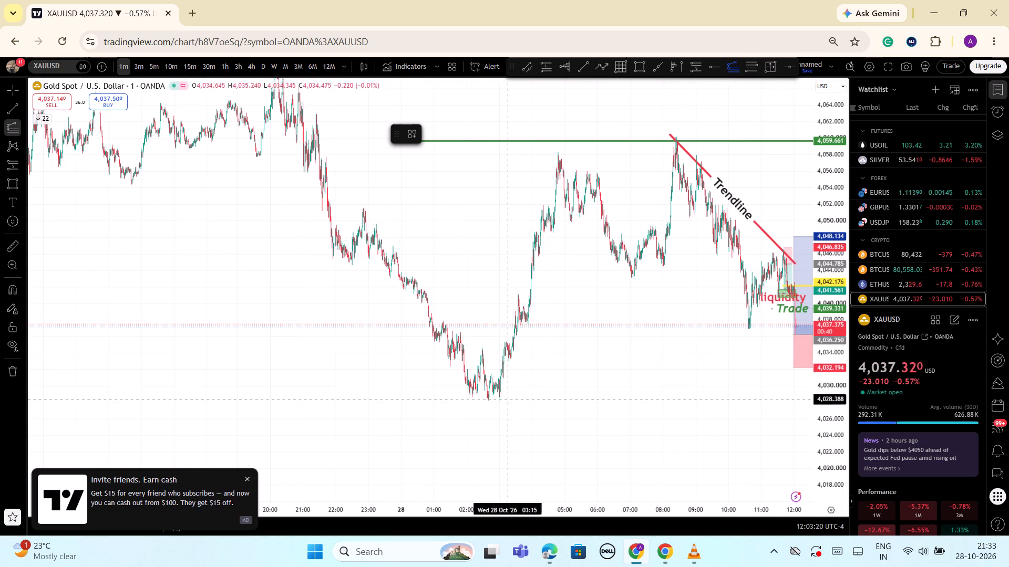
left_click(498, 399)
left_click(557, 154)
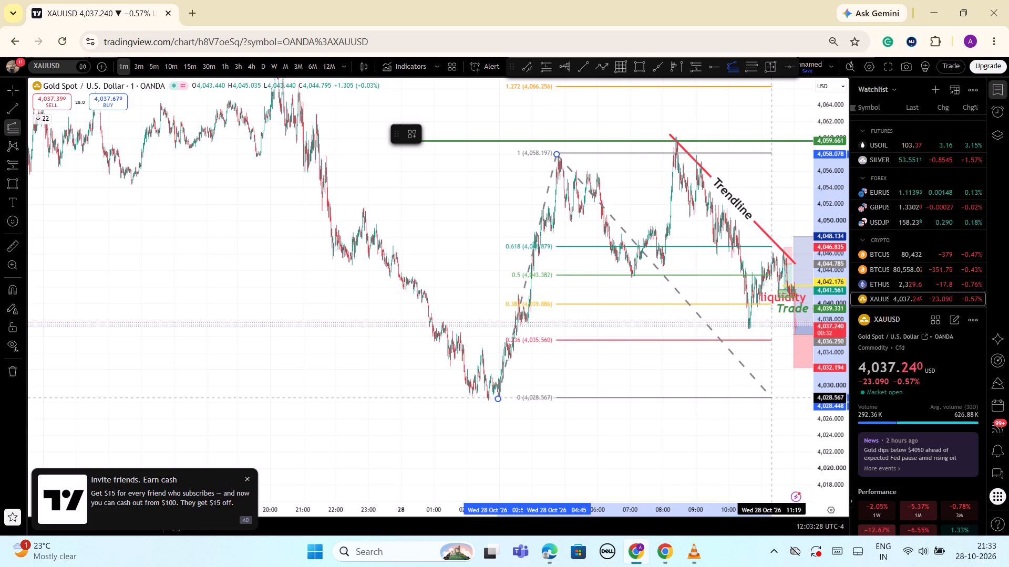
left_click(772, 398)
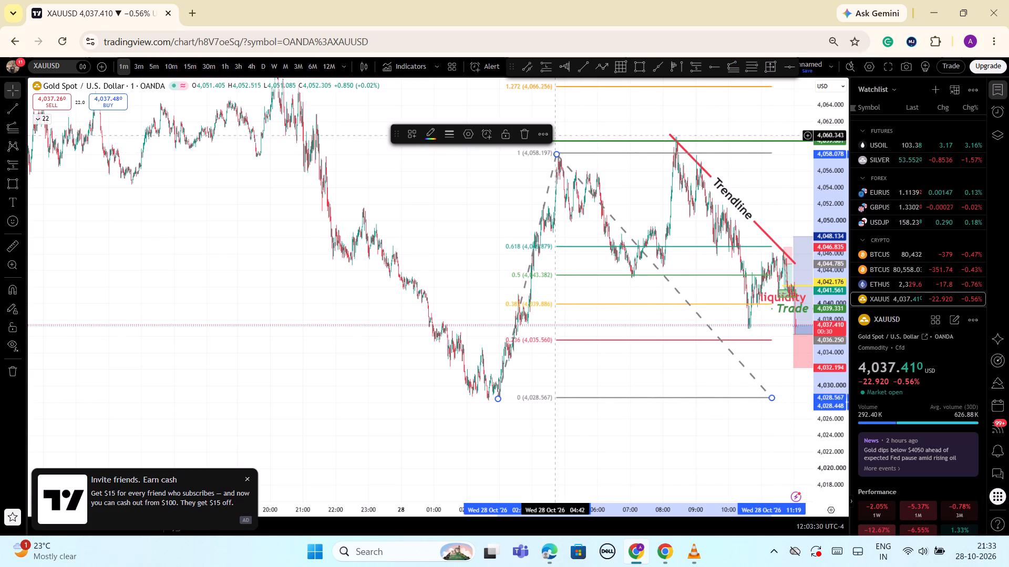
Move the Fib extension's second anchor to the 08:29 high at about 4,060.224, where the Trendline starts.
left_click_drag(555, 155, 662, 126)
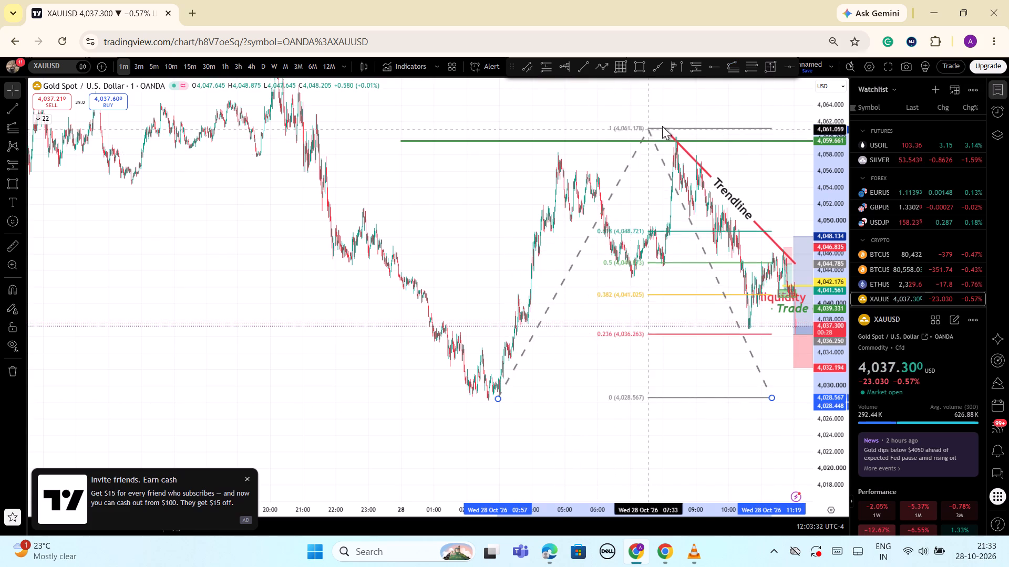
left_click_drag(662, 126, 678, 136)
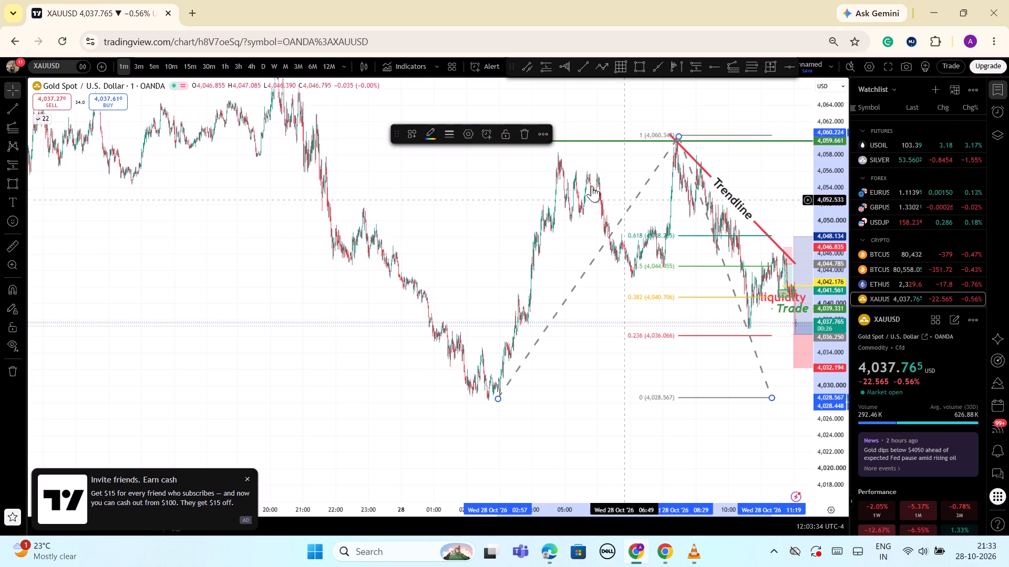
Adjust the Fib extension's third anchor to about 4,028.687 near 11:31.
left_click_drag(623, 167, 562, 131)
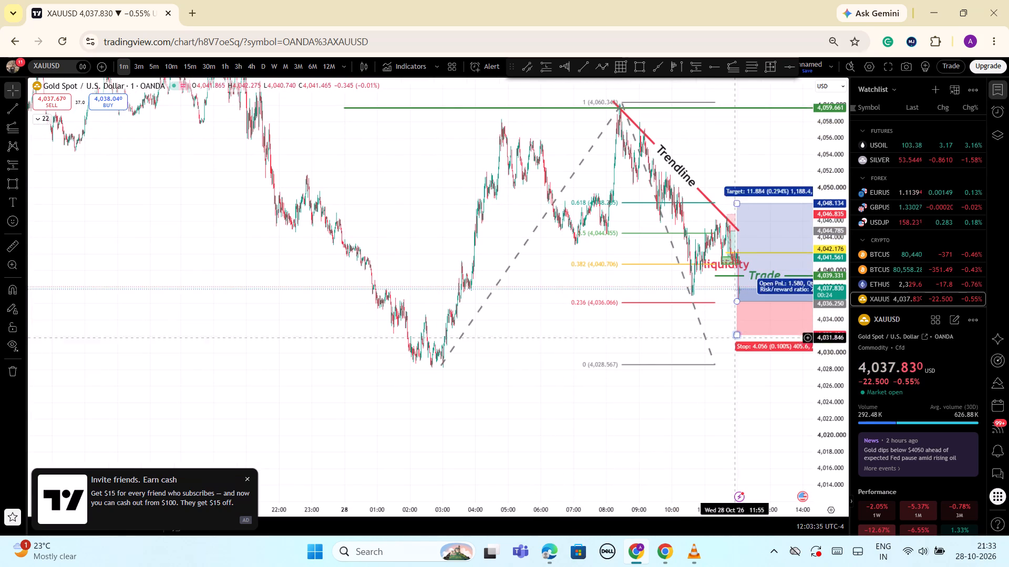
left_click(717, 364)
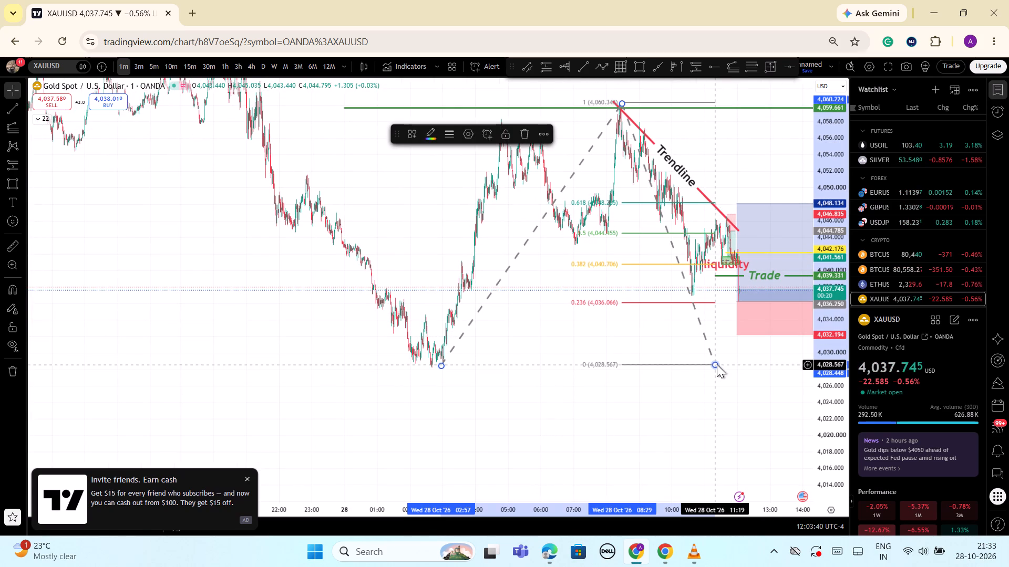
left_click_drag(717, 364, 719, 367)
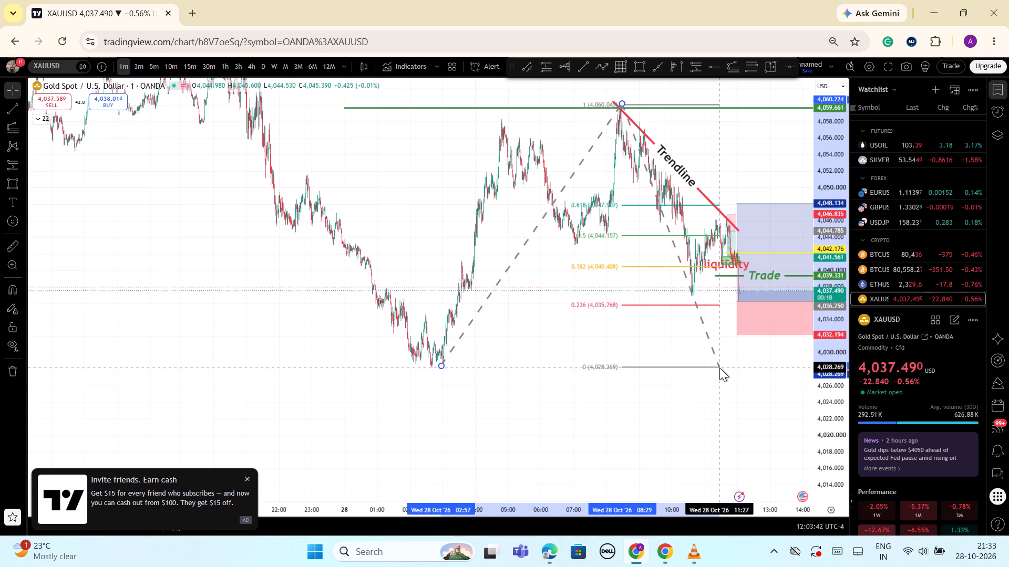
left_click_drag(719, 367, 722, 364)
left_click(679, 390)
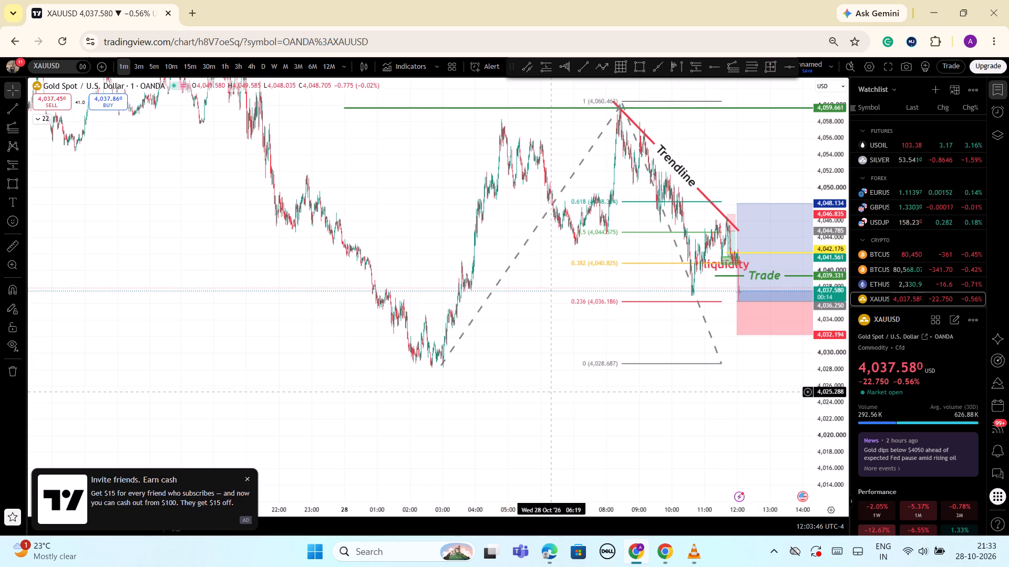
Shift the Fib extension's first anchor to about 4,028.508 at the low near 03:04.
left_click_drag(522, 401, 636, 402)
left_click(545, 364)
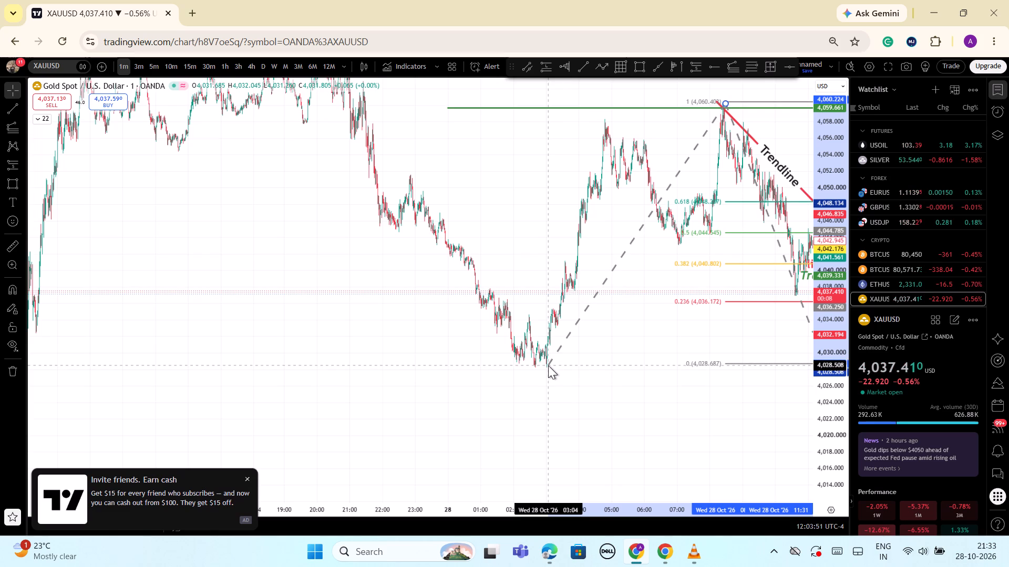
left_click(584, 370)
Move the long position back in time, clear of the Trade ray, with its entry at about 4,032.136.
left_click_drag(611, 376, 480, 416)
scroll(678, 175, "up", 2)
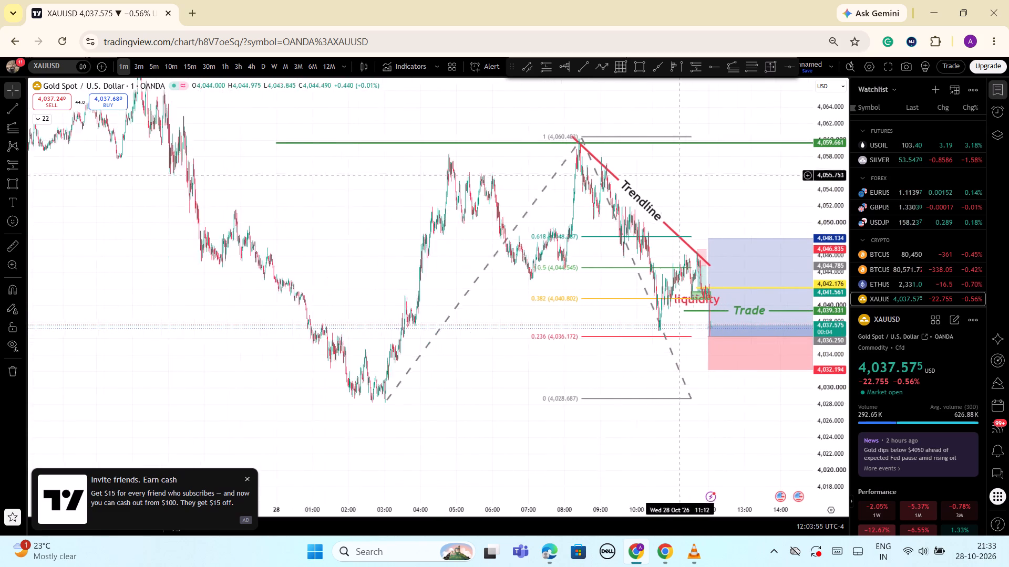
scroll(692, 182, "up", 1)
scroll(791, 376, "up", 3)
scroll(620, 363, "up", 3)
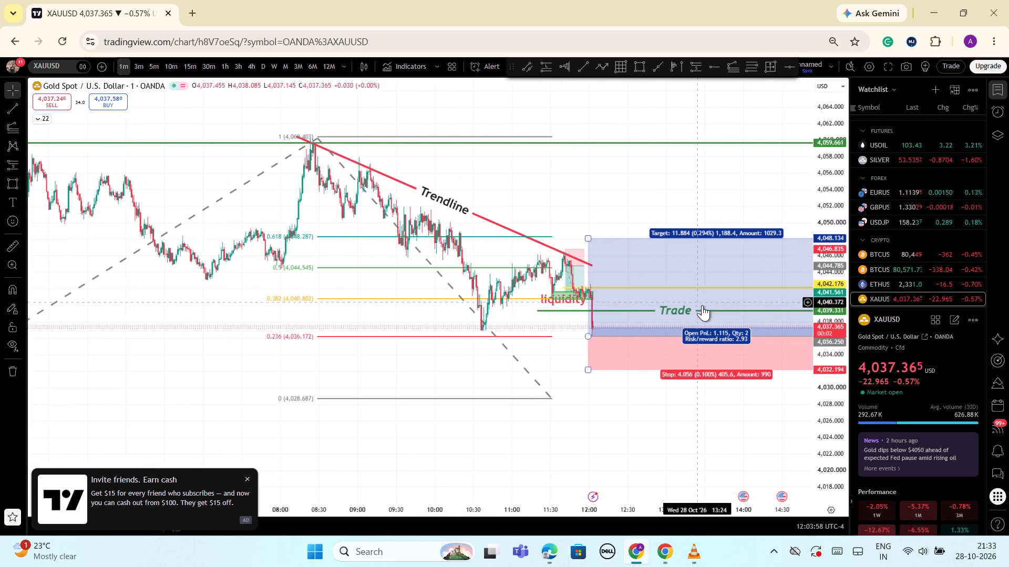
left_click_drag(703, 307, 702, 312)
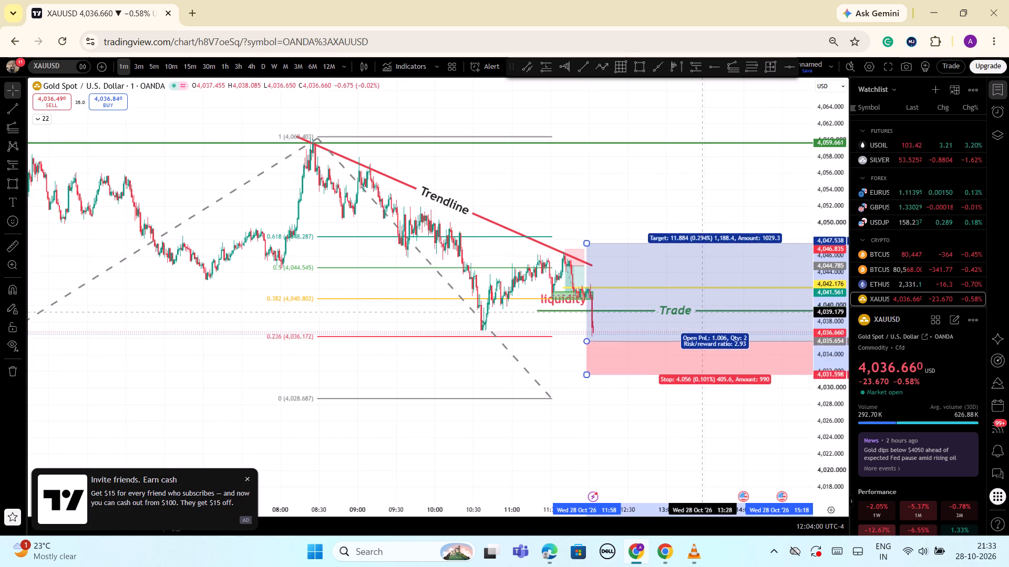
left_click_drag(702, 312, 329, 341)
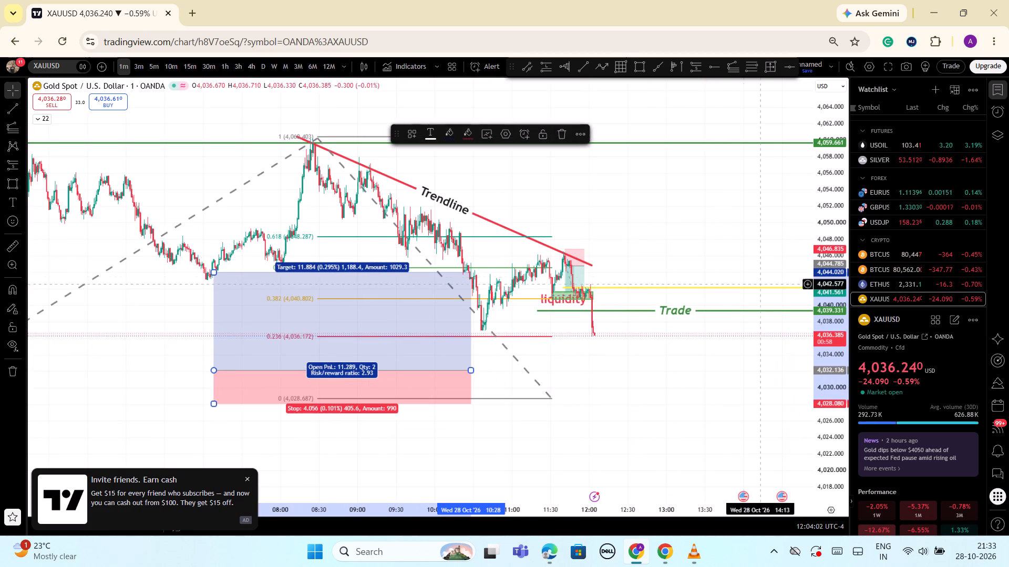
Lower the green Trade ray to about 4,036.139, at the Fib extension's 0.236 level.
left_click_drag(747, 309, 747, 321)
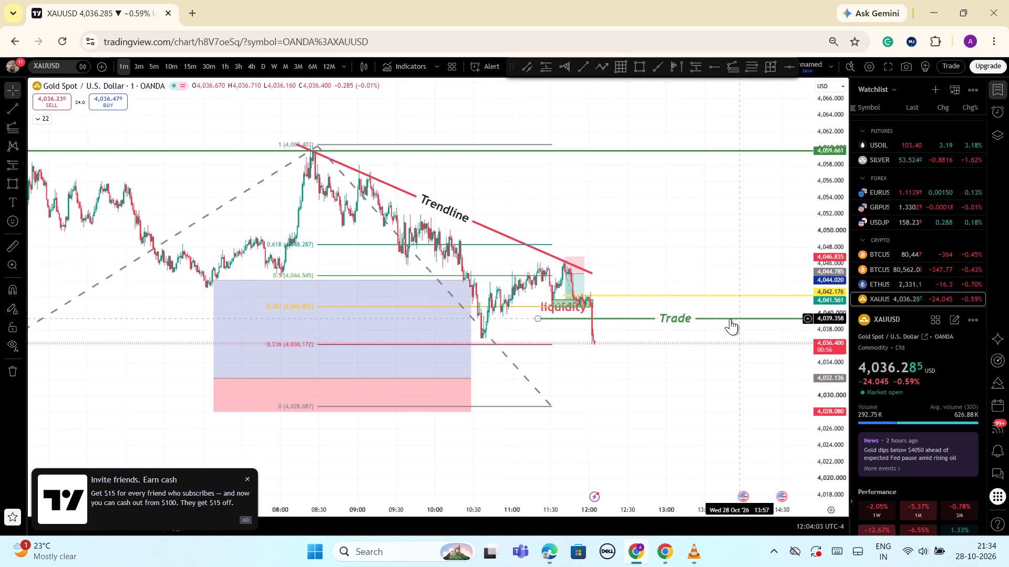
left_click_drag(724, 318, 719, 345)
left_click(707, 324)
Move the long position back over the latest candles, with its entry at about 4,035.952 beside the Trade ray.
scroll(637, 407, "down", 5)
left_click_drag(584, 367, 622, 356)
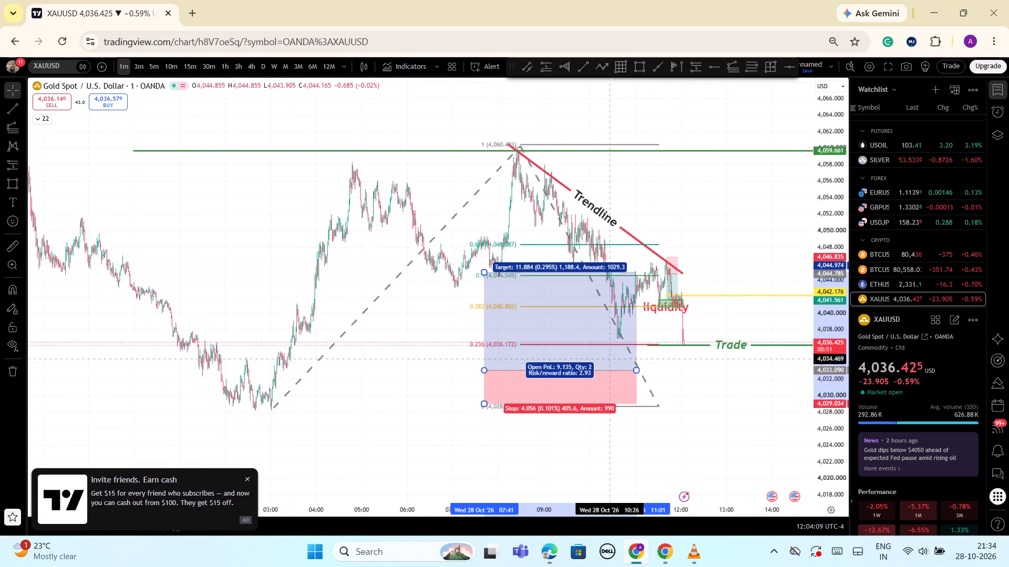
left_click_drag(622, 356, 779, 335)
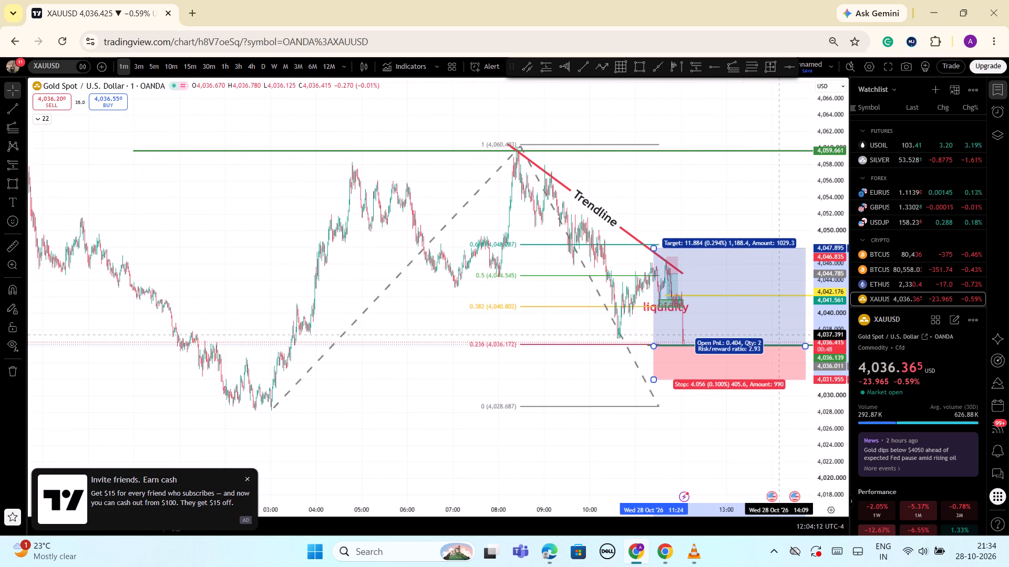
left_click_drag(779, 335, 779, 335)
left_click(550, 390)
Fine-tune the long position so its entry sits at about 4,036.167, starting at 11:28.
scroll(511, 388, "up", 3)
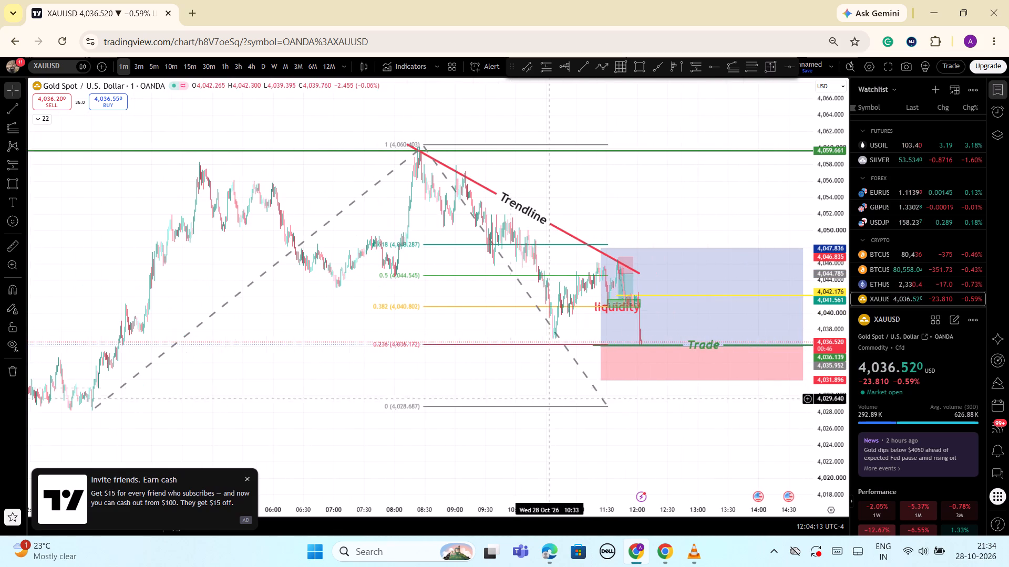
left_click_drag(828, 469, 807, 259)
scroll(783, 297, "up", 3)
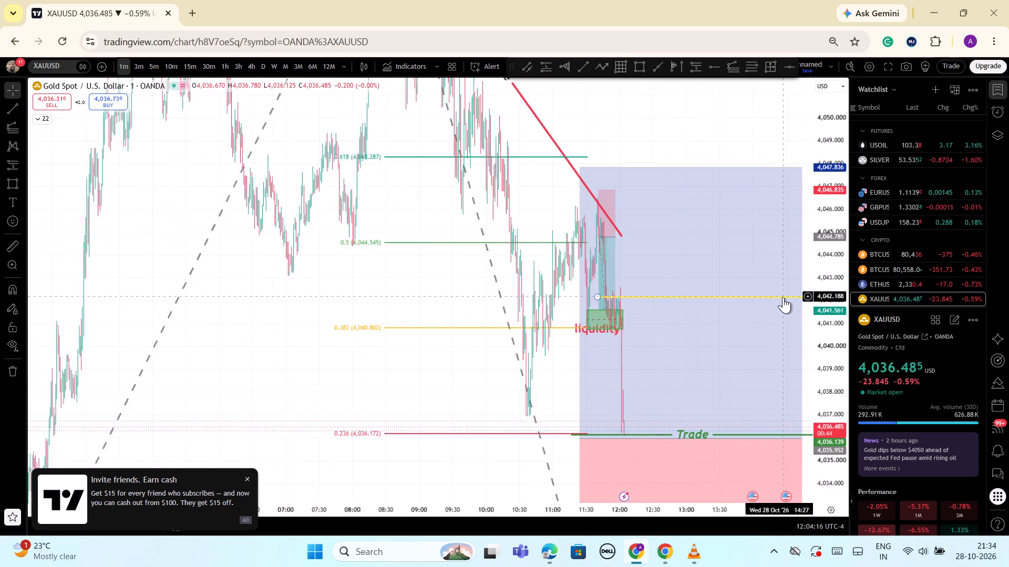
scroll(783, 297, "up", 8)
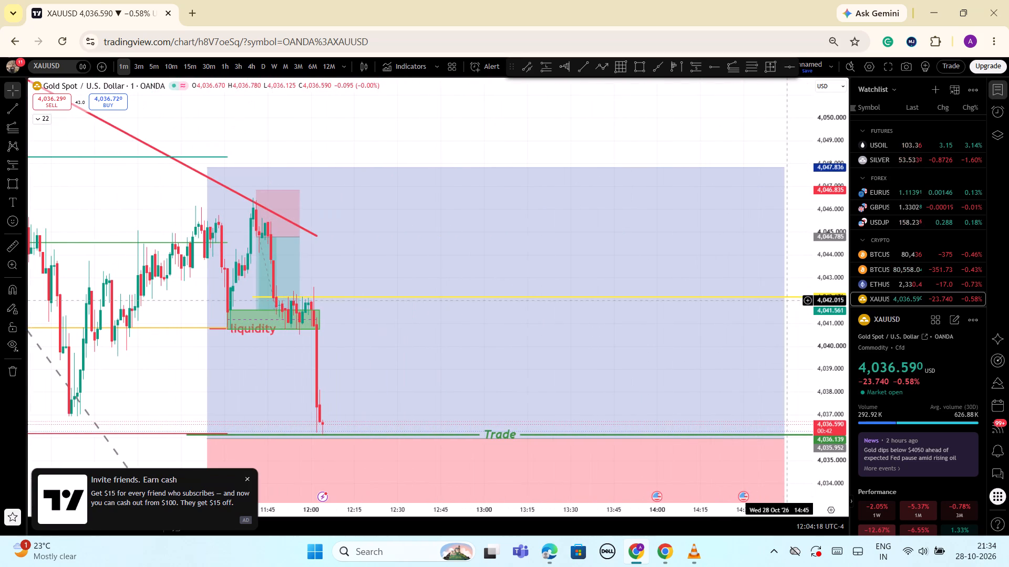
scroll(788, 300, "down", 1)
left_click_drag(657, 395, 668, 391)
scroll(673, 117, "down", 2)
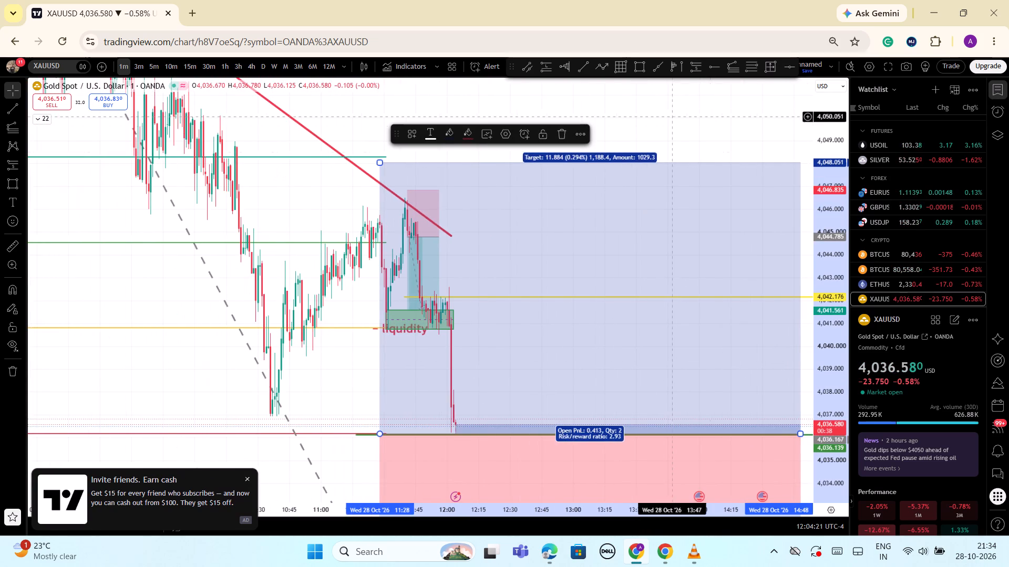
left_click_drag(828, 182, 843, 263)
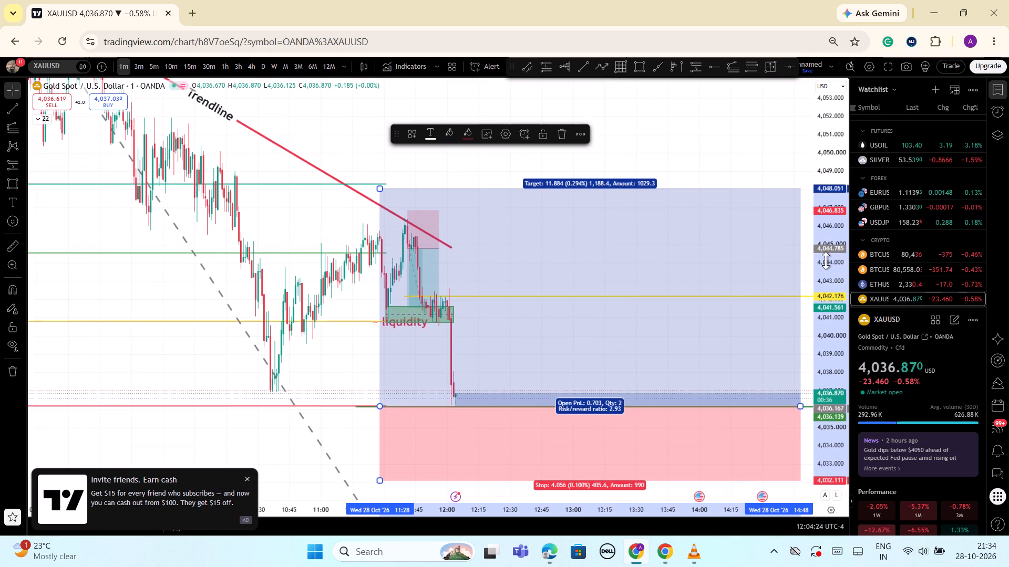
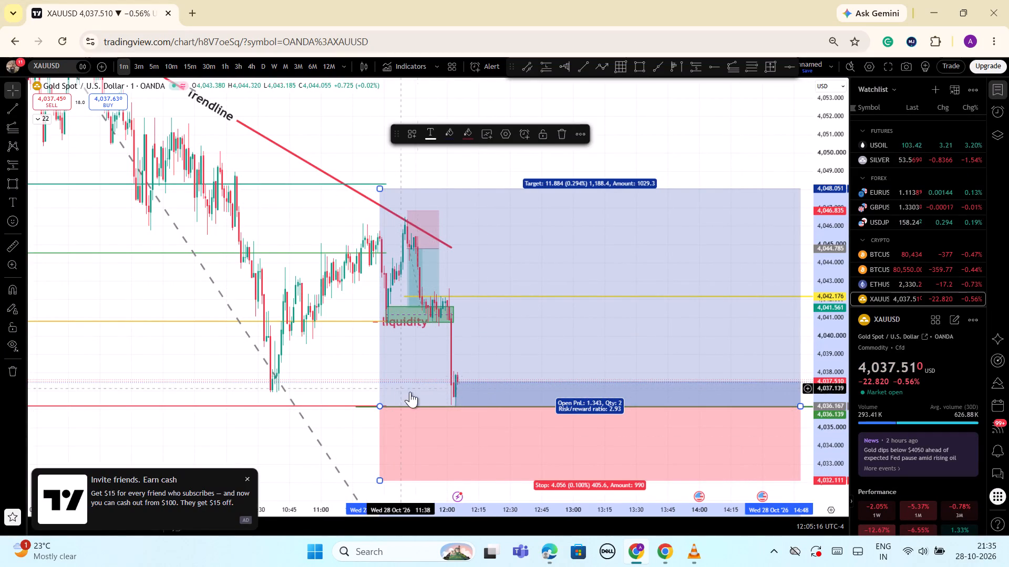
Examine the latest one-minute gold candles around the long position, the Trade ray and the liquidity zone at different price scales.
scroll(393, 384, "up", 6)
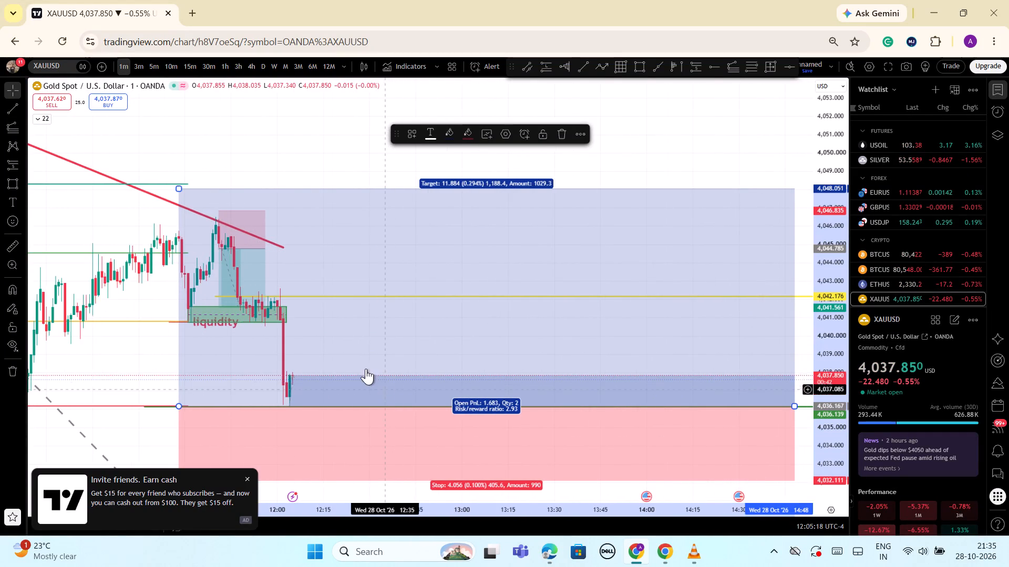
left_click_drag(835, 117, 860, 216)
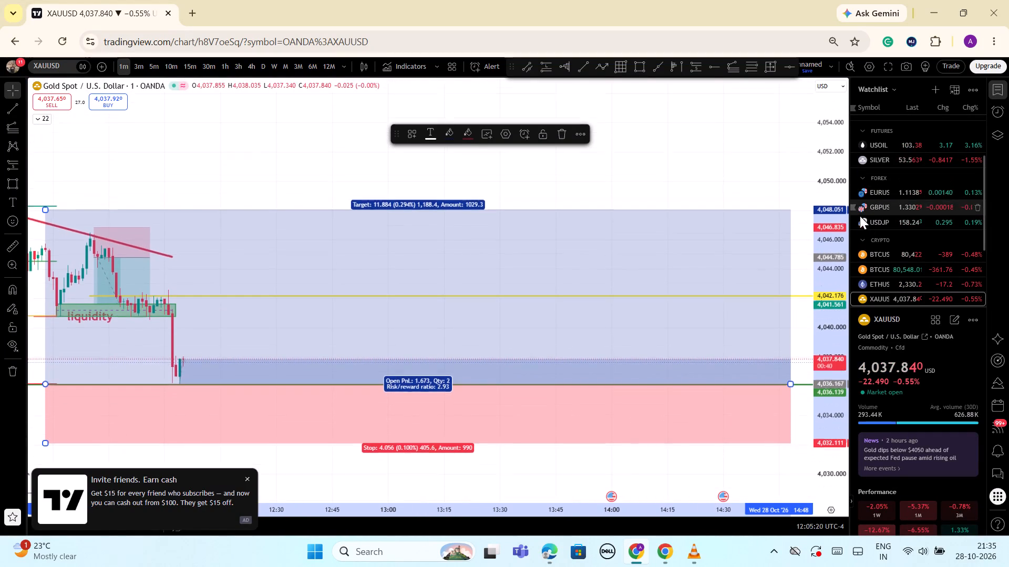
left_click_drag(860, 216, 862, 235)
left_click_drag(171, 161, 227, 161)
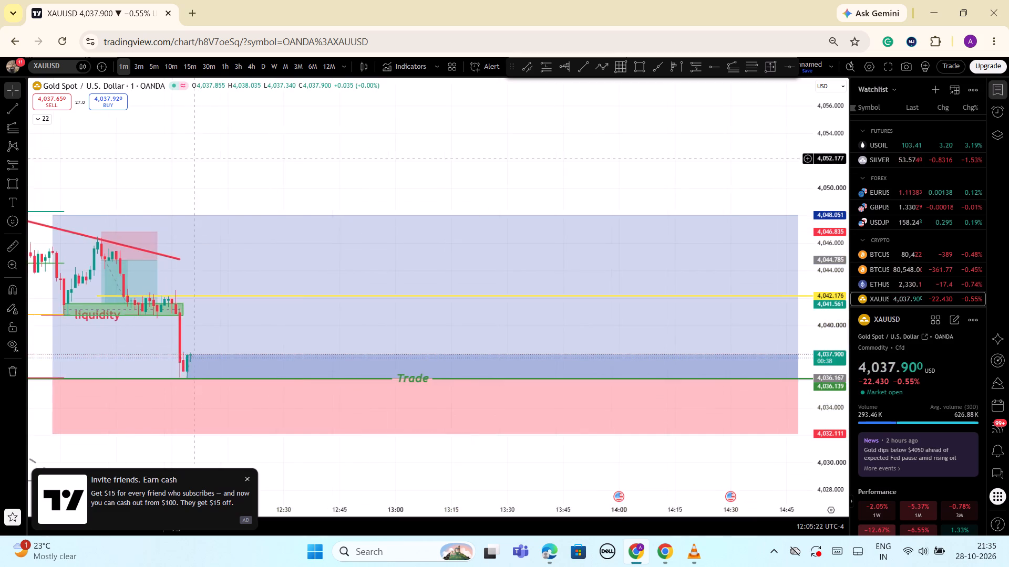
left_click_drag(227, 161, 393, 187)
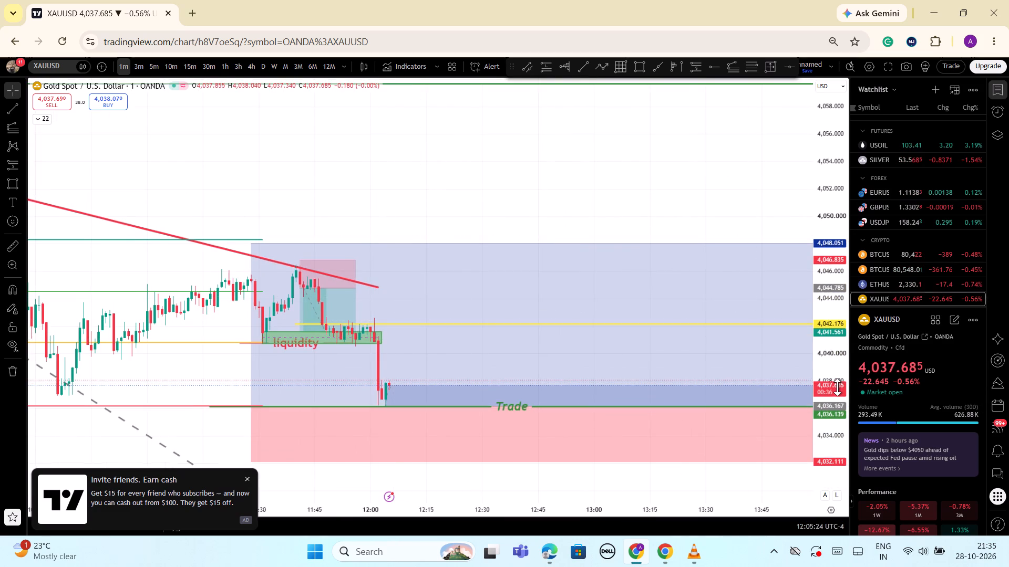
left_click_drag(837, 387, 826, 190)
left_click_drag(549, 142, 648, 36)
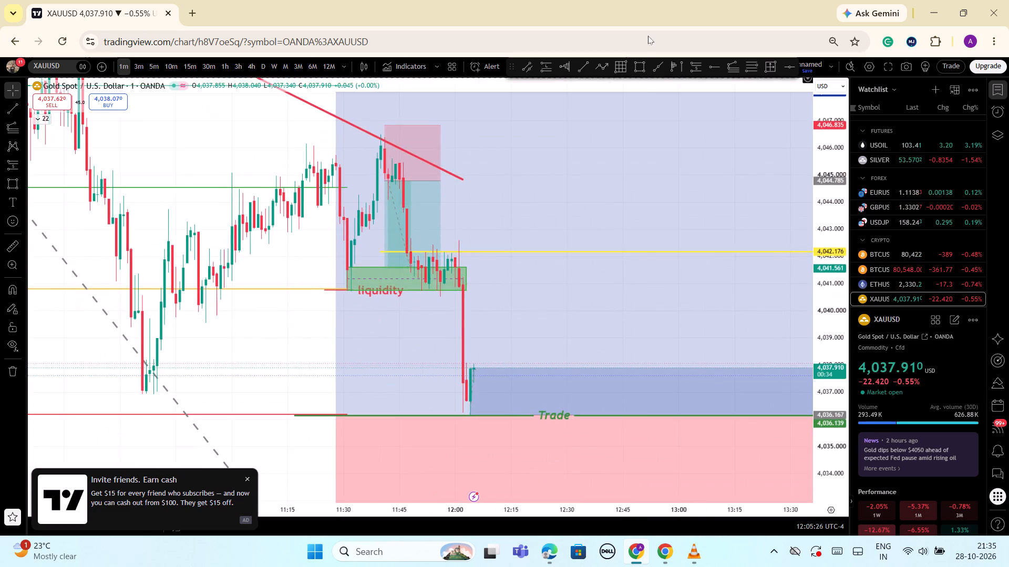
scroll(842, 310, "up", 2)
scroll(842, 311, "down", 1)
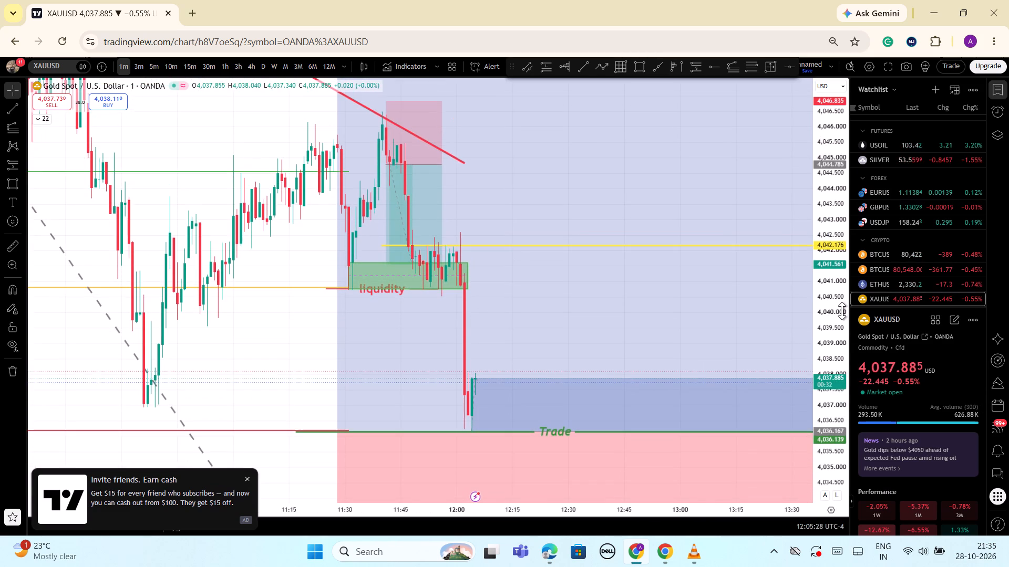
left_click_drag(839, 287, 832, 328)
scroll(832, 329, "up", 3)
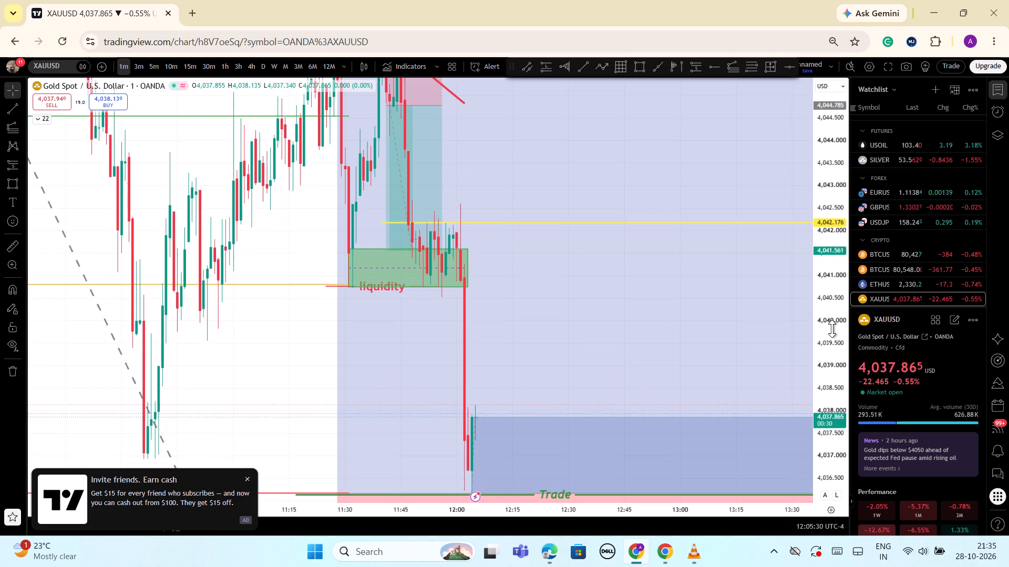
scroll(832, 329, "down", 3)
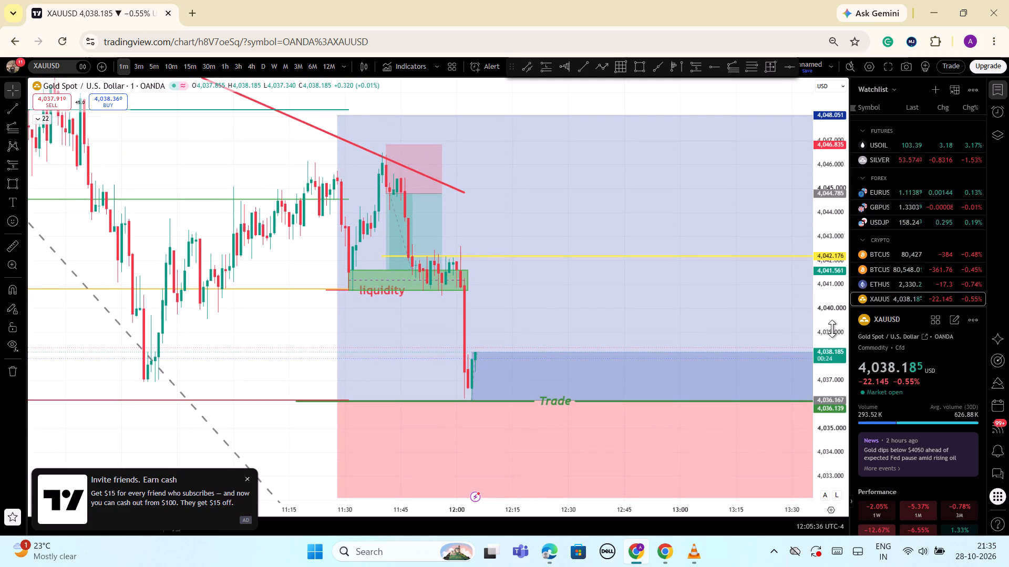
scroll(832, 329, "up", 5)
scroll(832, 329, "down", 3)
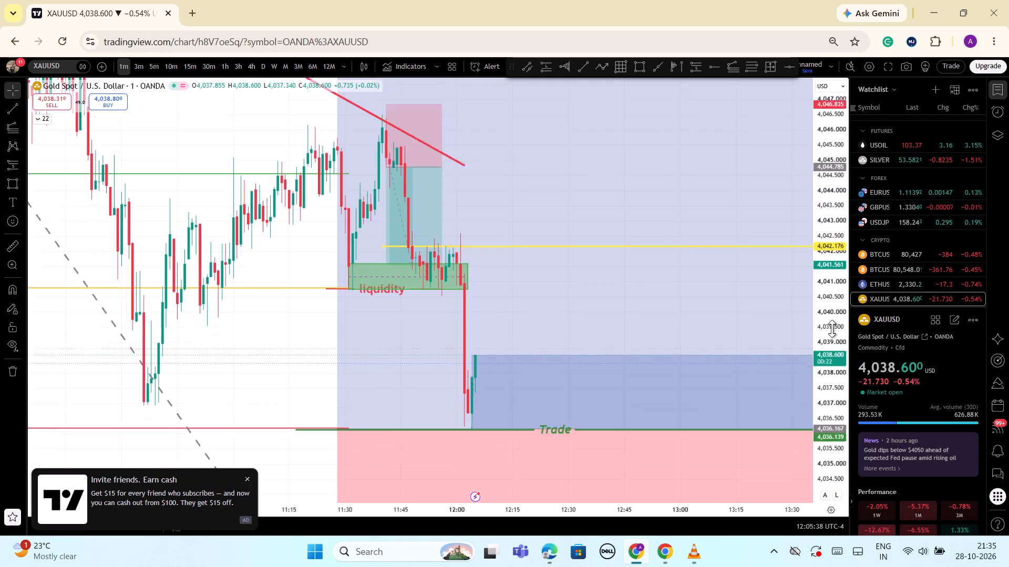
scroll(832, 329, "down", 1)
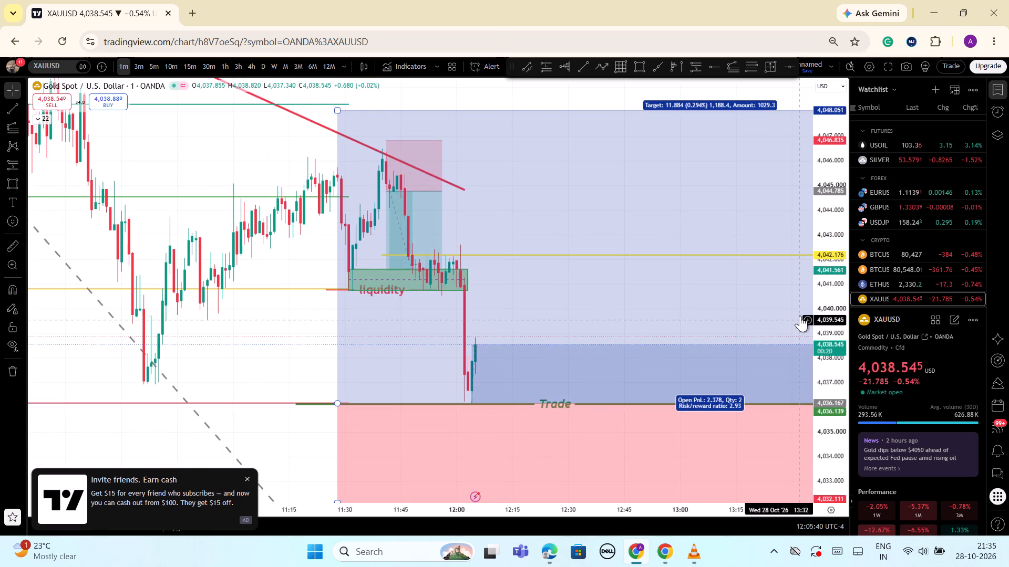
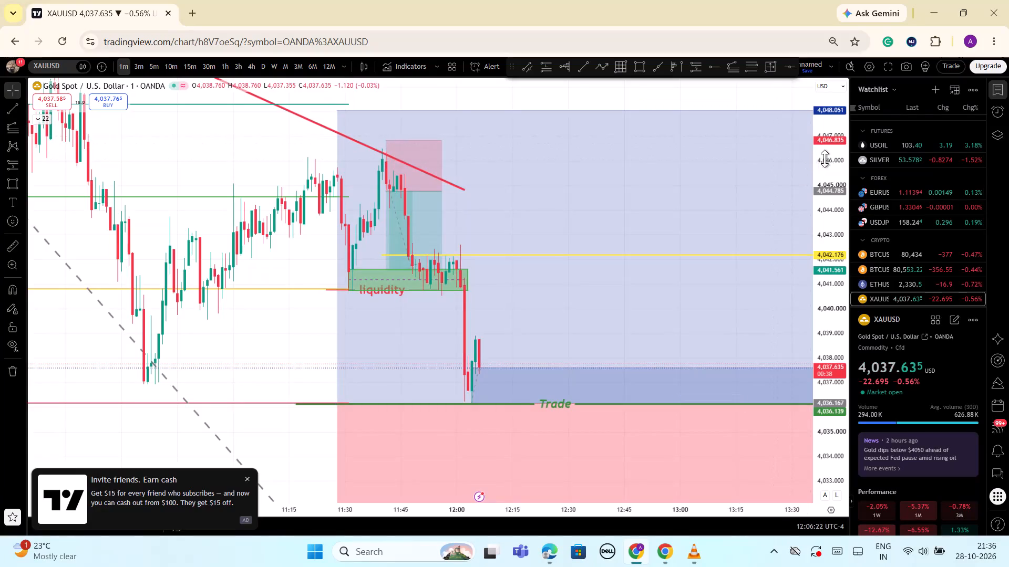
Draw a small rectangle zone over the latest candles above the Trade ray, from about 4,037.38 to 4,037.88, spanning 12:03 to 12:13.
left_click_drag(836, 160, 845, 255)
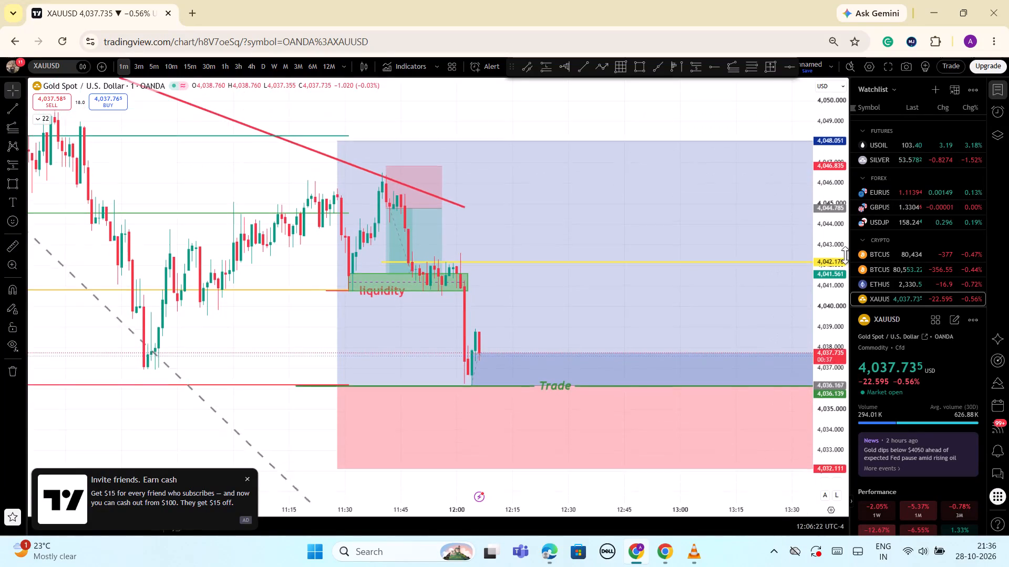
left_click_drag(845, 255, 846, 352)
scroll(214, 304, "up", 3)
scroll(158, 322, "up", 2)
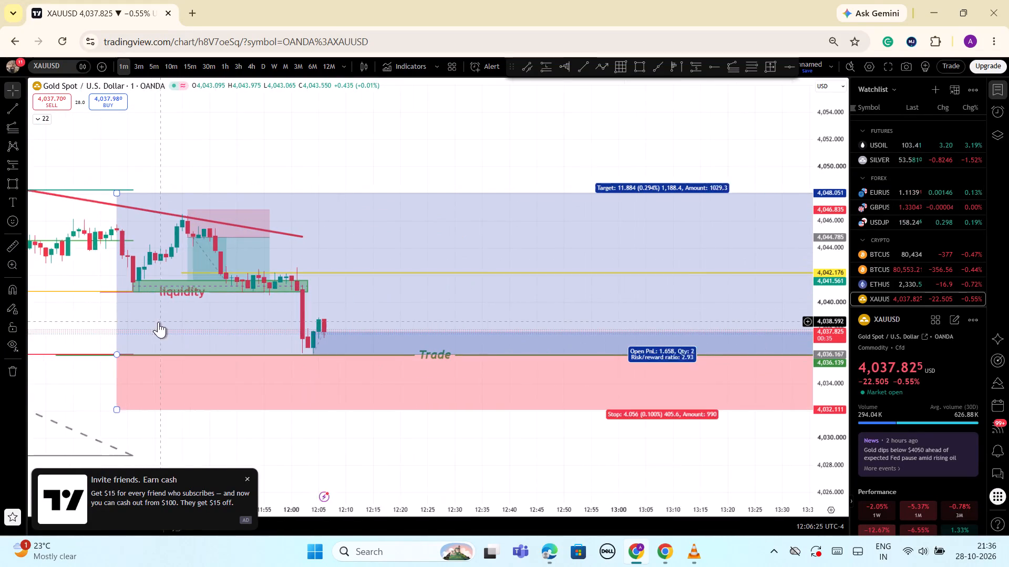
left_click_drag(829, 412, 842, 300)
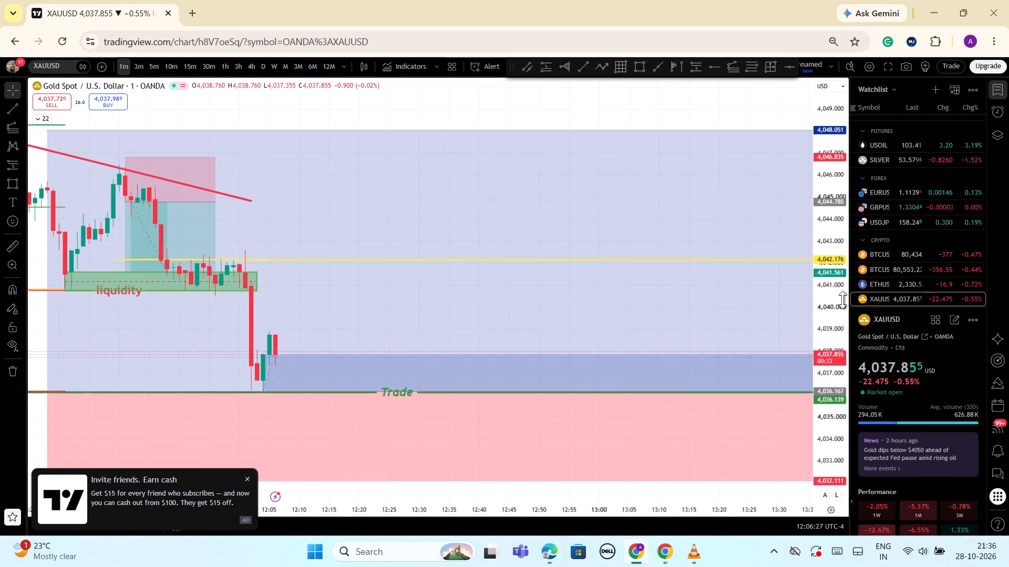
left_click_drag(842, 300, 851, 322)
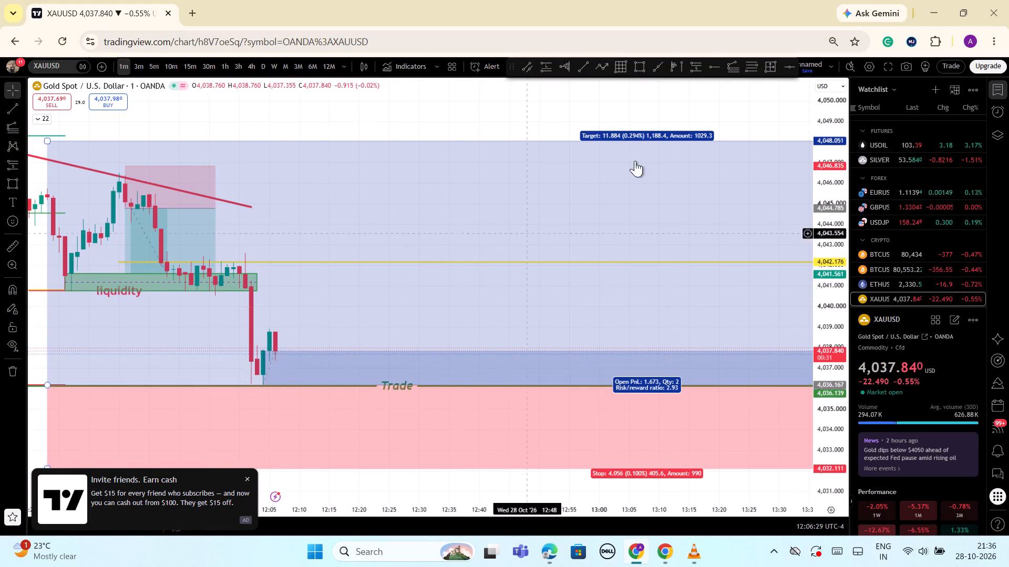
left_click(637, 67)
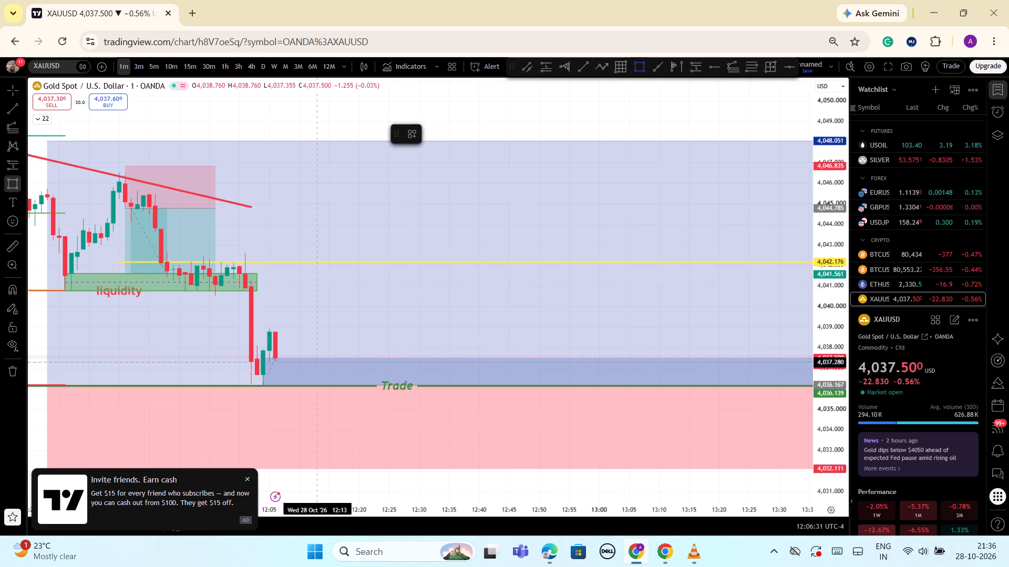
left_click(259, 361)
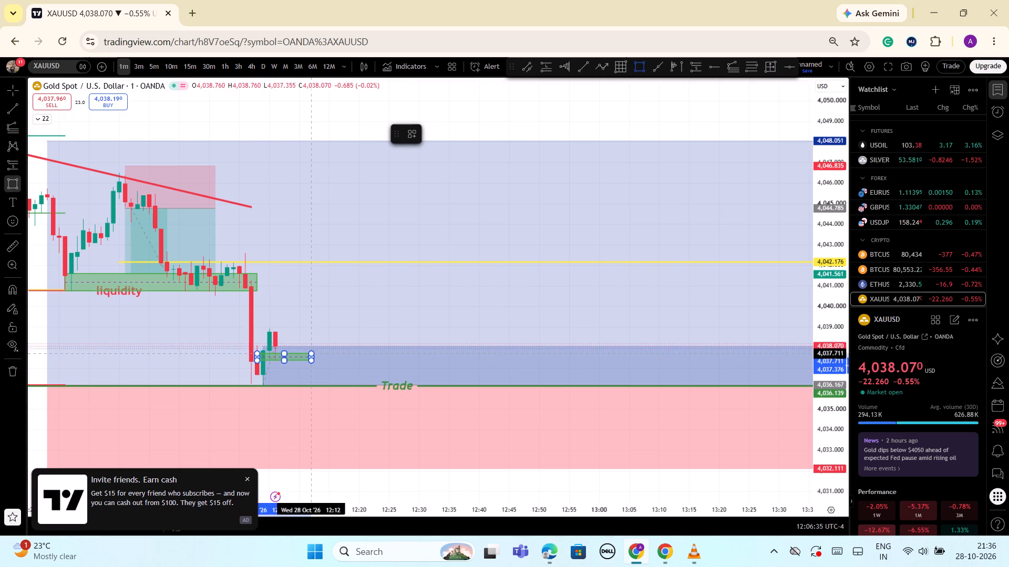
left_click(316, 350)
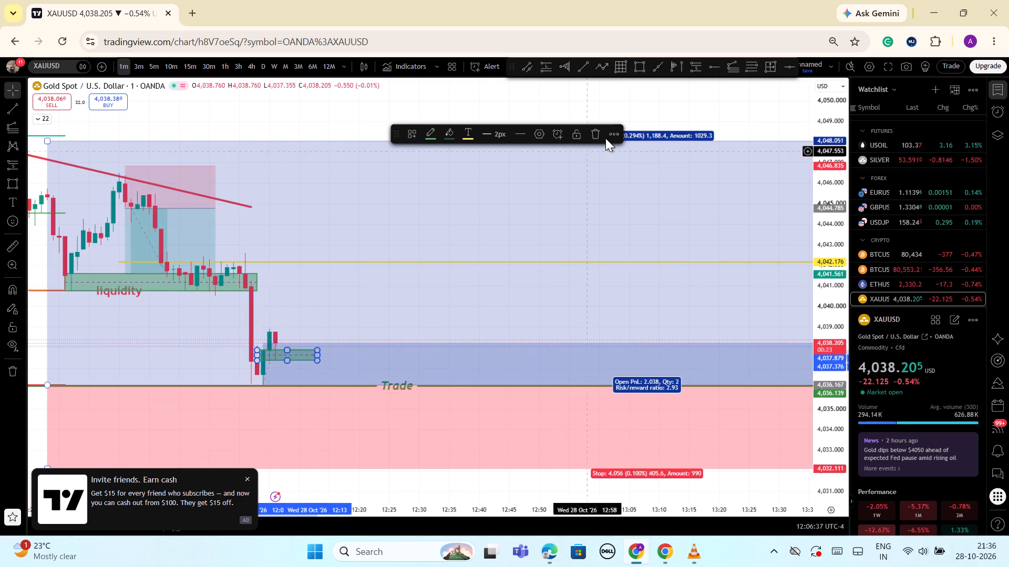
left_click(642, 100)
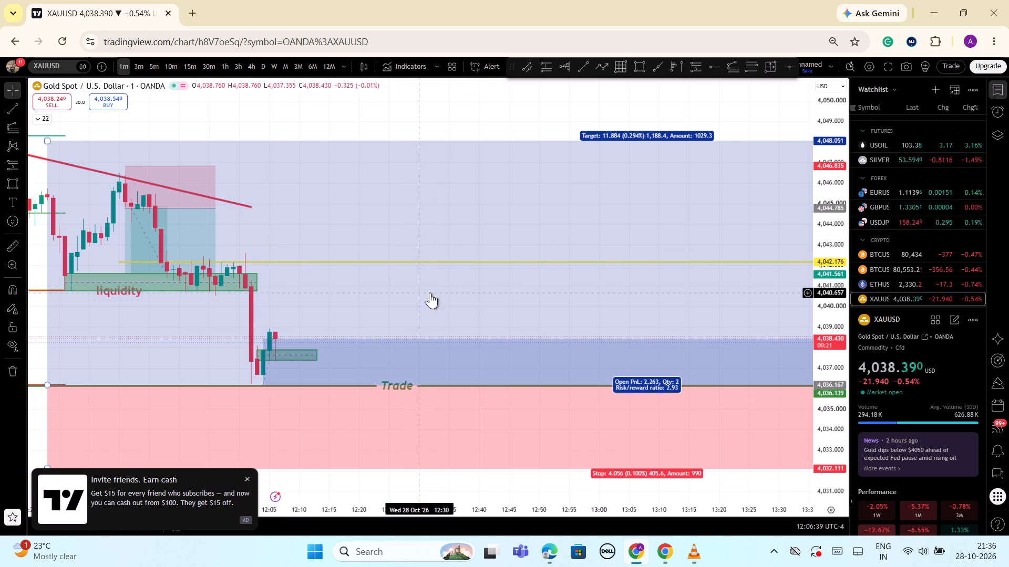
Raise the upper edge of the small green rectangle above the Trade ray to about 4,037.94.
scroll(345, 309, "down", 2)
scroll(477, 323, "down", 2)
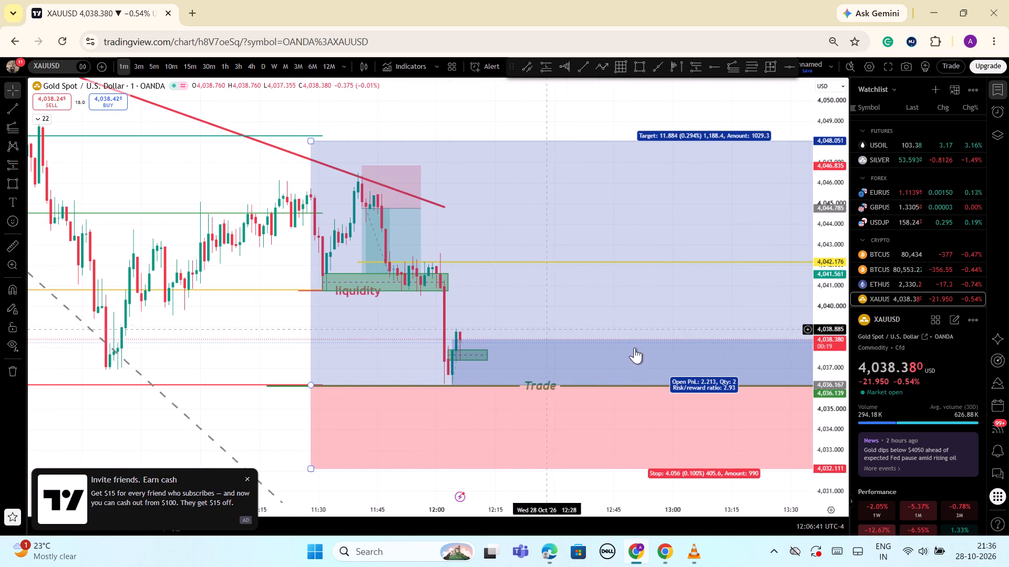
left_click_drag(823, 408, 830, 341)
scroll(781, 339, "up", 3)
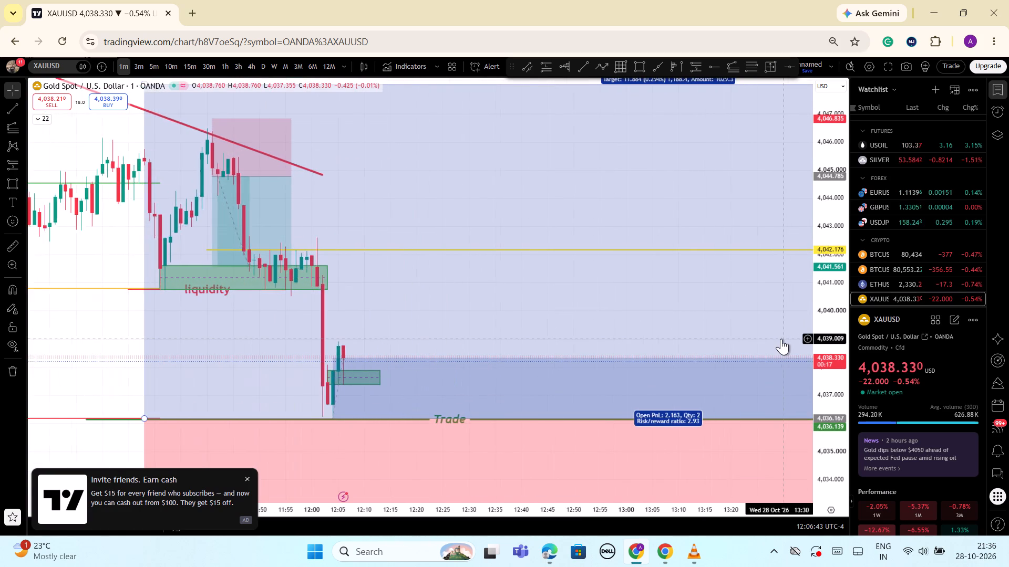
scroll(781, 339, "up", 3)
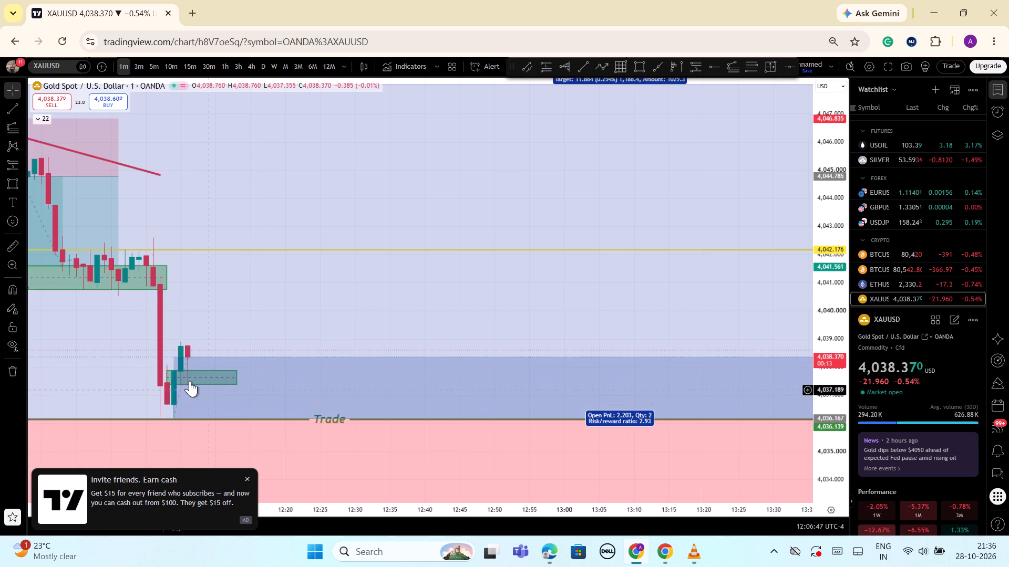
left_click(203, 367)
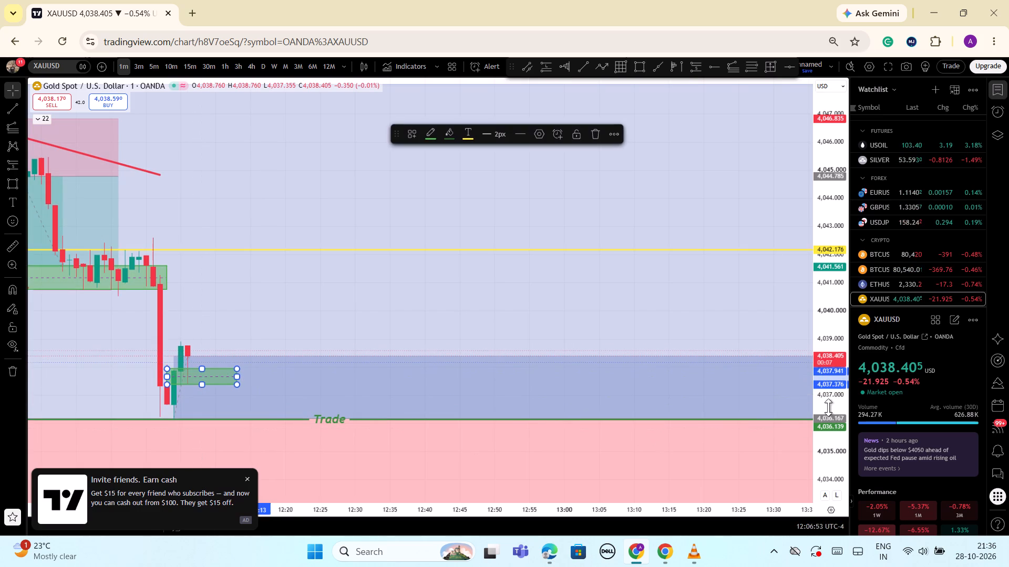
left_click(102, 361)
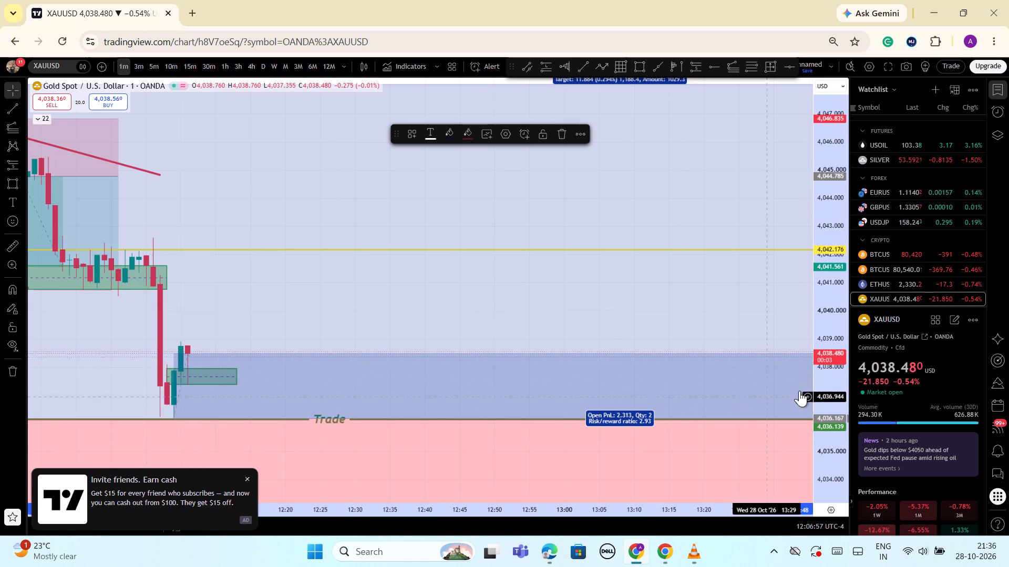
Lower the large long position's target level to about 4,044.00.
scroll(830, 375, "down", 1)
left_click_drag(825, 330, 832, 372)
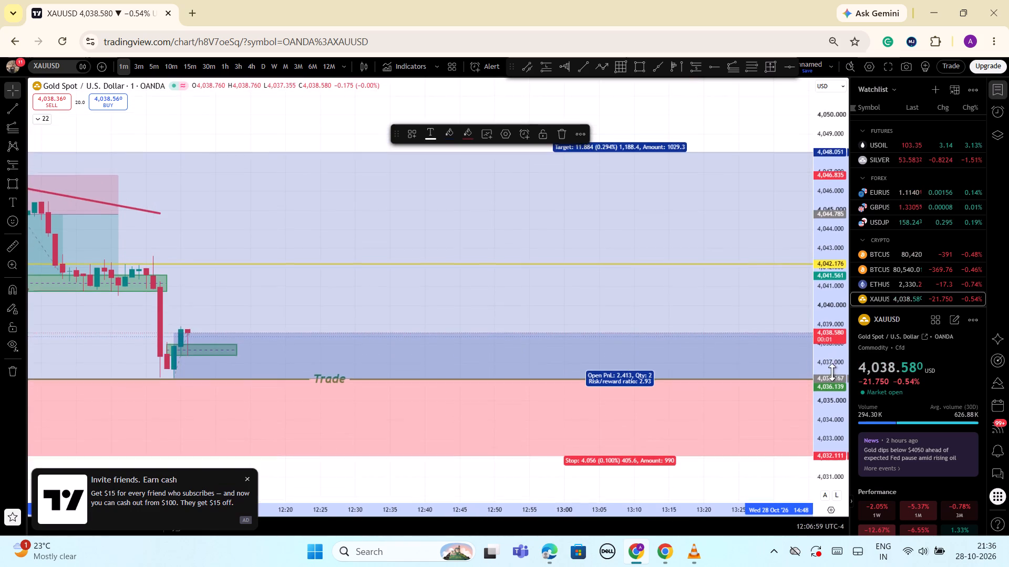
left_click_drag(832, 372, 833, 390)
scroll(748, 418, "down", 8)
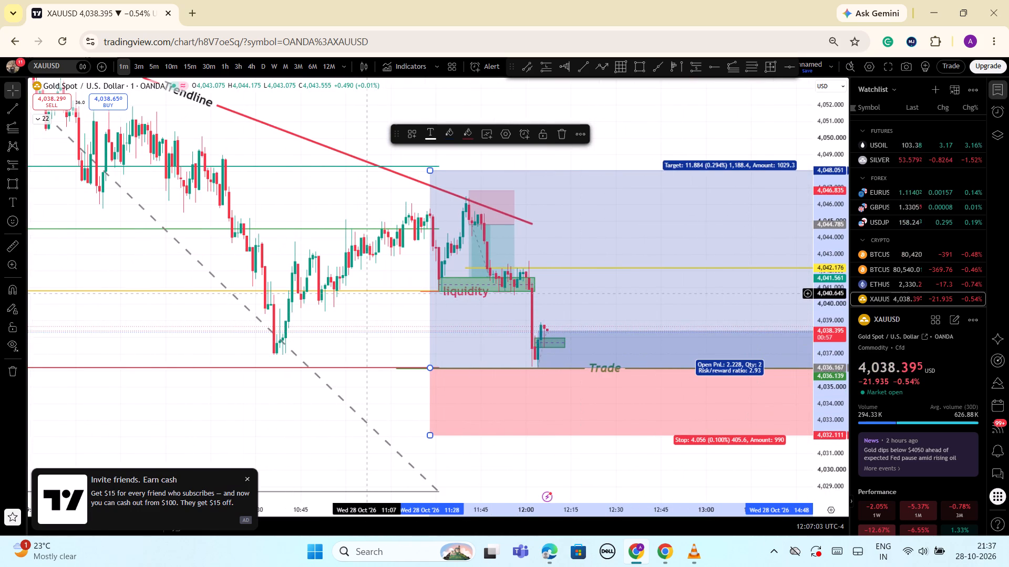
left_click_drag(367, 293, 333, 356)
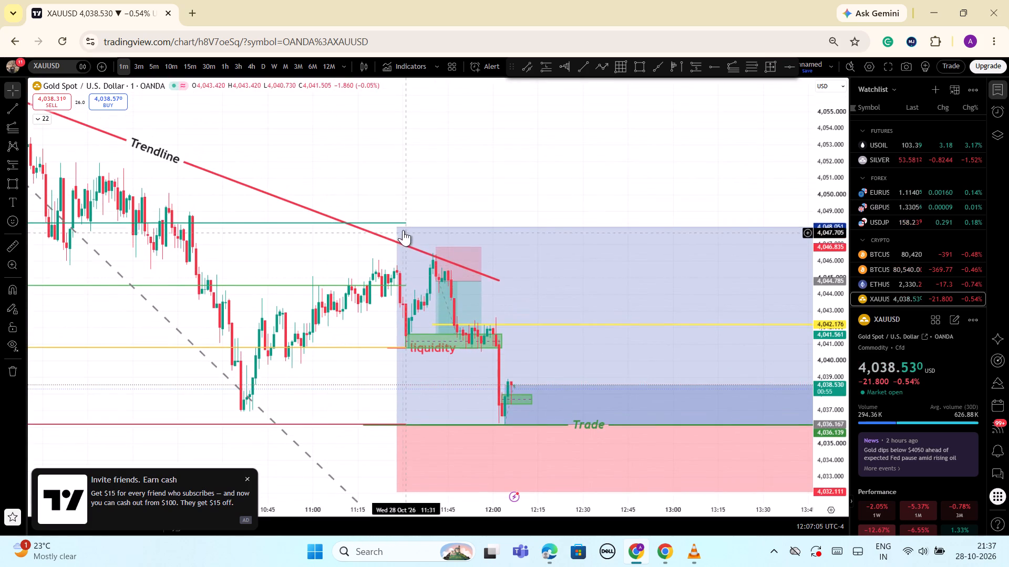
left_click_drag(397, 230, 475, 278)
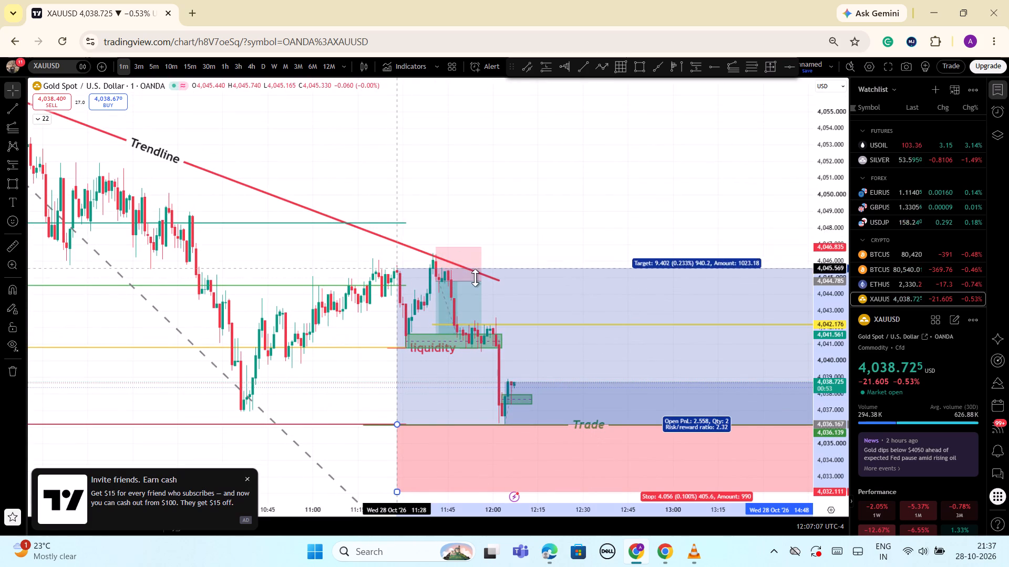
left_click_drag(475, 278, 494, 316)
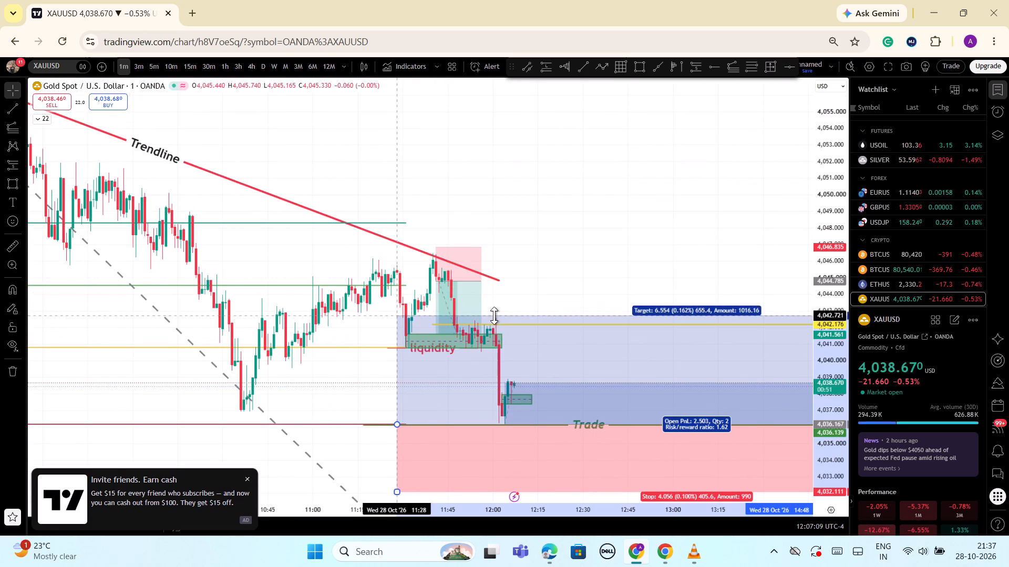
left_click_drag(494, 316, 502, 317)
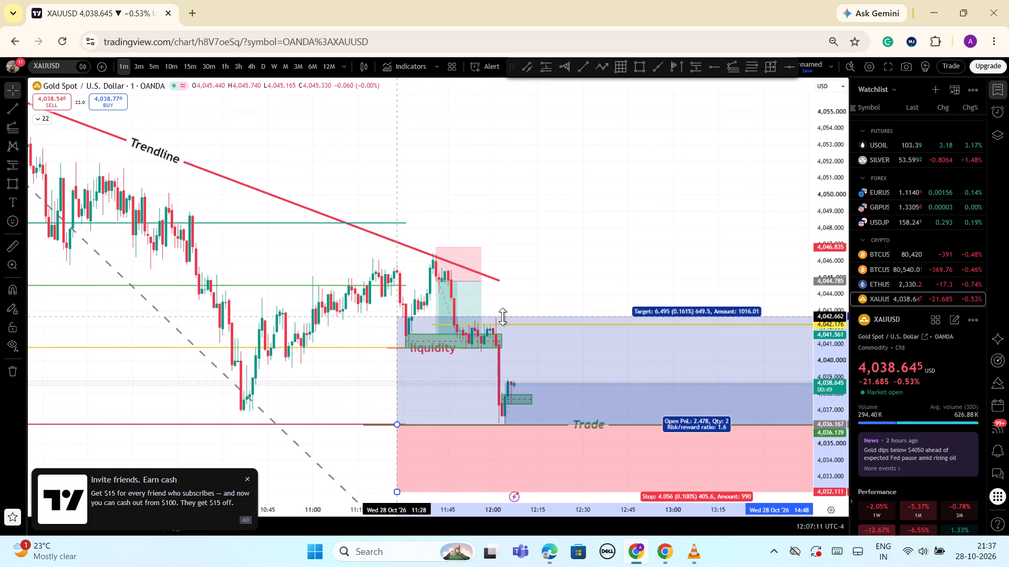
left_click_drag(502, 317, 522, 290)
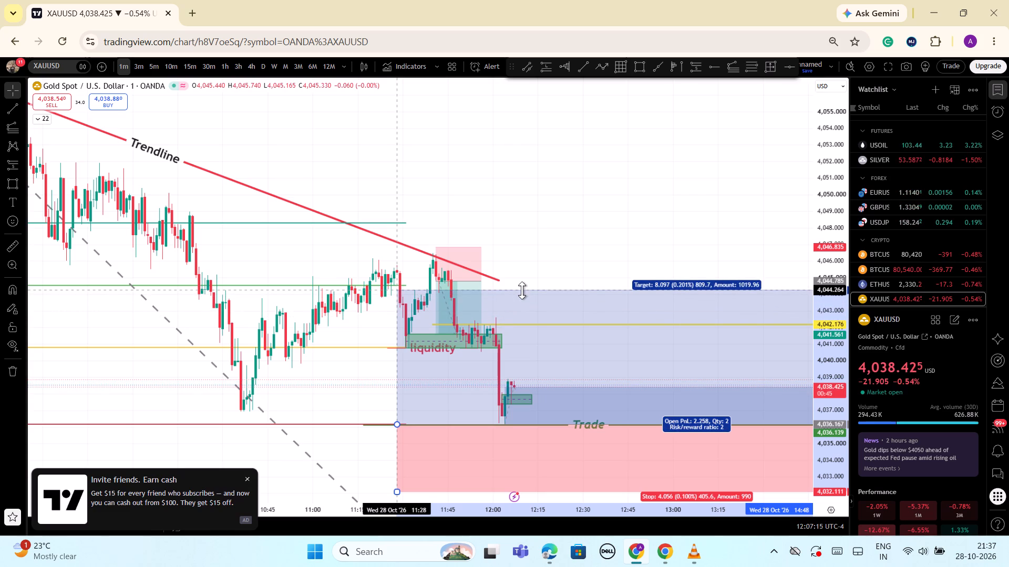
left_click_drag(522, 290, 520, 295)
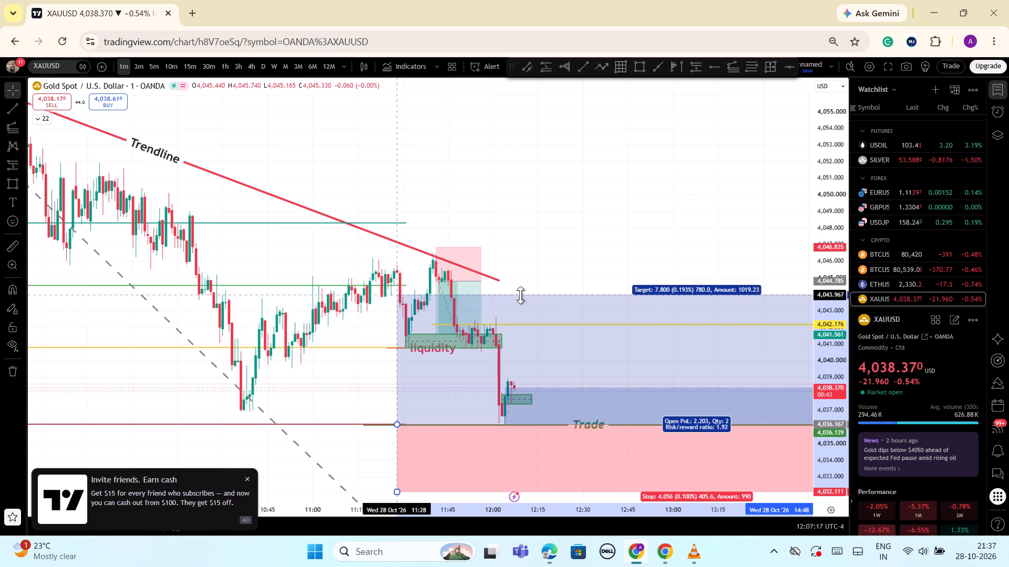
left_click_drag(520, 295, 520, 295)
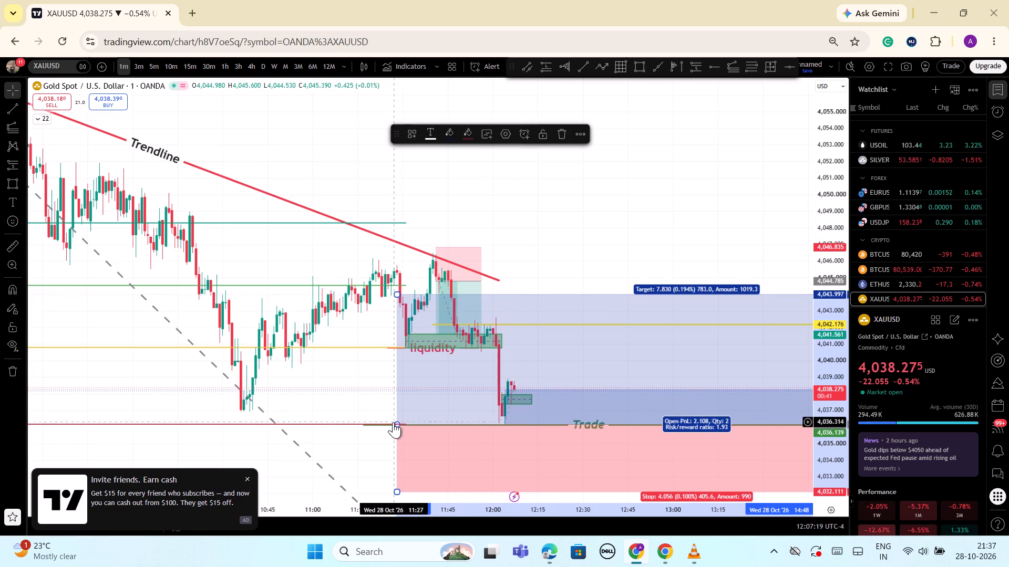
Move the long position's entry point to the 12:02 candle at about 4,036.55.
left_click_drag(395, 423, 470, 425)
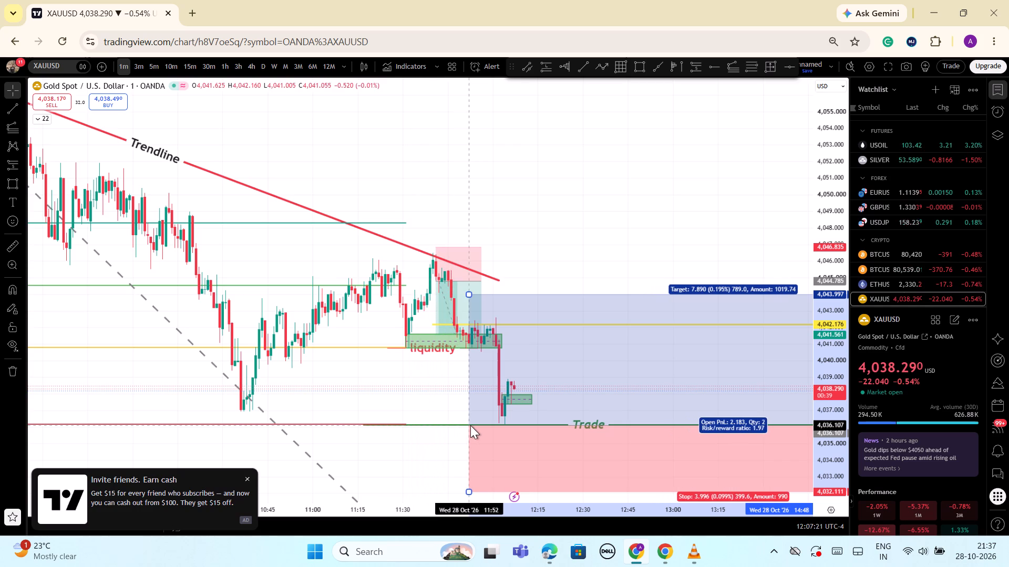
left_click_drag(470, 425, 488, 423)
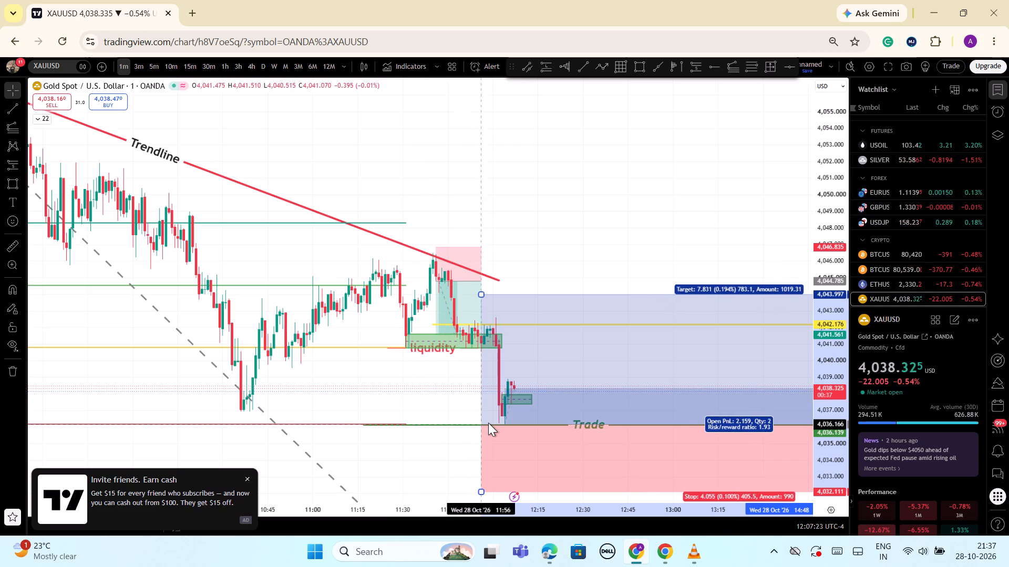
left_click_drag(488, 423, 500, 418)
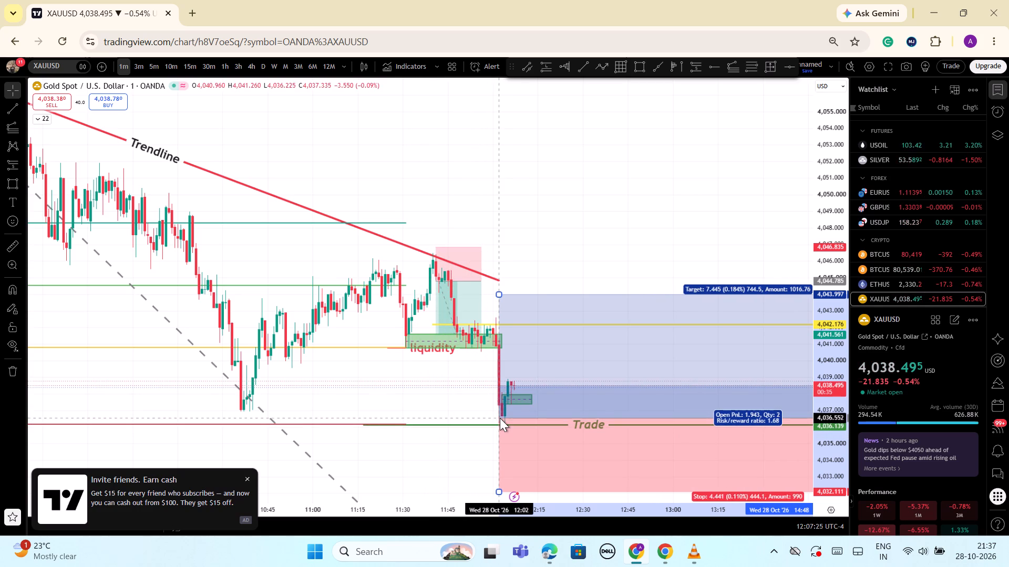
left_click_drag(500, 418, 500, 417)
left_click(458, 405)
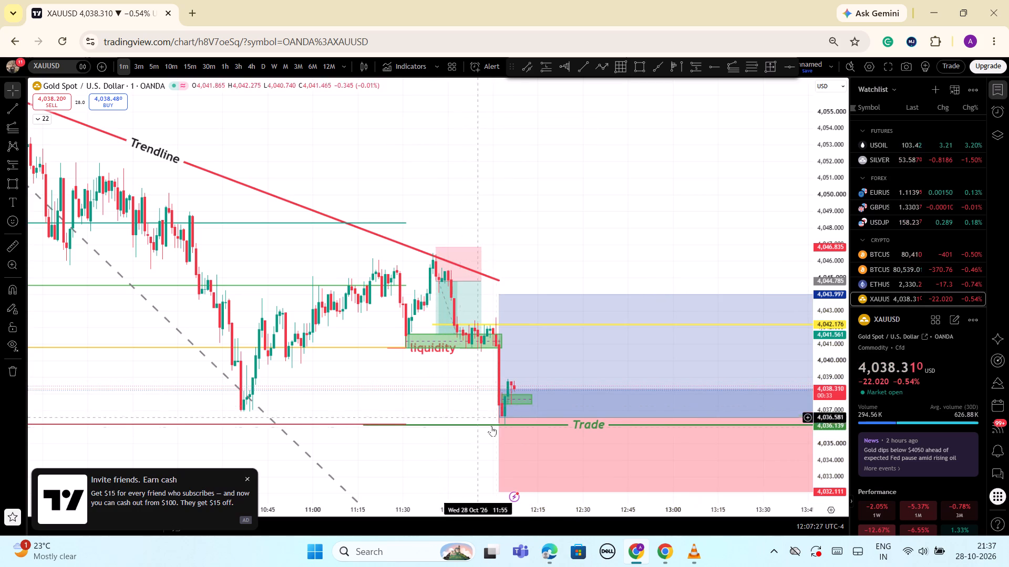
Shift the whole long position so it starts at about 11:59 with its entry at about 4,036.49.
left_click_drag(521, 447, 520, 451)
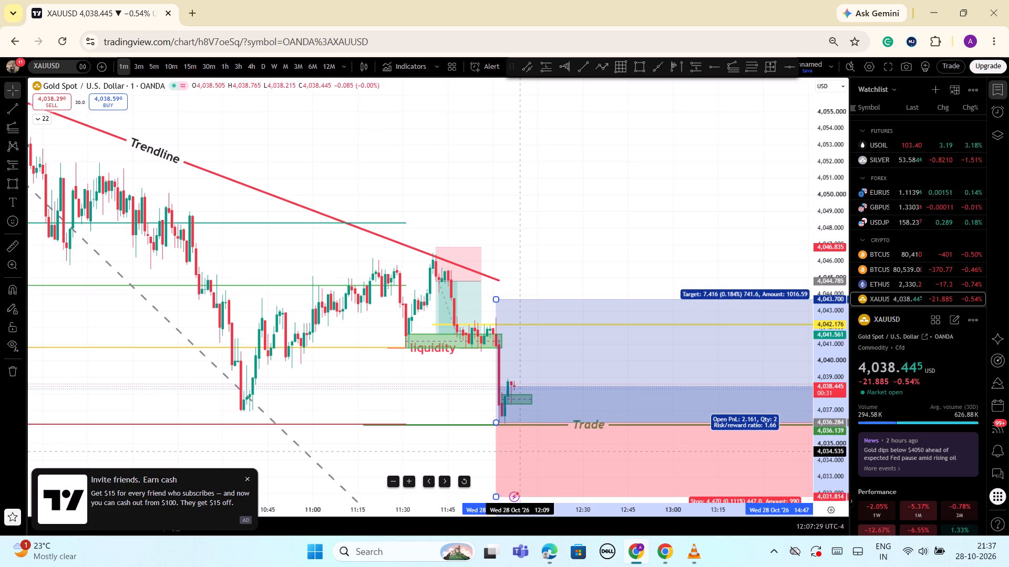
left_click_drag(520, 451, 513, 448)
left_click(402, 390)
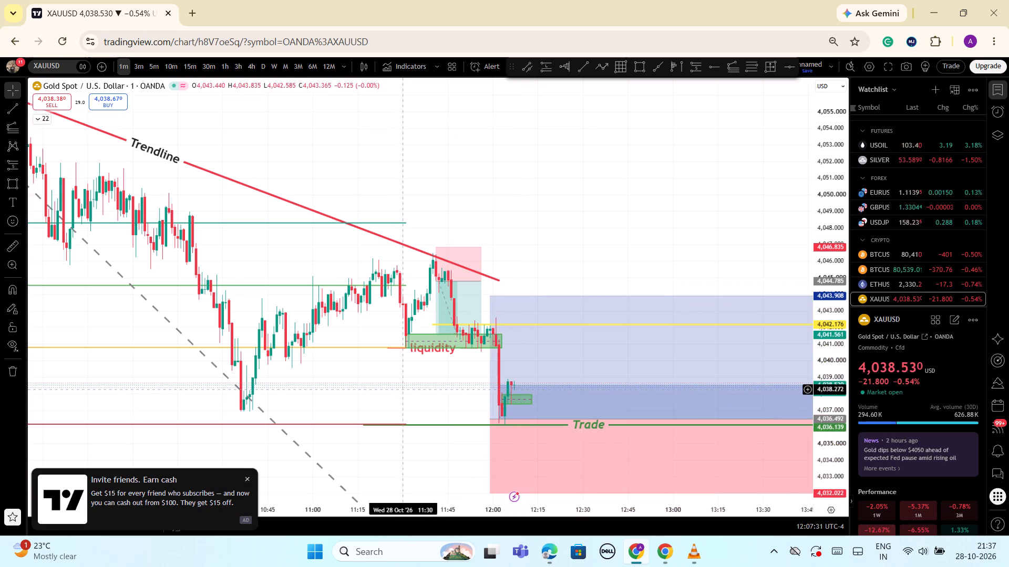
Shorten the long position so that its end falls at about 12:38.
left_click_drag(402, 390, 166, 325)
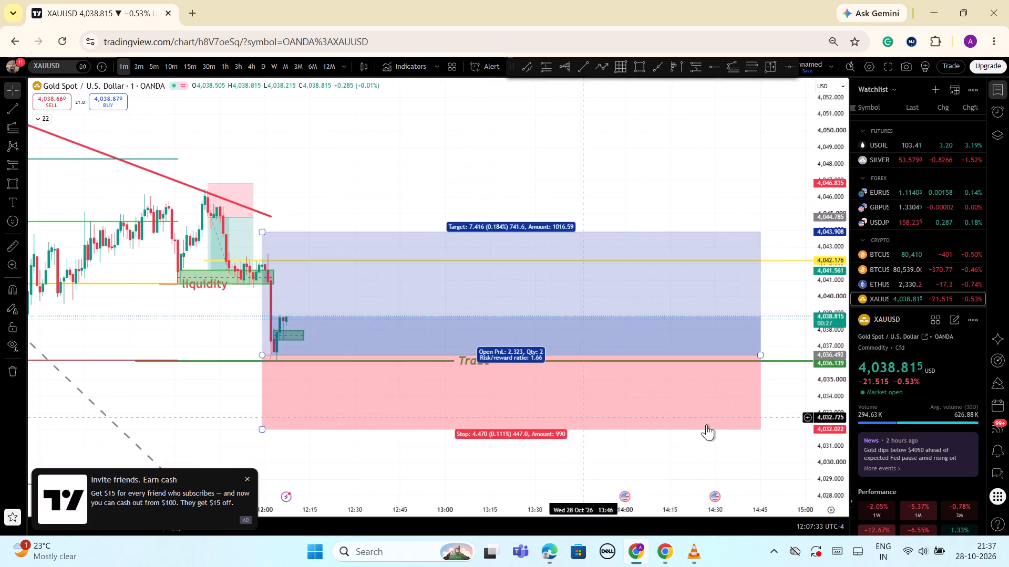
left_click_drag(759, 355, 681, 351)
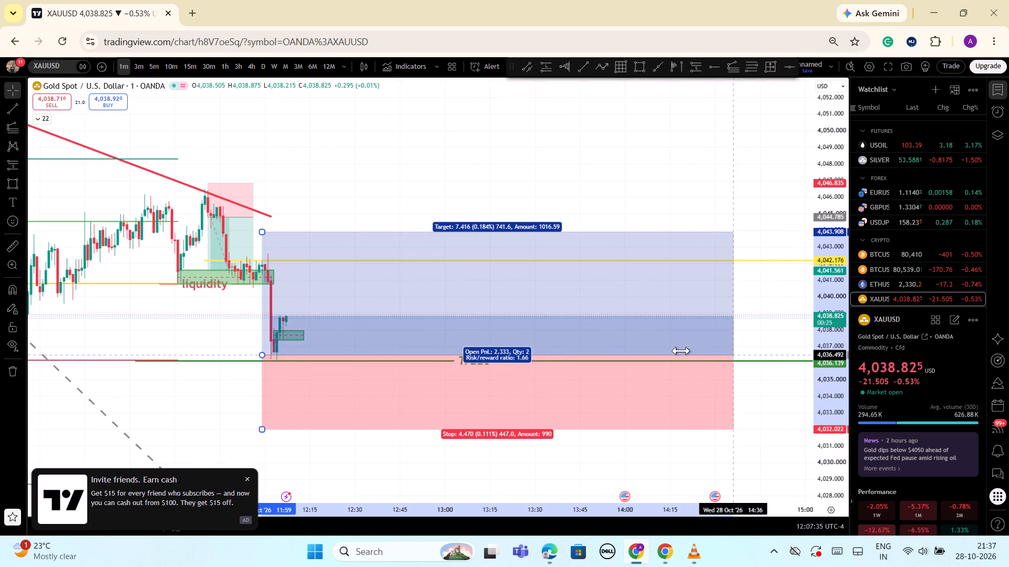
left_click_drag(681, 351, 380, 321)
Raise the long position's stop to about 4,035.66, just below the Trade ray.
left_click_drag(261, 430, 262, 427)
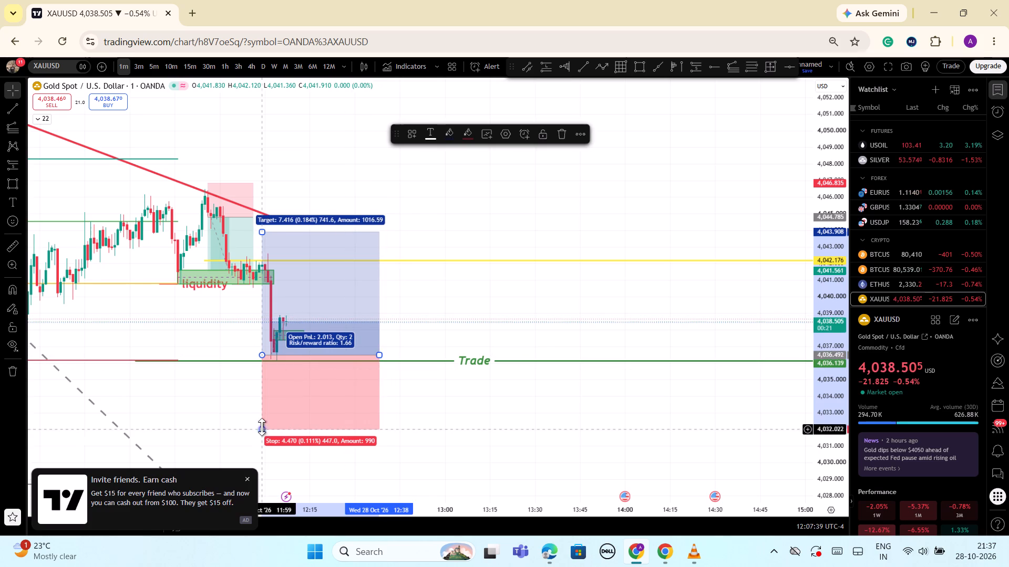
left_click_drag(262, 427, 265, 378)
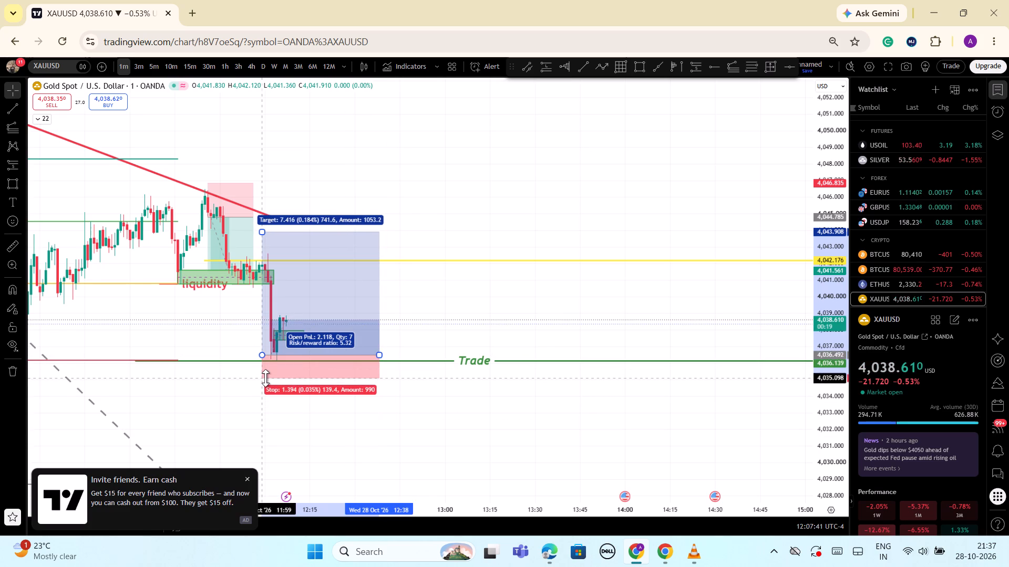
left_click_drag(265, 378, 265, 363)
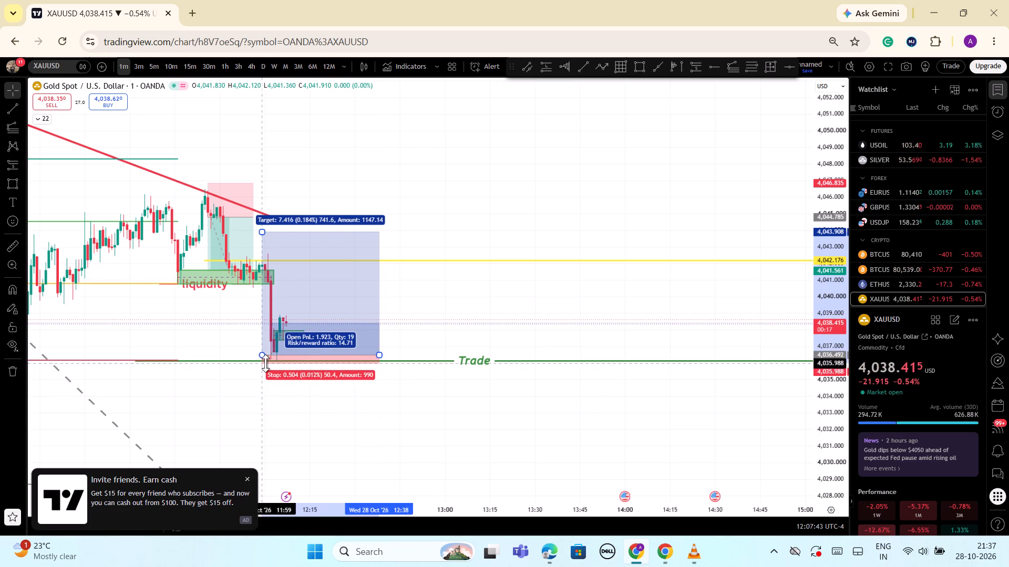
left_click_drag(265, 363, 264, 369)
left_click(287, 423)
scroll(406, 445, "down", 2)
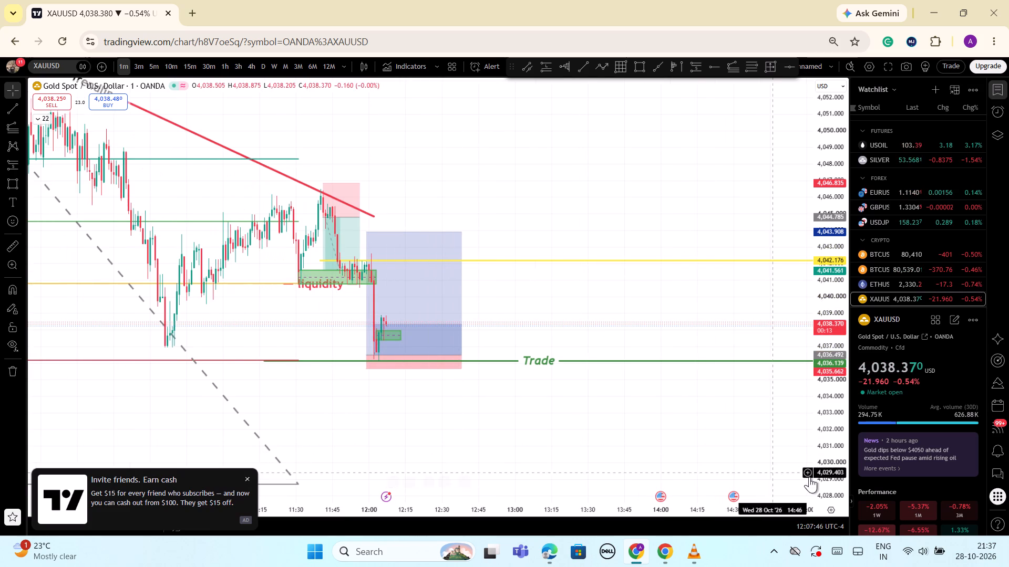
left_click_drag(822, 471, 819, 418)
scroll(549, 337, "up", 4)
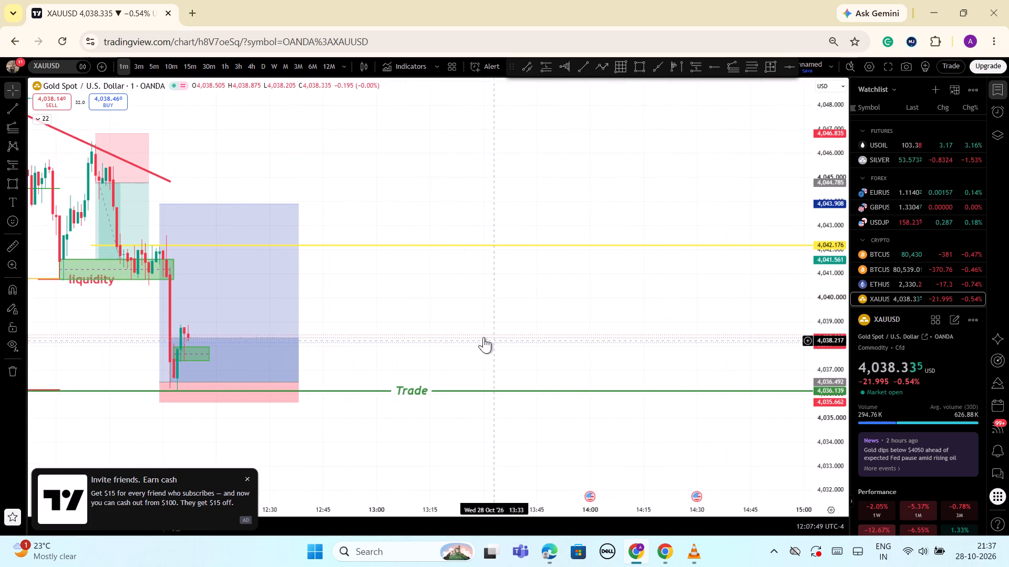
Show the hidden SSL Hybrid indicator on the 1-minute gold chart.
left_click_drag(483, 337, 676, 324)
left_click_drag(823, 329, 833, 386)
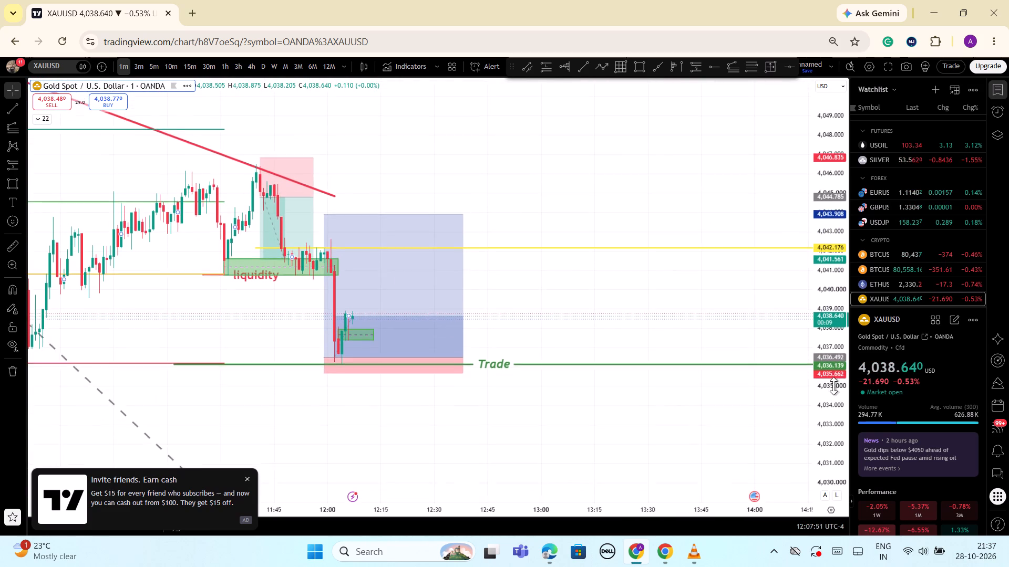
left_click_drag(833, 386, 829, 387)
scroll(411, 267, "down", 1)
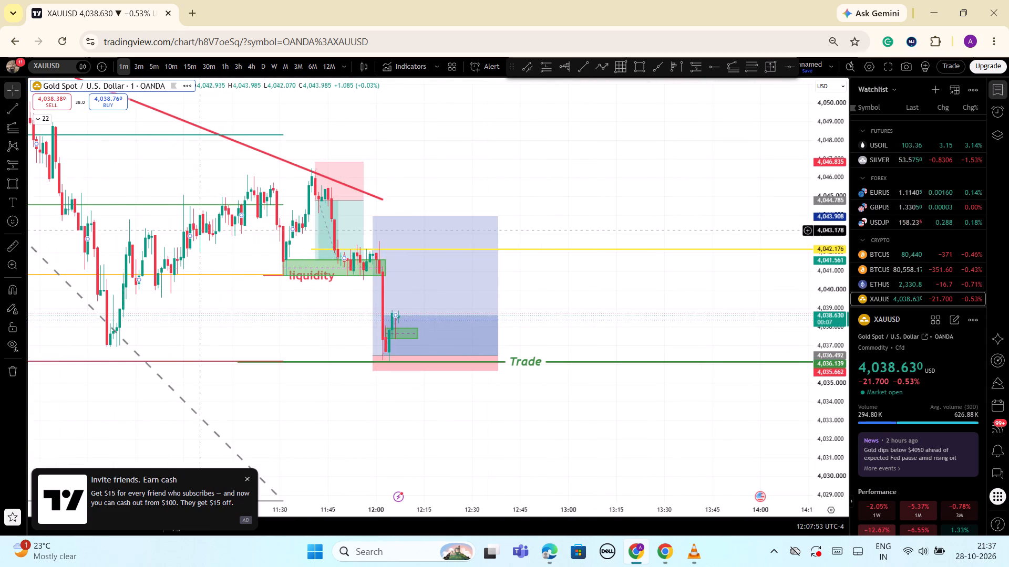
left_click(37, 120)
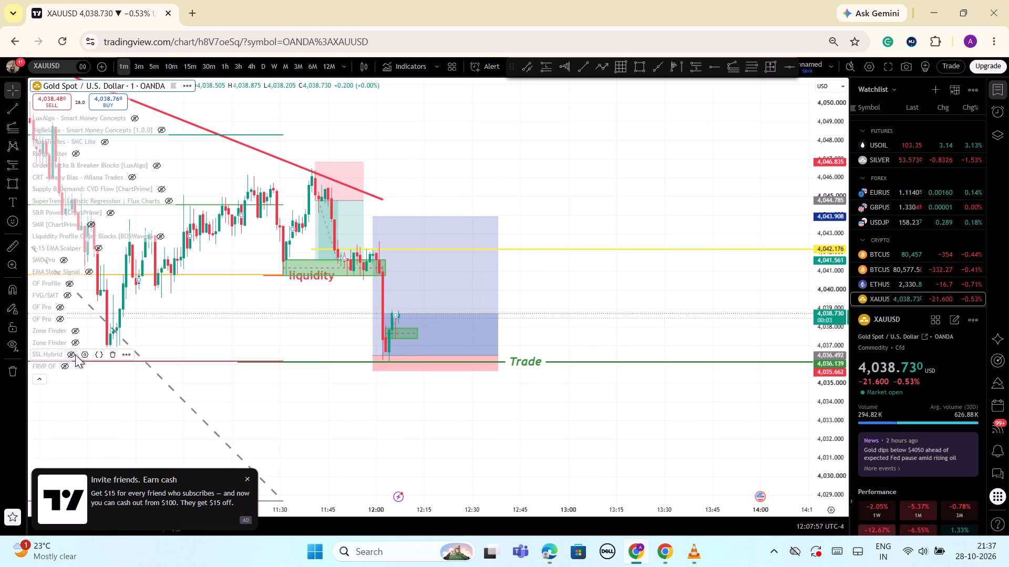
left_click(74, 353)
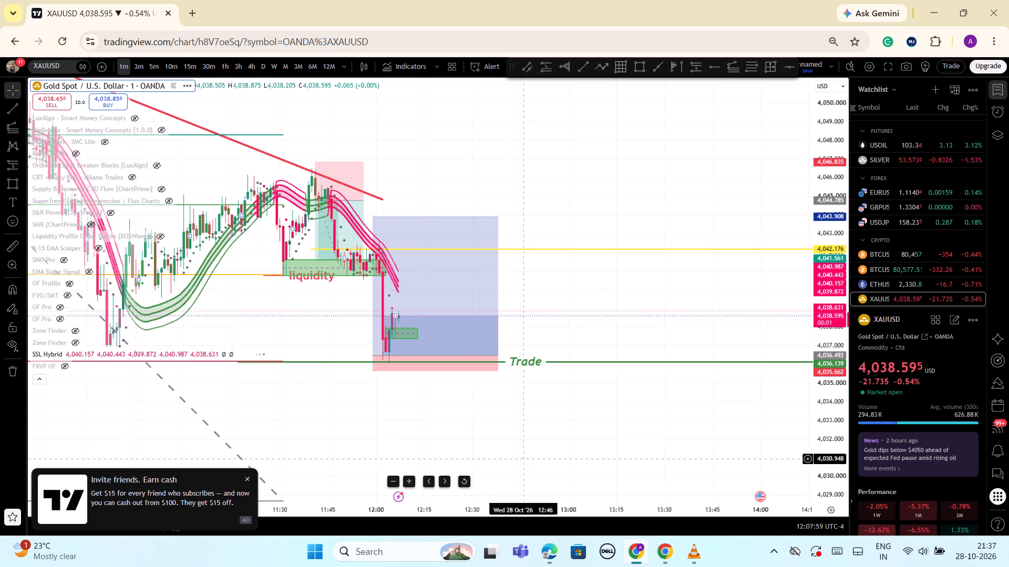
left_click(42, 379)
Examine the SSL Hybrid bands against the candles, the liquidity zone and the long position on the 1-minute chart.
scroll(287, 415, "down", 2)
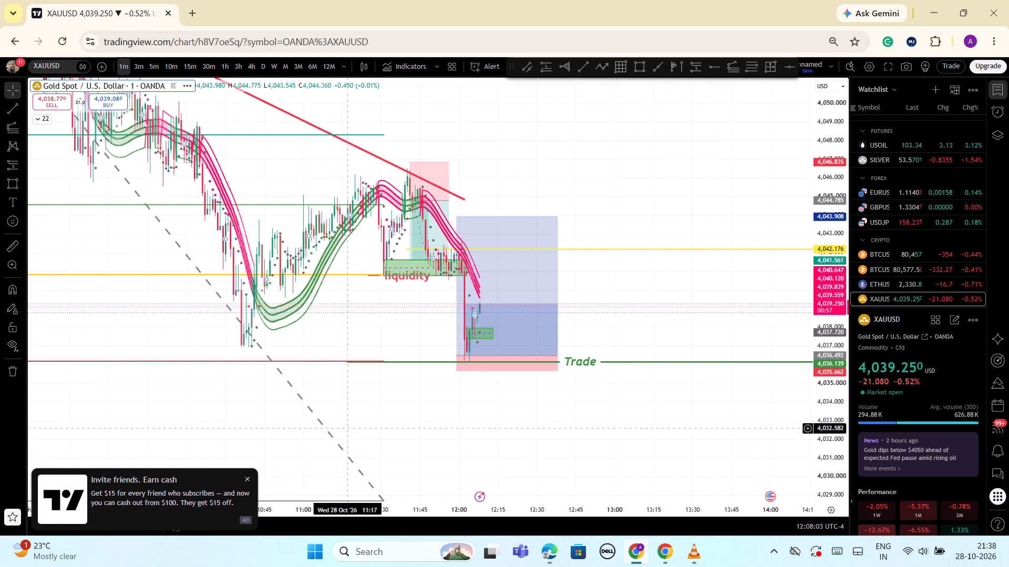
scroll(383, 429, "down", 2)
scroll(565, 436, "up", 3)
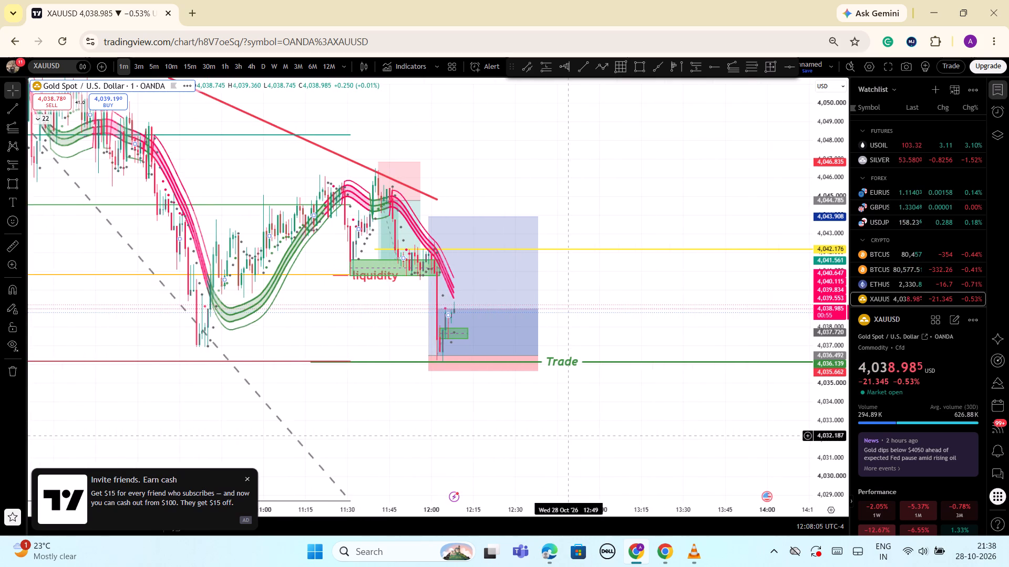
scroll(578, 437, "up", 8)
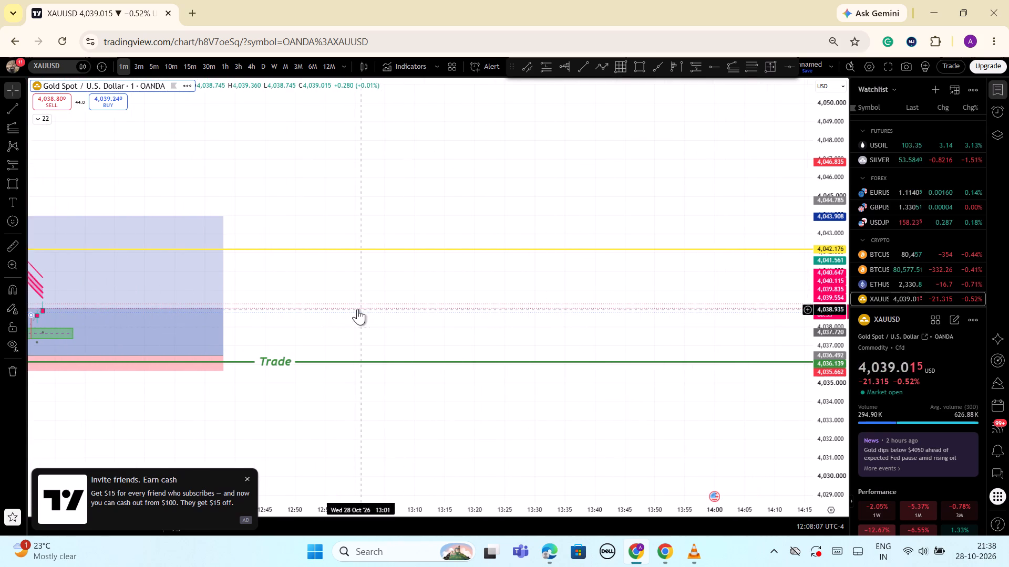
left_click_drag(357, 309, 713, 301)
scroll(590, 301, "up", 2)
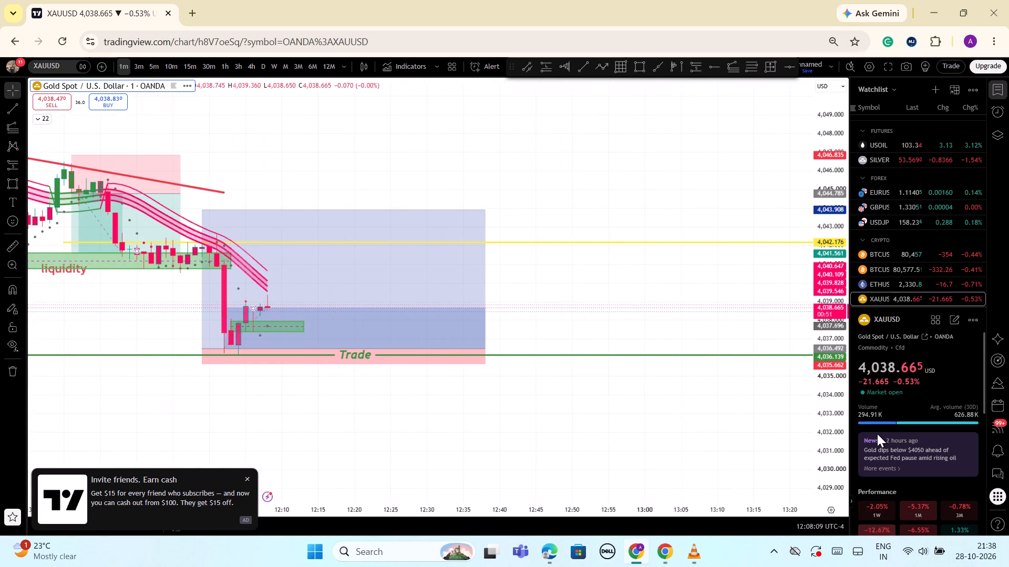
left_click_drag(830, 458, 852, 351)
scroll(591, 316, "up", 1)
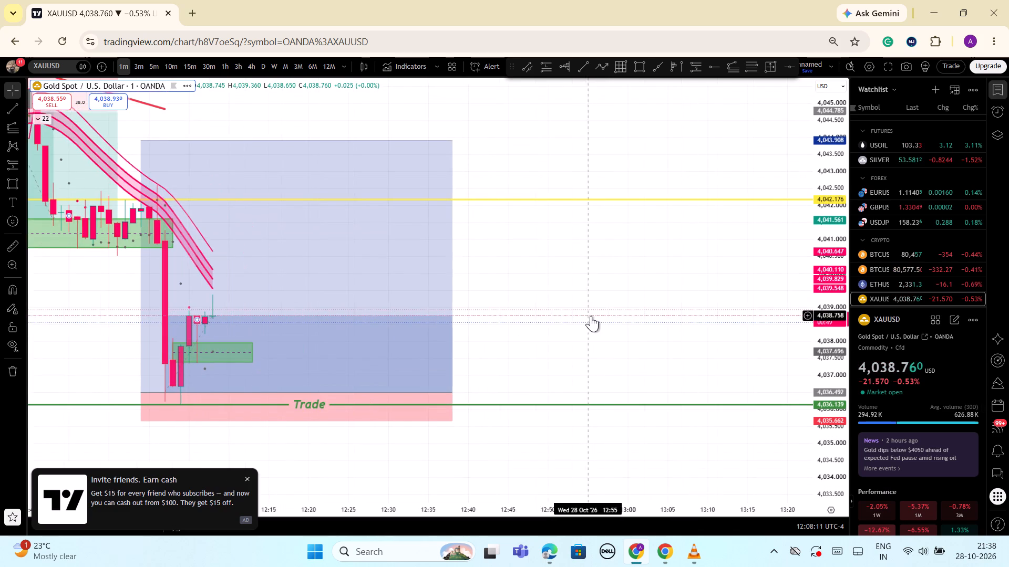
left_click_drag(546, 300, 737, 258)
left_click_drag(820, 236, 832, 345)
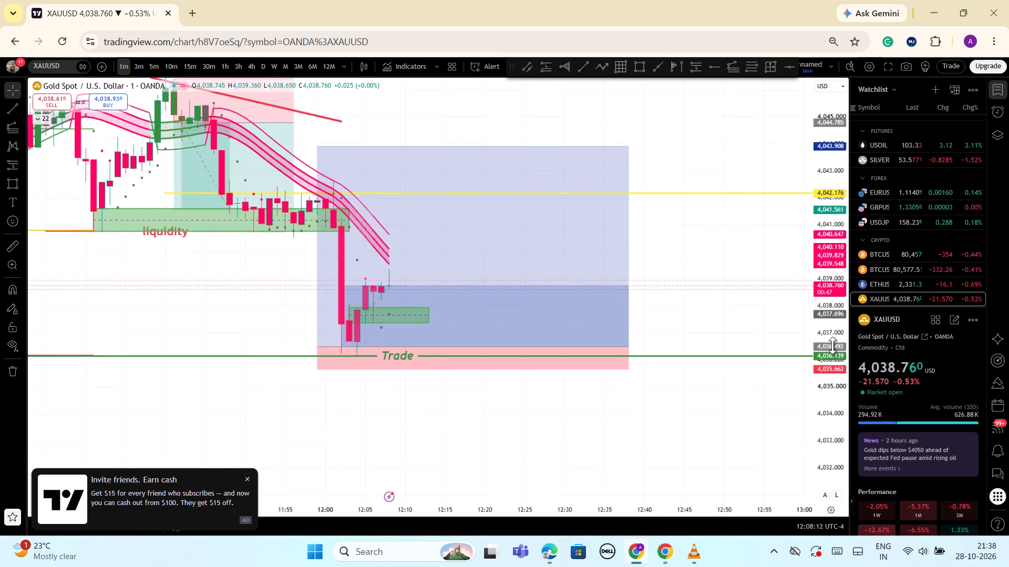
left_click_drag(832, 345, 835, 355)
scroll(610, 411, "down", 2)
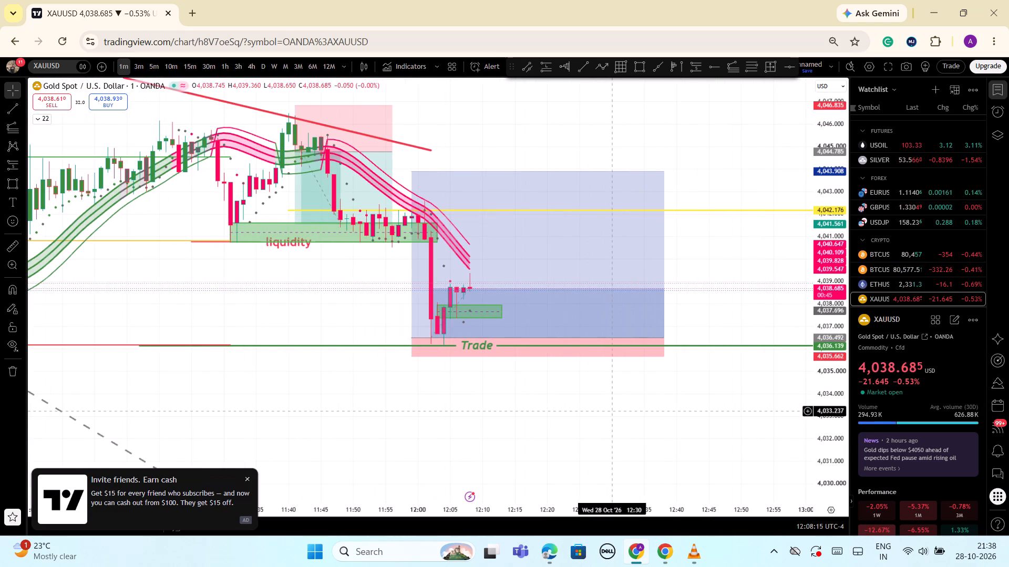
scroll(610, 411, "down", 1)
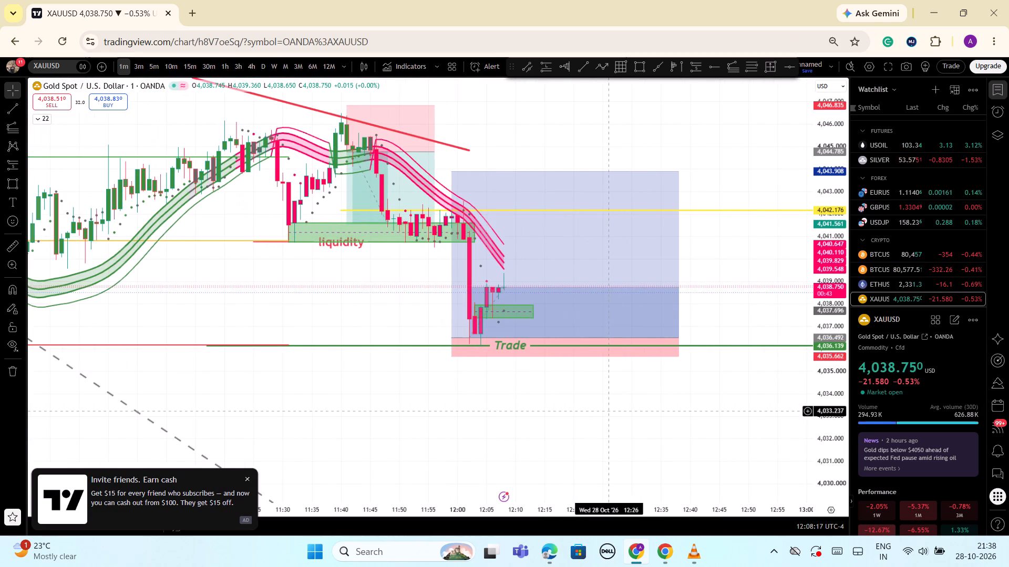
left_click_drag(832, 161, 840, 303)
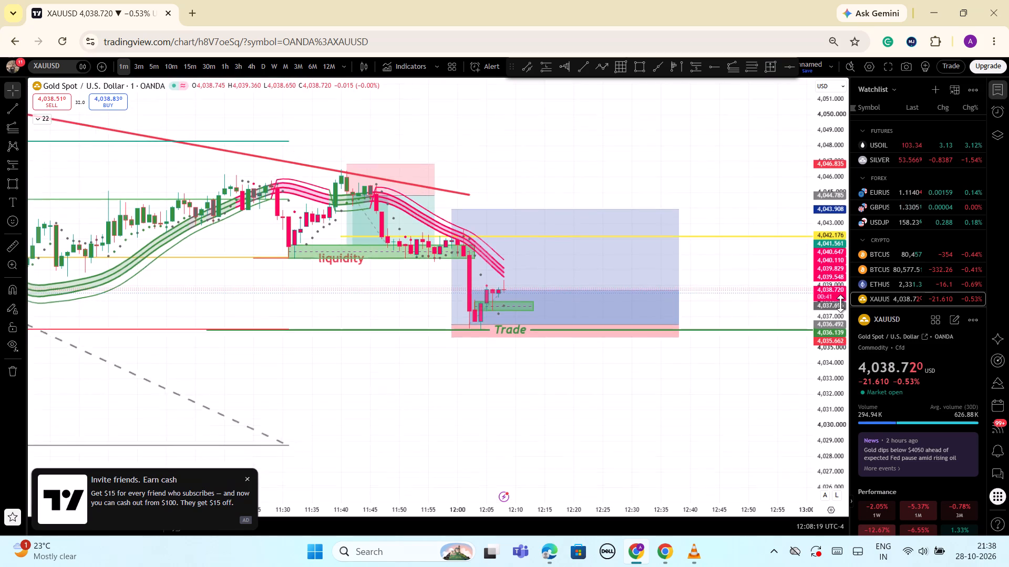
left_click_drag(840, 303, 840, 304)
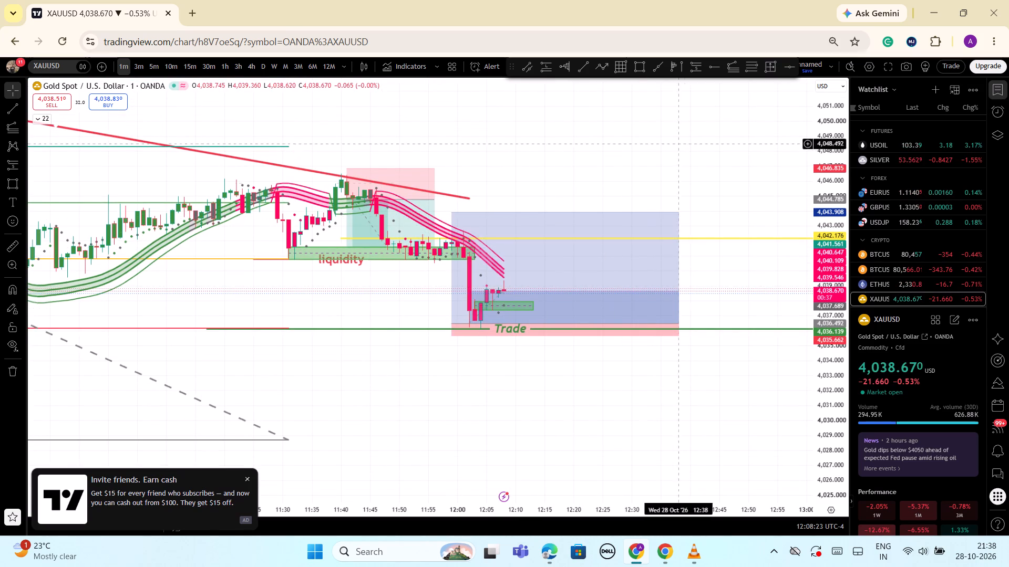
Inspect the latest 1-minute candles around the small green zone, the Trade ray and the long position's target and stop.
scroll(785, 281, "down", 2)
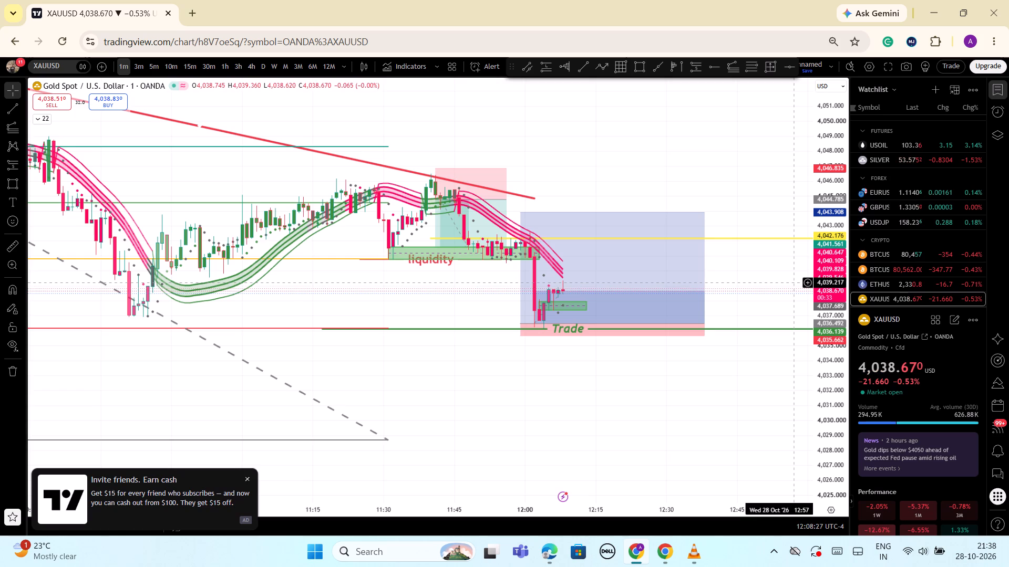
scroll(792, 283, "down", 1)
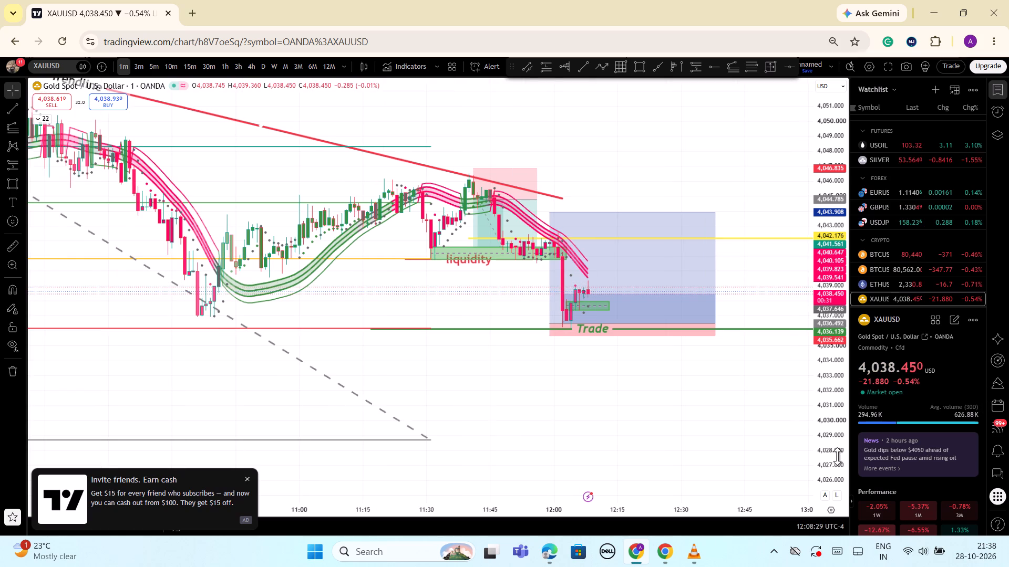
left_click_drag(830, 460, 835, 320)
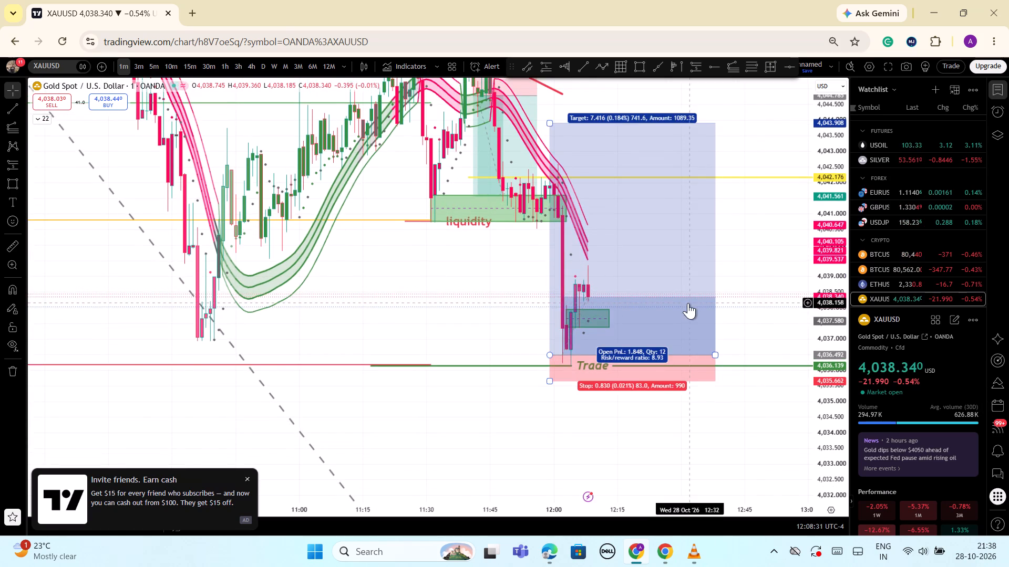
scroll(688, 303, "up", 6)
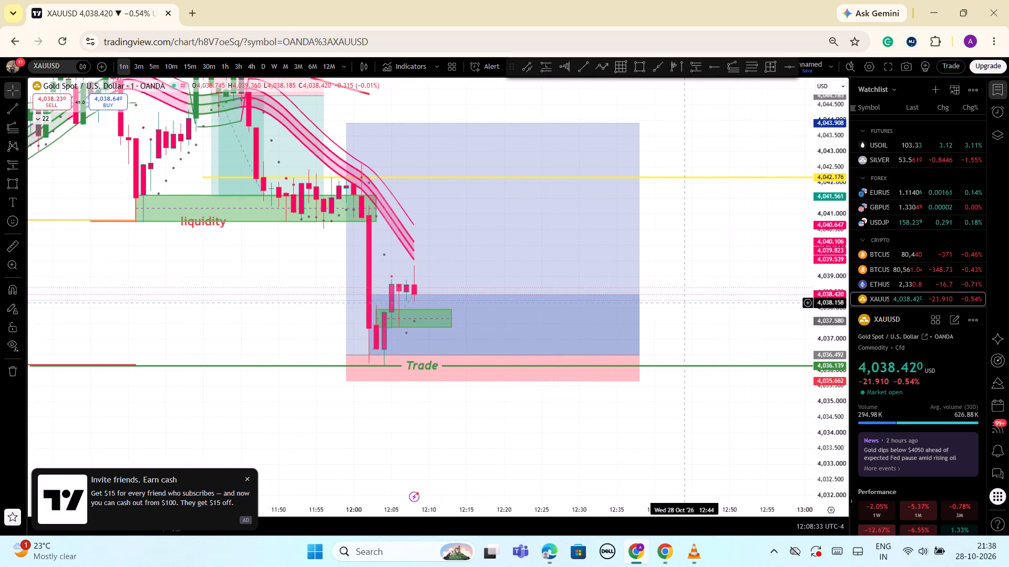
scroll(688, 303, "up", 3)
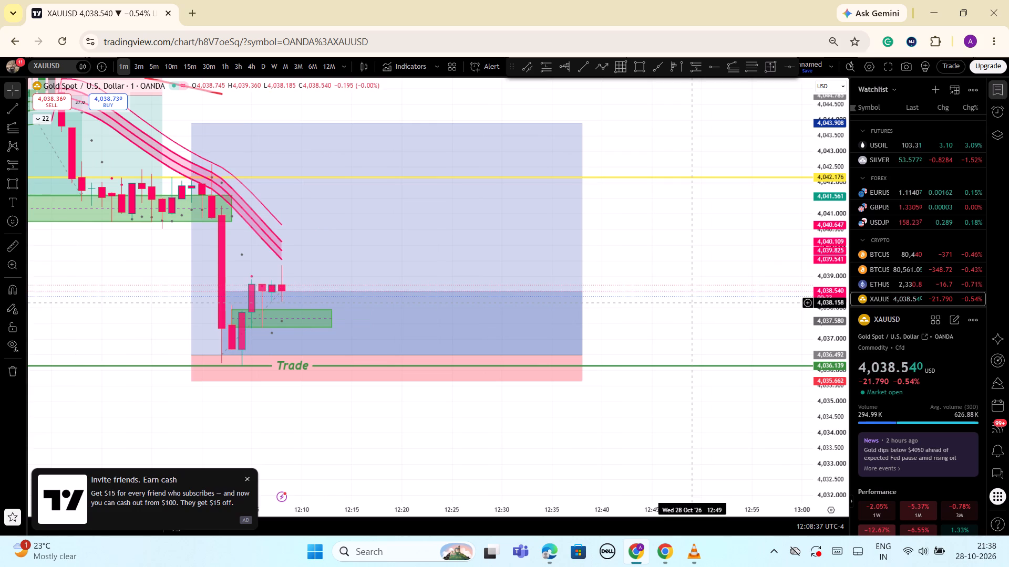
left_click_drag(830, 207, 840, 283)
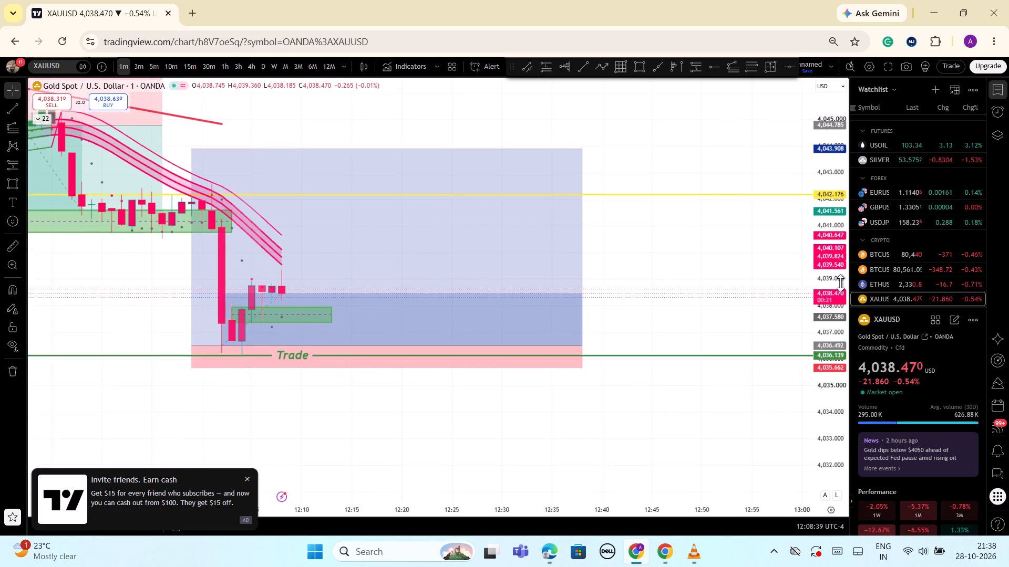
left_click_drag(840, 283, 833, 323)
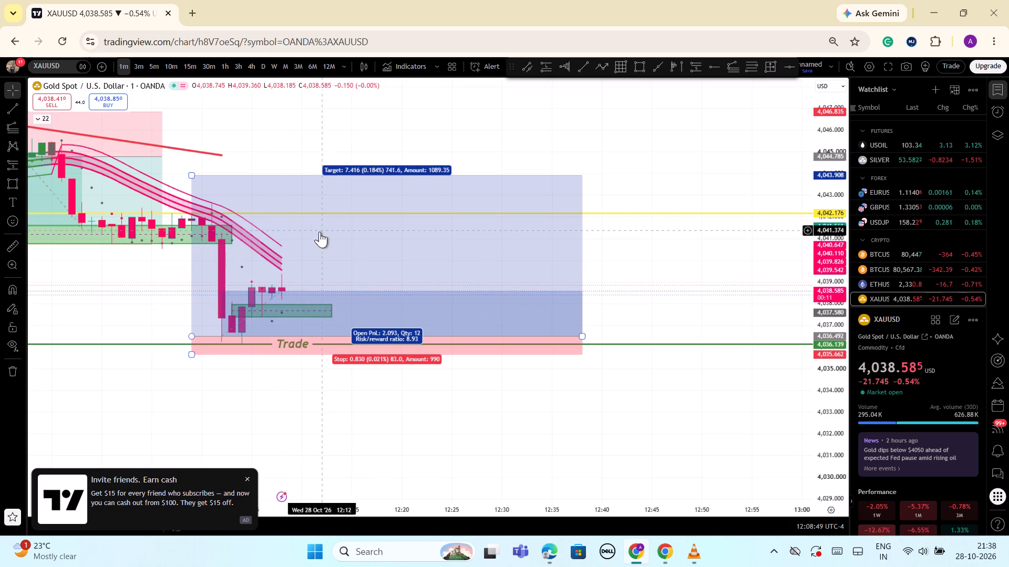
scroll(438, 258, "down", 2)
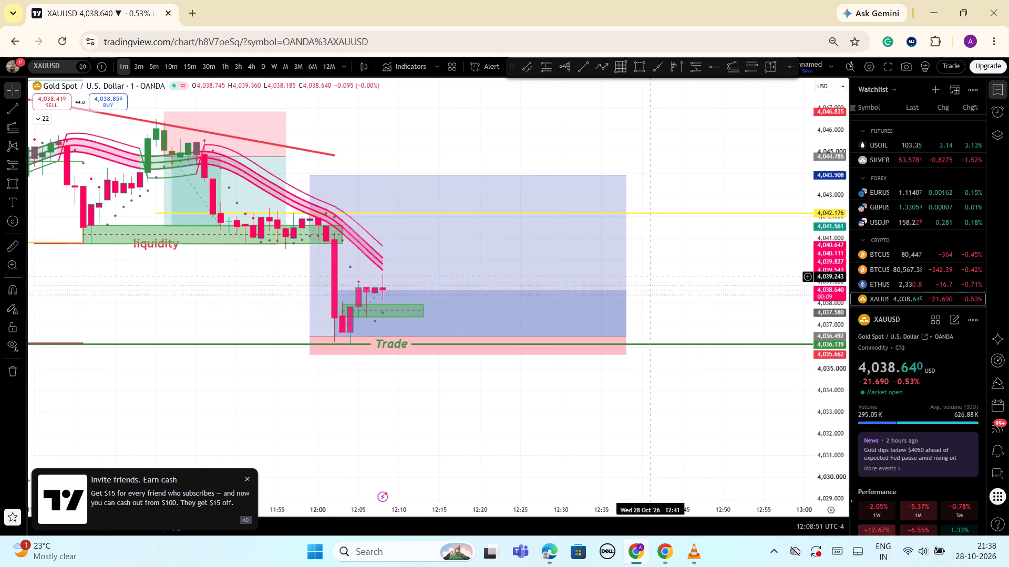
left_click_drag(829, 255, 830, 299)
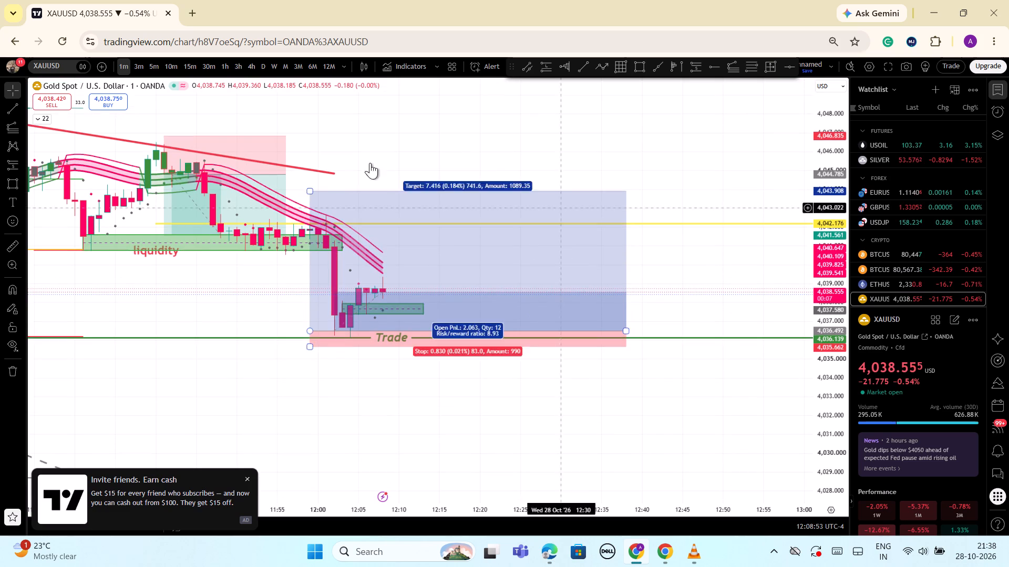
Review the SSL Hybrid bands, Fibonacci levels and long position on the 3-minute and 5-minute charts.
left_click(138, 68)
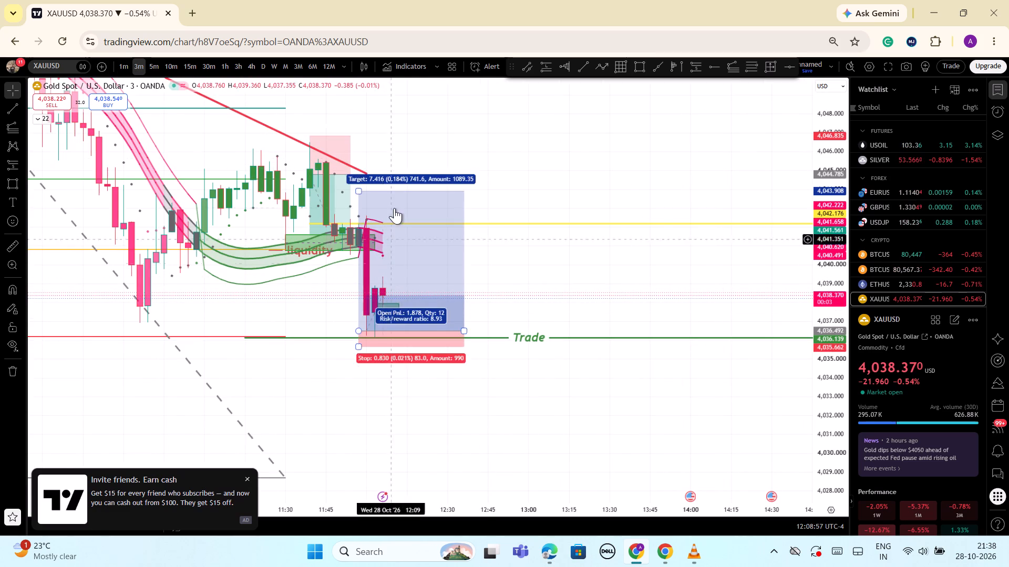
scroll(620, 237, "up", 2)
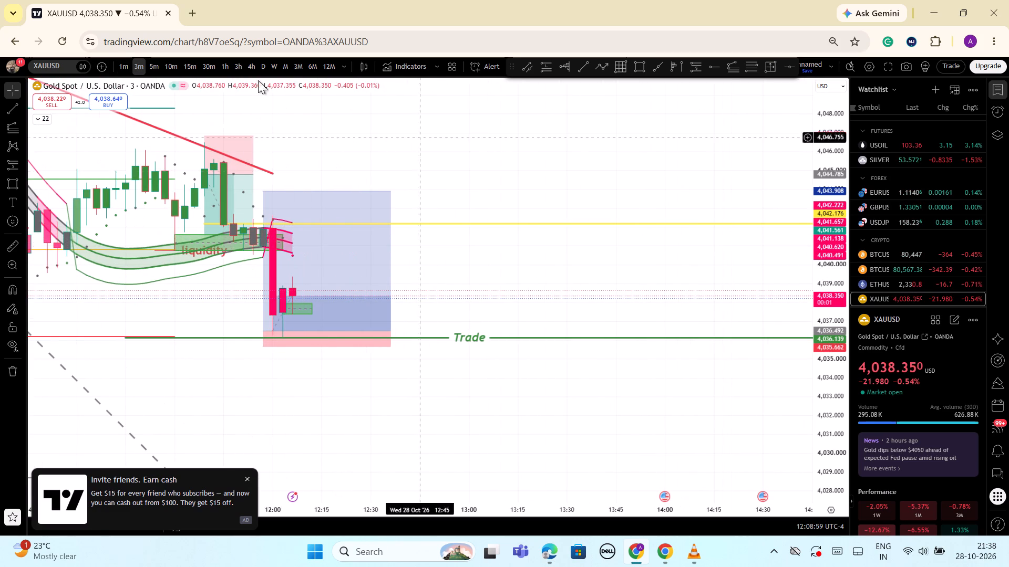
left_click(156, 68)
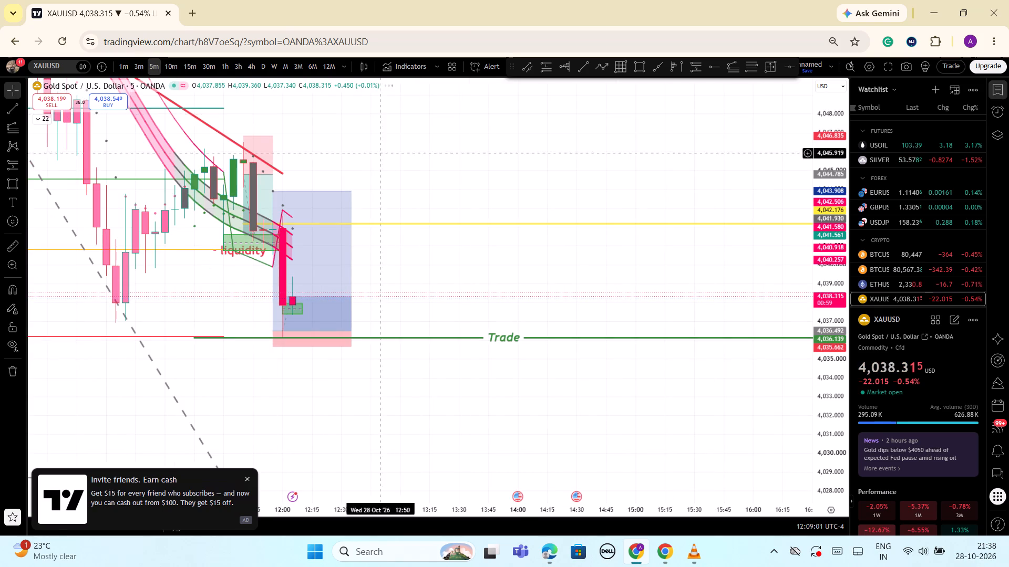
scroll(513, 195, "up", 1)
scroll(521, 203, "down", 1)
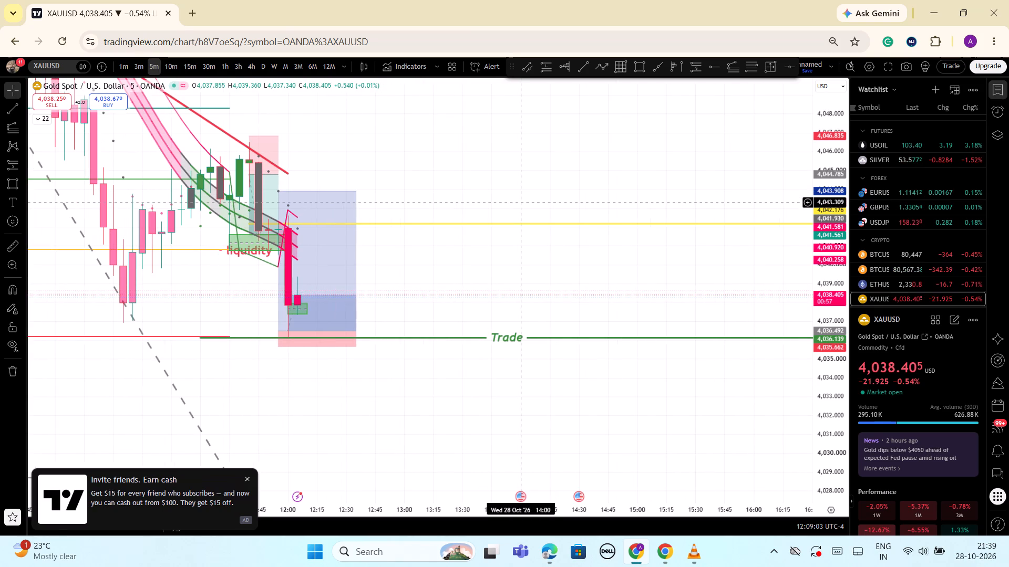
scroll(523, 203, "down", 1)
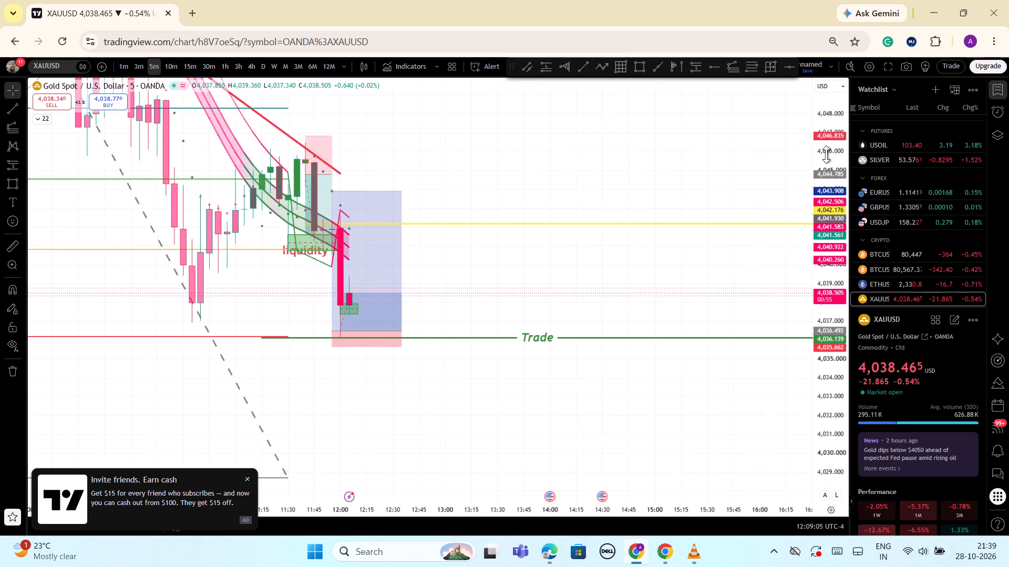
left_click_drag(830, 152, 833, 290)
scroll(544, 239, "down", 2)
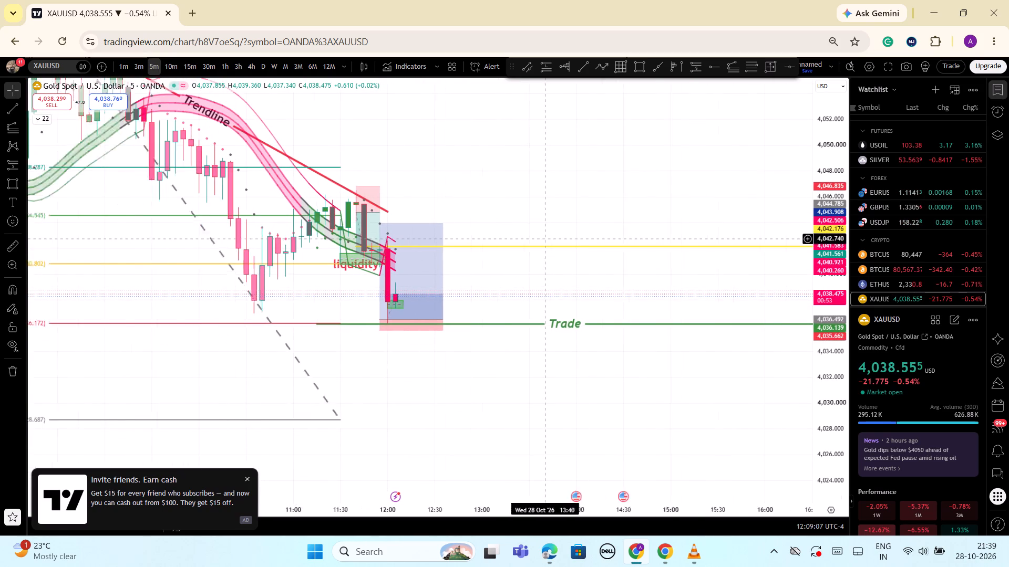
left_click_drag(818, 398, 815, 366)
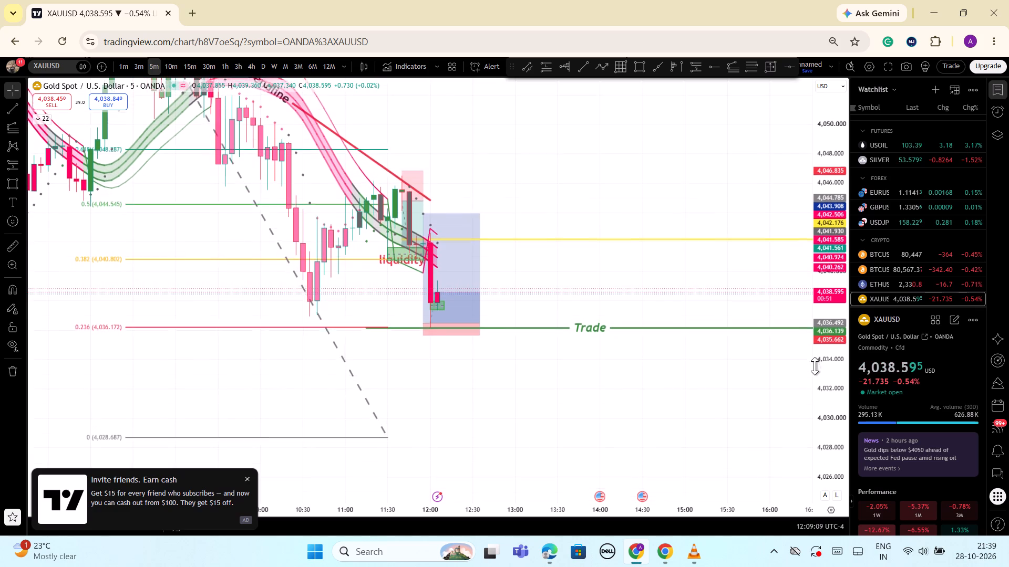
left_click_drag(815, 366, 813, 362)
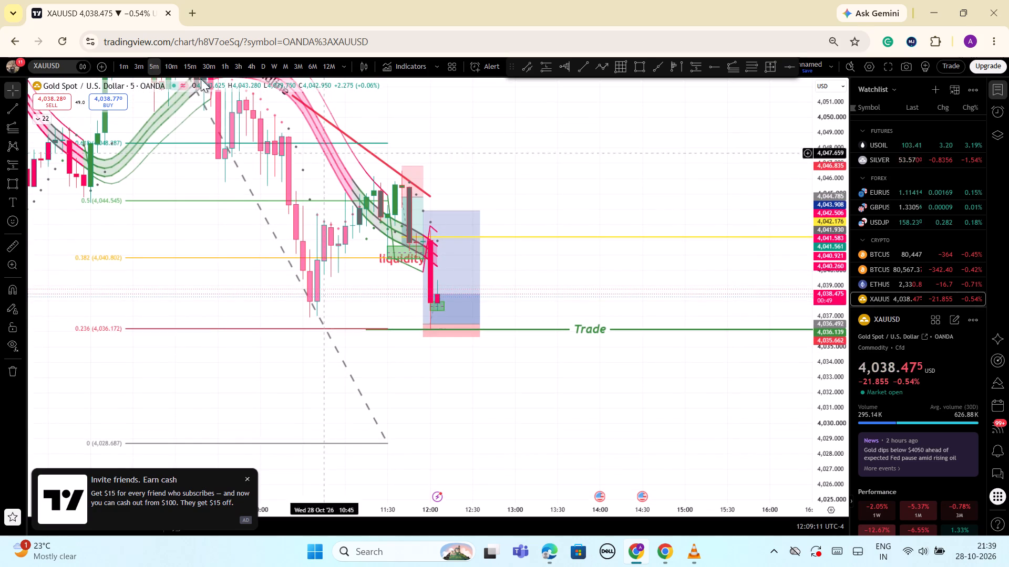
On the 1-minute chart, raise the top edge of the small green zone inside the long position to about 4,038.07.
left_click(123, 66)
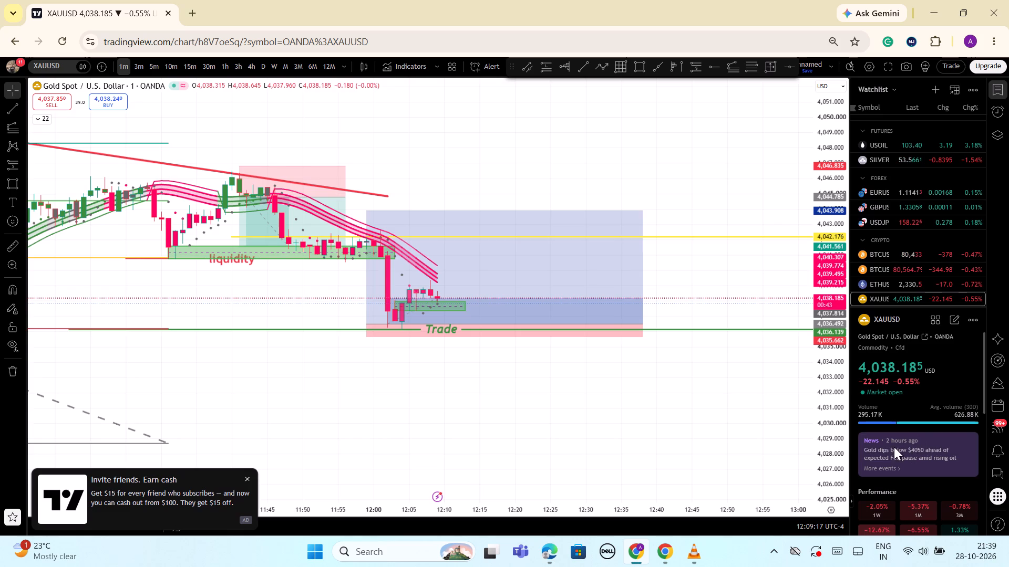
left_click_drag(836, 458, 836, 261)
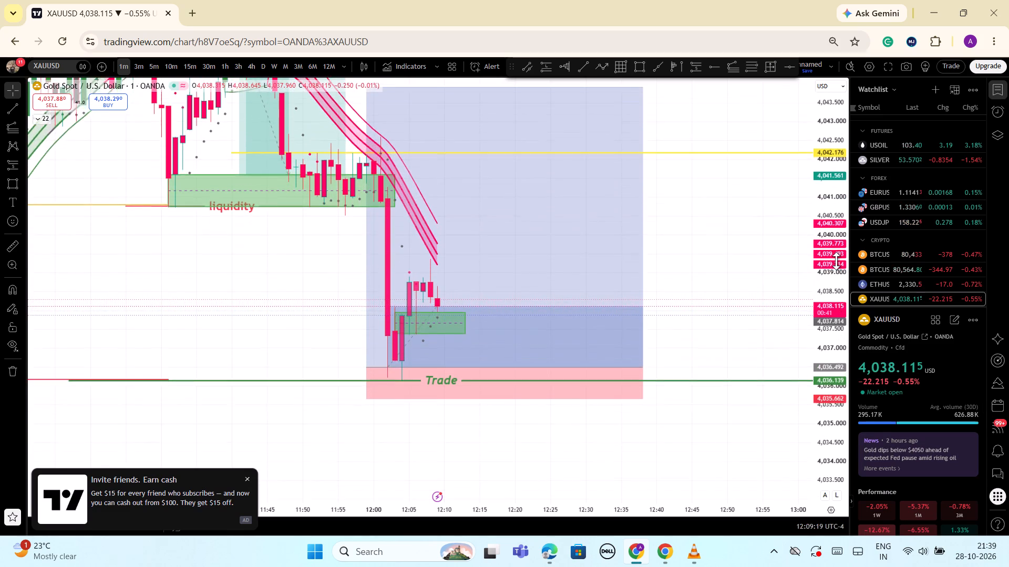
left_click_drag(836, 261, 836, 250)
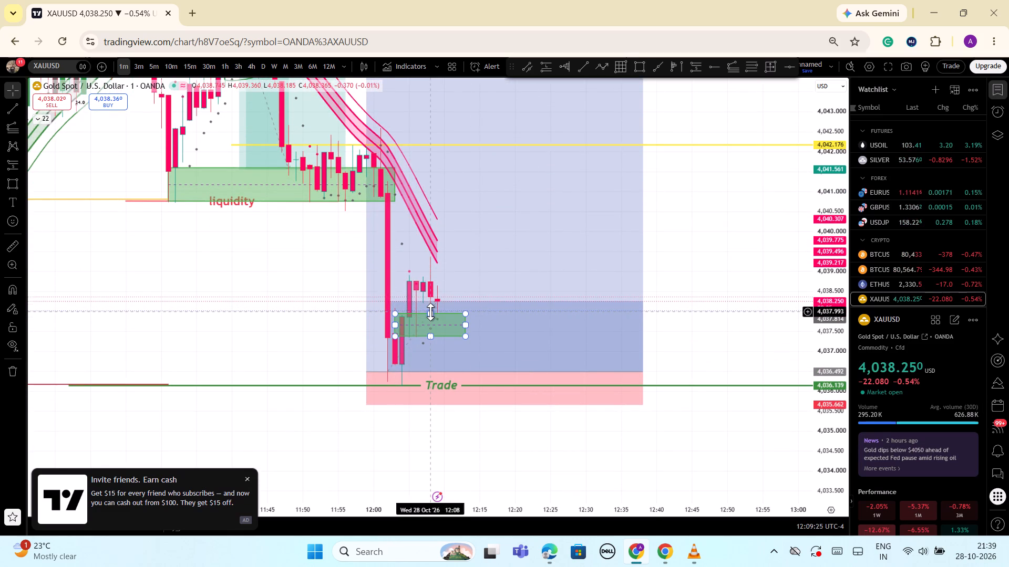
left_click(430, 312)
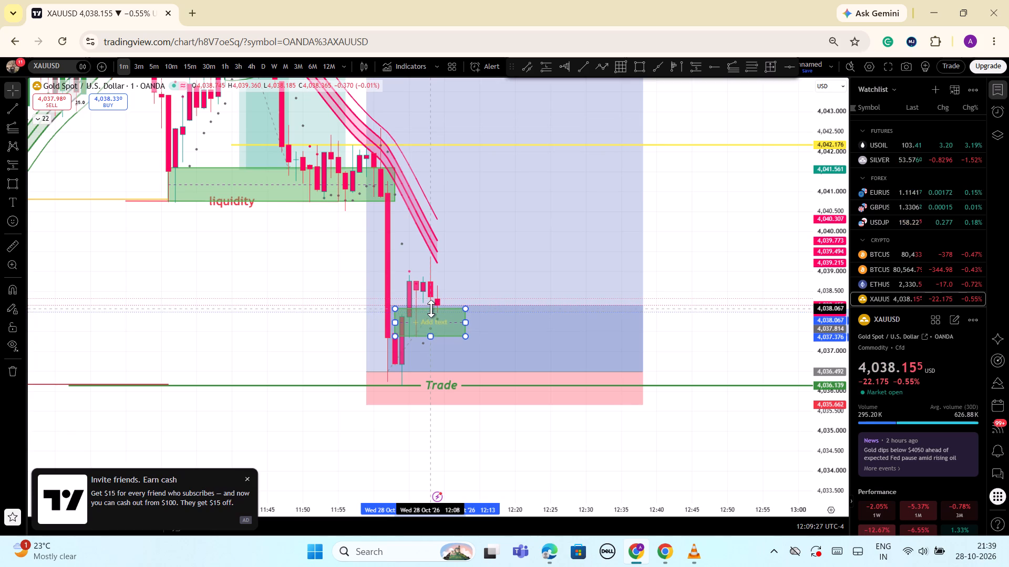
Move the long position down so its entry sits at about 4,036.146 on the Trade ray, with the stop at about 4,035.316.
left_click(688, 252)
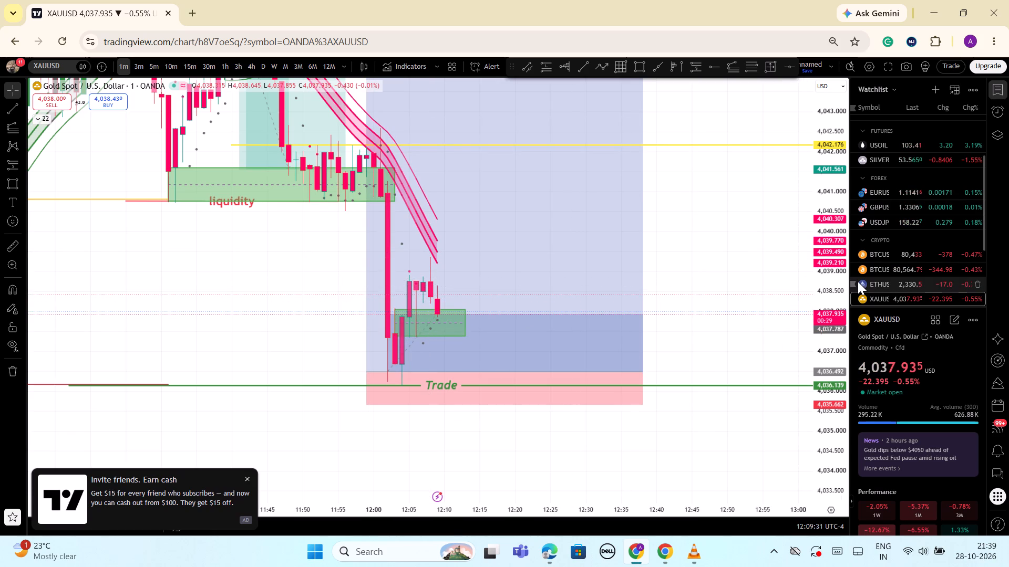
left_click_drag(815, 240, 825, 304)
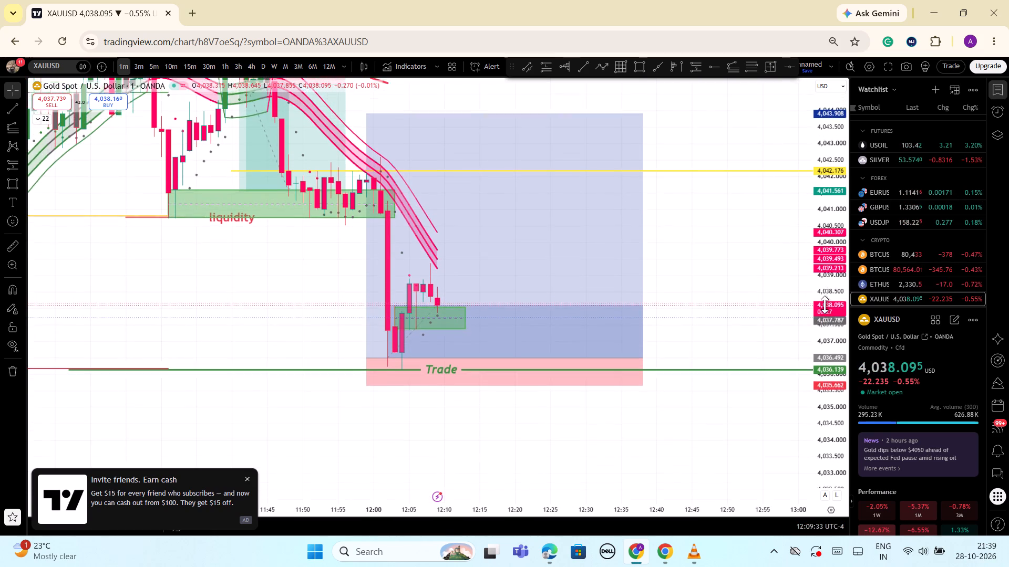
left_click_drag(825, 304, 825, 339)
scroll(630, 279, "down", 1)
scroll(674, 282, "down", 2)
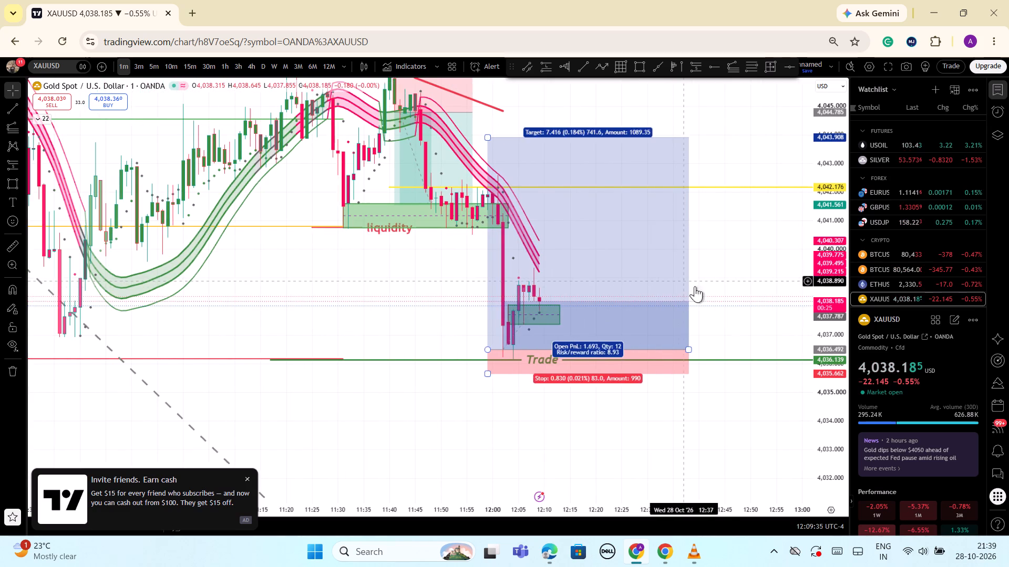
scroll(697, 287, "up", 3)
scroll(697, 287, "down", 1)
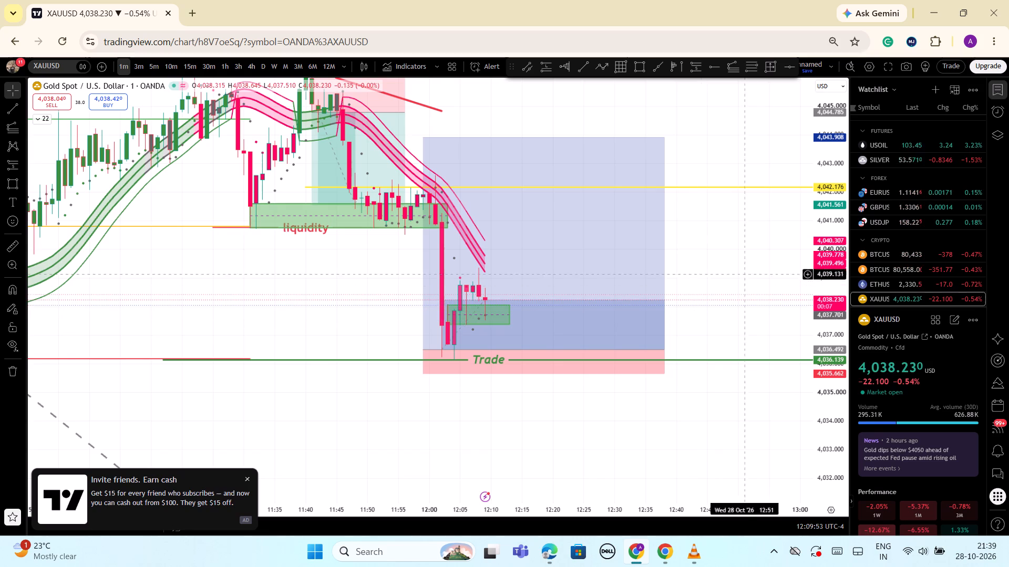
left_click_drag(833, 220, 866, 331)
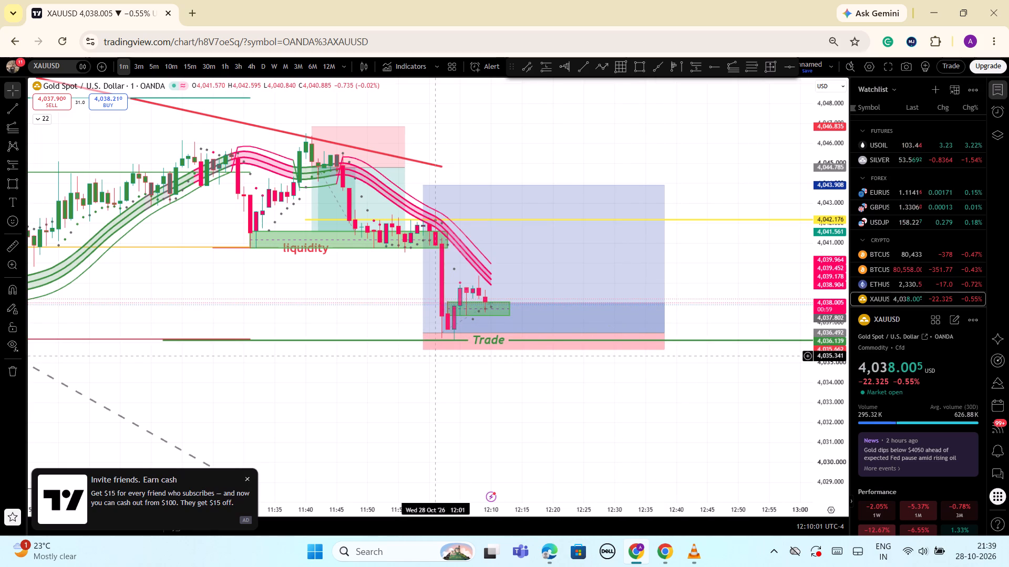
left_click_drag(463, 343, 464, 351)
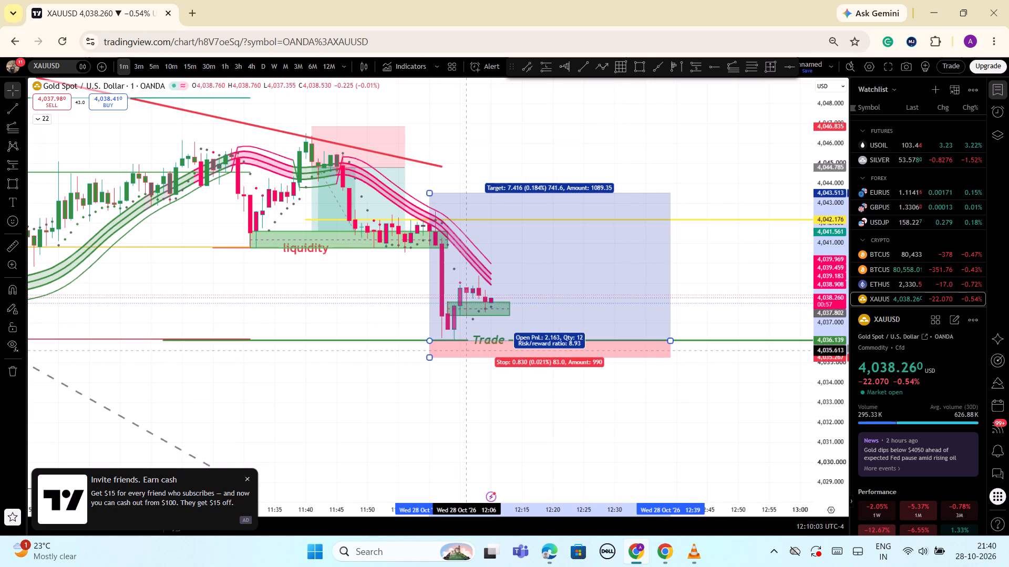
left_click_drag(464, 351, 465, 350)
left_click(502, 415)
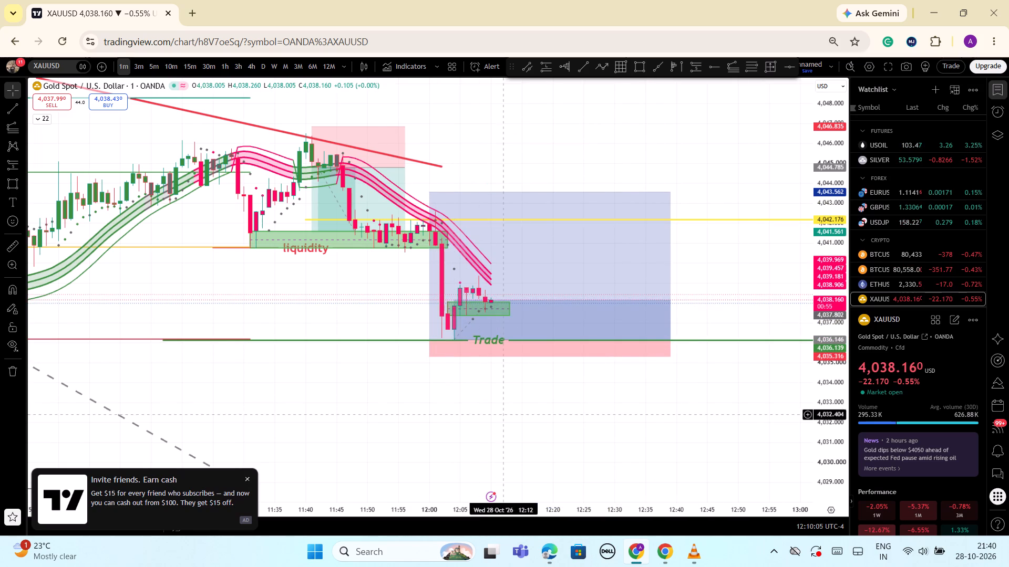
Examine the recent 1-minute candles and SSL Hybrid bands around the repositioned long trade, small green zone and liquidity zone.
scroll(660, 431, "down", 2)
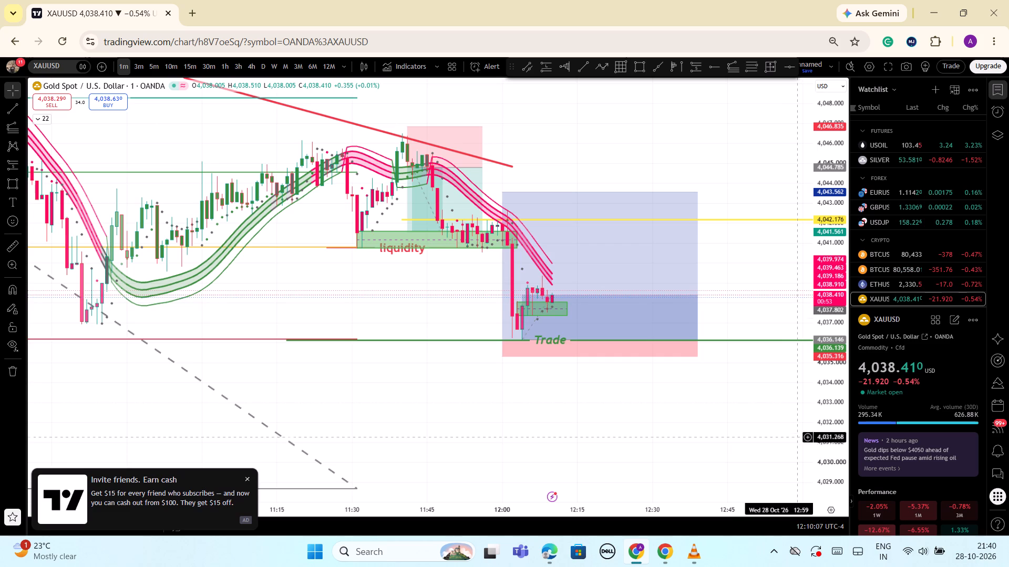
left_click_drag(822, 445, 846, 426)
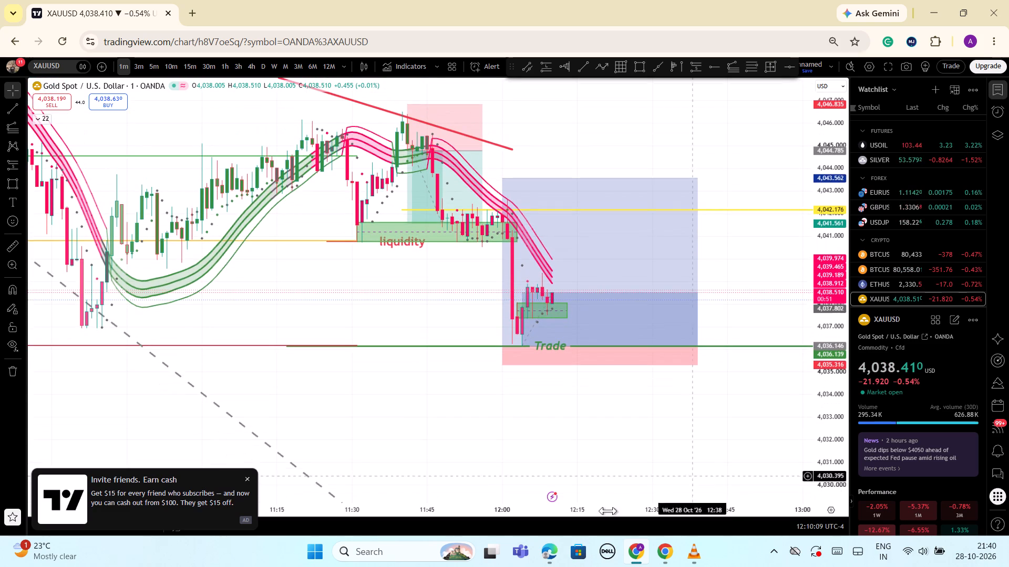
scroll(537, 427, "up", 3)
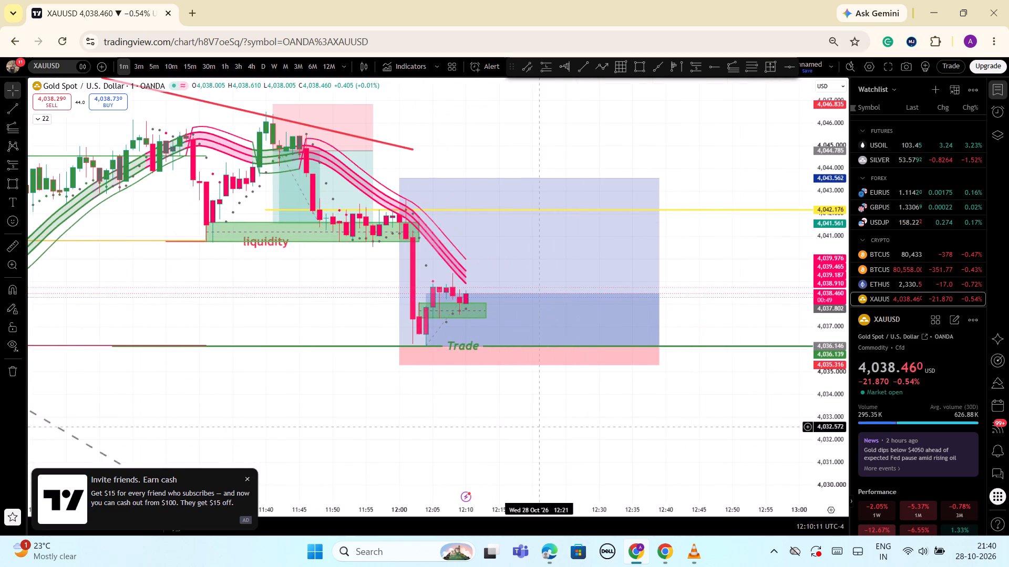
scroll(537, 427, "up", 2)
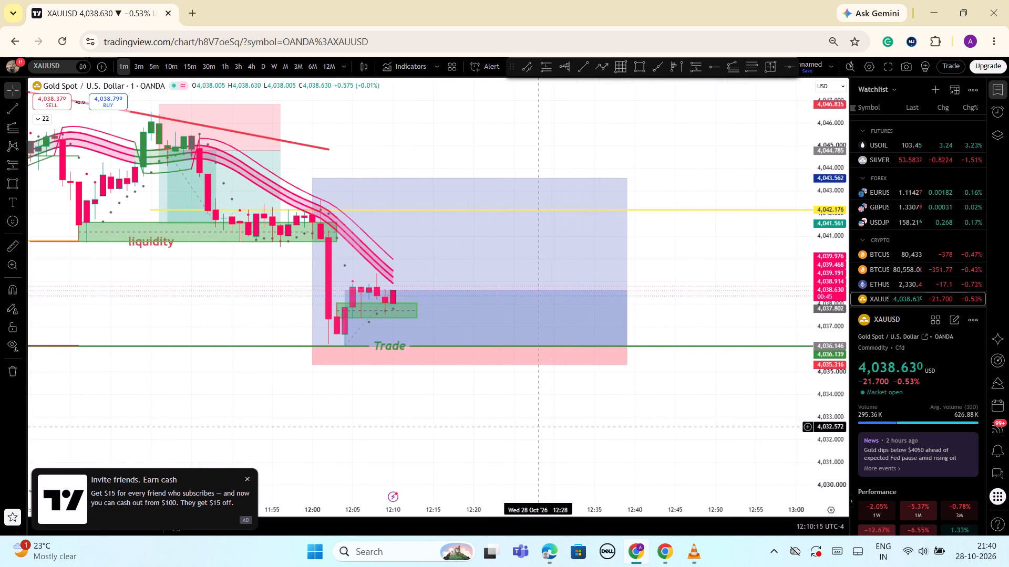
scroll(537, 427, "down", 1)
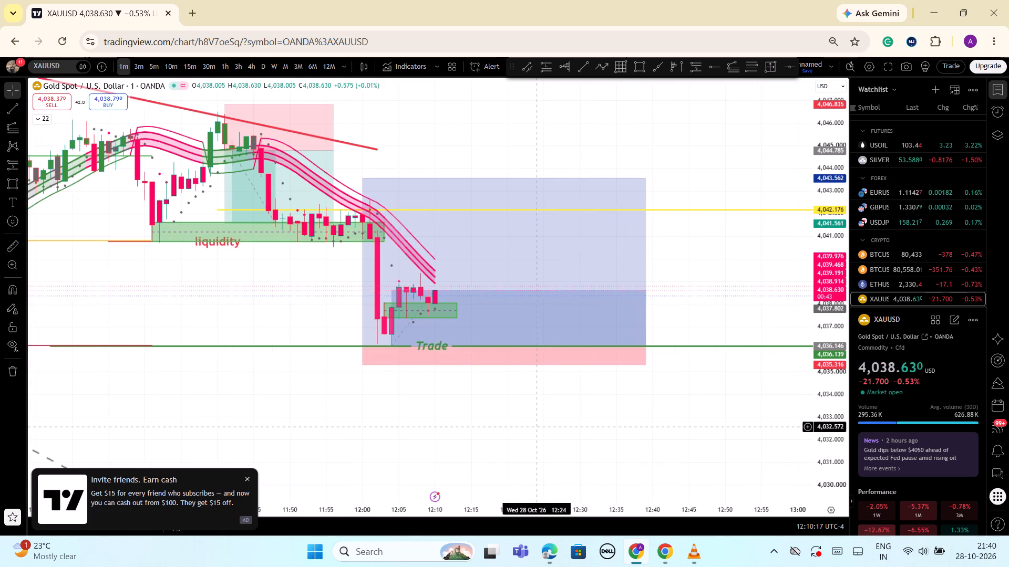
scroll(537, 427, "down", 1)
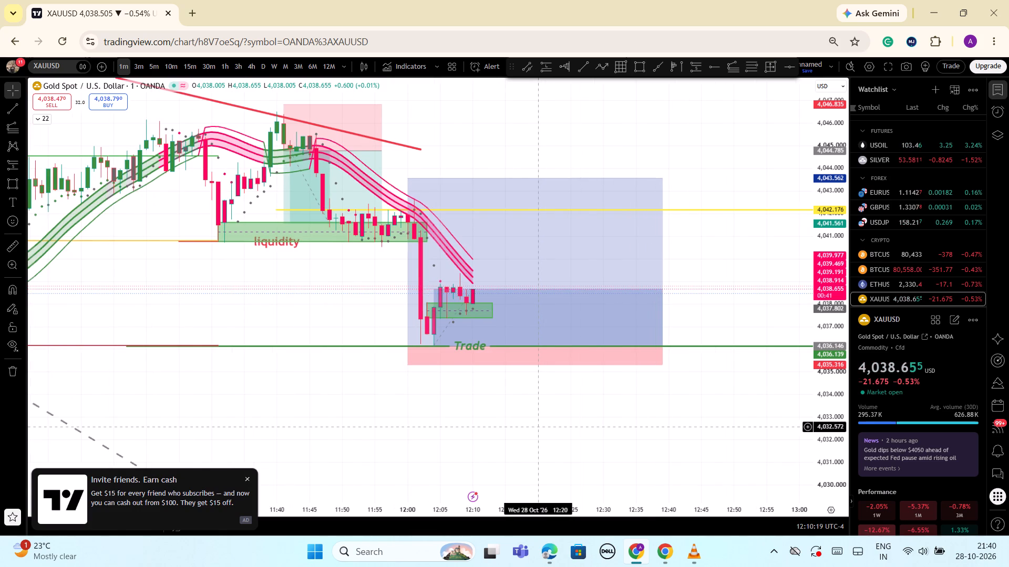
scroll(537, 427, "down", 1)
left_click_drag(837, 409, 837, 425)
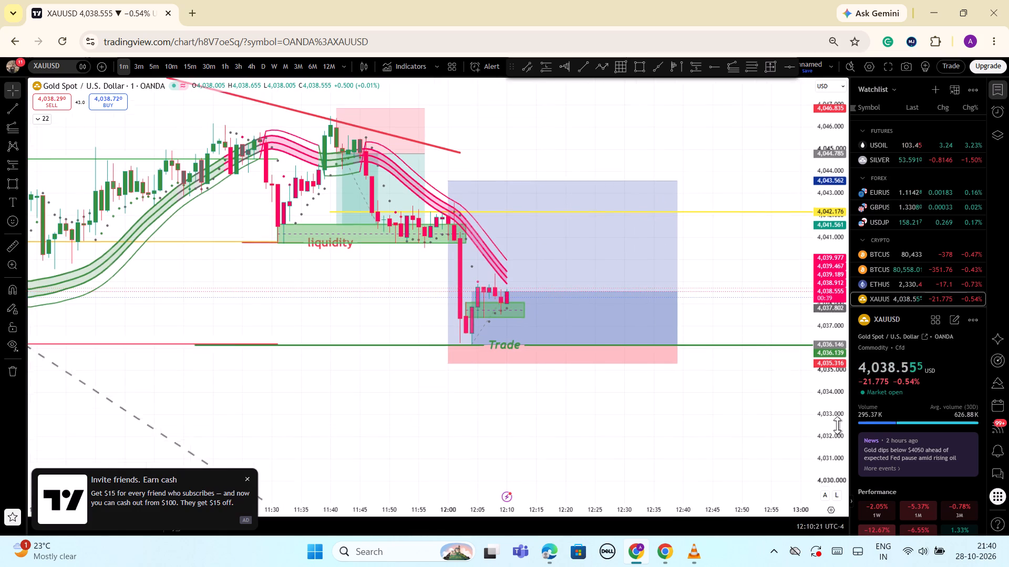
left_click_drag(837, 425, 803, 463)
scroll(712, 445, "down", 2)
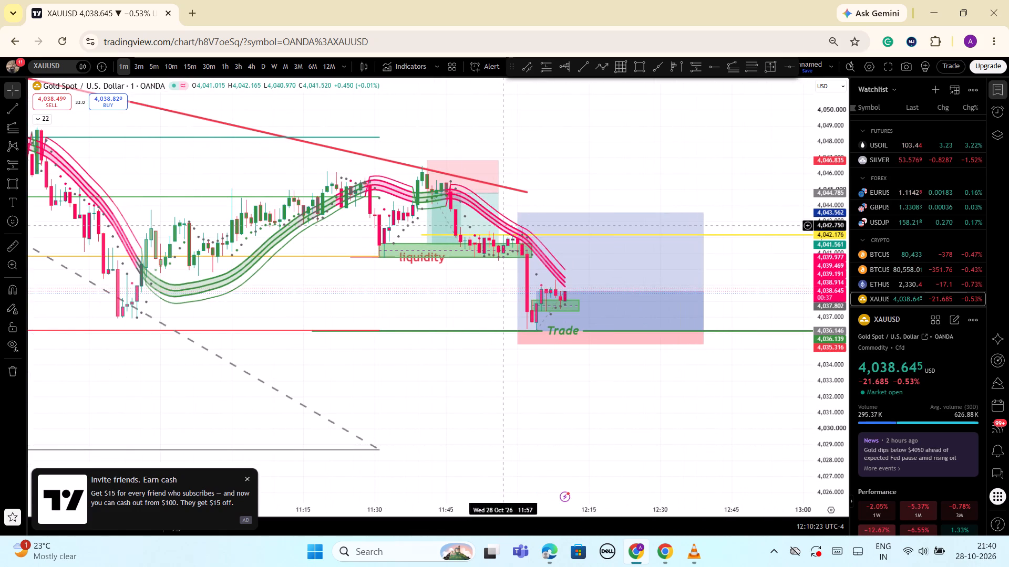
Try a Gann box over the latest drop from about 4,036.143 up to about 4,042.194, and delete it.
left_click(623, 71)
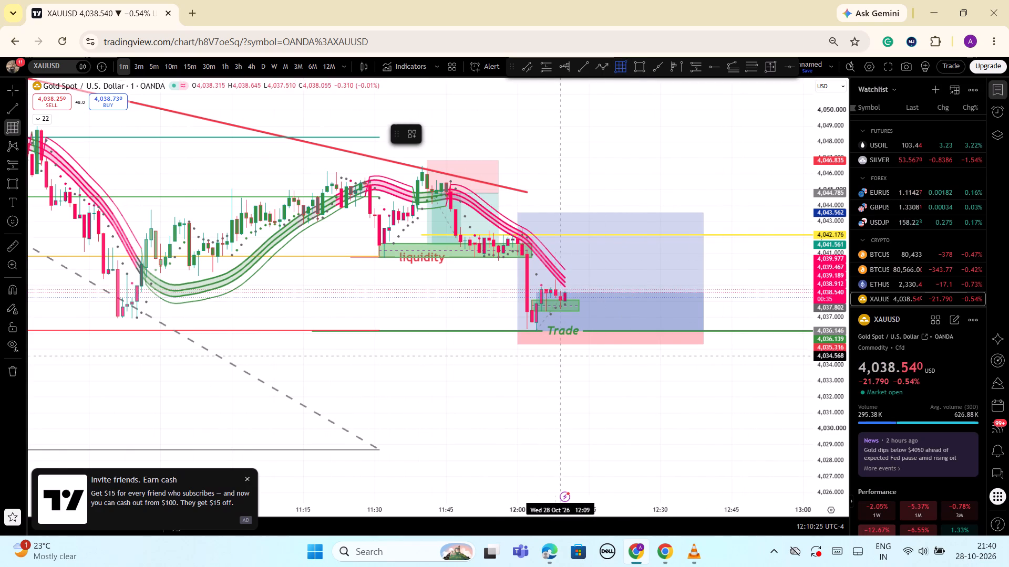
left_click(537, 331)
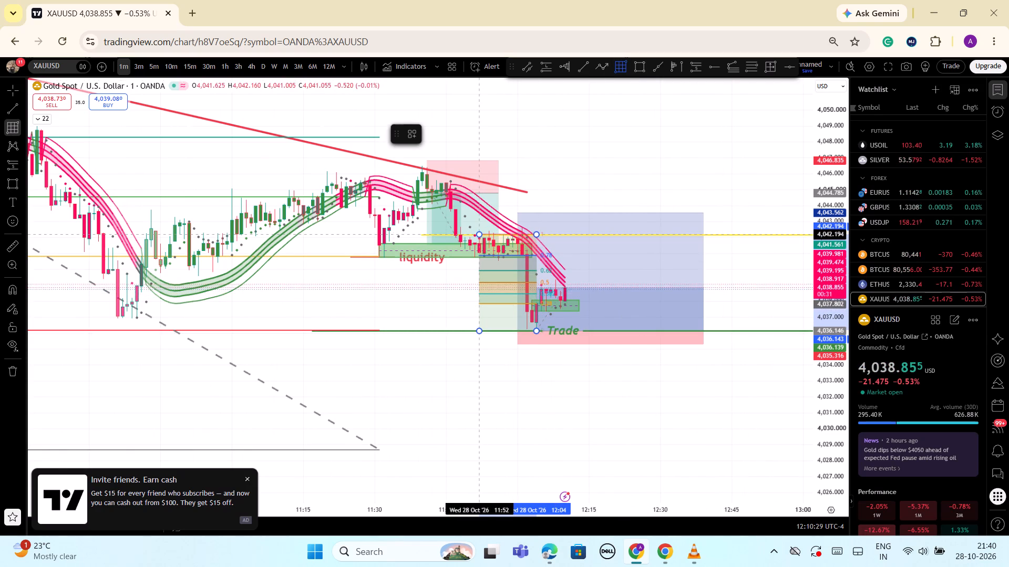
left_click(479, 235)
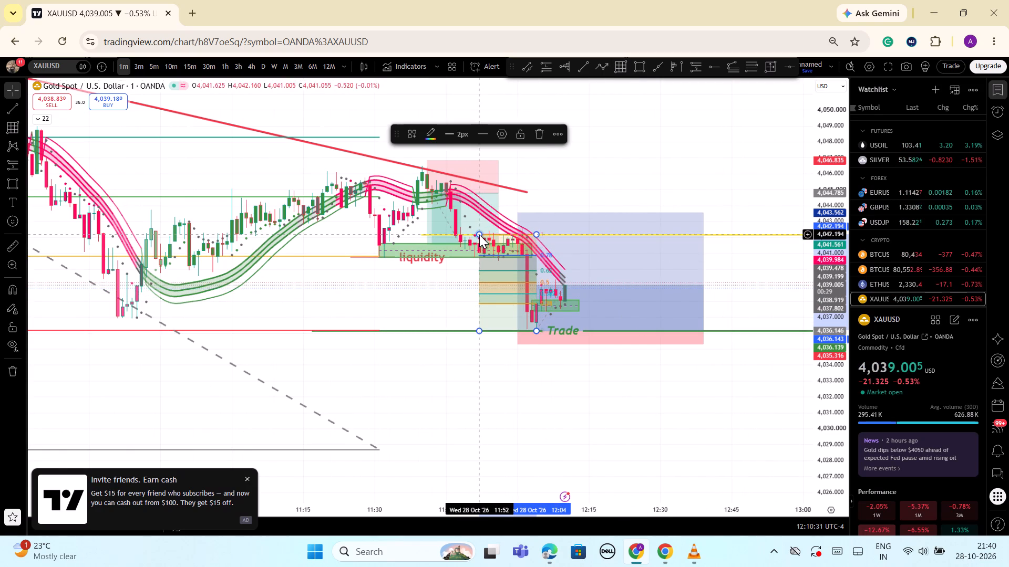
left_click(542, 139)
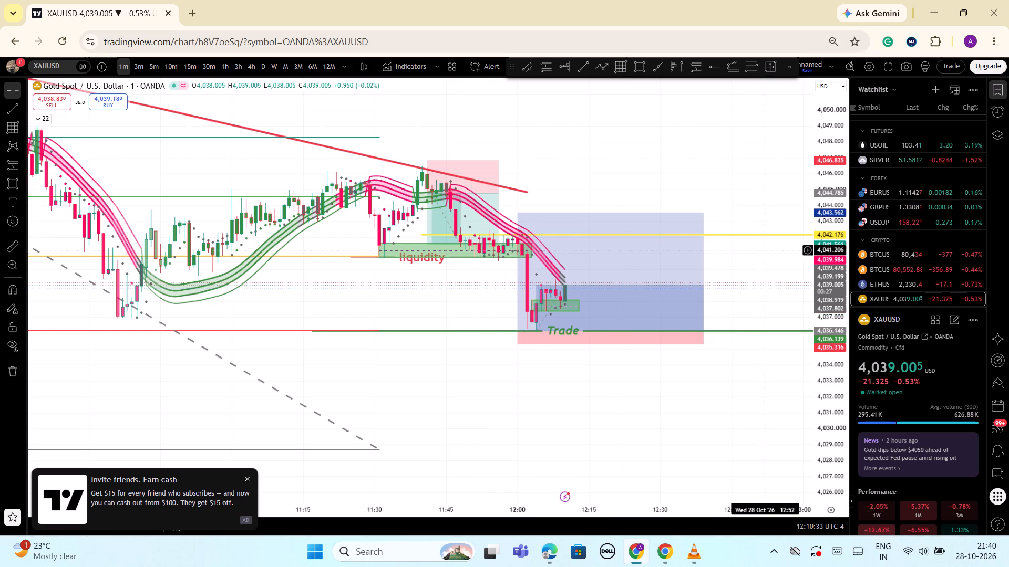
Review the long trade against the wider 1-minute history, including the red trendline, Fibonacci levels and SSL Hybrid bands.
scroll(767, 253, "up", 3)
scroll(815, 318, "up", 3)
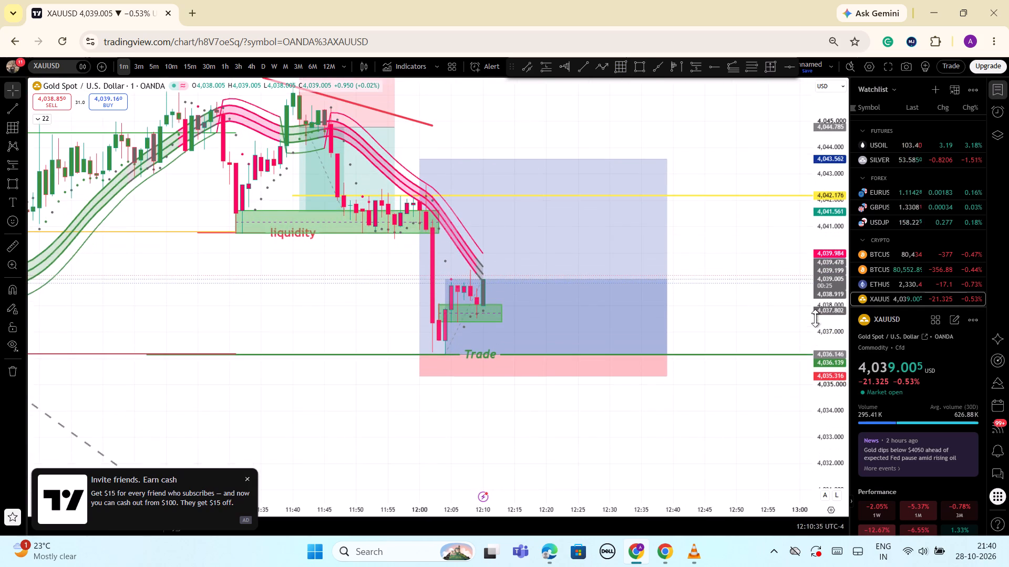
scroll(816, 319, "down", 4)
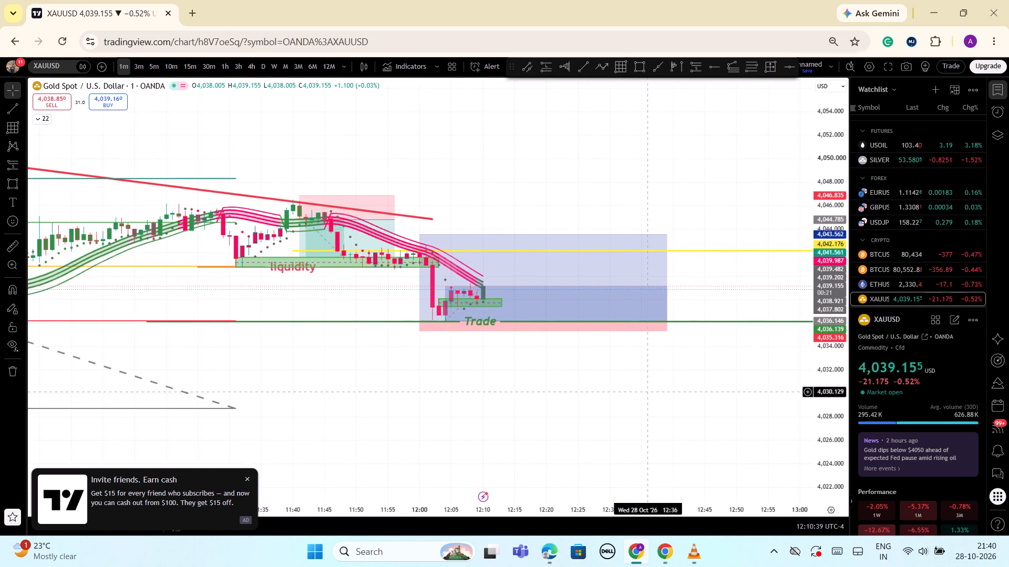
scroll(684, 394, "down", 2)
scroll(631, 313, "down", 3)
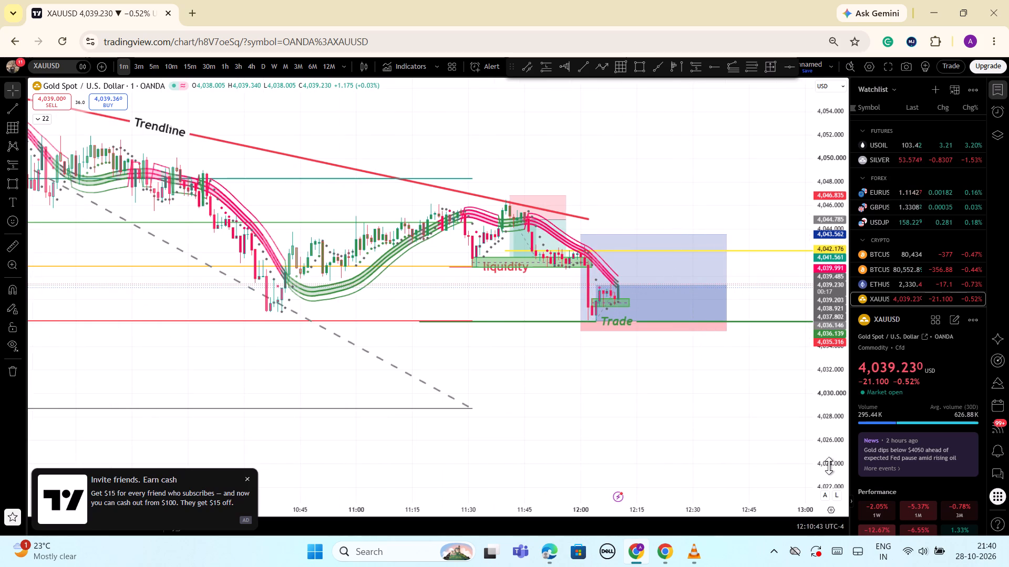
scroll(688, 443, "down", 9)
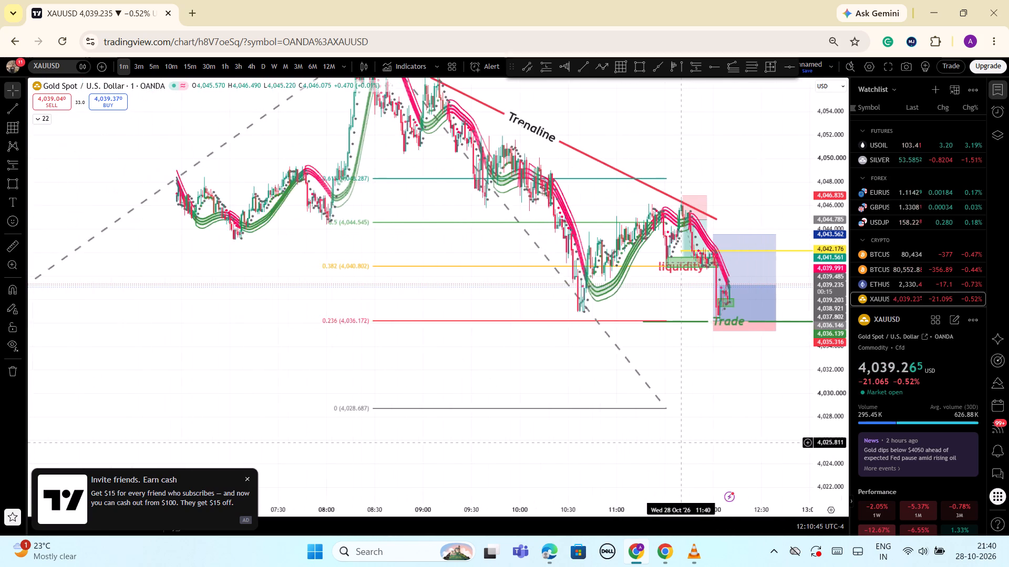
scroll(680, 443, "down", 3)
scroll(680, 443, "up", 2)
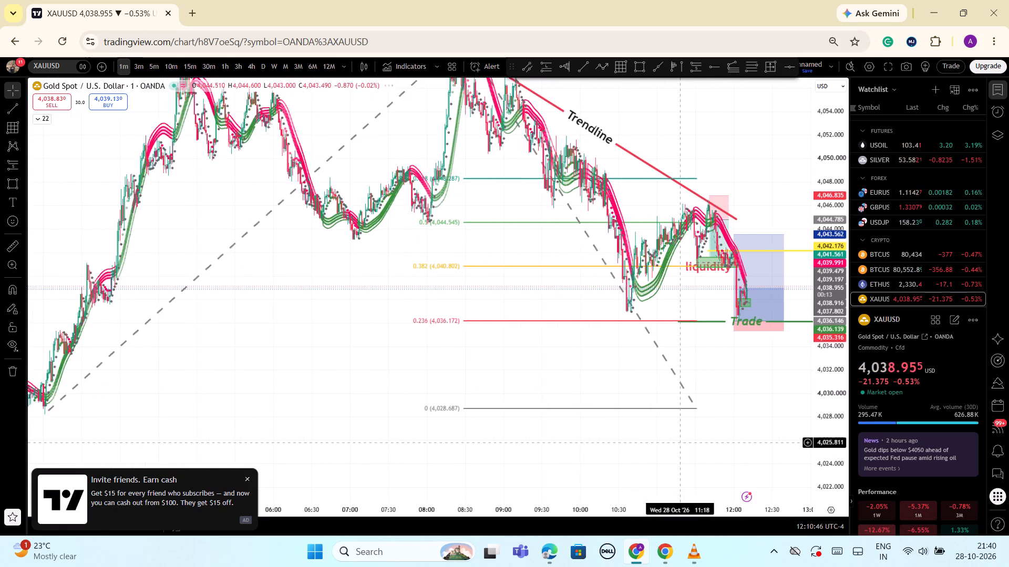
scroll(680, 443, "up", 2)
Hide the SSL Hybrid indicator on the 1-minute gold chart and collapse the indicator list again.
left_click(35, 118)
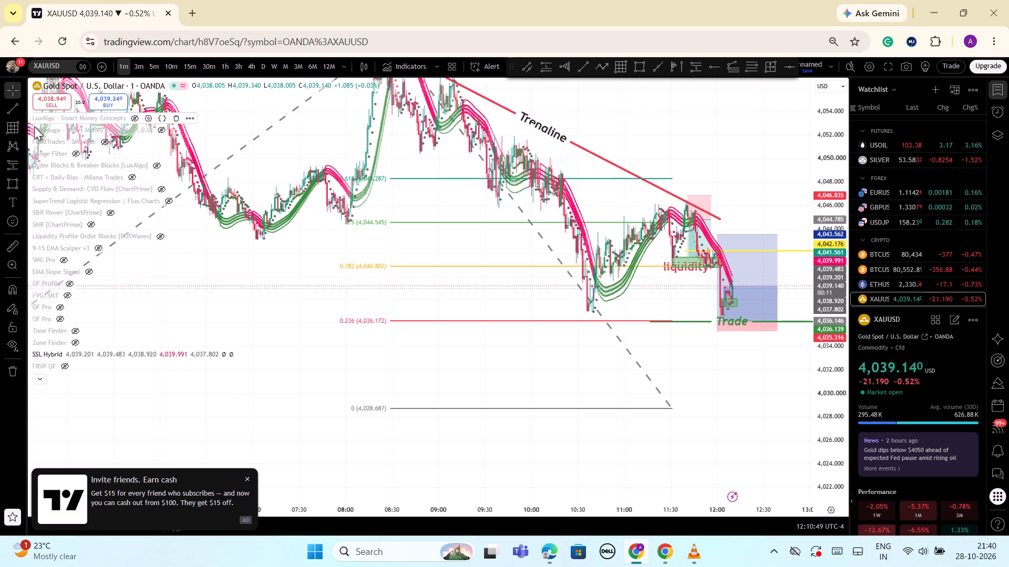
left_click(67, 356)
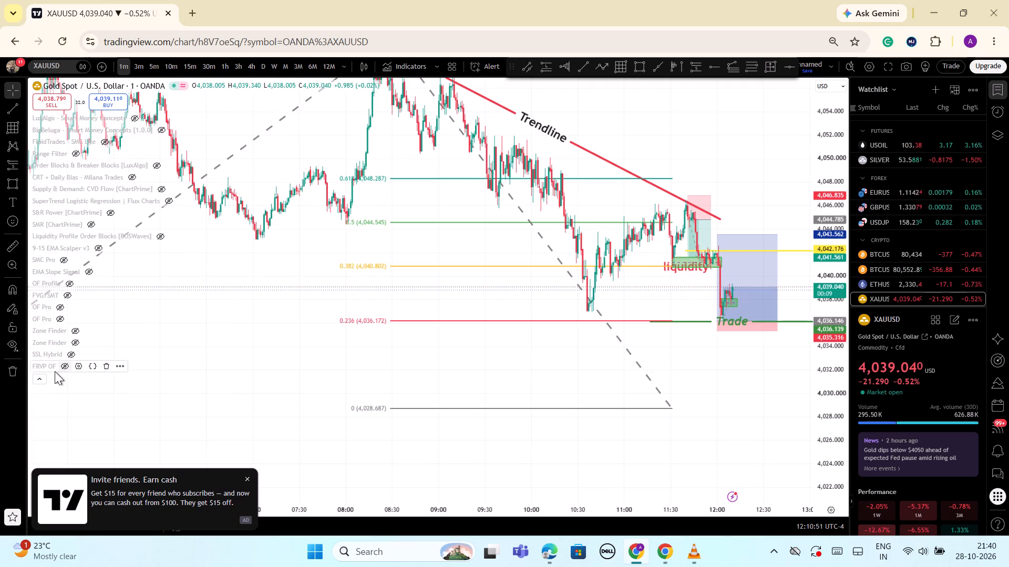
left_click(38, 377)
Examine the plain 1-minute candles around the trendline, liquidity zone and long position.
scroll(282, 382, "up", 8)
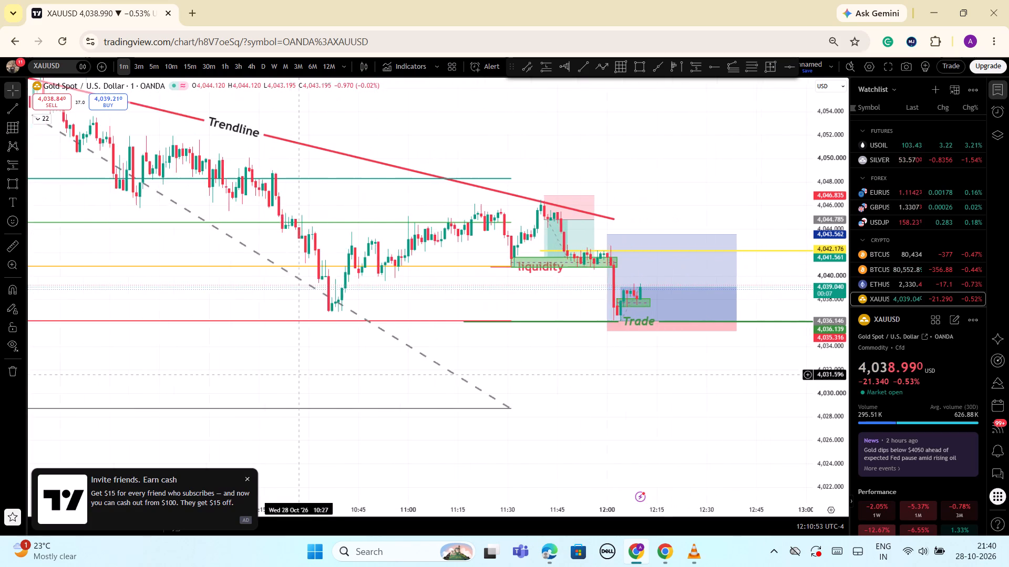
scroll(298, 375, "up", 2)
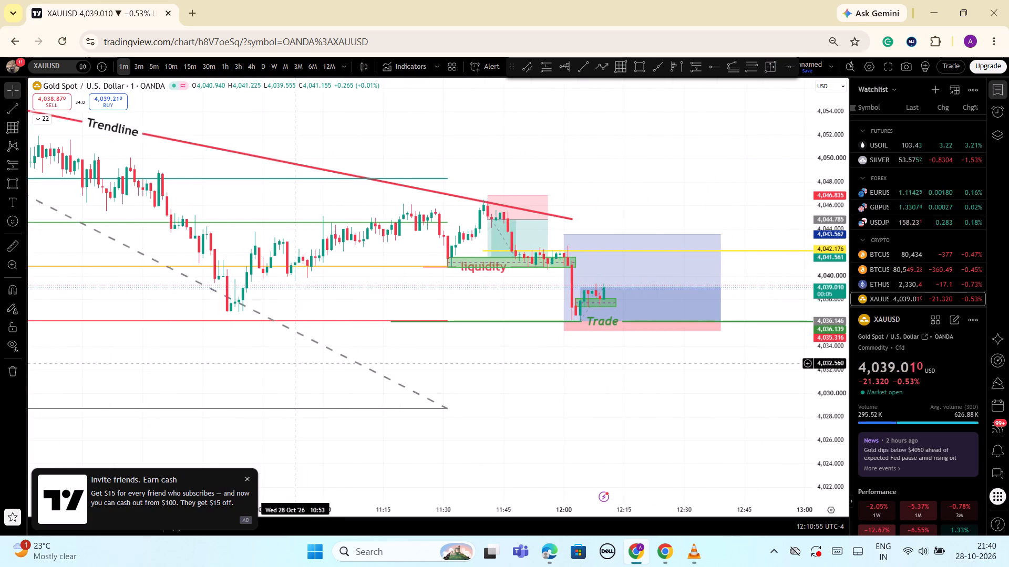
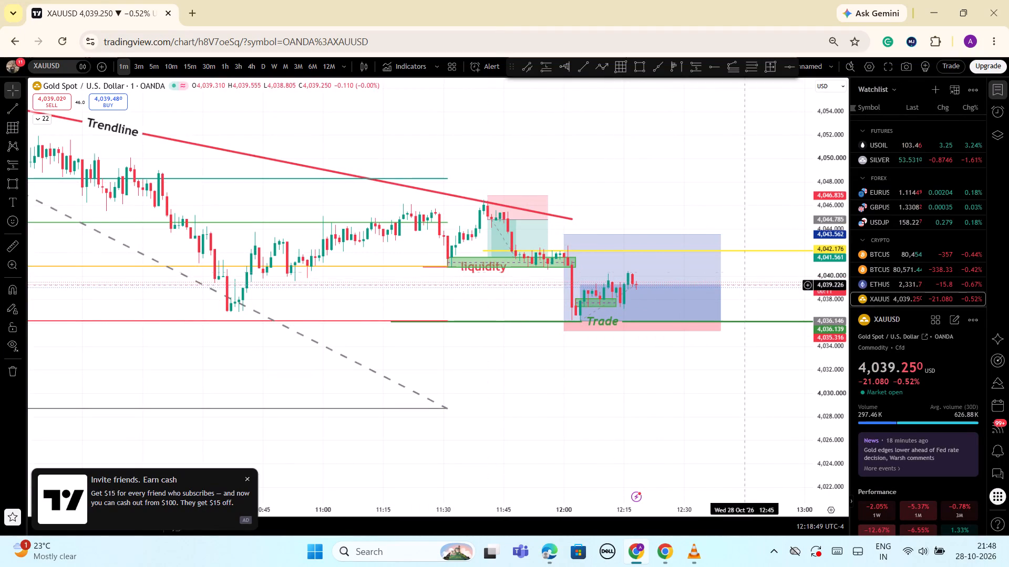
Draw a horizontal trend line at about 4,037.297 from 12:15 to 12:32 and apply the saved template with the green "liquidity" label.
left_click(581, 70)
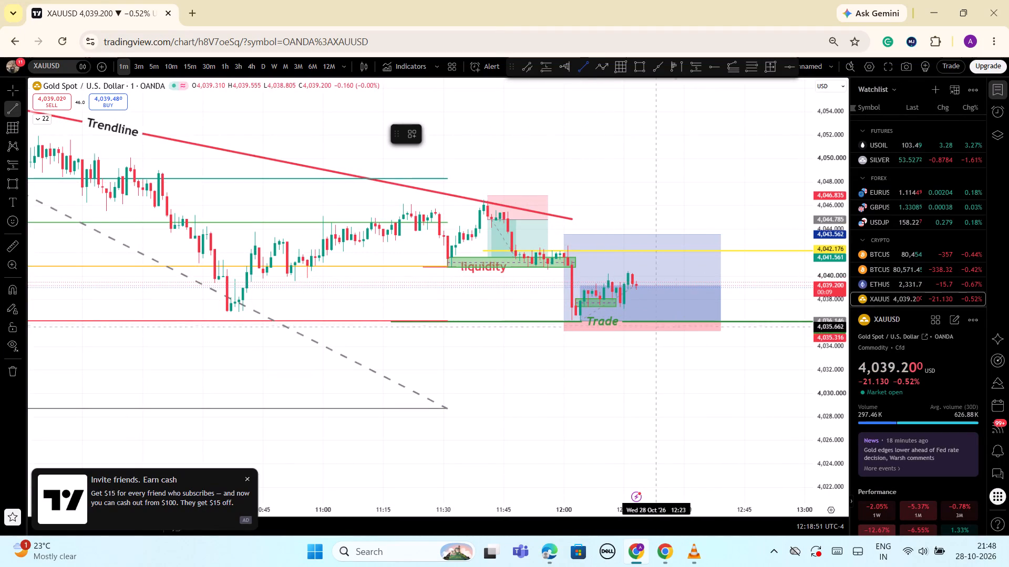
left_click(625, 308)
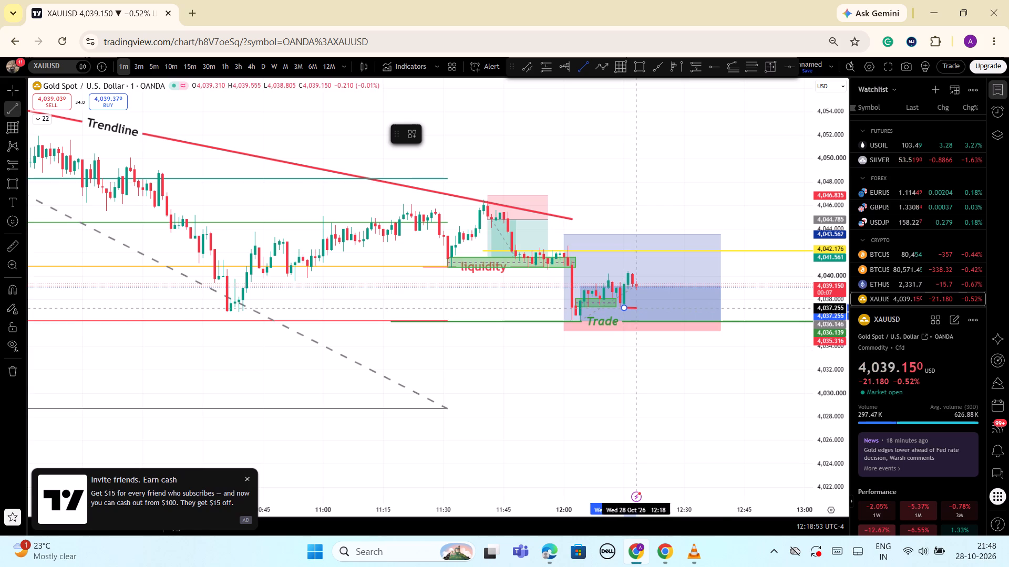
left_click(692, 308)
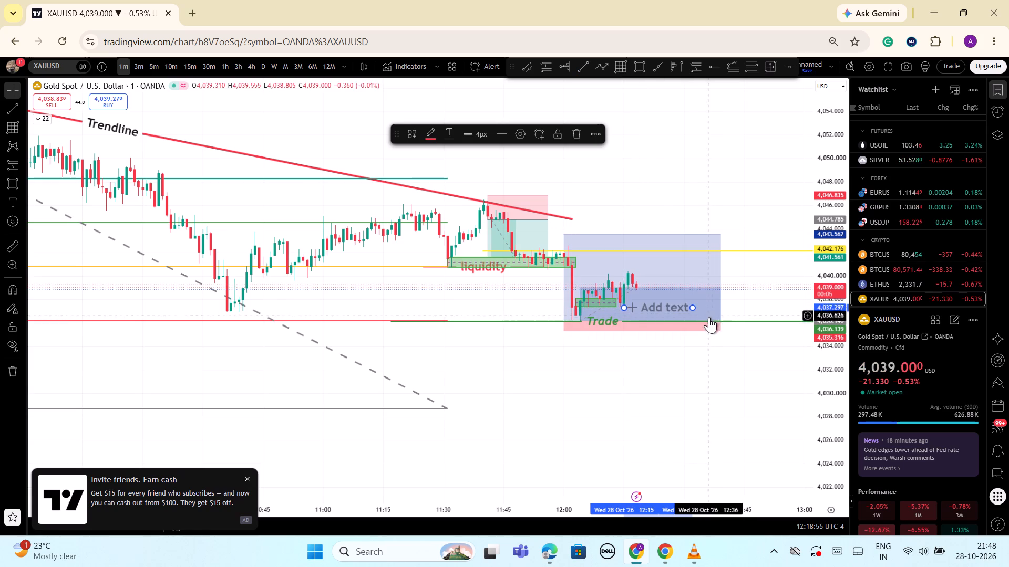
left_click(413, 139)
left_click(430, 205)
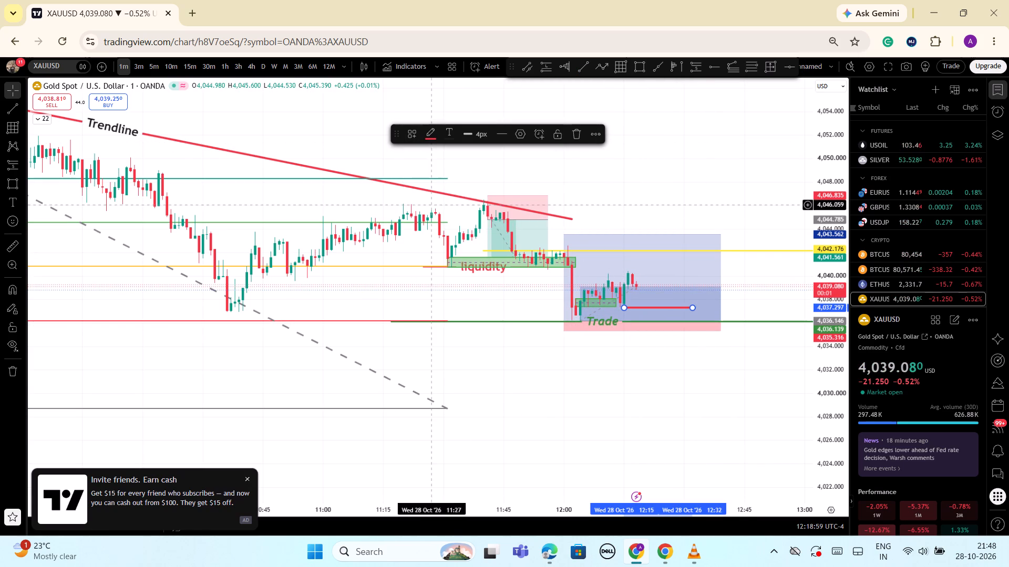
left_click(716, 199)
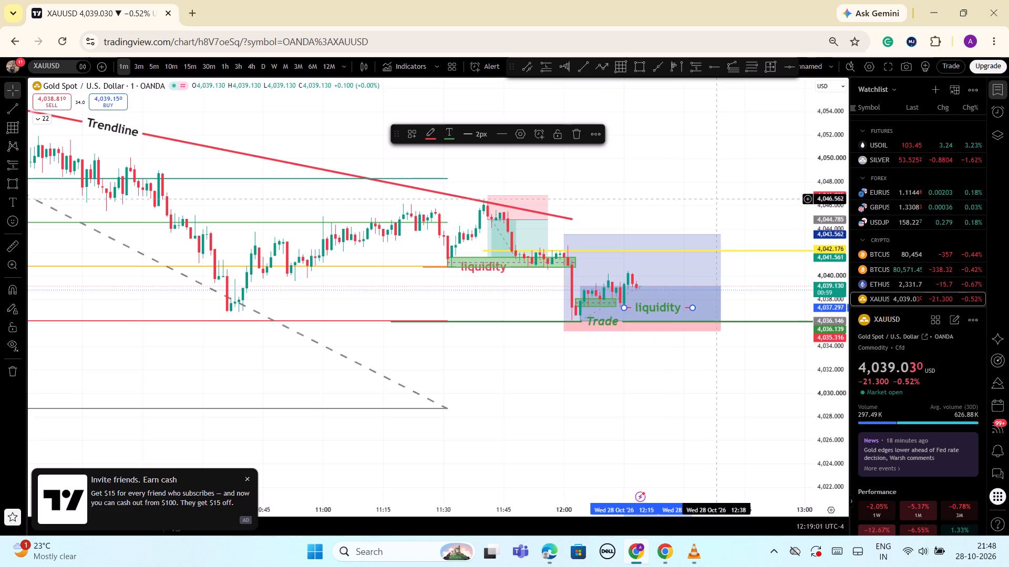
left_click(659, 308)
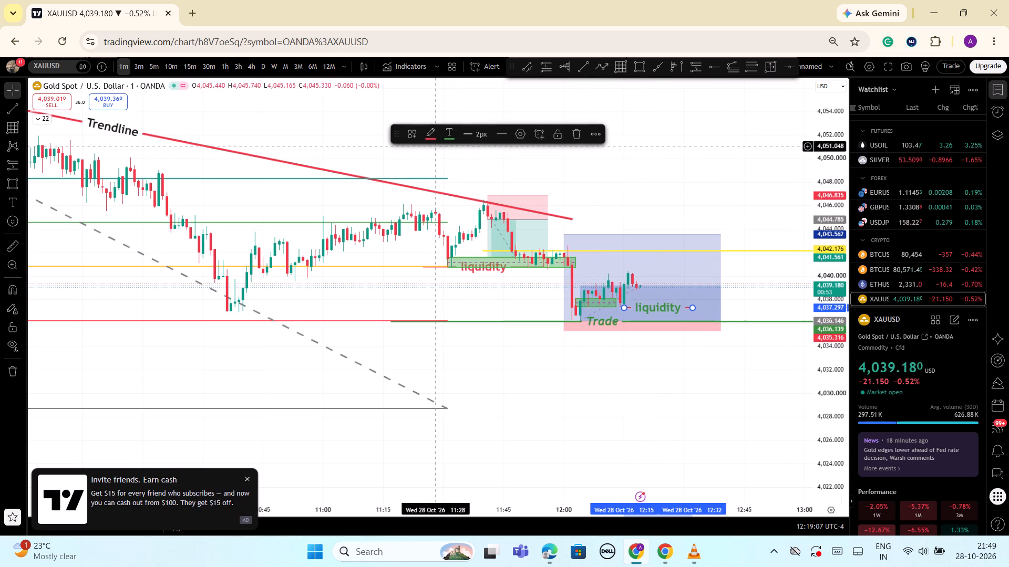
left_click(742, 164)
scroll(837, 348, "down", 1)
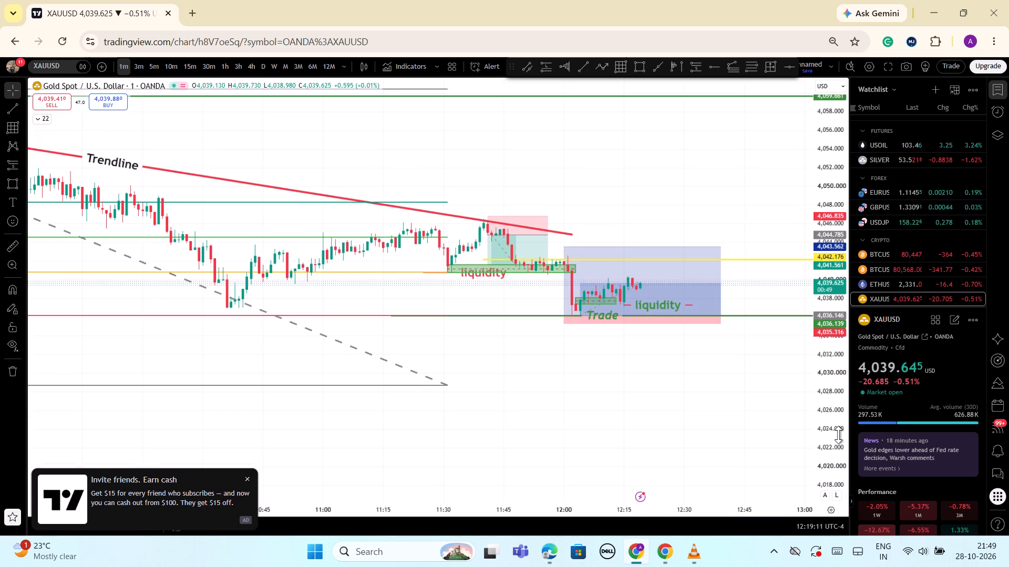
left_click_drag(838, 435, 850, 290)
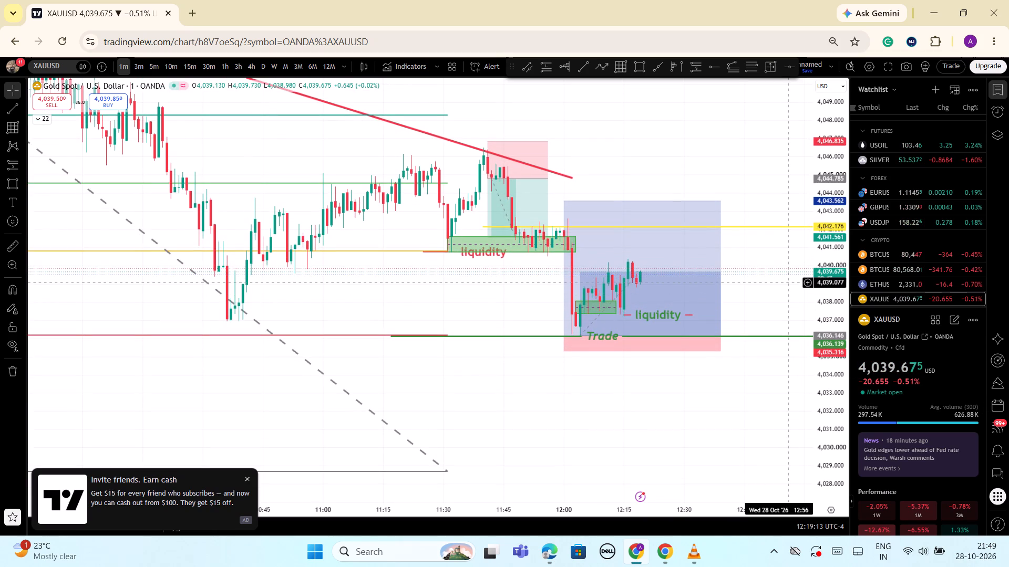
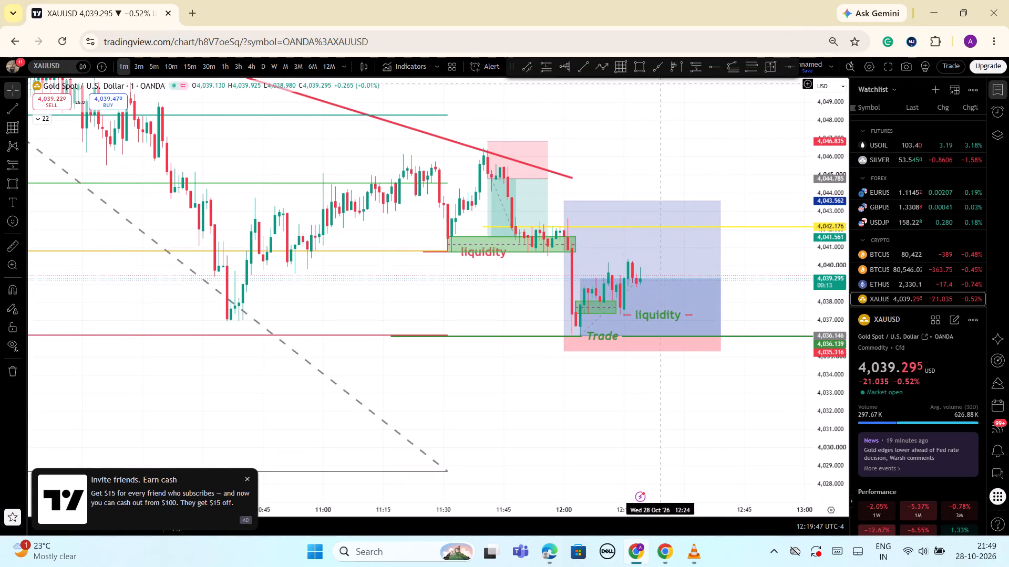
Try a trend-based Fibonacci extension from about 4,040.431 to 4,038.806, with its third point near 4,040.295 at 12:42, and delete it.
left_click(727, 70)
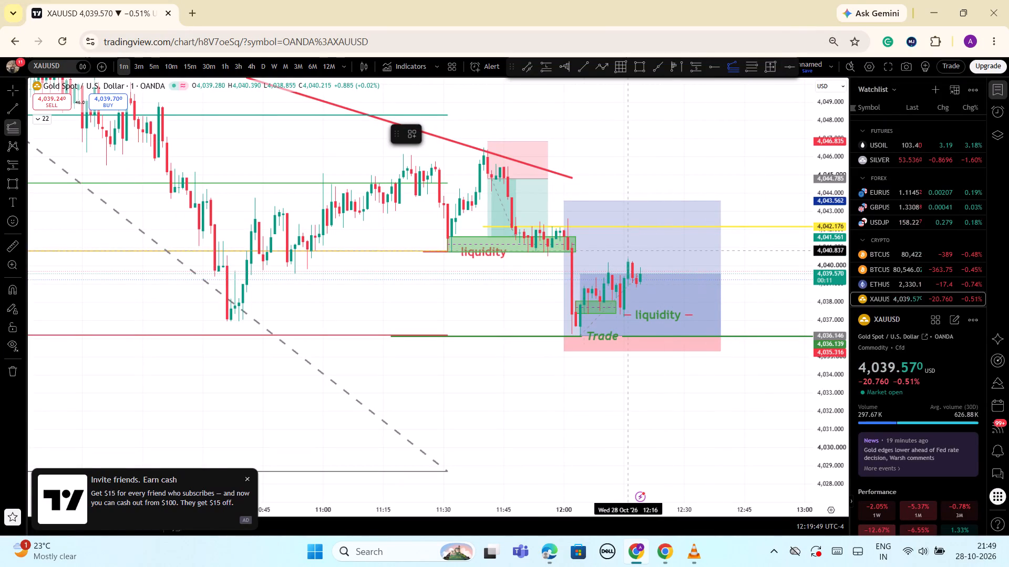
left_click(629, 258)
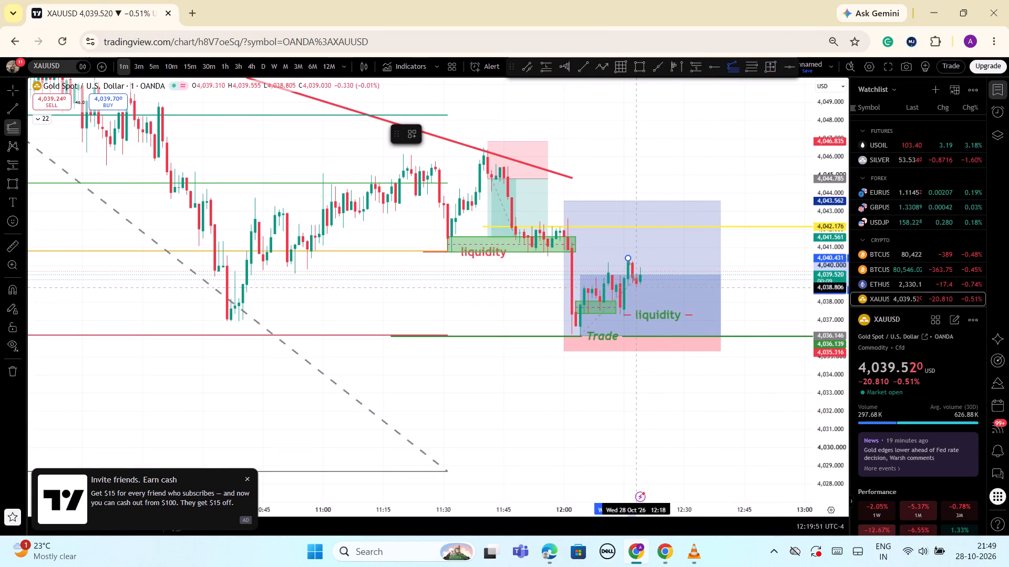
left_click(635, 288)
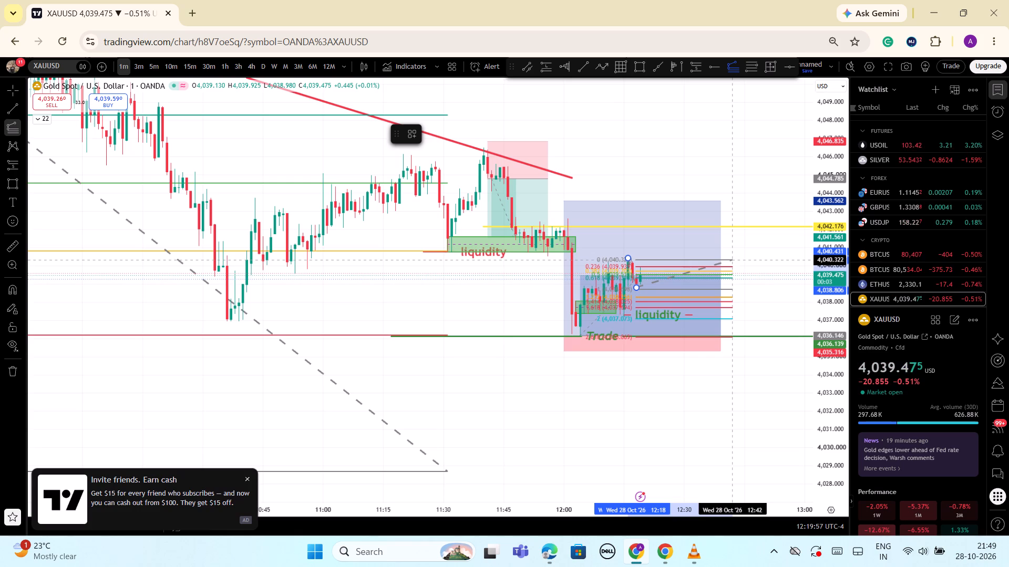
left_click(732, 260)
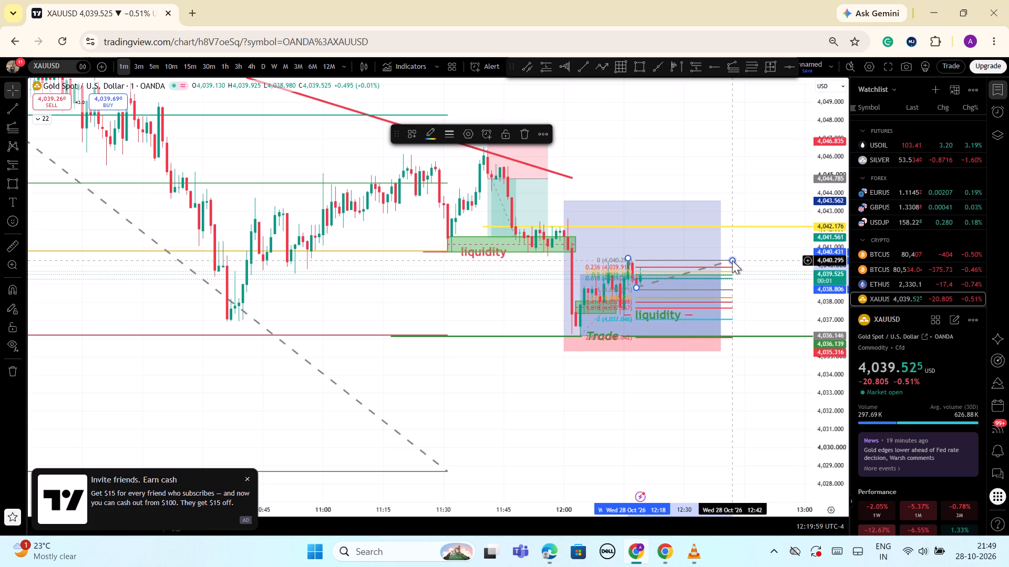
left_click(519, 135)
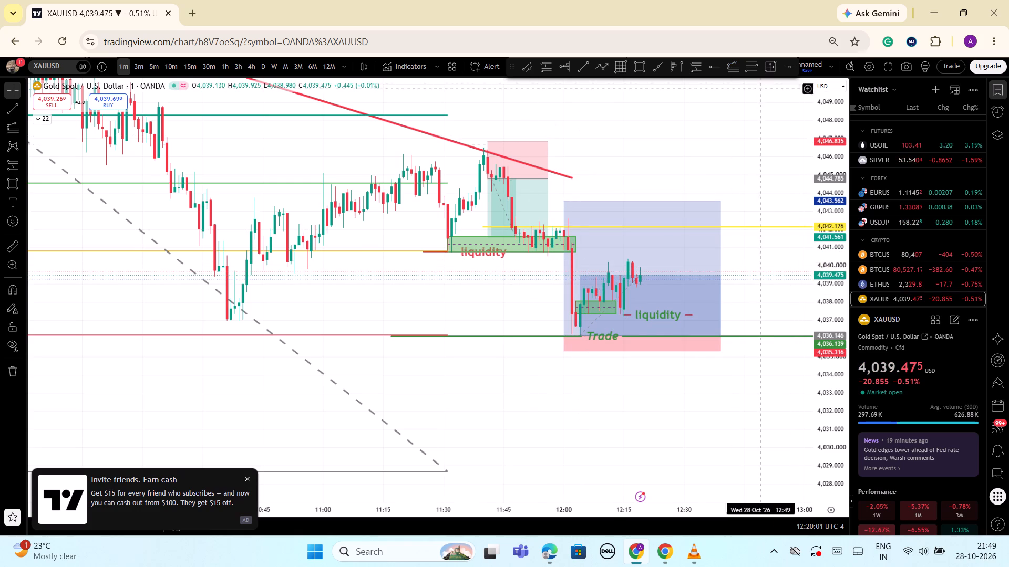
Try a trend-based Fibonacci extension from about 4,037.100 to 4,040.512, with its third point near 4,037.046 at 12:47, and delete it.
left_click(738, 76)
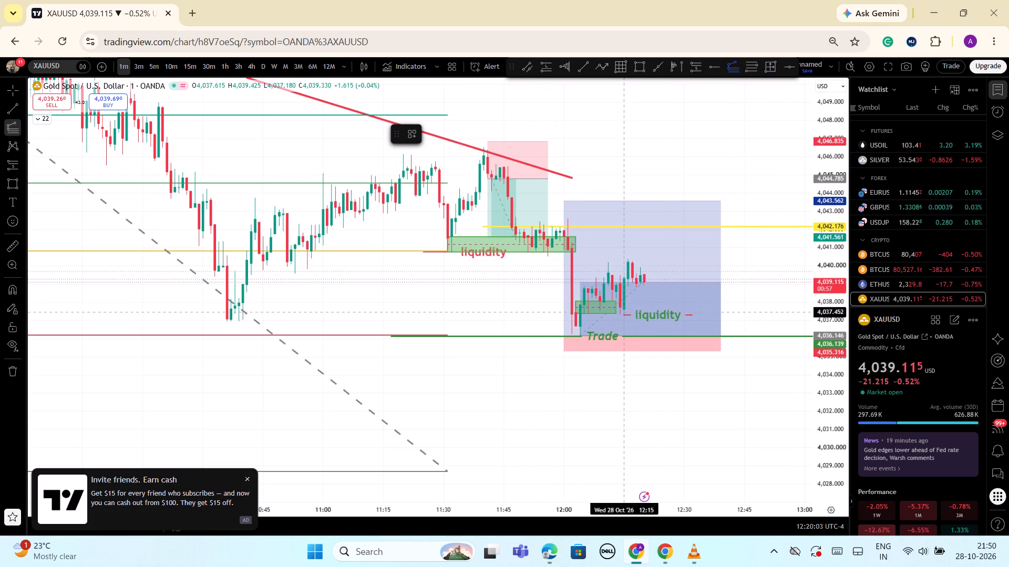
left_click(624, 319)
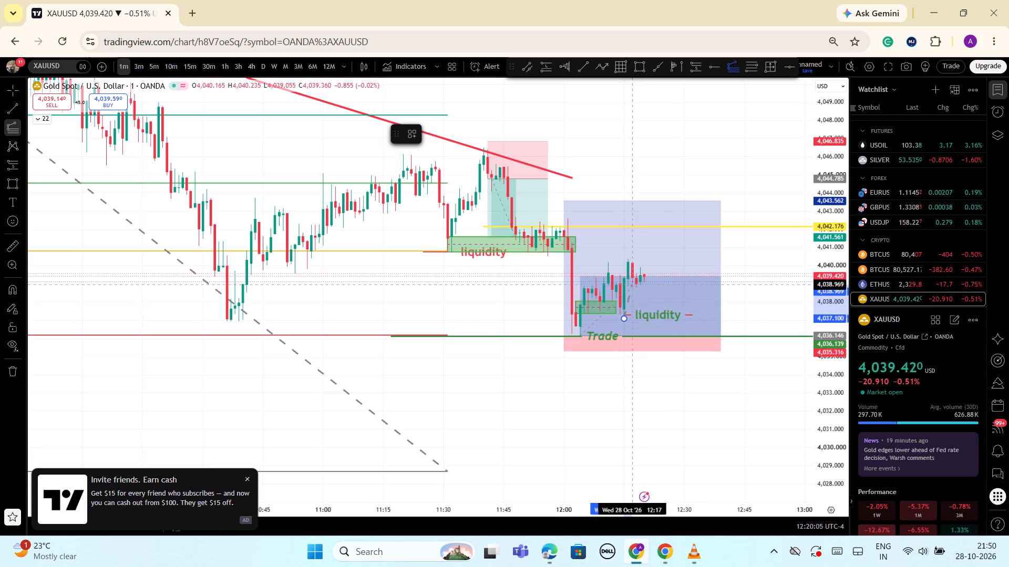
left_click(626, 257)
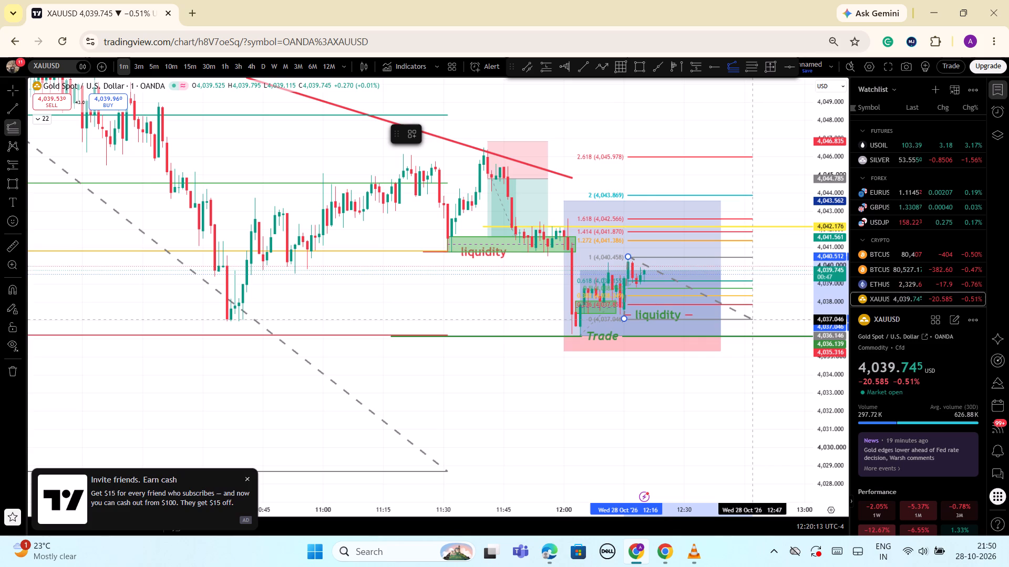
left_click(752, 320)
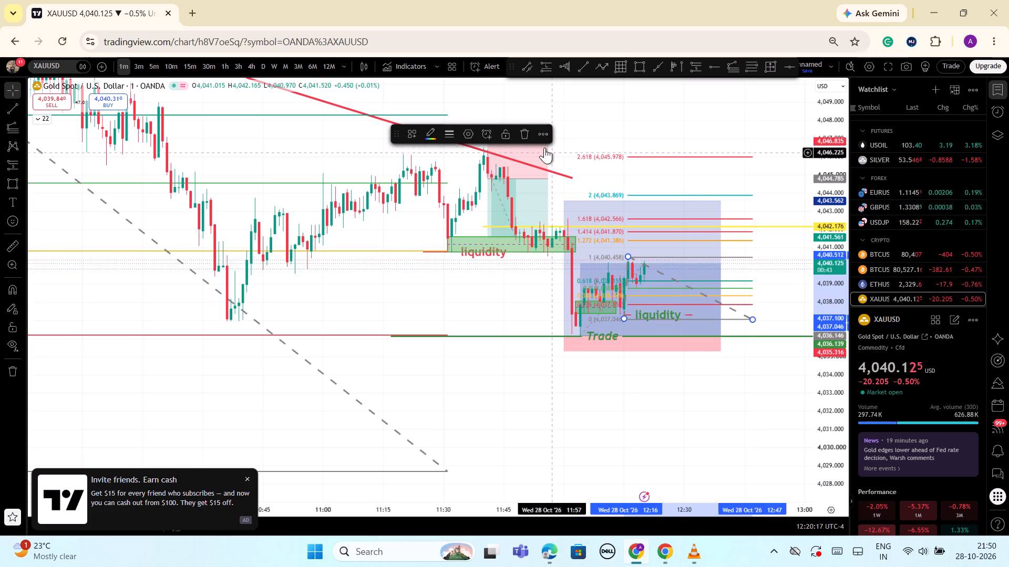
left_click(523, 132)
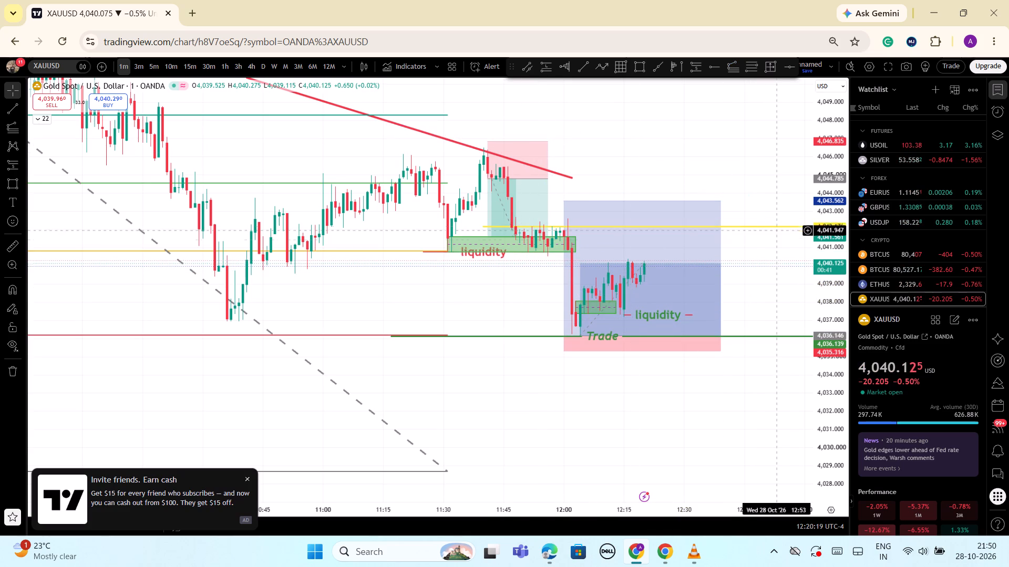
Draw a horizontal trend line at about 4,042.597 from 12:01 to 12:36 using the saved "liquidity" template.
scroll(770, 241, "up", 5)
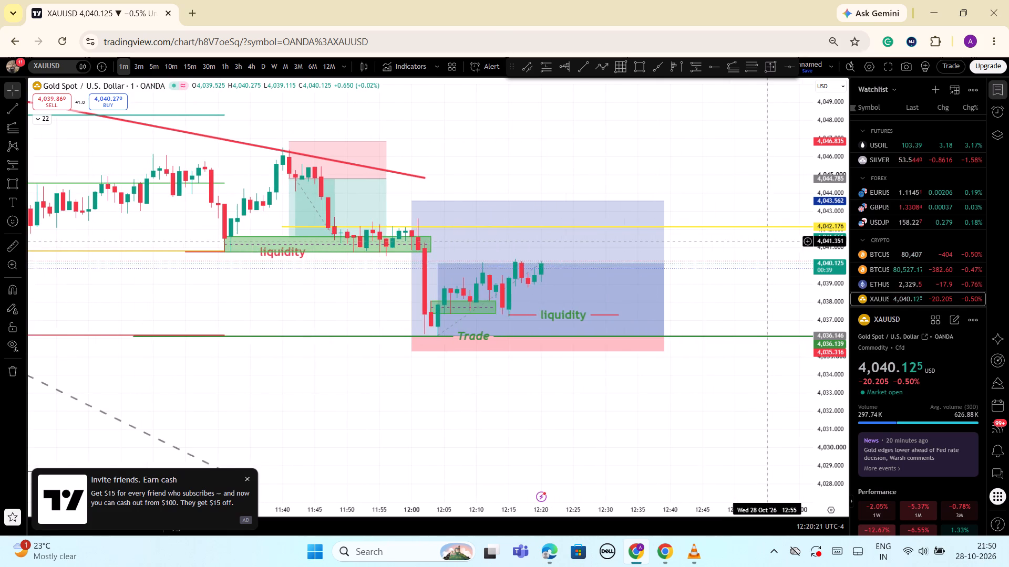
scroll(770, 241, "down", 3)
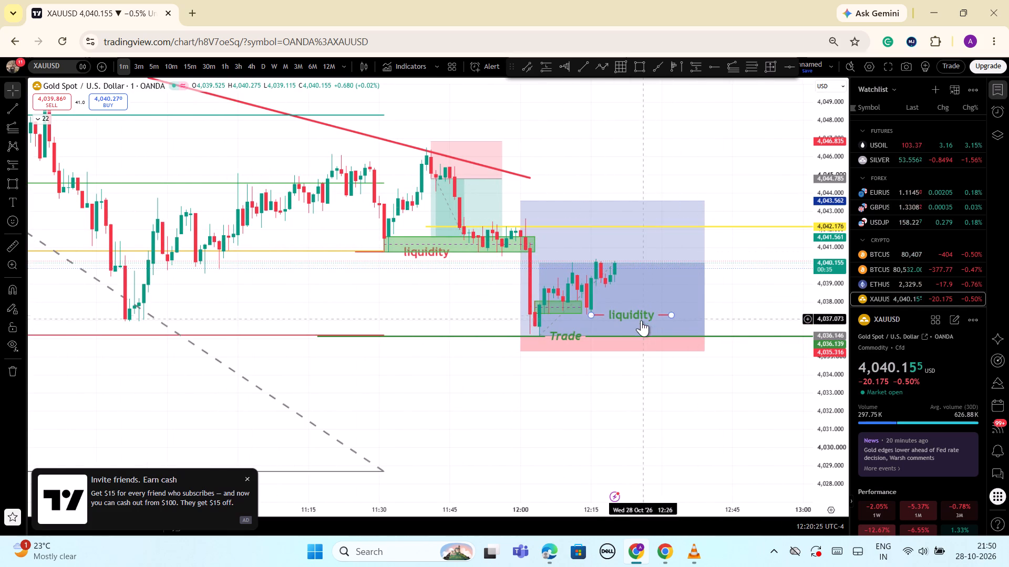
left_click(585, 70)
left_click(412, 132)
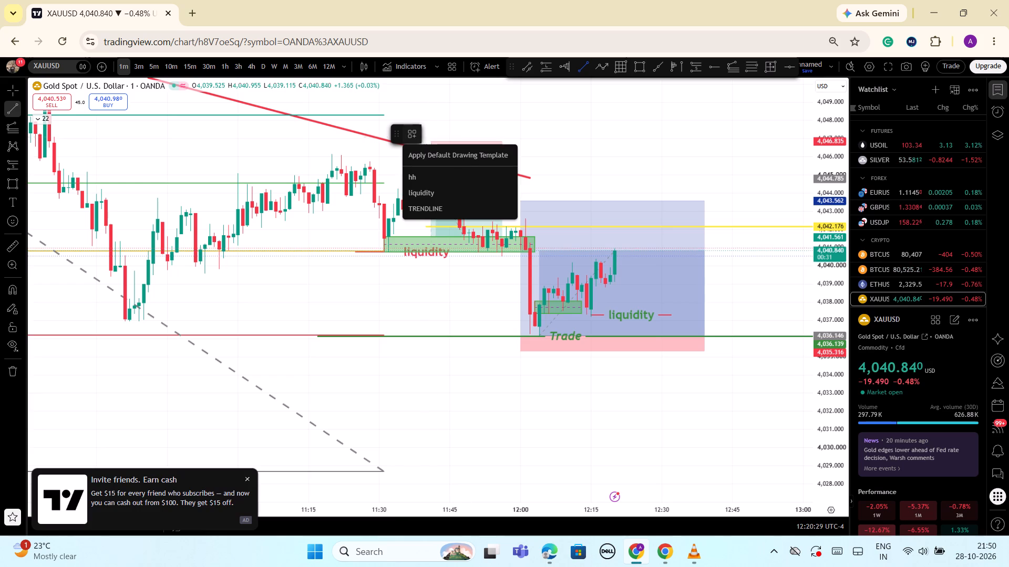
left_click(442, 195)
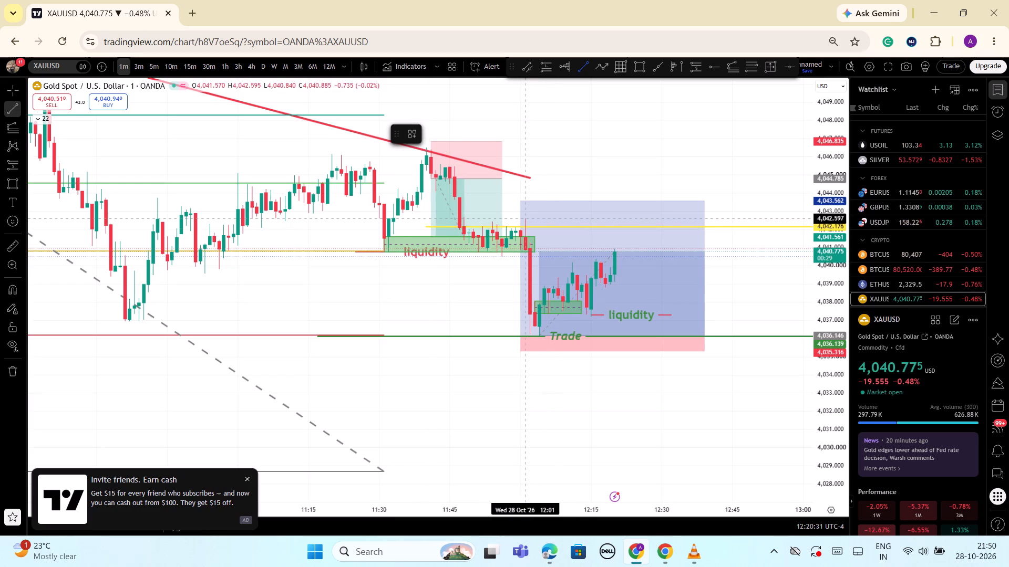
left_click(524, 219)
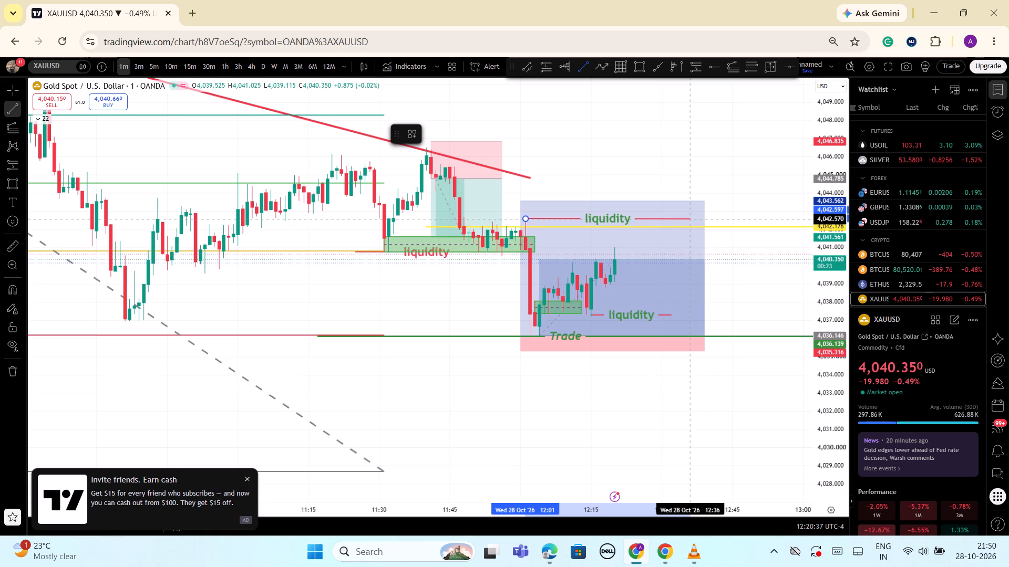
left_click(690, 218)
left_click(683, 168)
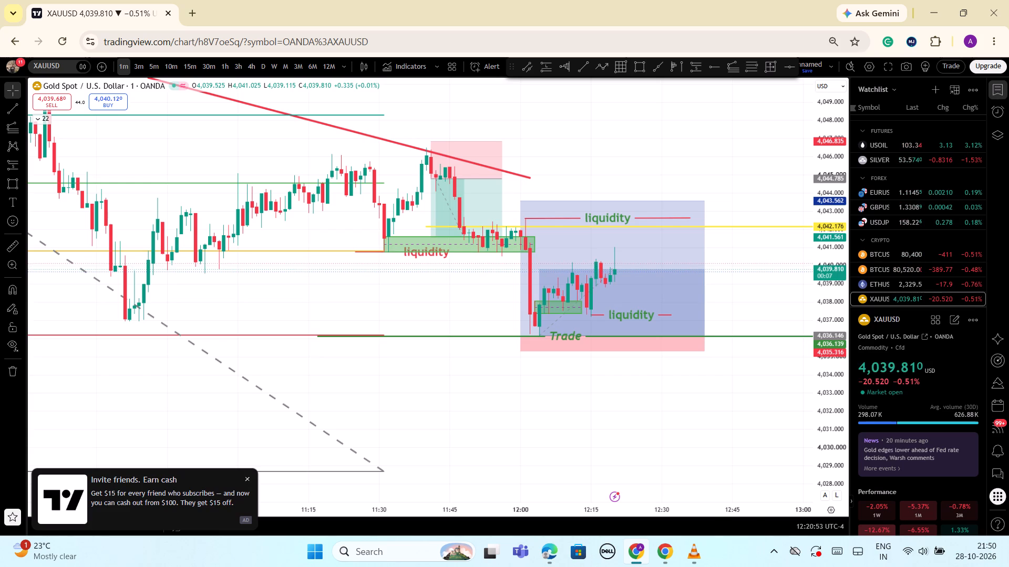
Nudge the lower green "liquidity" line slightly down and about one minute earlier, below the 12:15 candle low.
left_click_drag(601, 313, 599, 315)
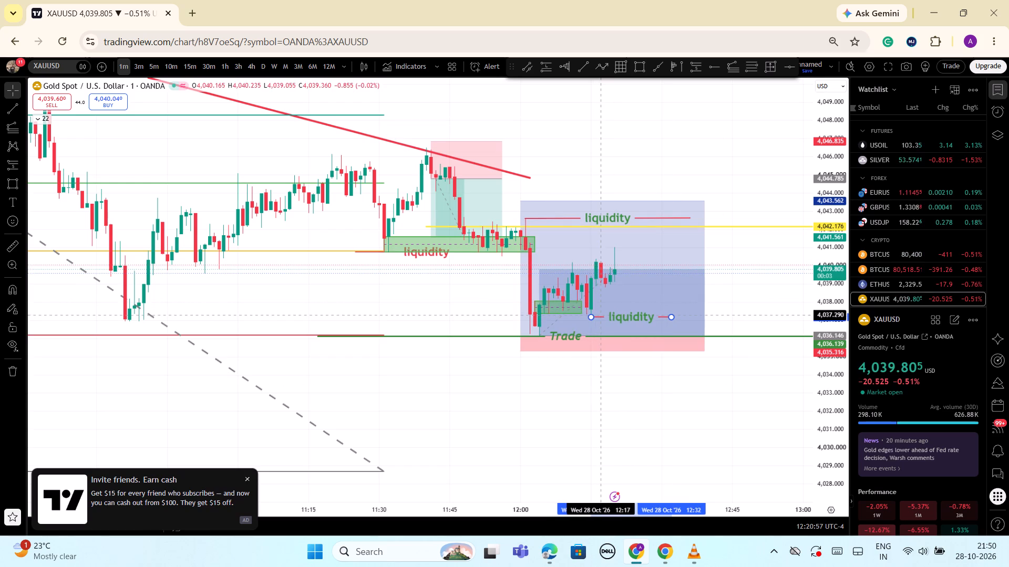
left_click_drag(599, 315, 595, 315)
left_click(783, 278)
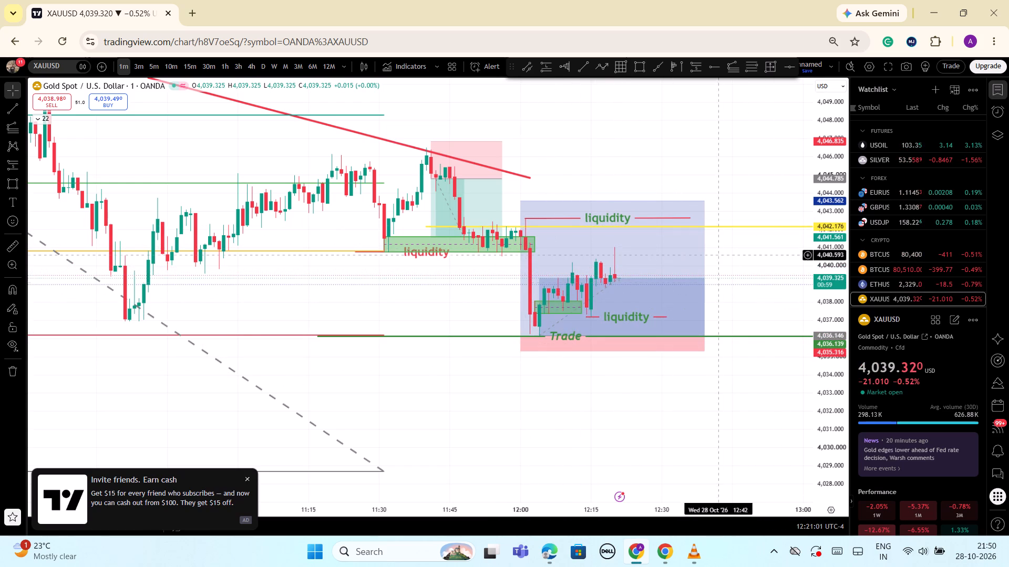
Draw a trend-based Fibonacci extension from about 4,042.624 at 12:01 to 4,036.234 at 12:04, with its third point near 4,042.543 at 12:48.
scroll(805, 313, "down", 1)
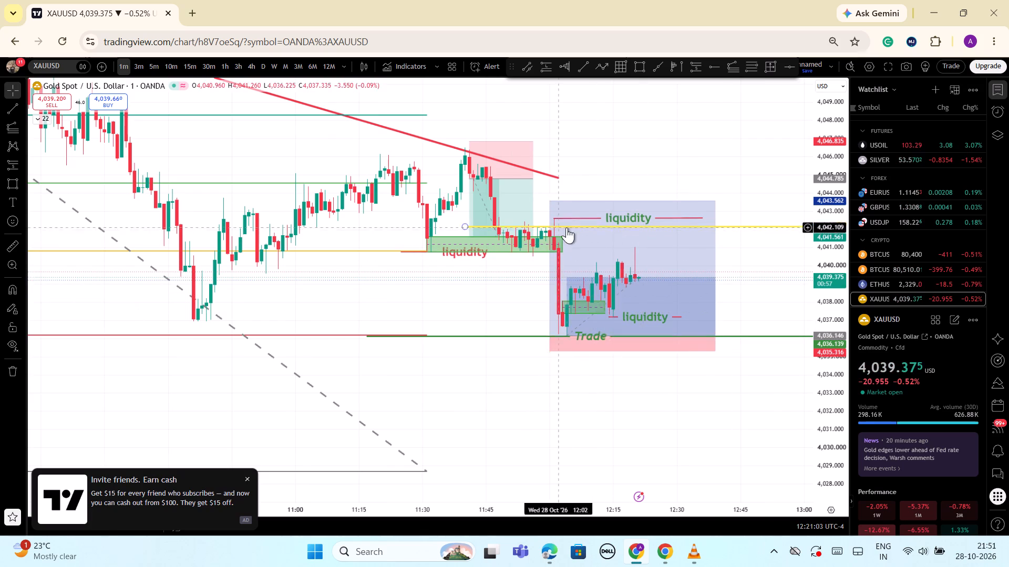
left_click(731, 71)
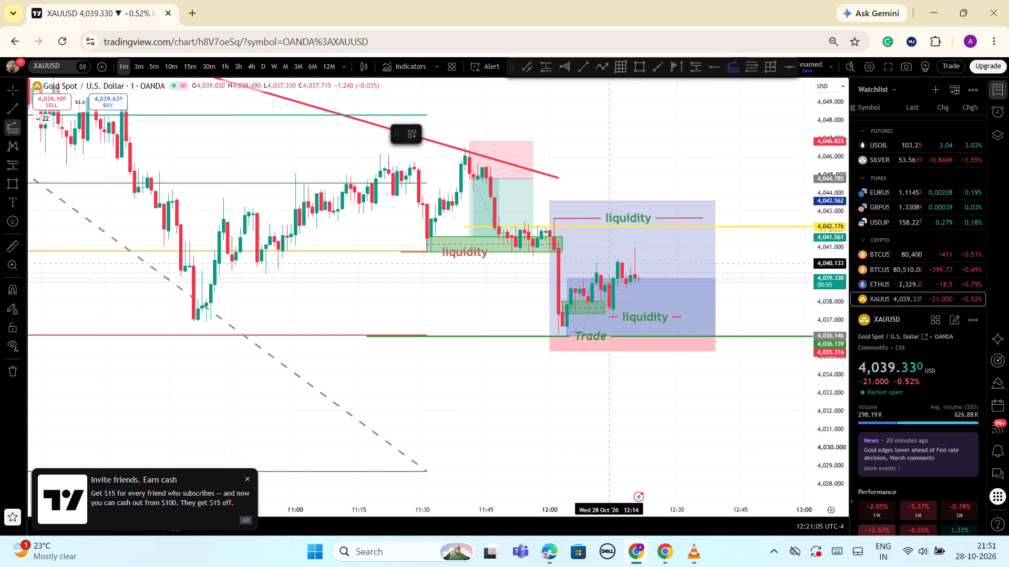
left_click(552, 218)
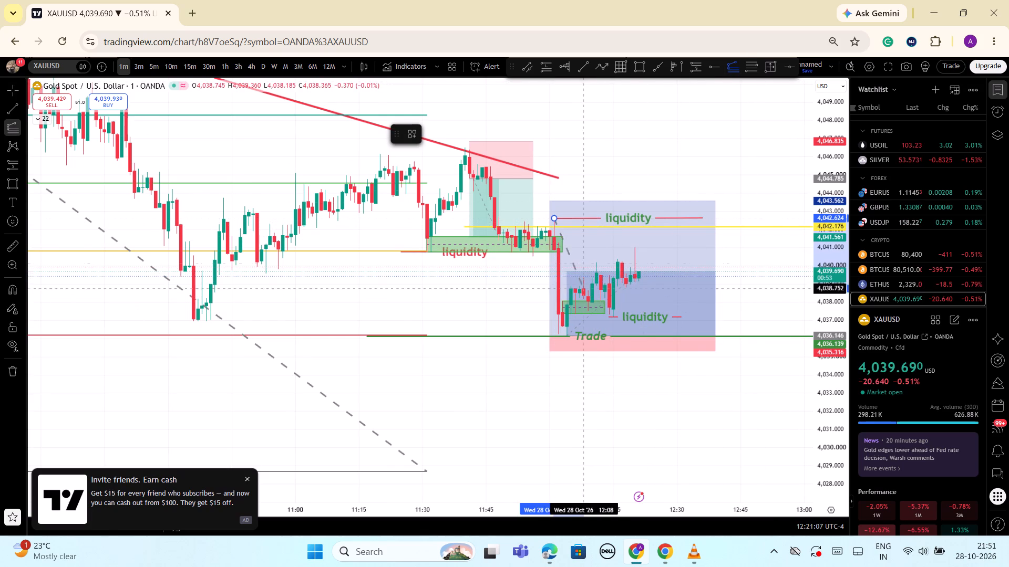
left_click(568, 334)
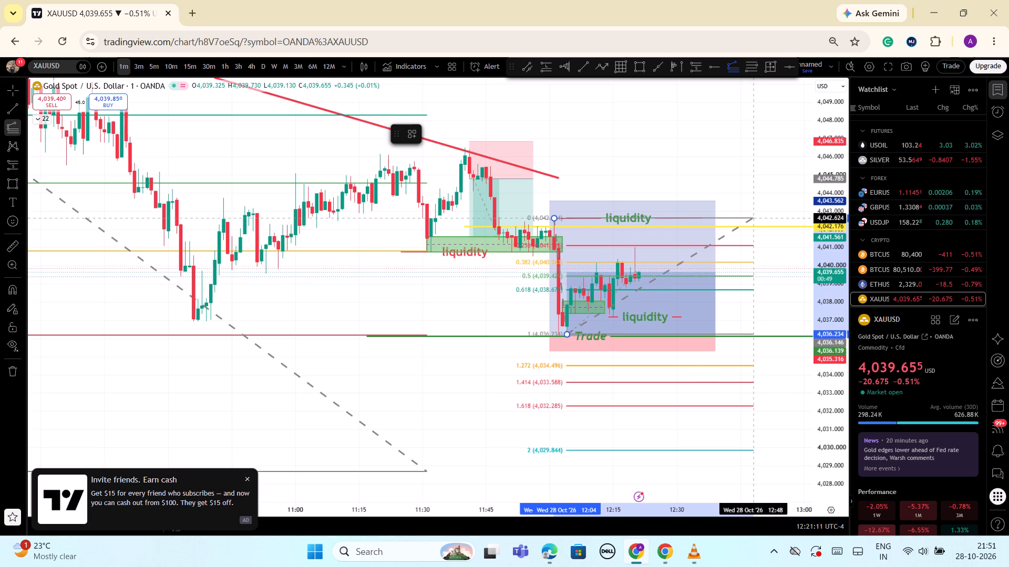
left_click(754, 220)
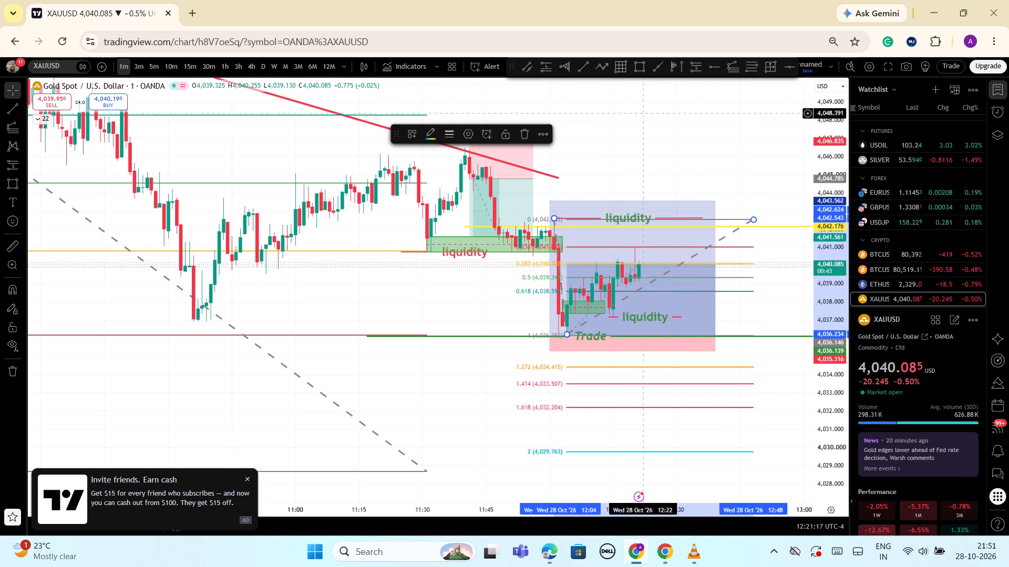
Place a horizontal ray at about 4,041.081 starting at 12:04 and apply the saved template with the green "Trade" label.
left_click(715, 64)
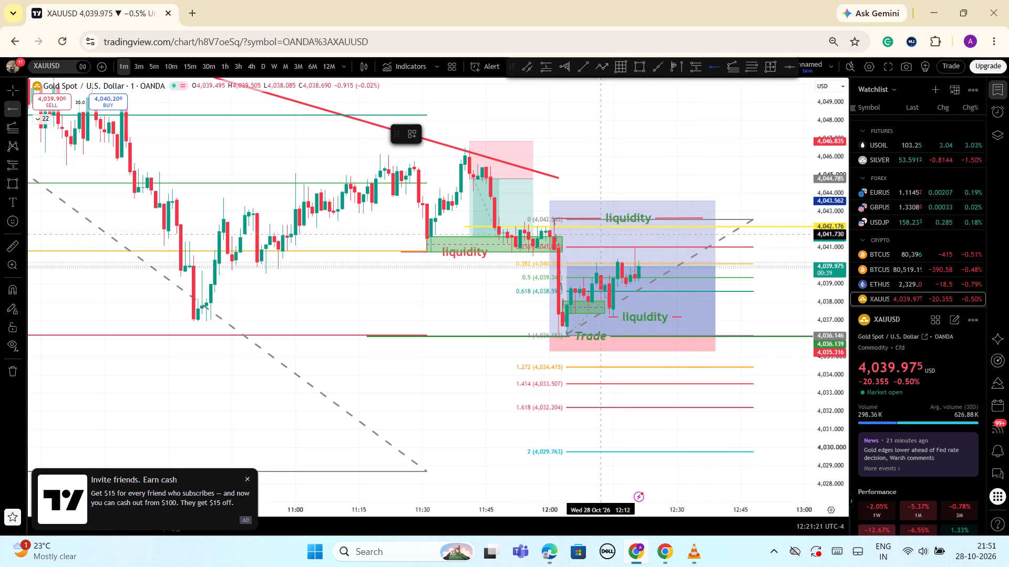
left_click(567, 246)
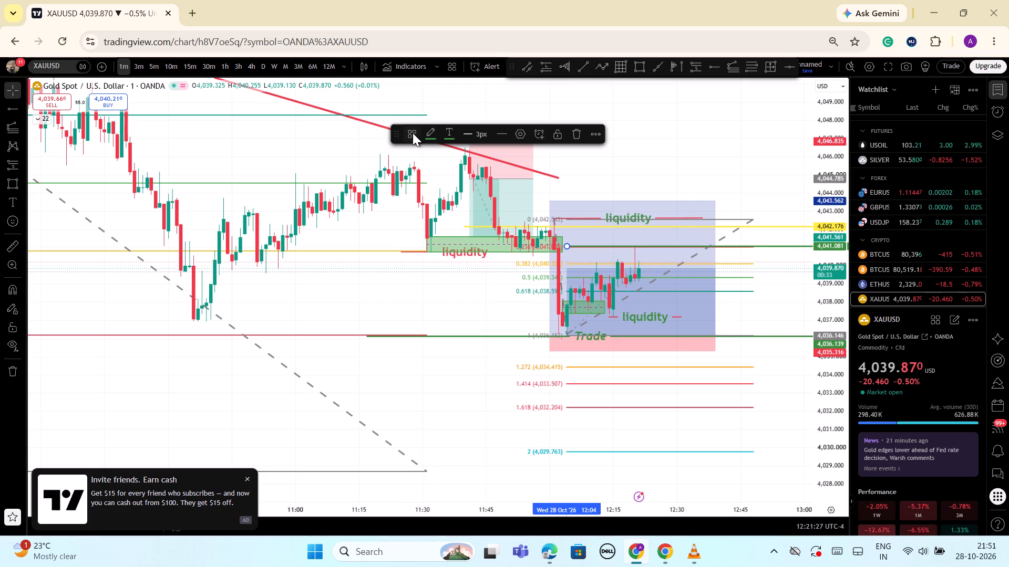
left_click(413, 133)
left_click(430, 191)
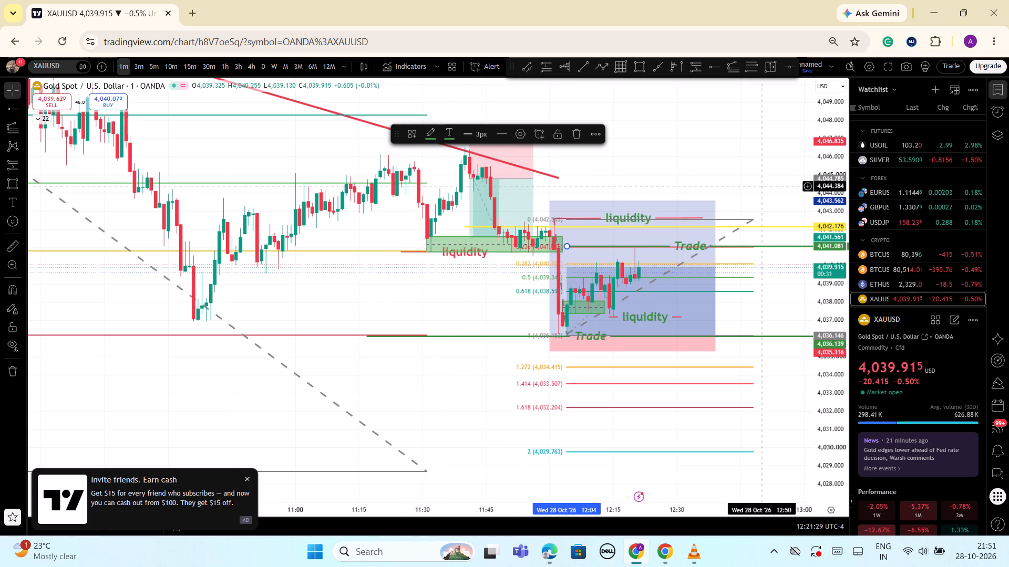
left_click(714, 178)
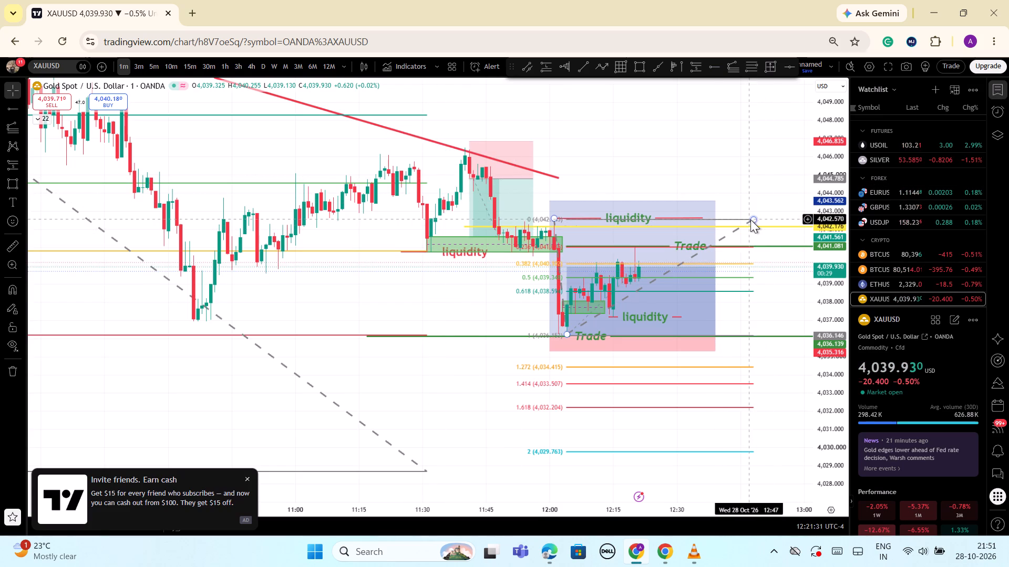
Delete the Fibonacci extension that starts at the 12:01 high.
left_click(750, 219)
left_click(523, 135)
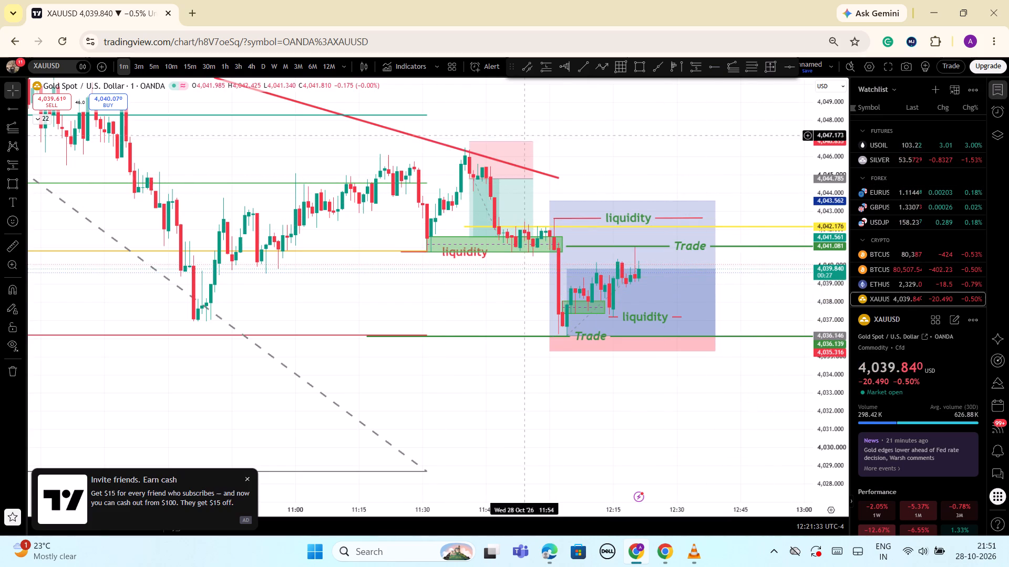
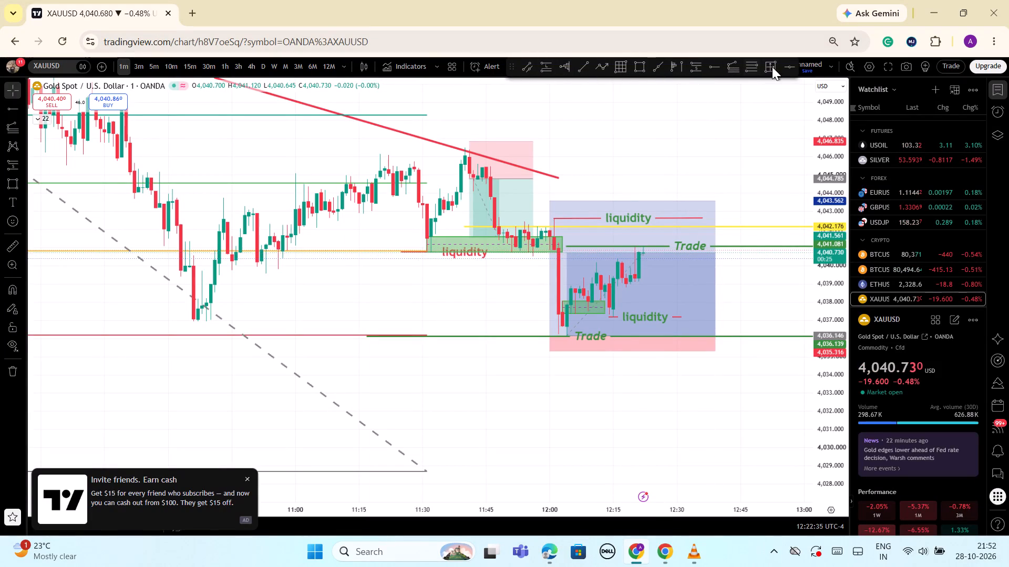
Place a short position at about 4,041.053 starting at 12:22, with stop about 4,042.055 and target about 4,038.346, ending near 12:40.
left_click(701, 62)
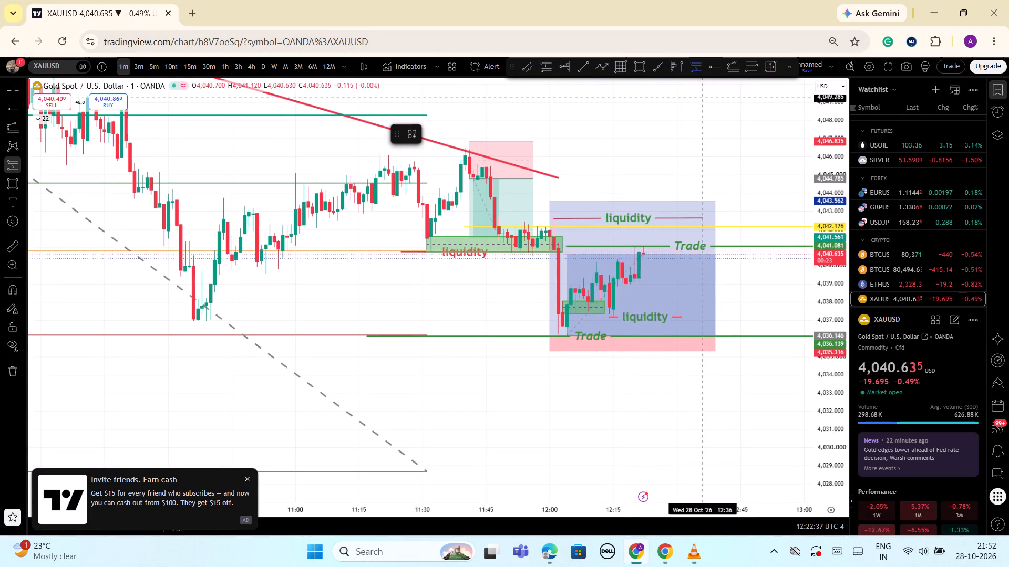
left_click(643, 247)
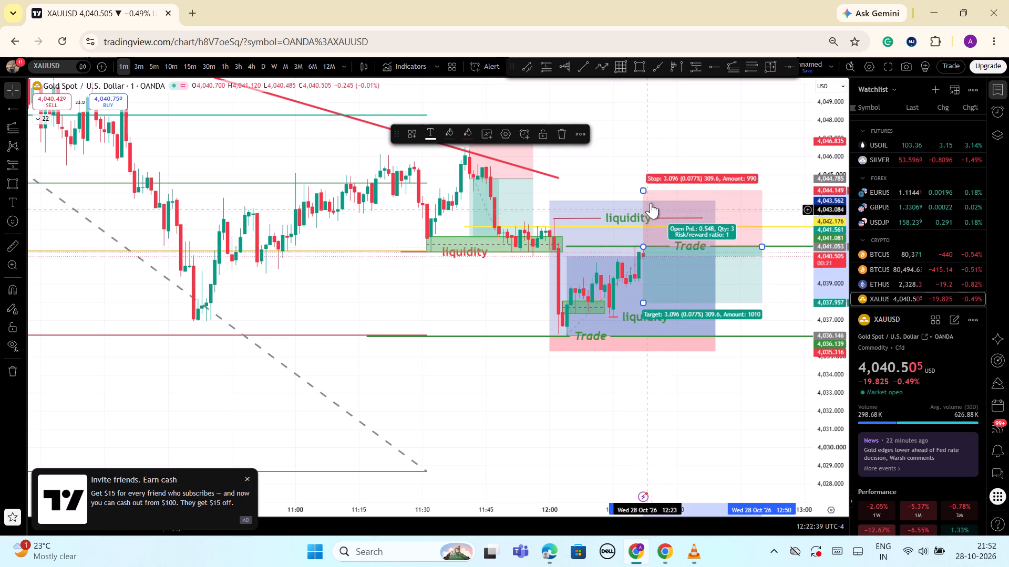
left_click_drag(642, 191, 640, 226)
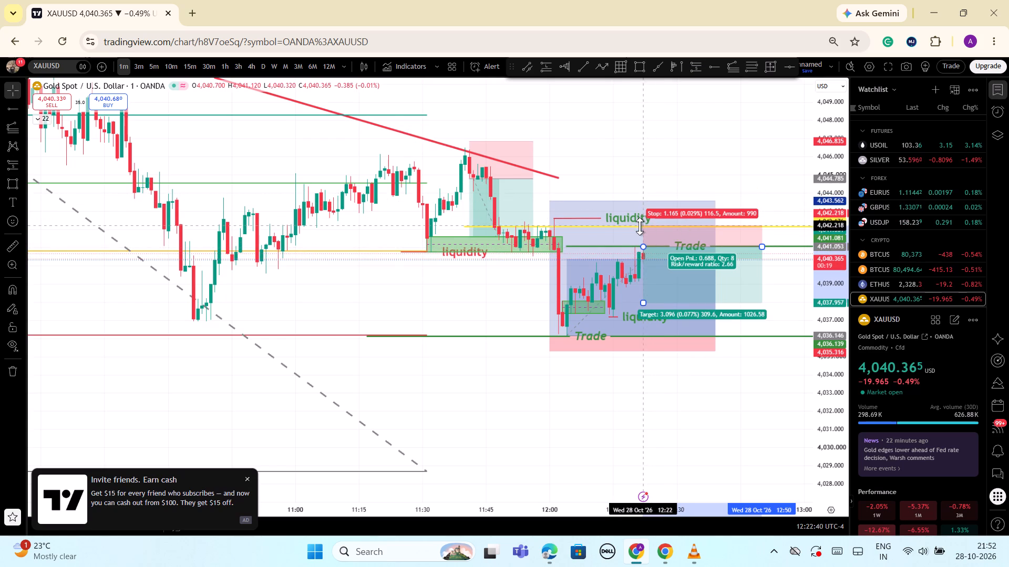
left_click_drag(640, 226, 640, 228)
left_click(643, 300)
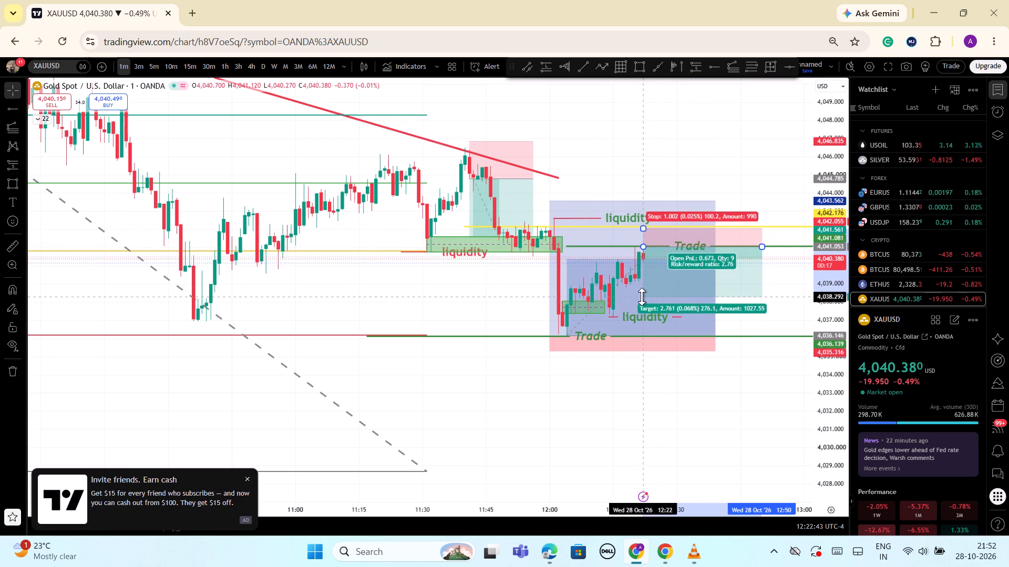
left_click(748, 368)
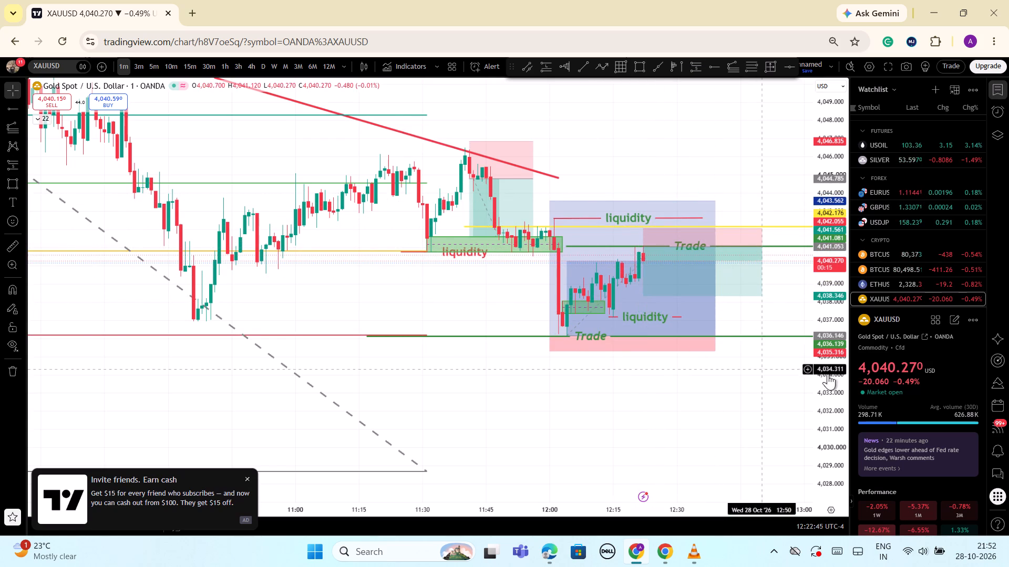
scroll(778, 377, "down", 2)
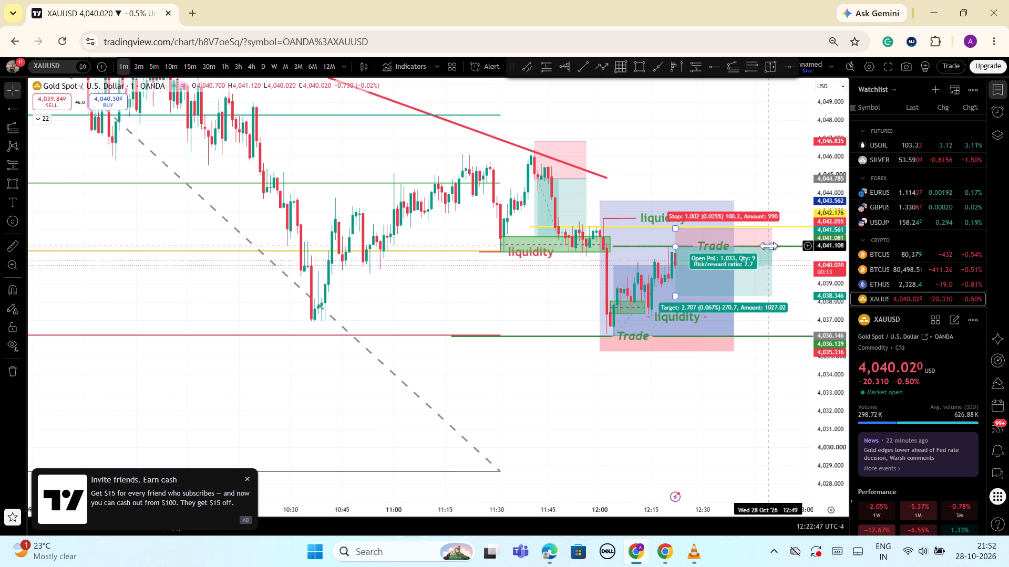
left_click_drag(769, 246, 738, 247)
left_click(780, 161)
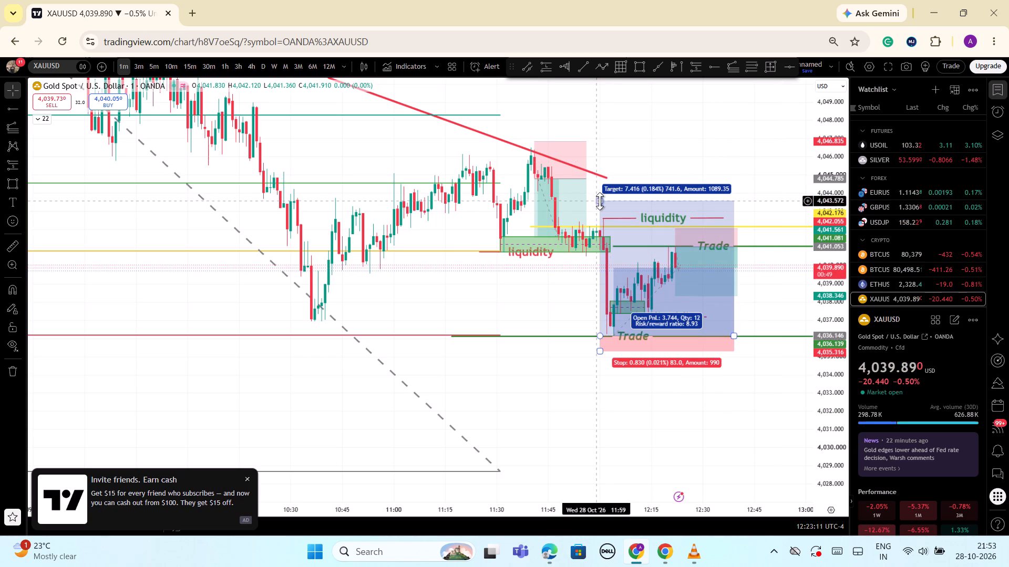
Lower the target of the long position that starts at 12:00 to about 4,040.972, just under the upper green "Trade" line.
left_click_drag(600, 202, 598, 237)
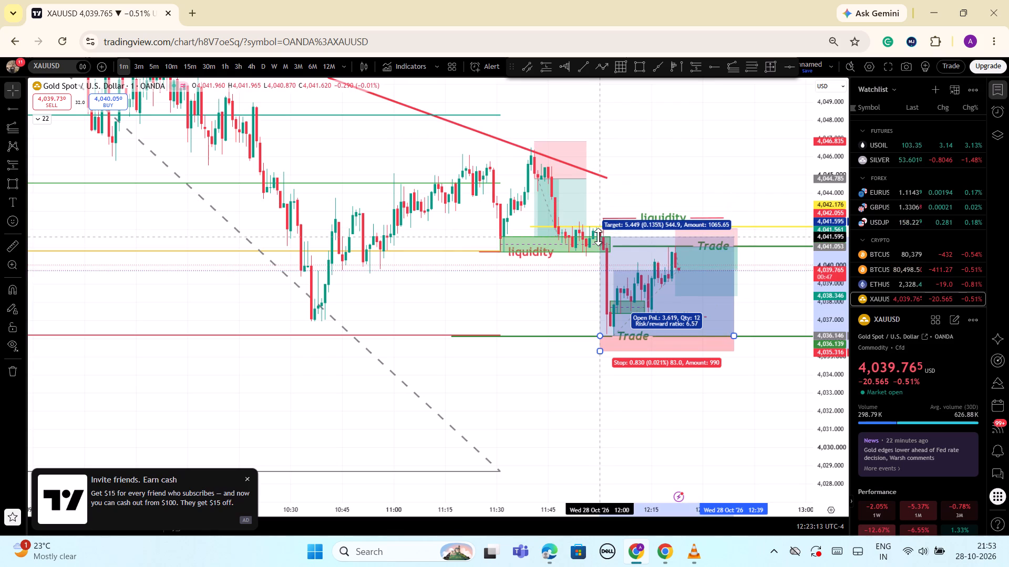
left_click_drag(598, 237, 599, 238)
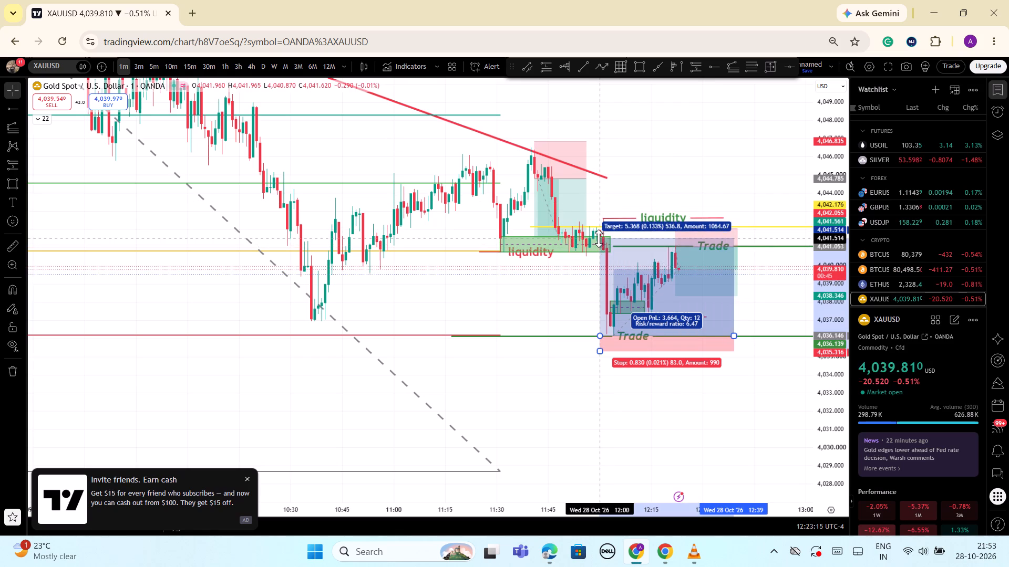
left_click_drag(599, 238, 598, 247)
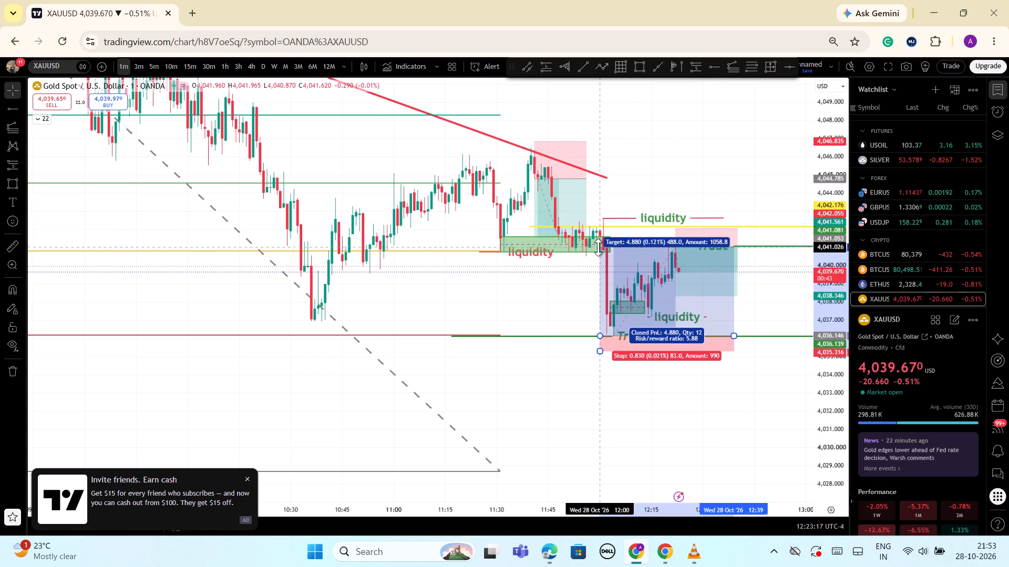
left_click_drag(598, 247, 598, 248)
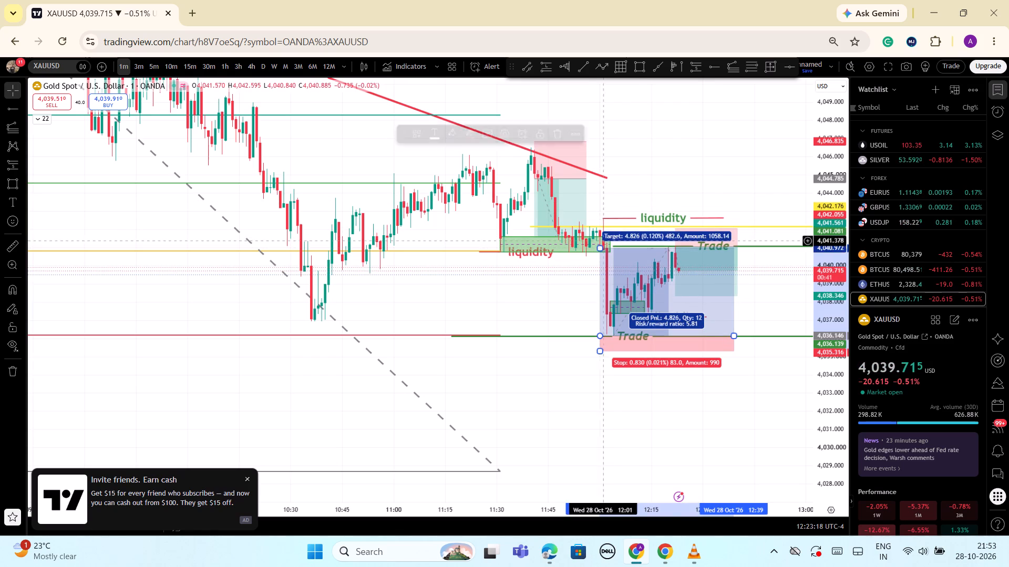
left_click(637, 179)
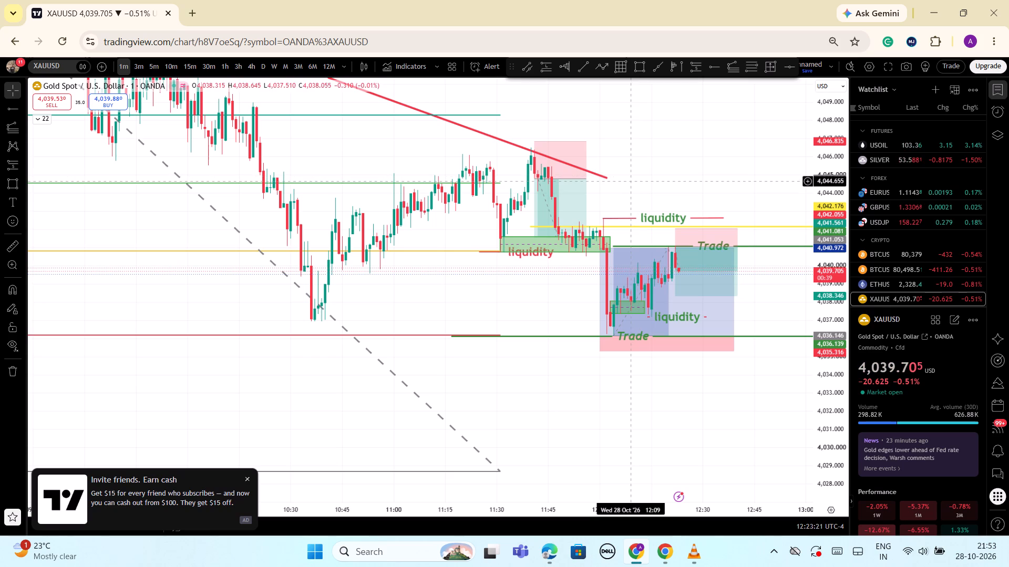
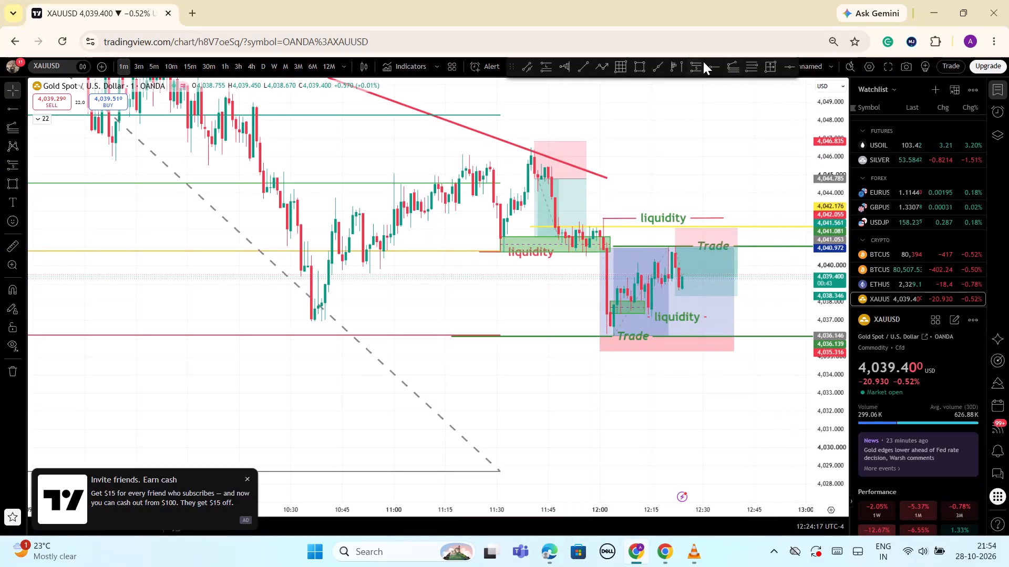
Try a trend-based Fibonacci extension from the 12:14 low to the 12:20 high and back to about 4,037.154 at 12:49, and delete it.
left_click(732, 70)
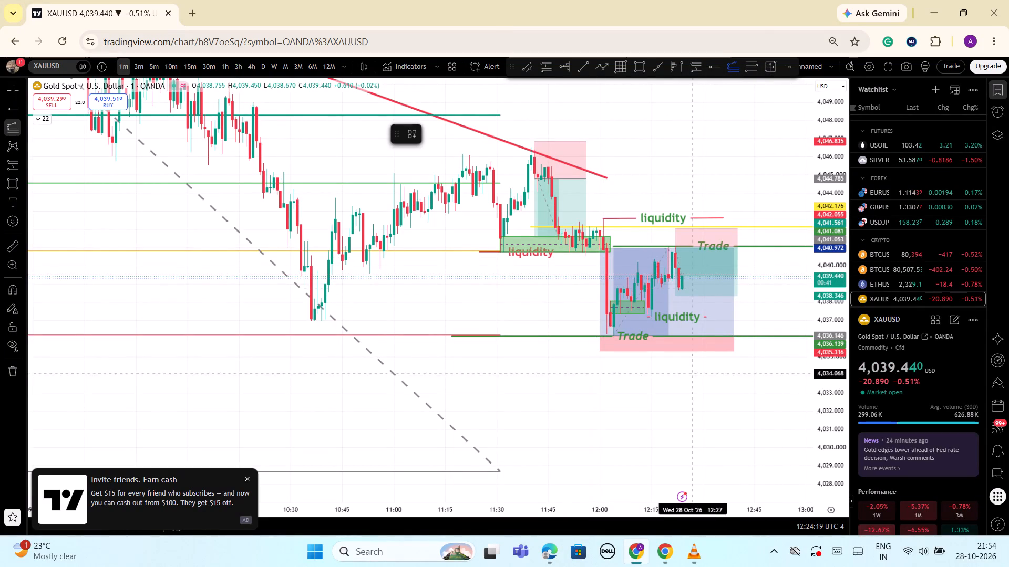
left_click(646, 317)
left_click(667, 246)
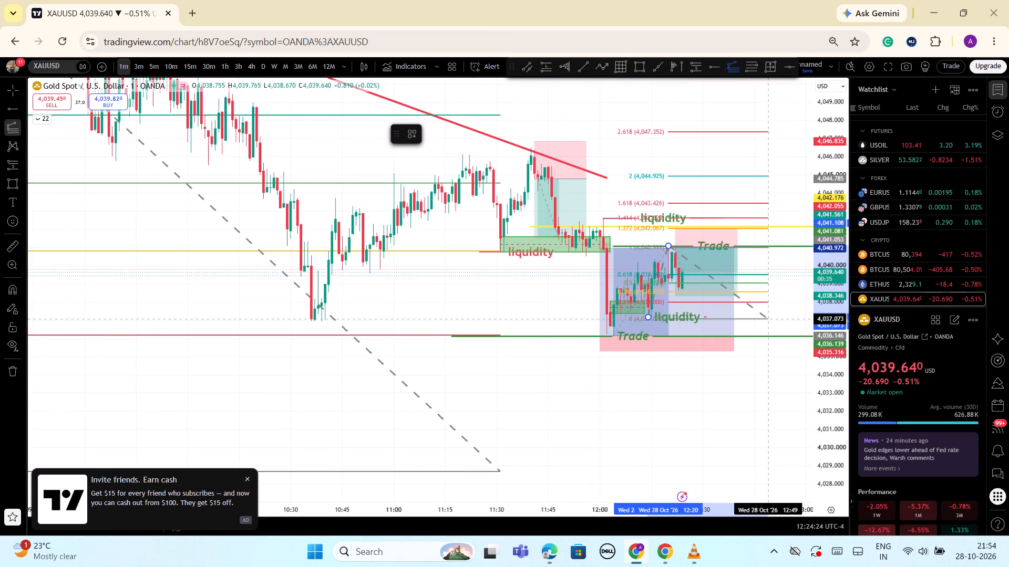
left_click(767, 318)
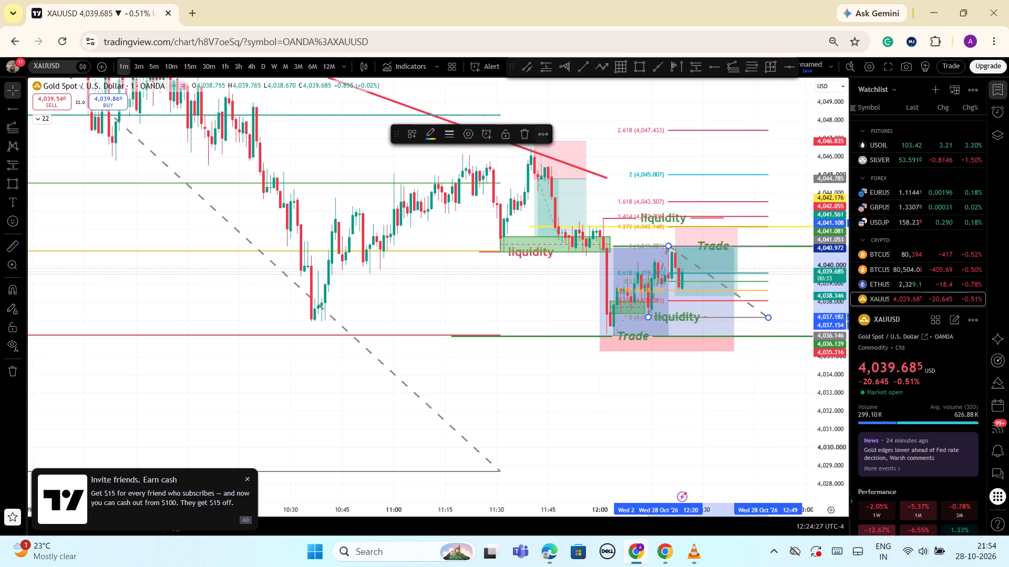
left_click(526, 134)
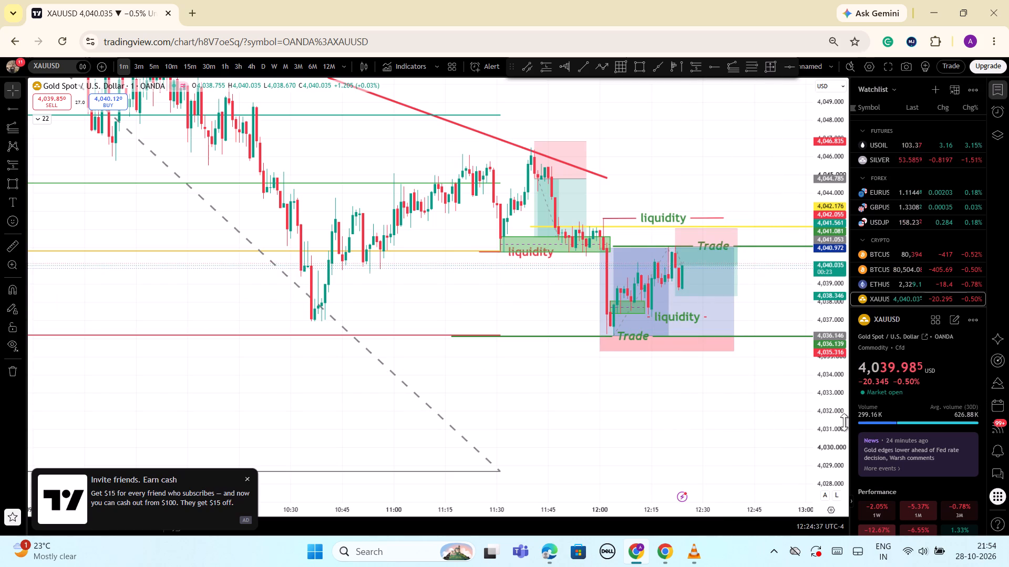
Raise the target of the short position near the upper "Trade" line to about 4,038.837.
left_click_drag(842, 418, 841, 431)
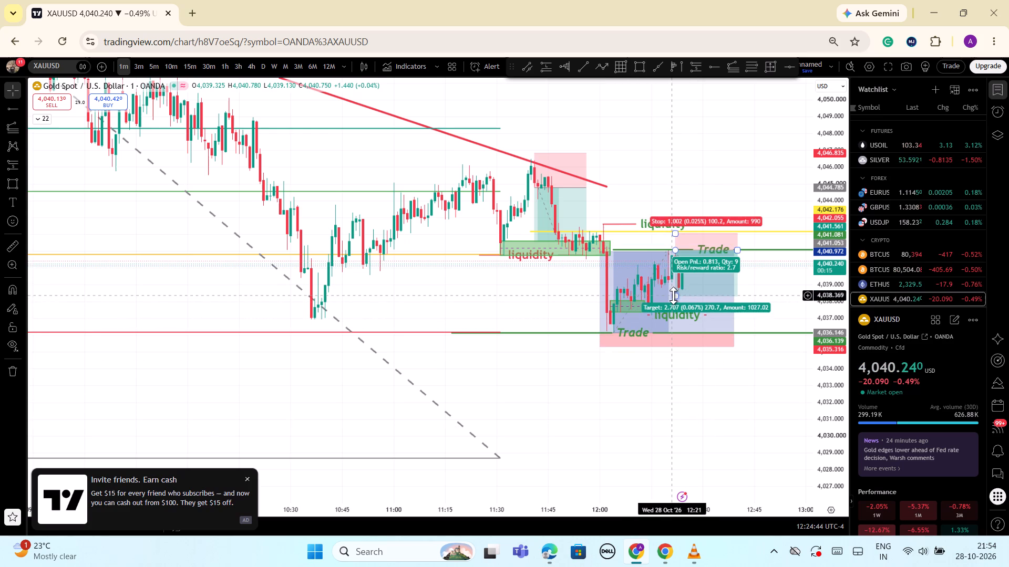
left_click_drag(673, 296, 679, 288)
left_click(713, 348)
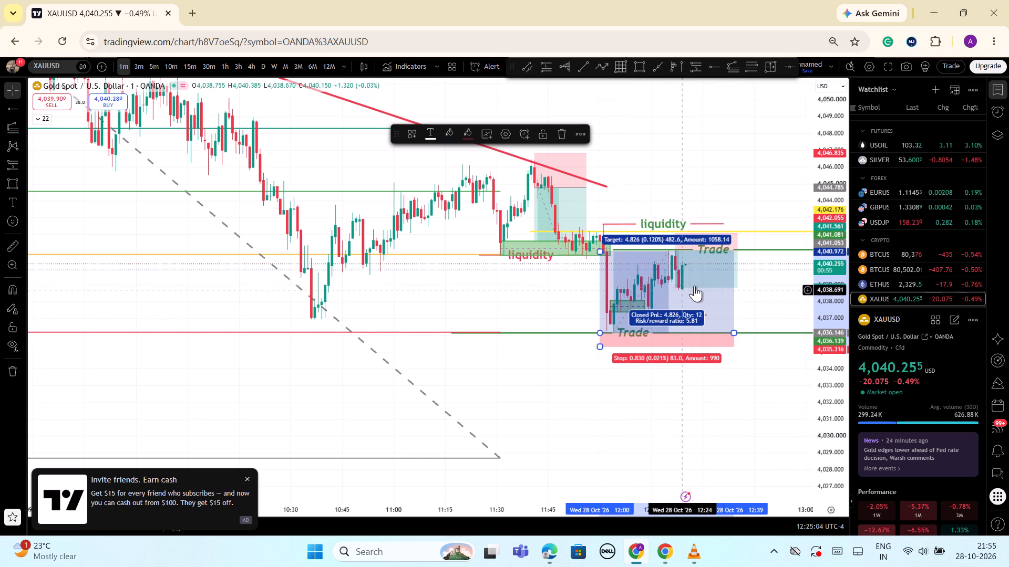
Draw a rising trend line with the TRENDLINE template from about 4,036.256 at 12:04 to about 4,040.870 at 12:53.
scroll(787, 311, "up", 5)
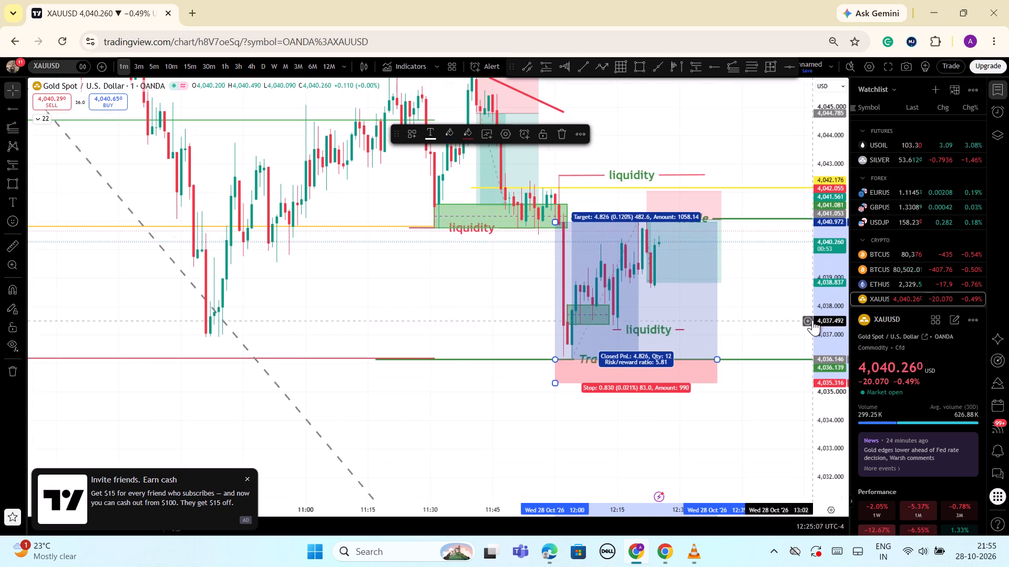
scroll(812, 320, "down", 2)
left_click_drag(838, 263, 846, 402)
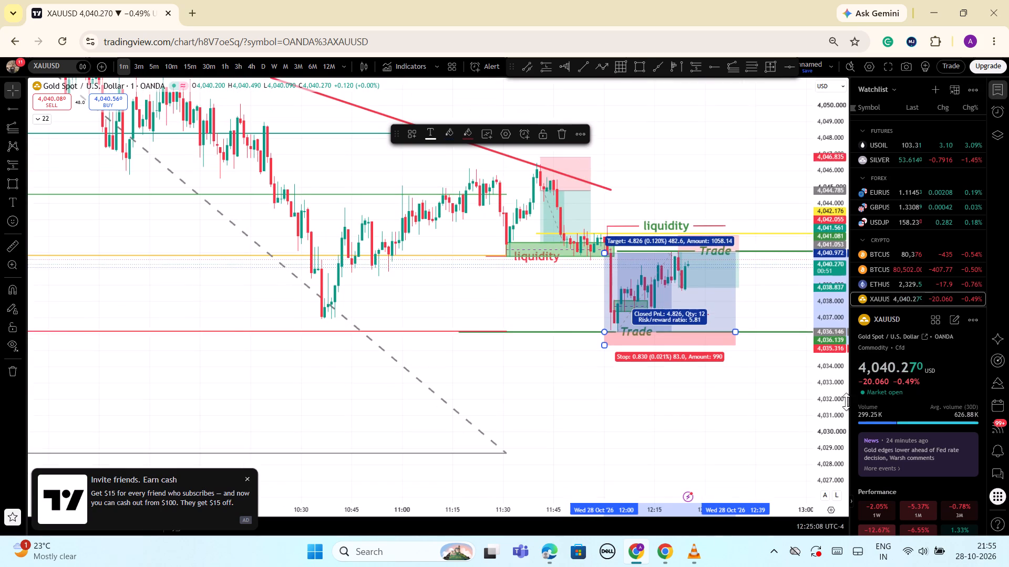
left_click_drag(846, 402, 847, 402)
left_click(584, 69)
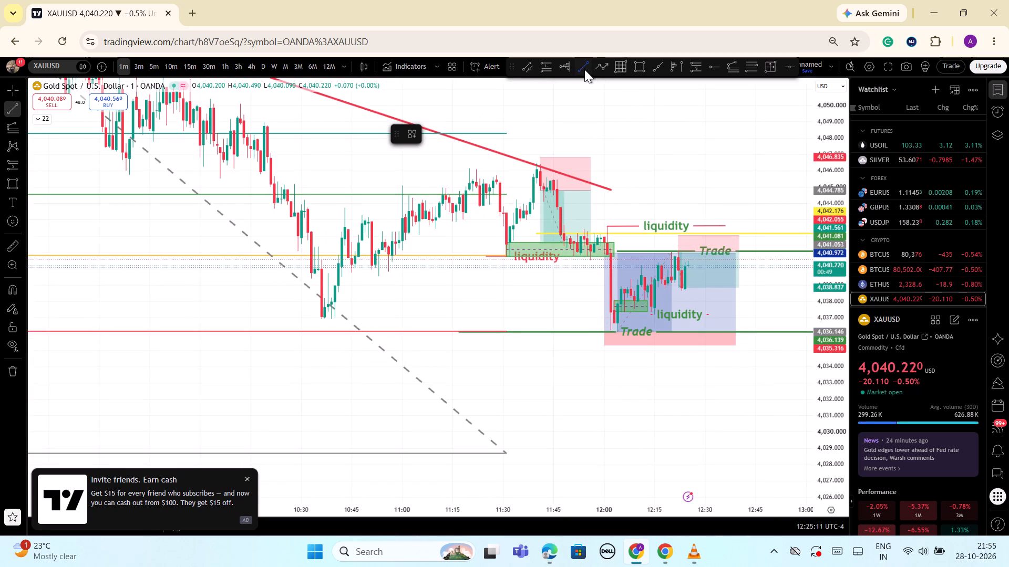
left_click(414, 136)
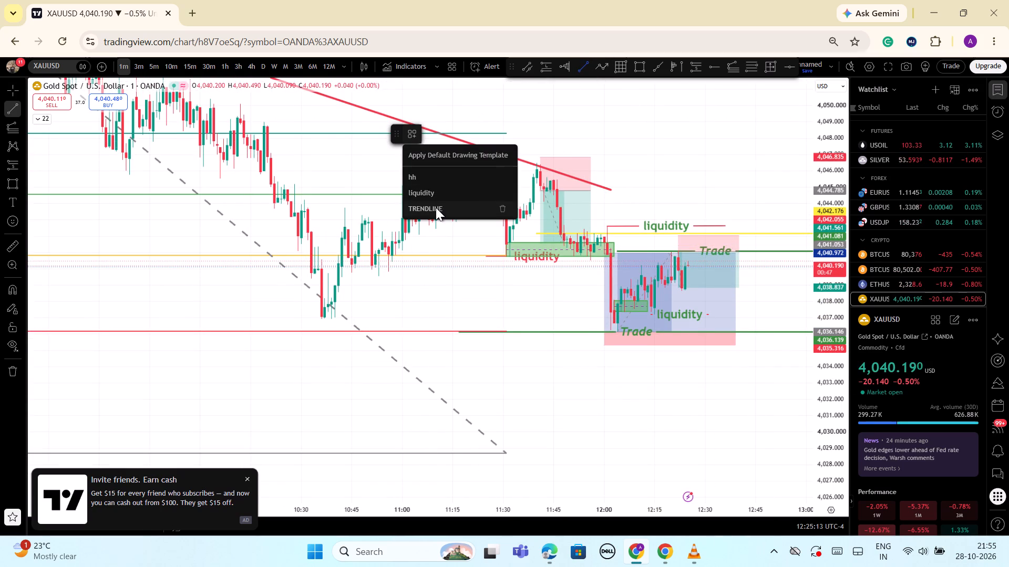
left_click(436, 207)
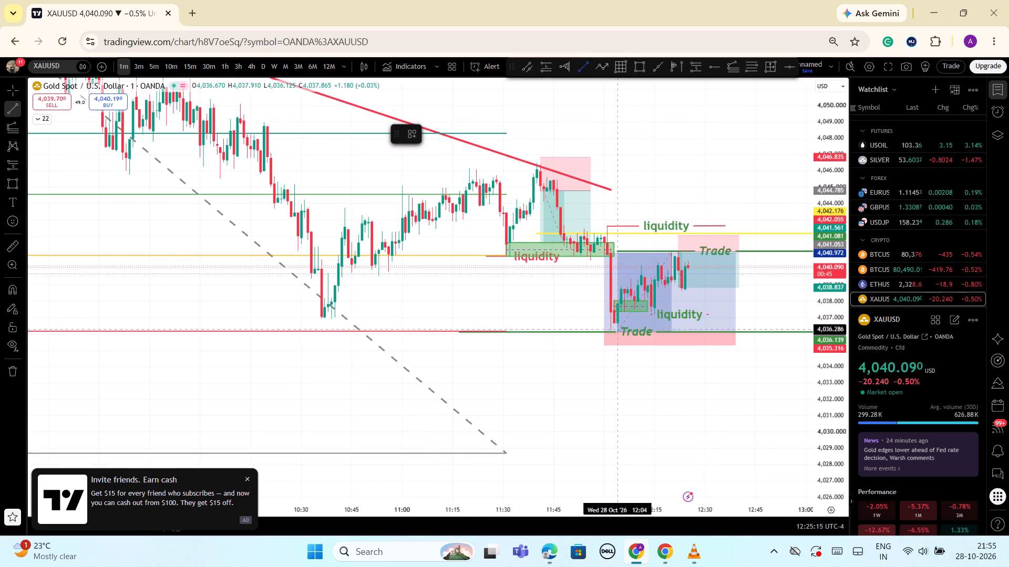
left_click(617, 330)
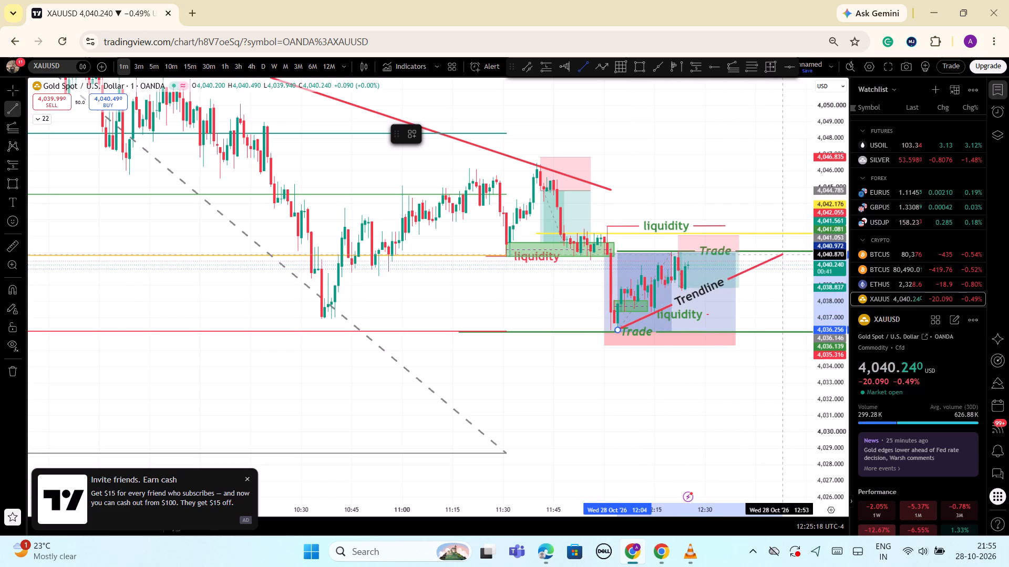
left_click(783, 255)
left_click(759, 202)
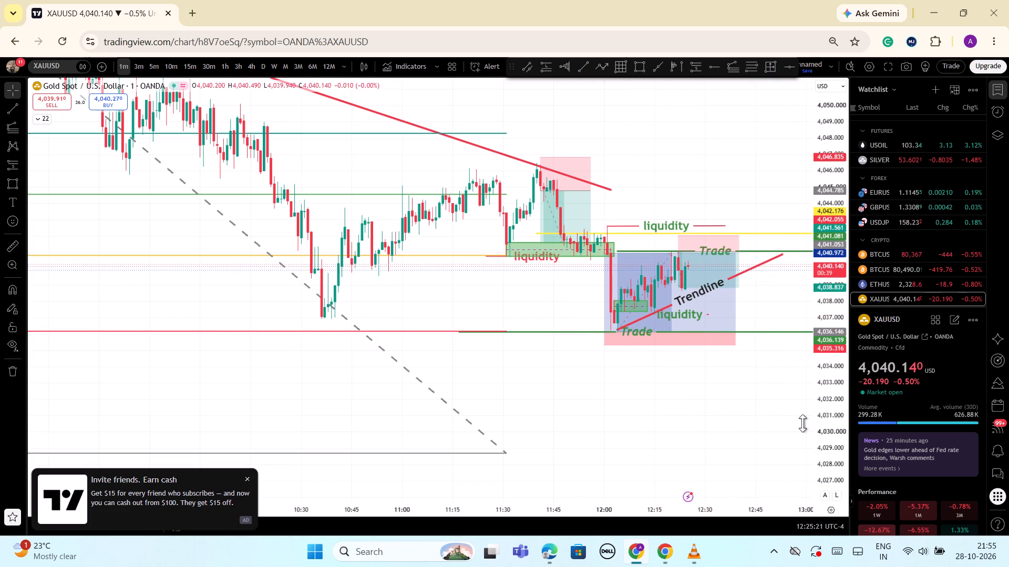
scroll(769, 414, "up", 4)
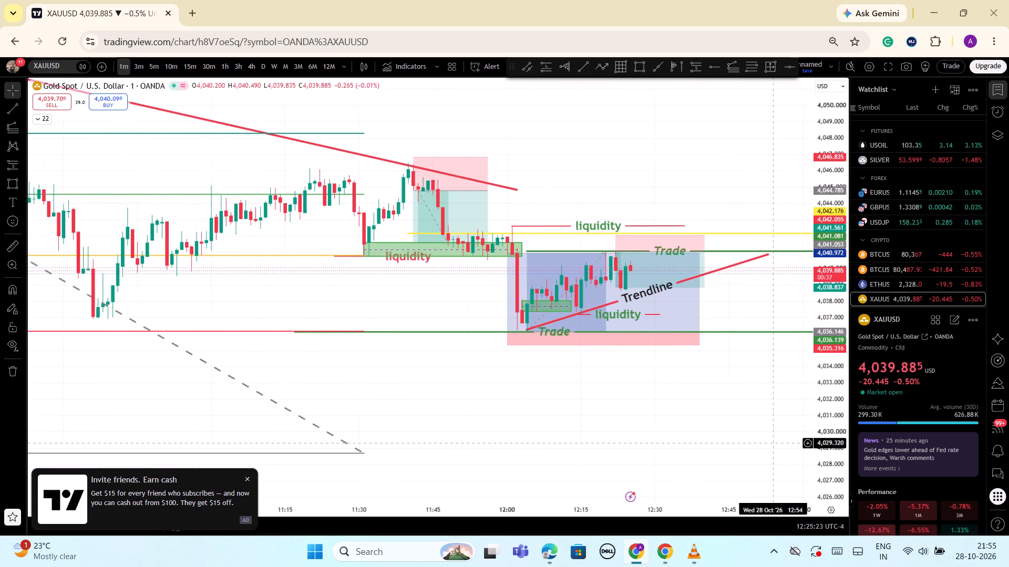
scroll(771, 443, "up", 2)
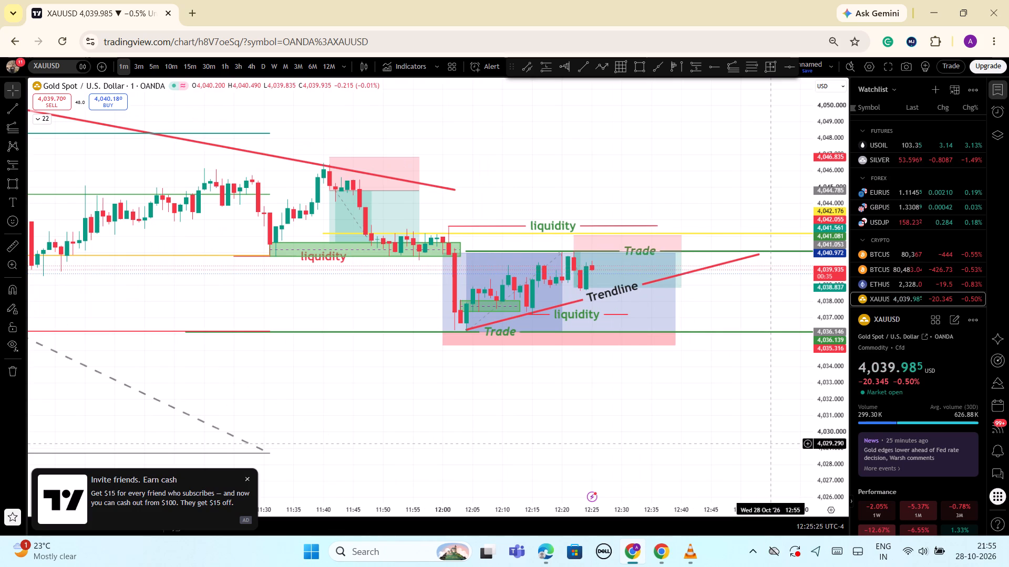
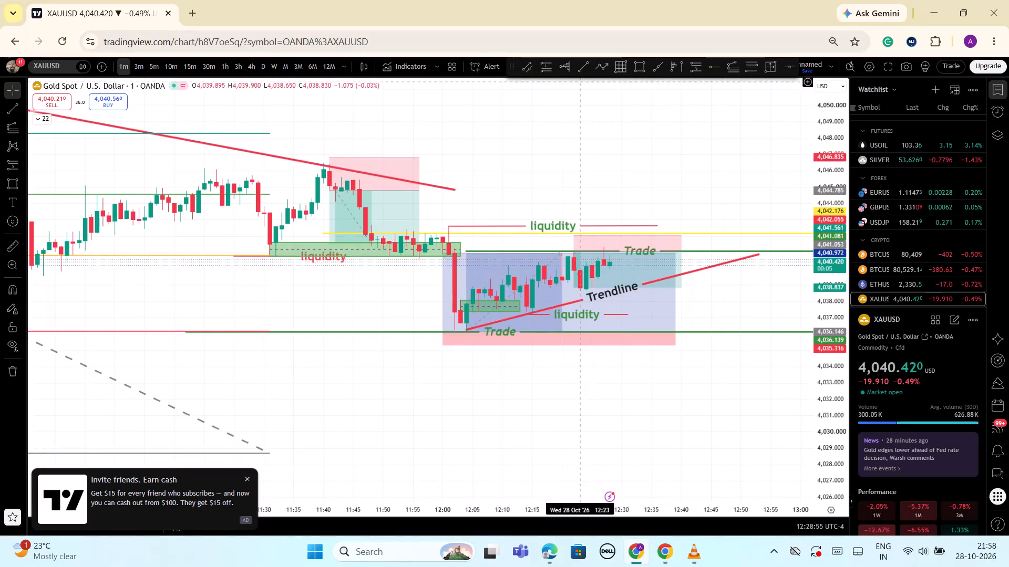
Draw a second rising trend line with the TRENDLINE template above the candles, from about 4,040.237 at 12:11 to about 4,042.046 at 12:32.
left_click(585, 74)
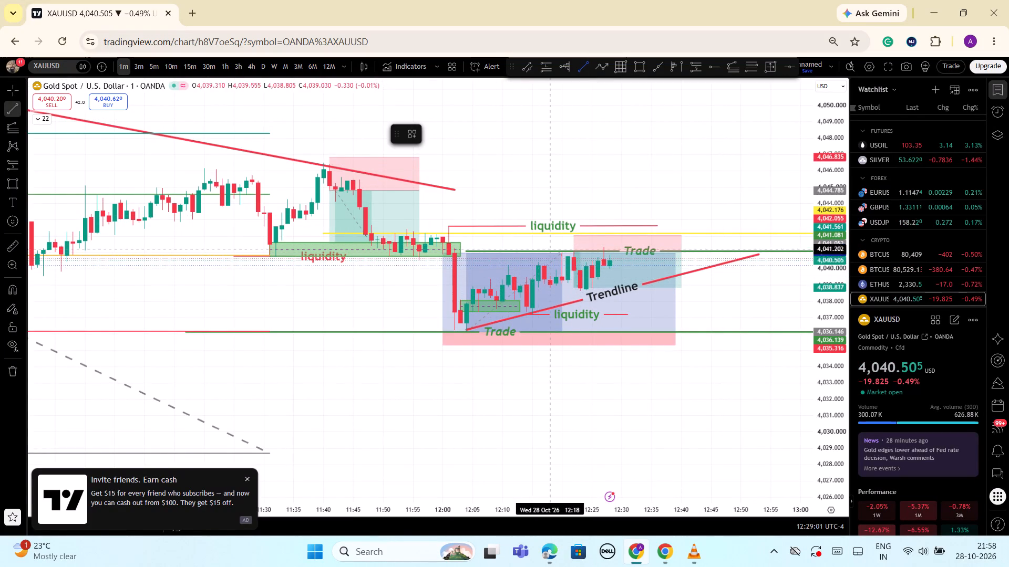
left_click(506, 265)
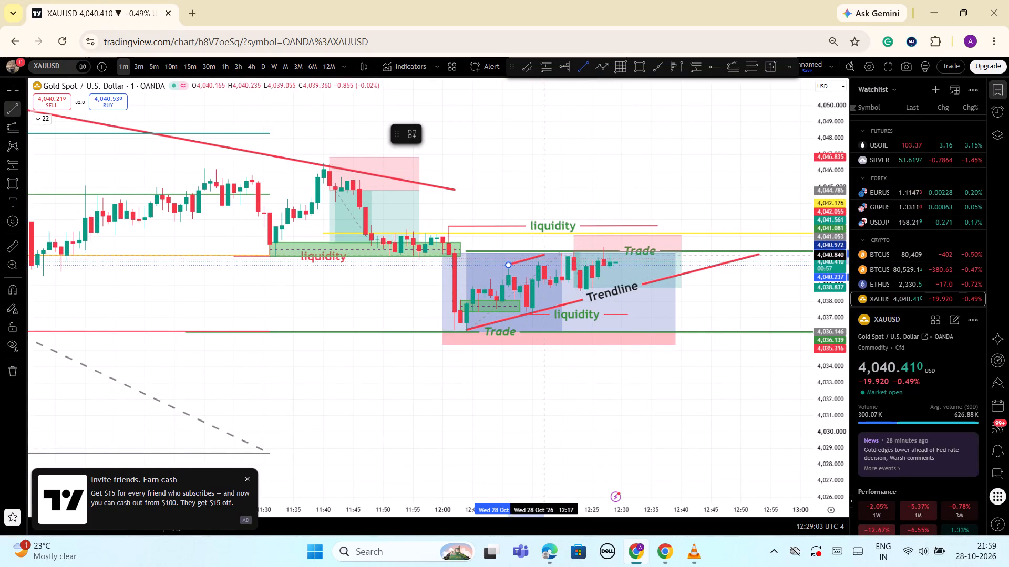
left_click(635, 236)
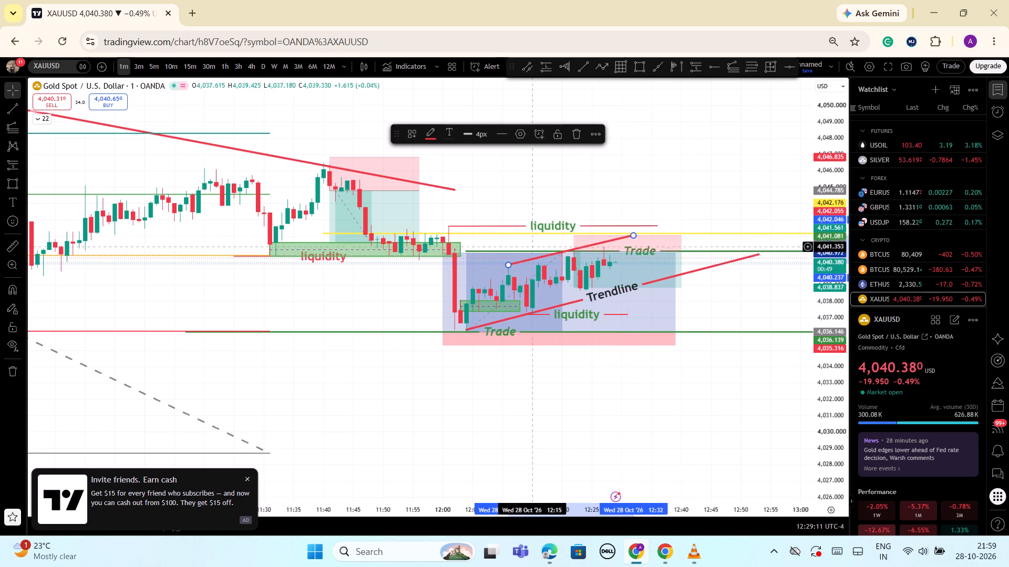
left_click(417, 134)
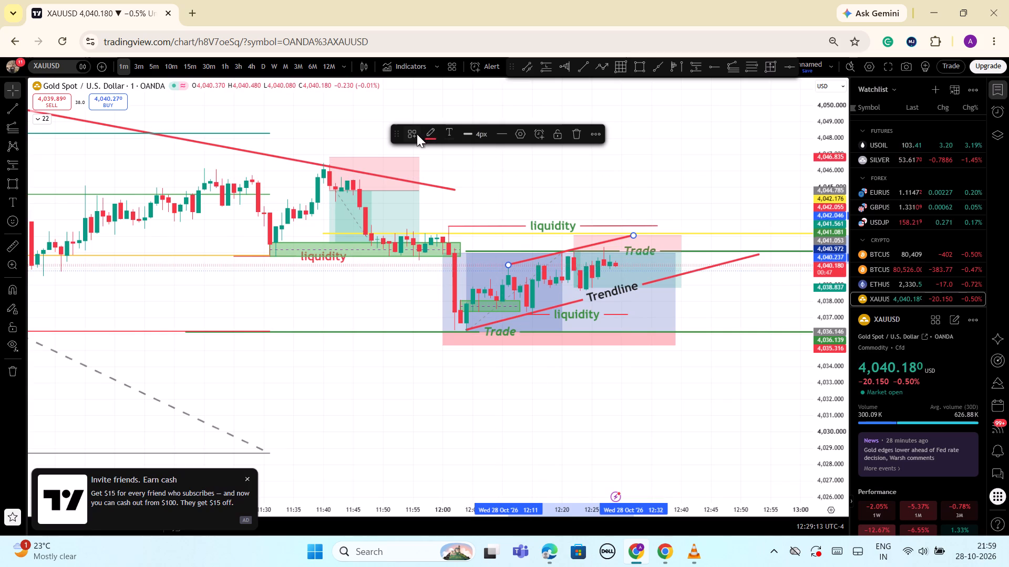
left_click(442, 228)
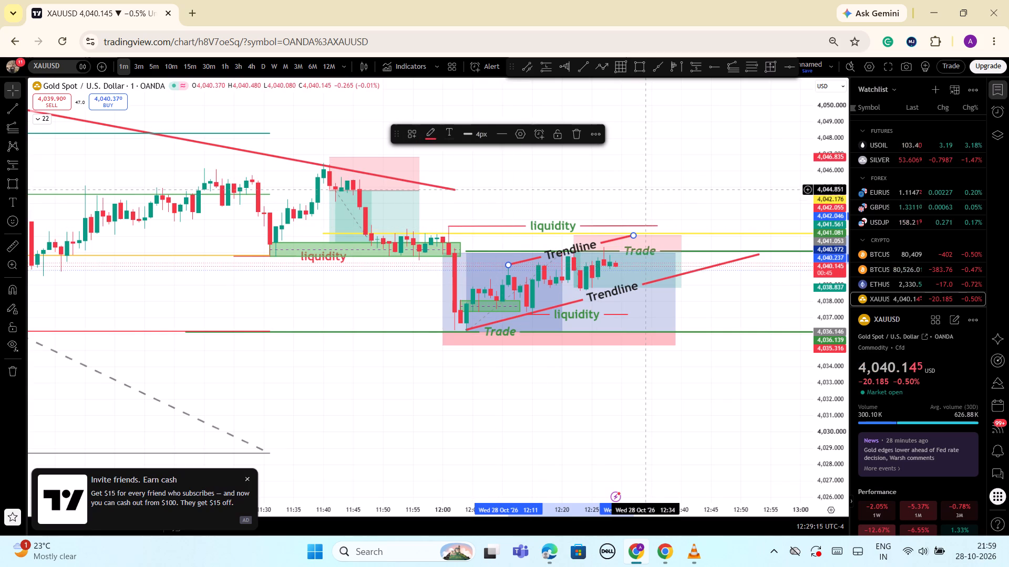
left_click(648, 190)
Examine the price action between the two rising trend lines and around the short position near the upper "Trade" line.
scroll(746, 263, "up", 4)
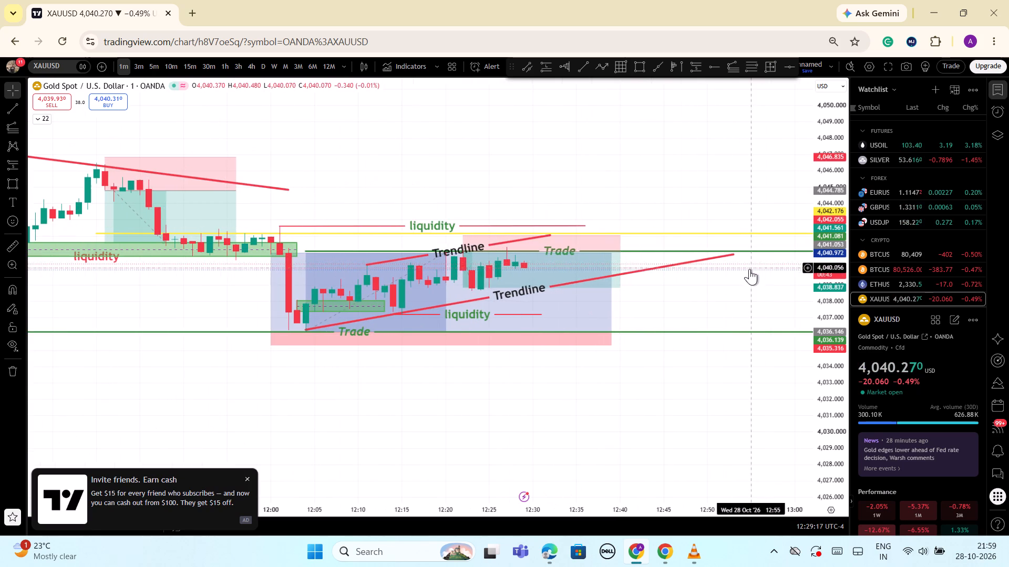
scroll(605, 285, "down", 3)
left_click_drag(826, 414, 818, 361)
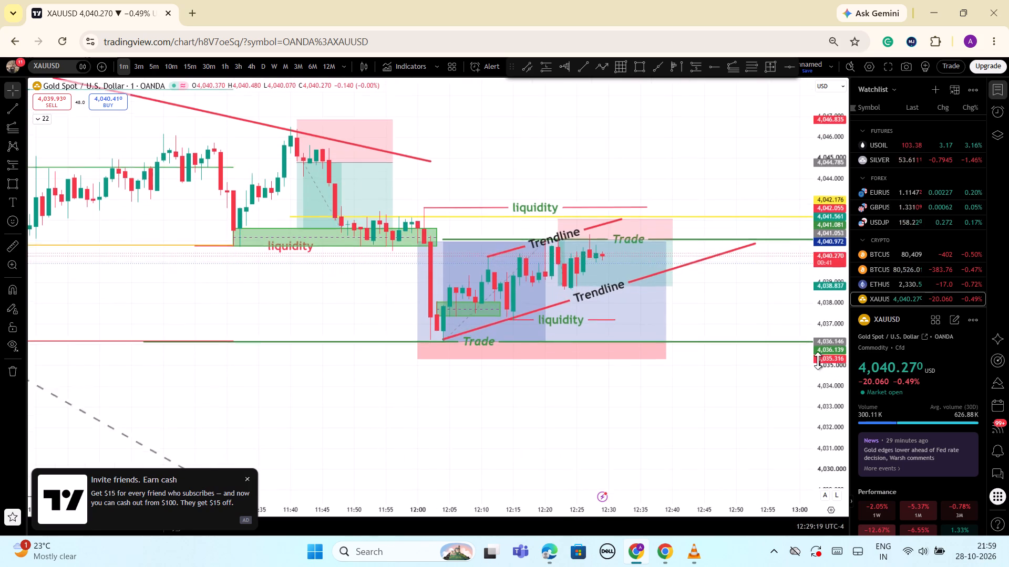
left_click_drag(818, 361, 815, 381)
scroll(733, 435, "down", 4)
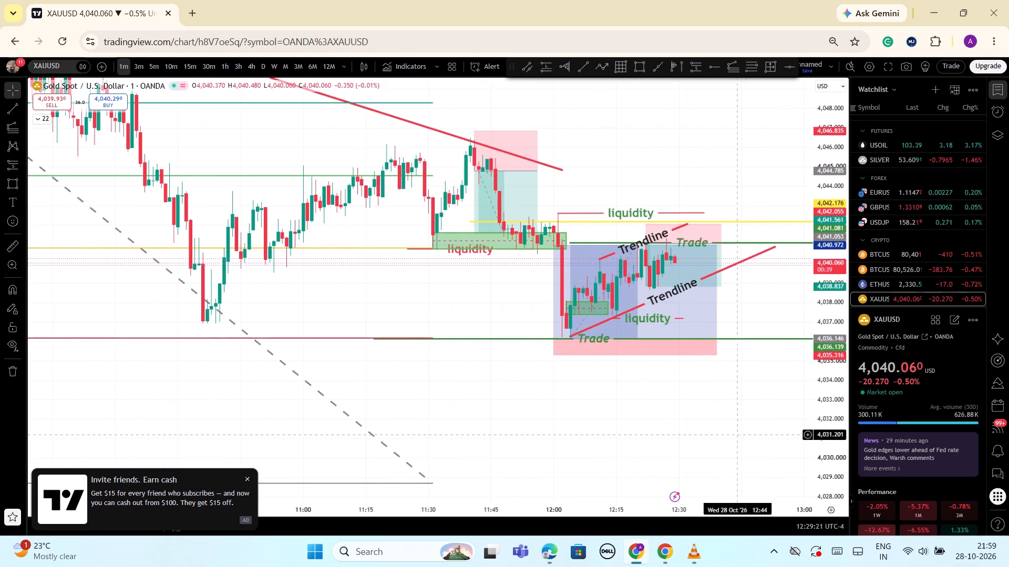
scroll(743, 438, "up", 1)
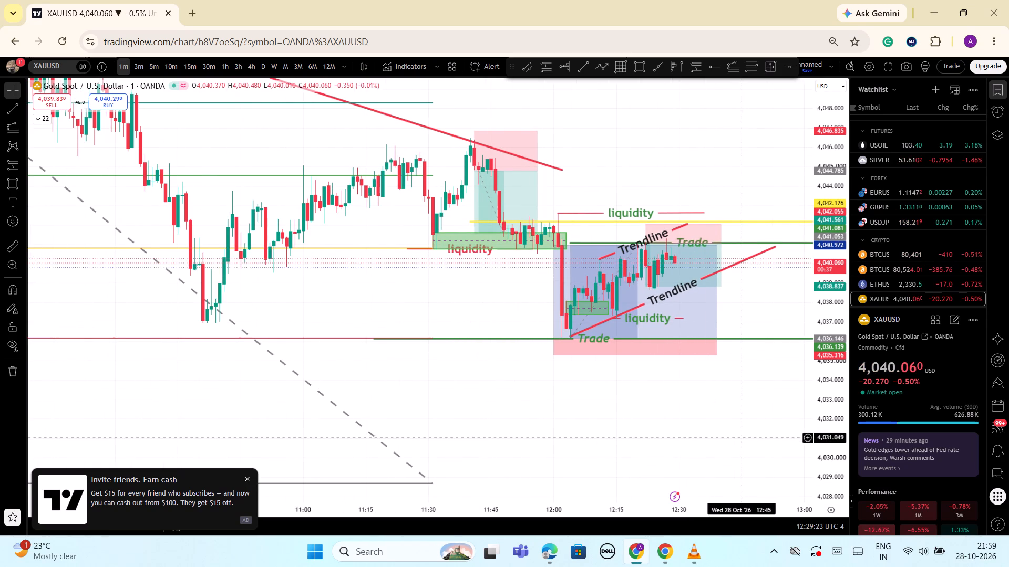
scroll(743, 438, "up", 3)
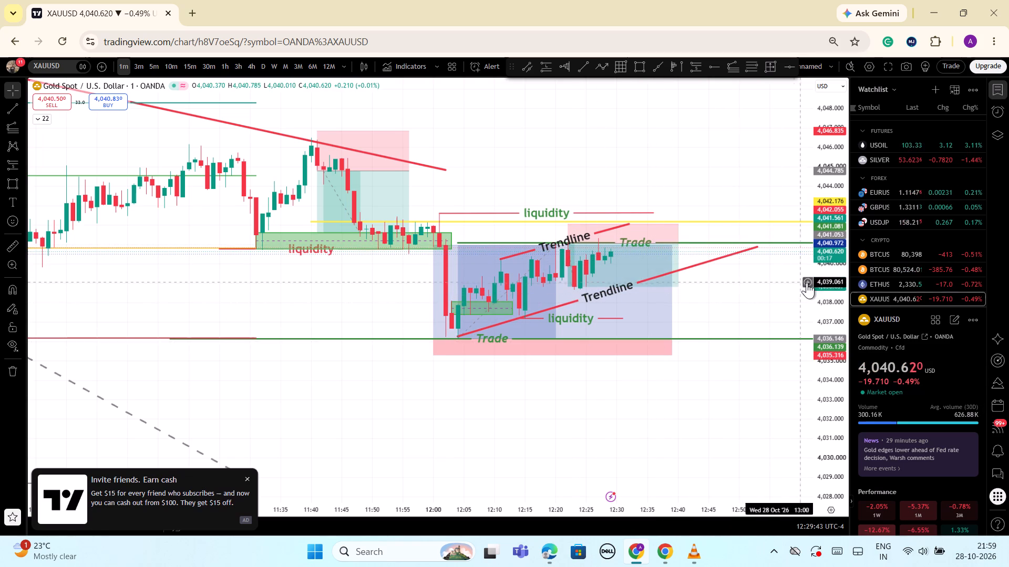
scroll(797, 372, "up", 3)
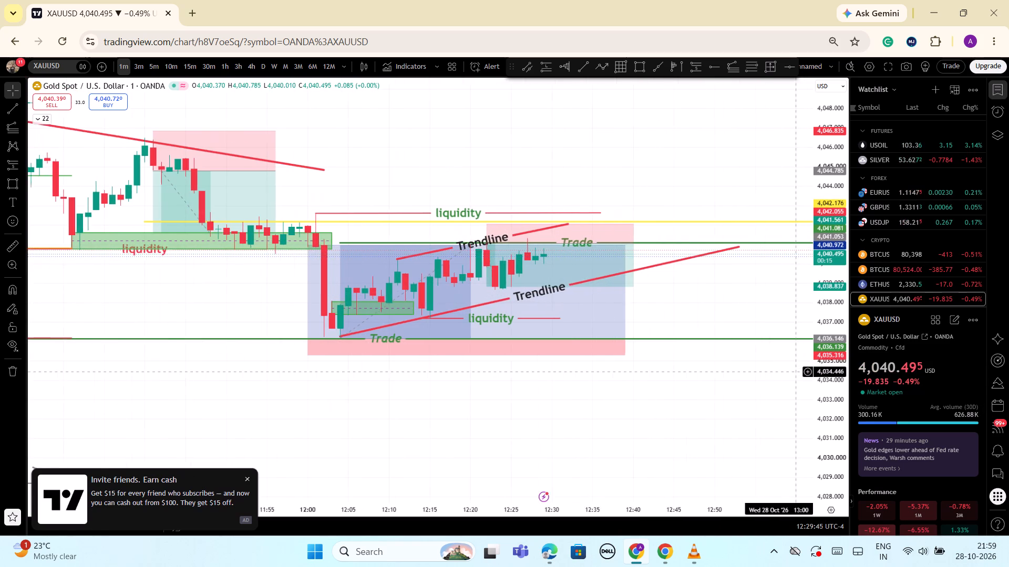
scroll(797, 372, "up", 1)
scroll(797, 372, "down", 2)
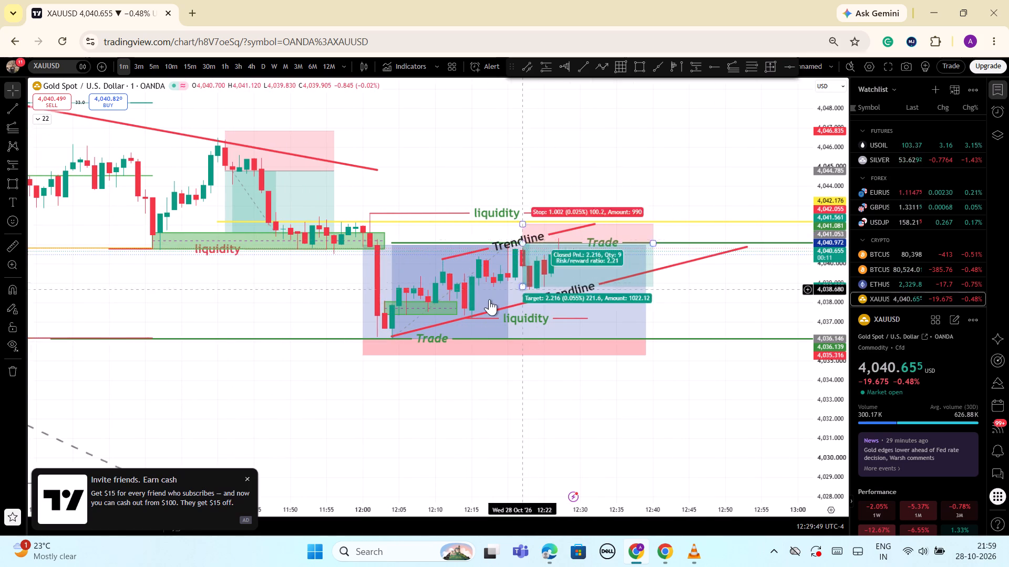
scroll(714, 356, "up", 1)
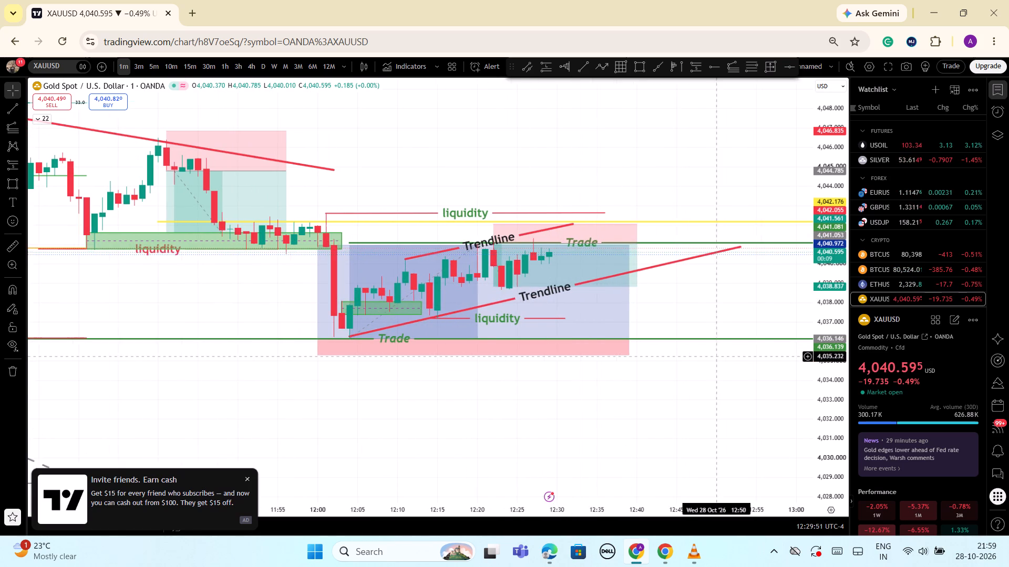
scroll(715, 356, "up", 3)
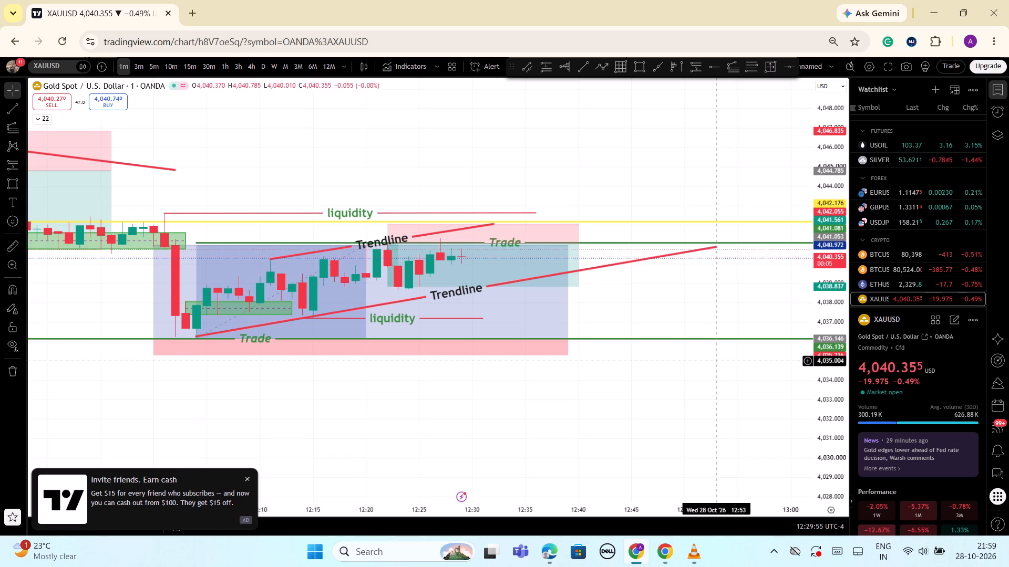
scroll(717, 365, "down", 2)
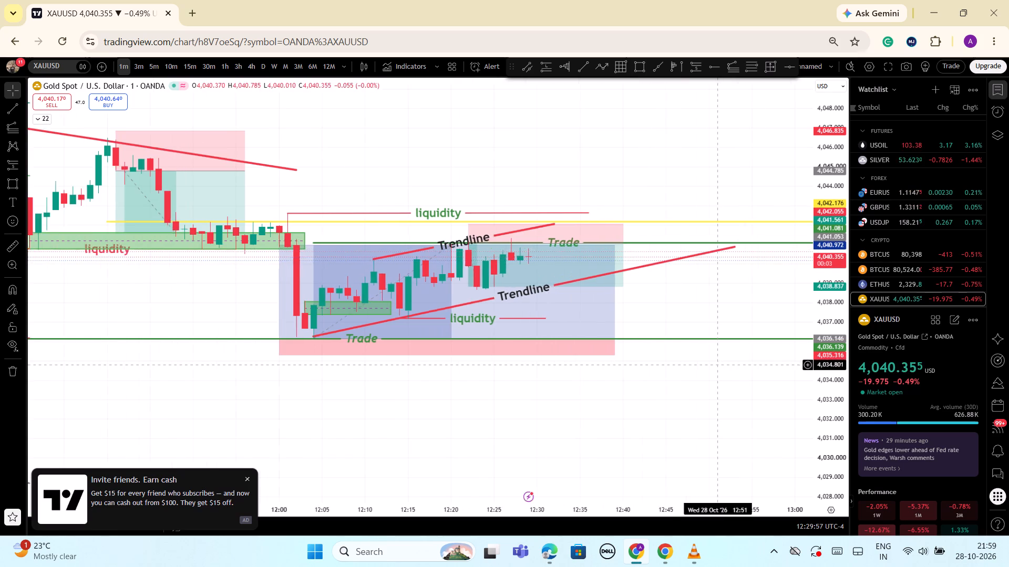
scroll(717, 365, "down", 1)
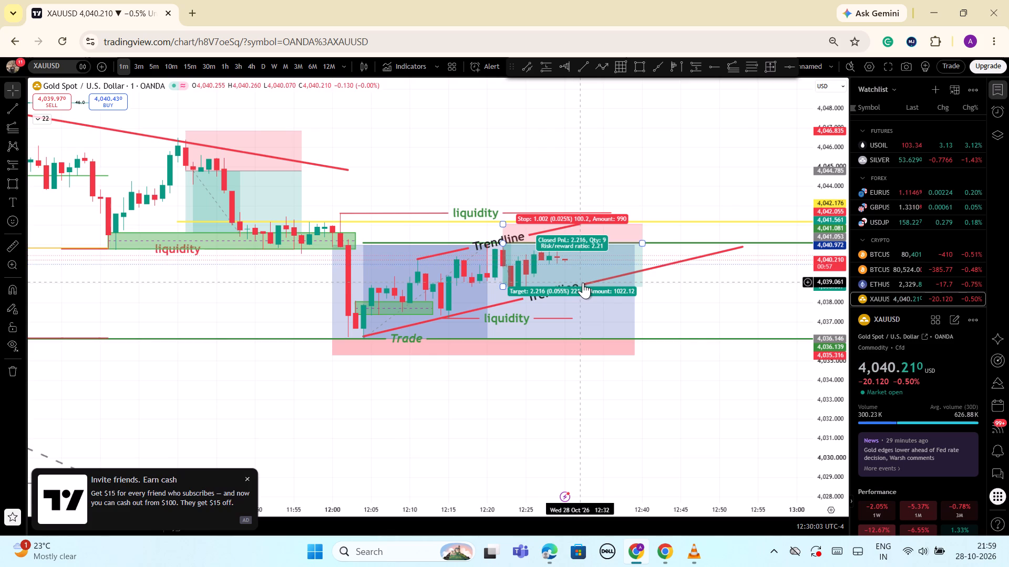
left_click_drag(839, 418, 838, 346)
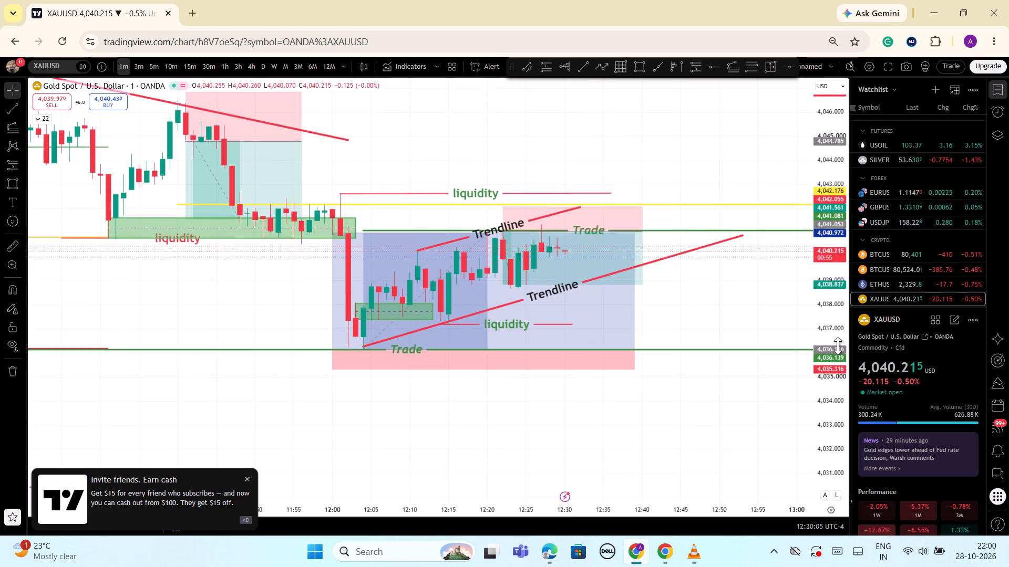
left_click_drag(838, 346, 839, 311)
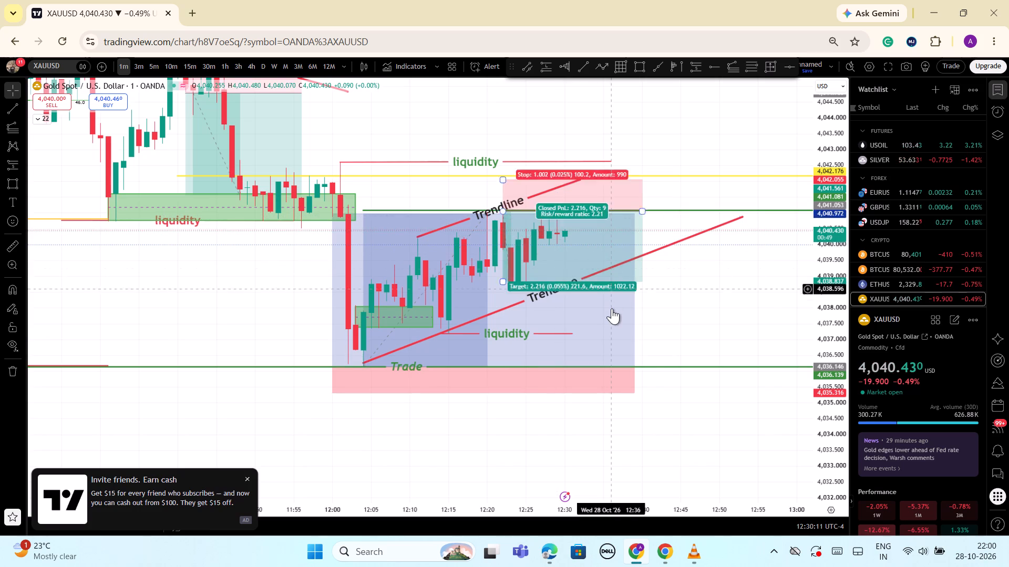
Delete the large trend-based Fibonacci extension whose dashed lines run through the 08:29 high to the 11:31 point.
scroll(612, 312, "down", 1)
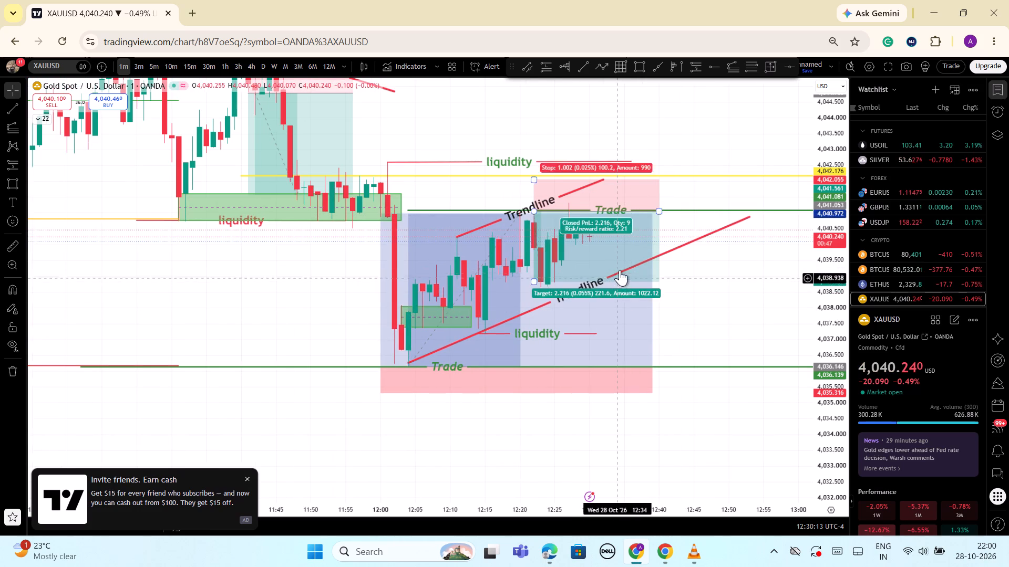
scroll(738, 317, "down", 2)
left_click_drag(821, 332, 816, 401)
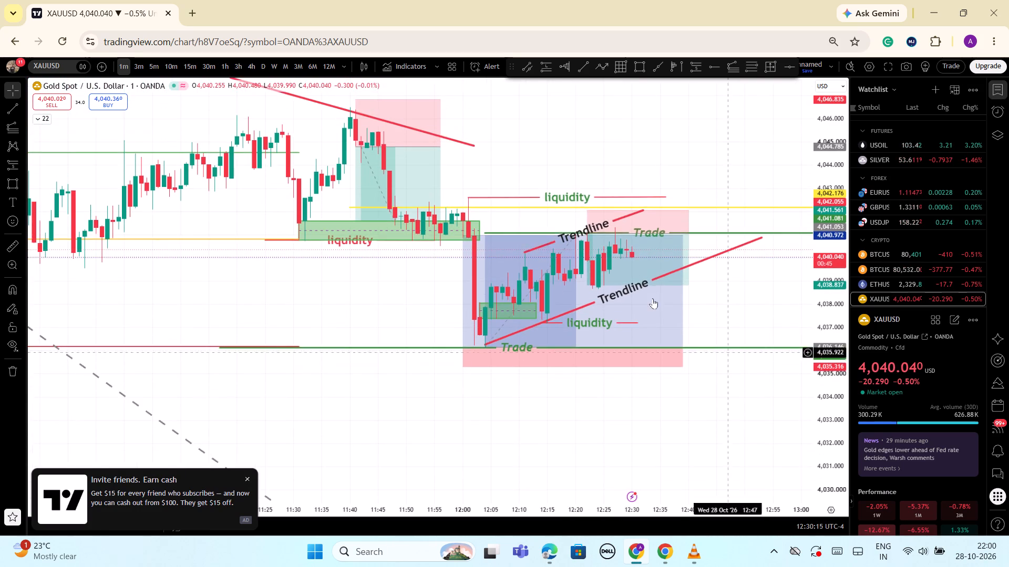
scroll(603, 272, "down", 3)
left_click_drag(824, 246, 827, 440)
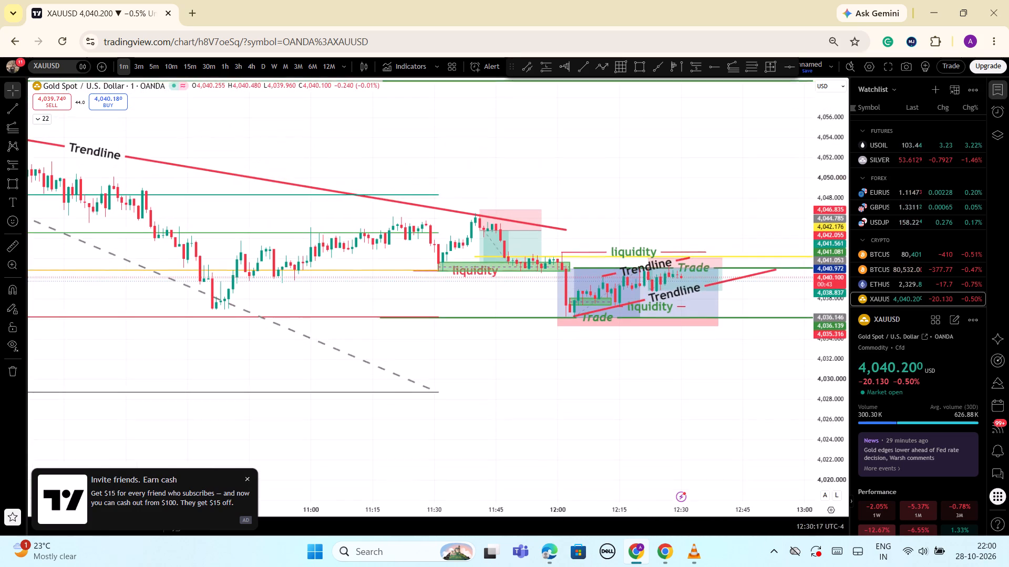
scroll(471, 227, "down", 4)
scroll(551, 224, "down", 4)
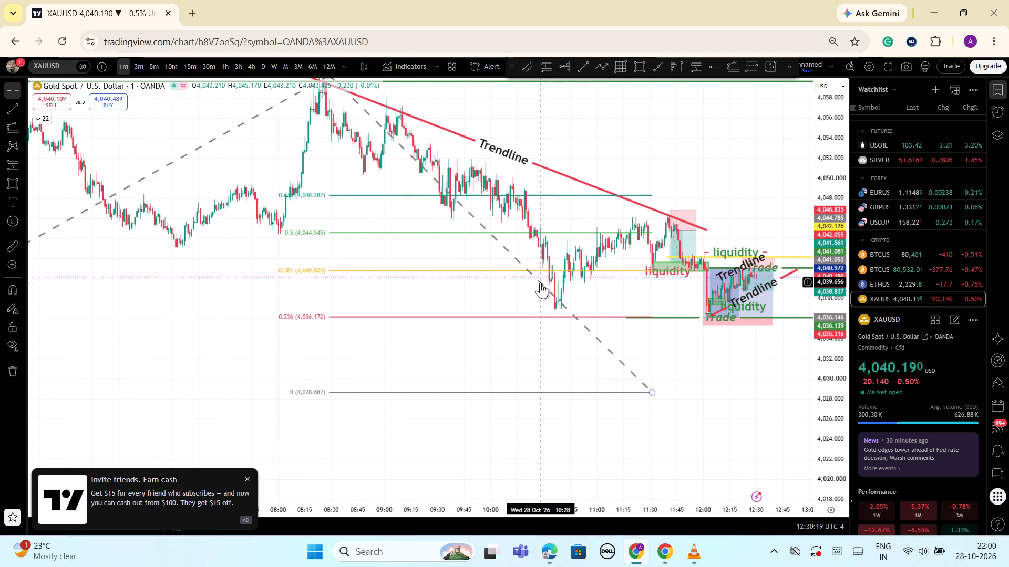
left_click(540, 282)
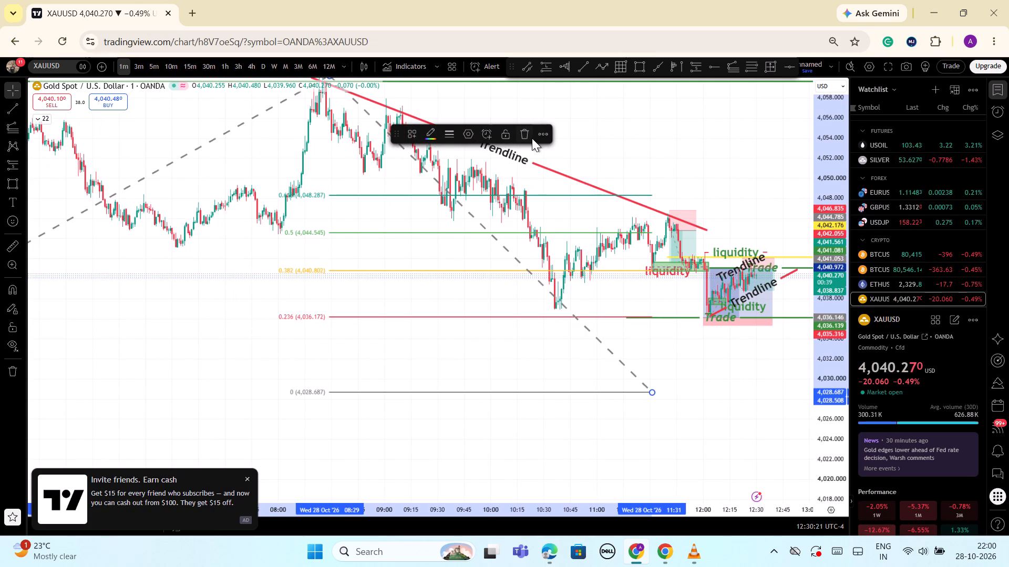
left_click(528, 138)
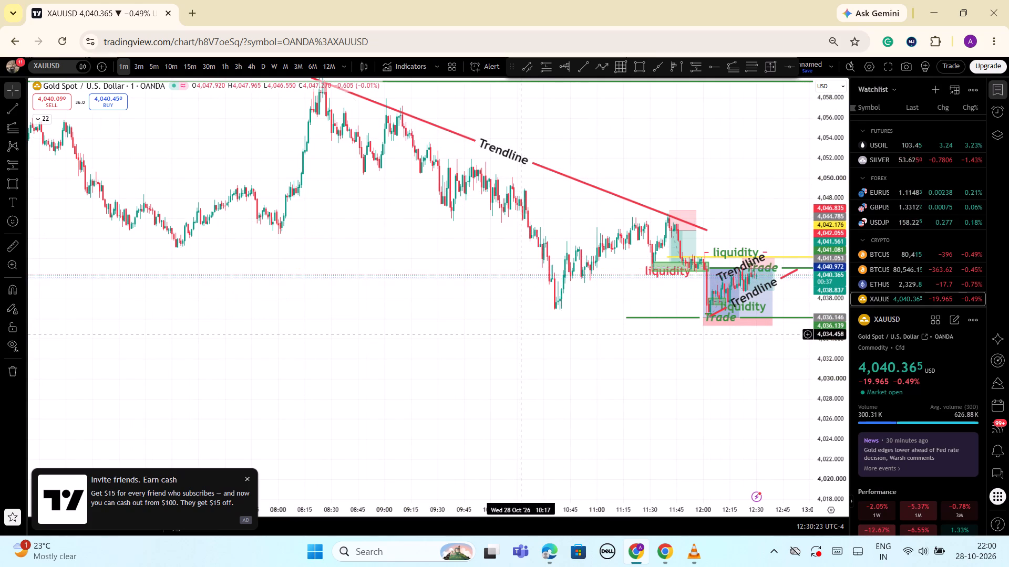
Examine the recent candles against the rising trend lines, the liquidity and "Trade" levels and the position zones.
scroll(519, 337, "up", 6)
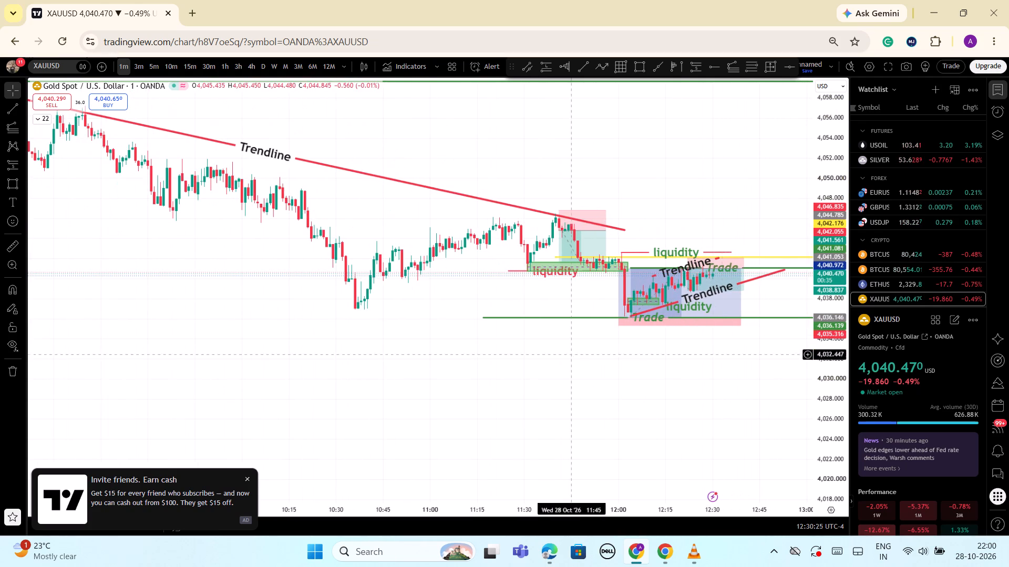
left_click_drag(821, 427, 827, 251)
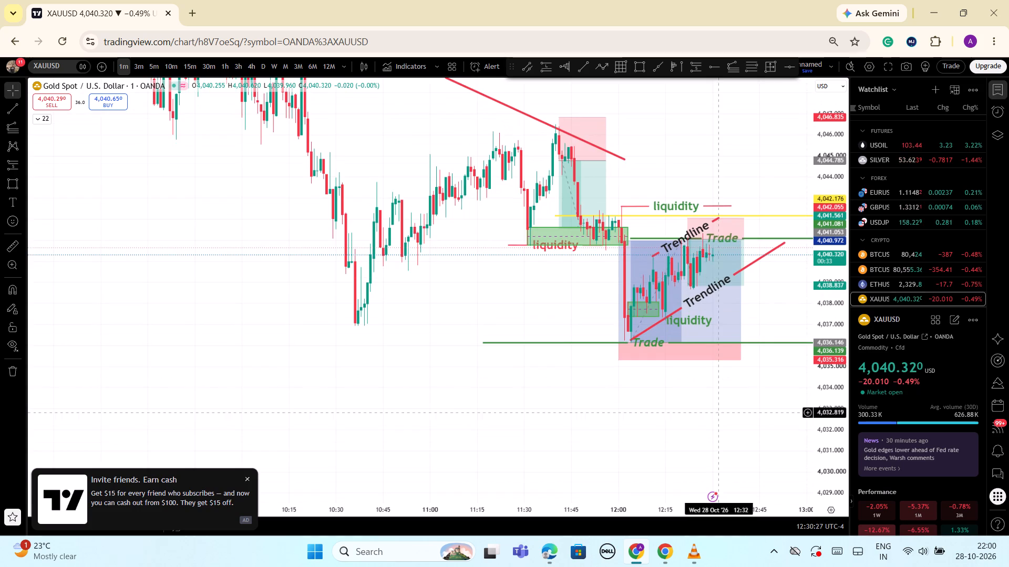
scroll(715, 425, "up", 5)
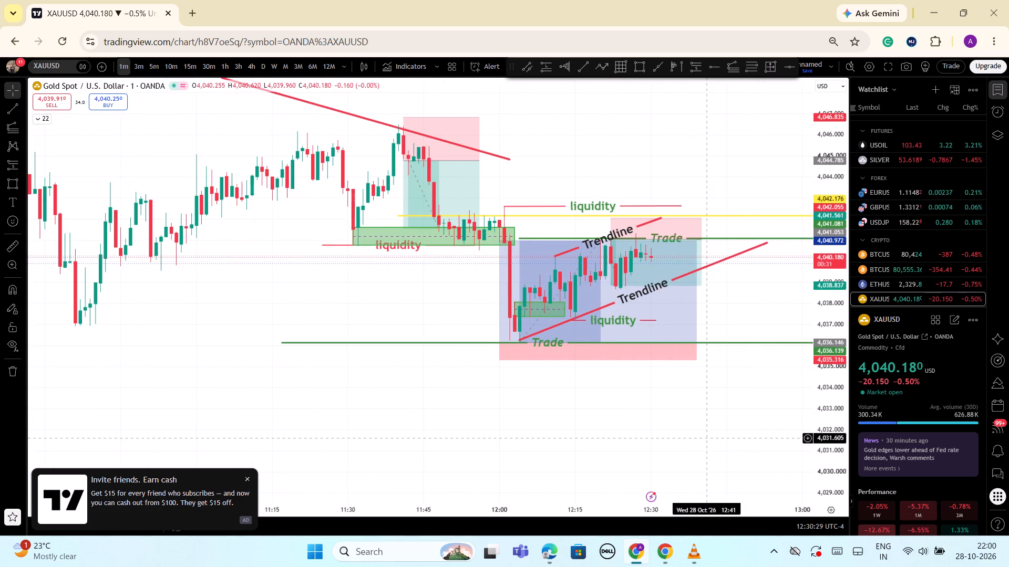
scroll(705, 438, "up", 2)
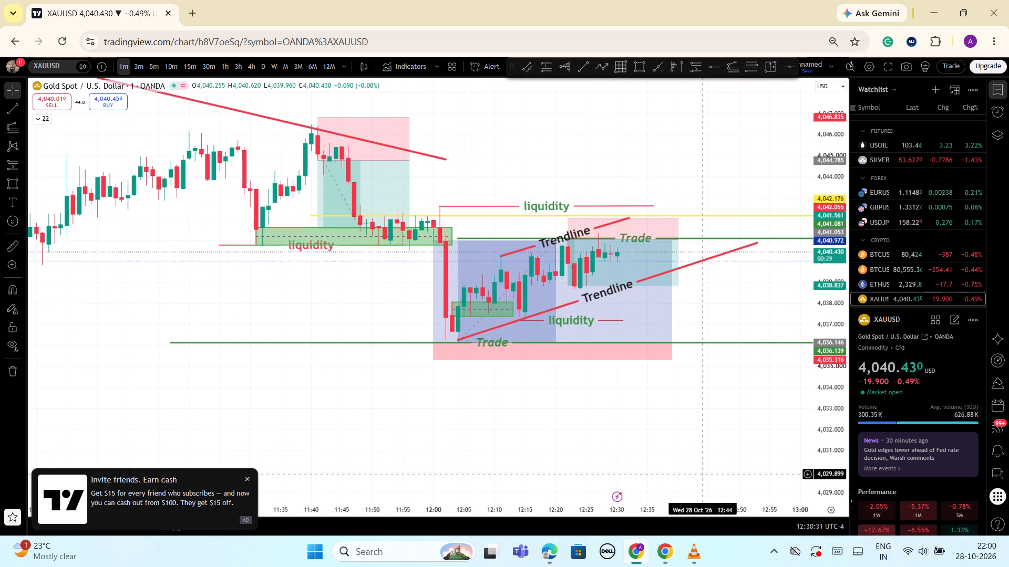
scroll(702, 474, "down", 1)
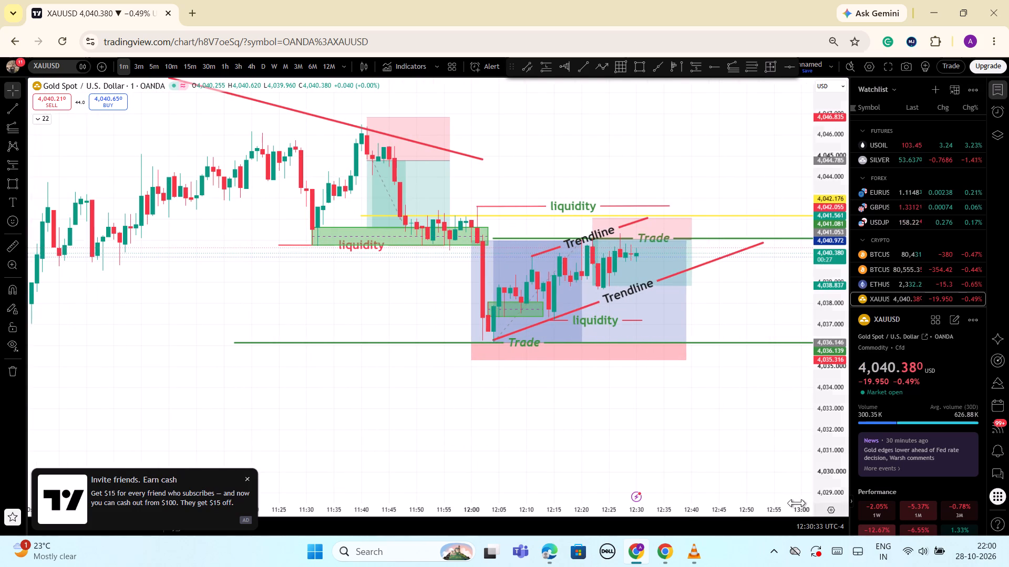
left_click_drag(830, 465, 833, 488)
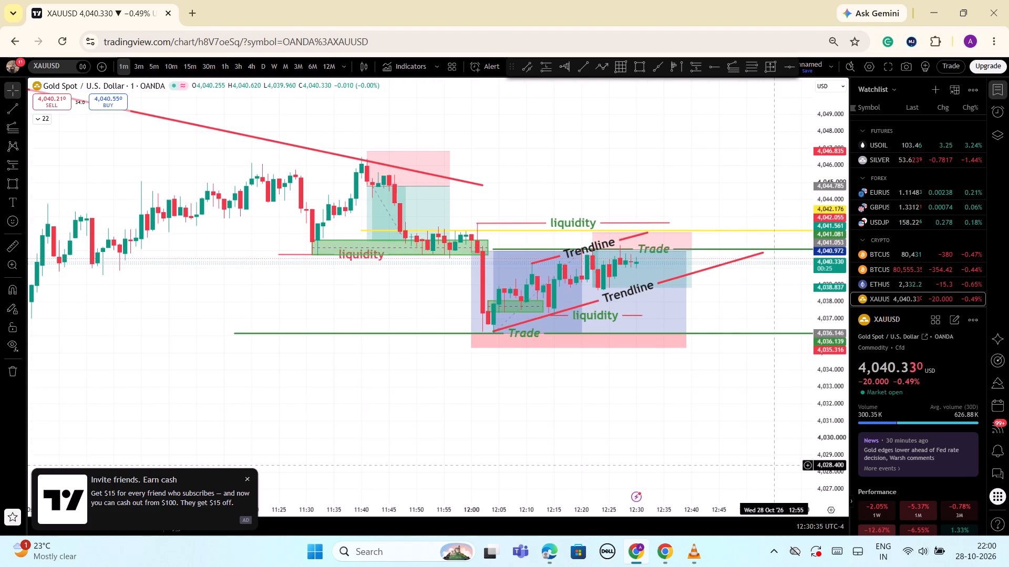
scroll(538, 193, "down", 1)
left_click_drag(637, 184, 639, 180)
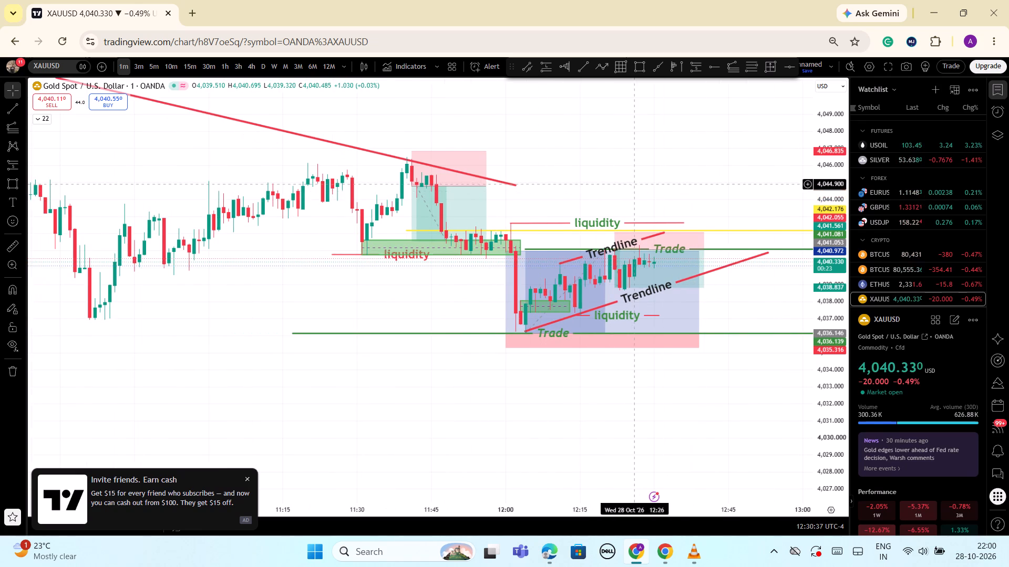
left_click_drag(639, 180, 644, 171)
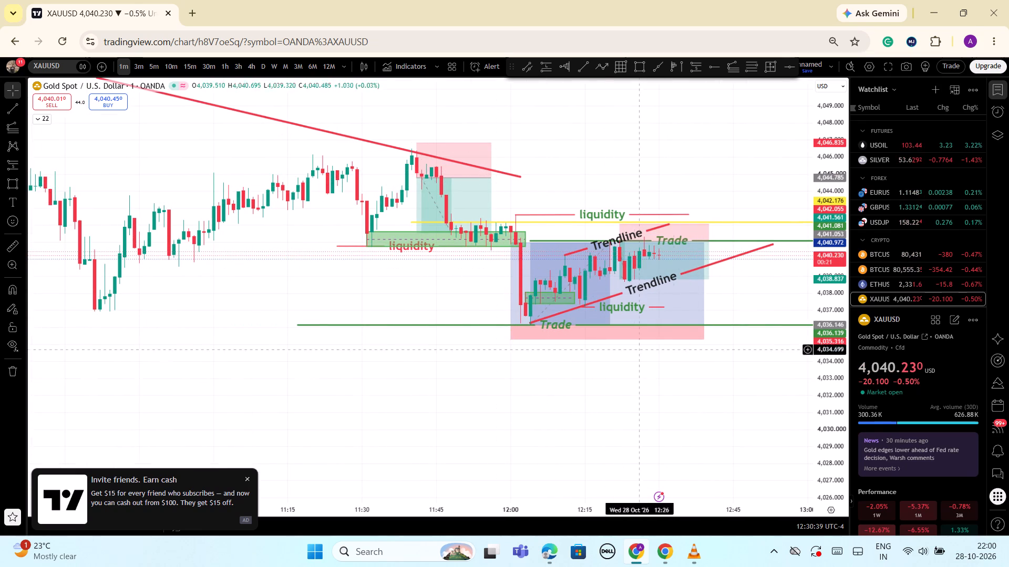
scroll(546, 151, "down", 2)
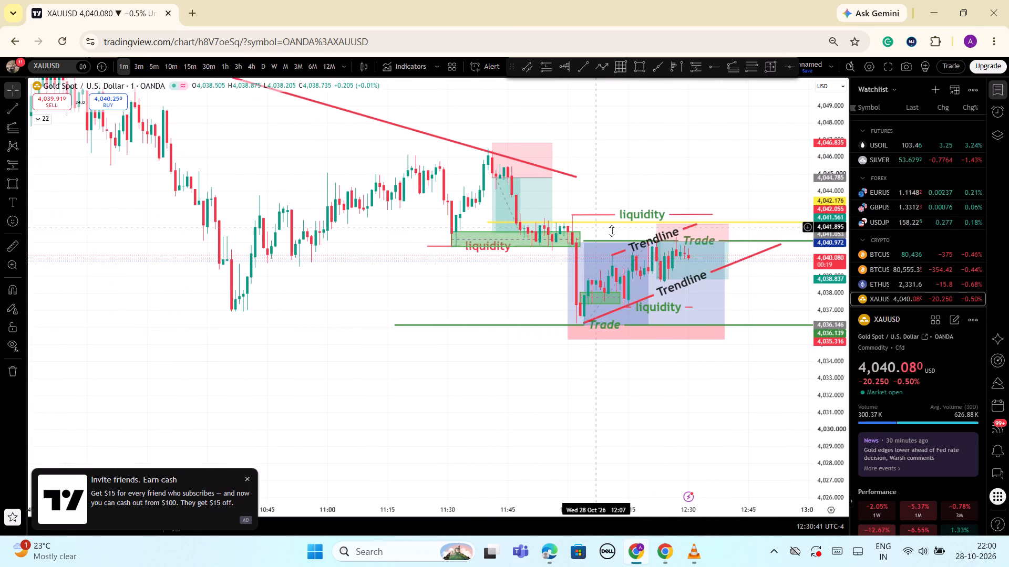
scroll(666, 429, "up", 4)
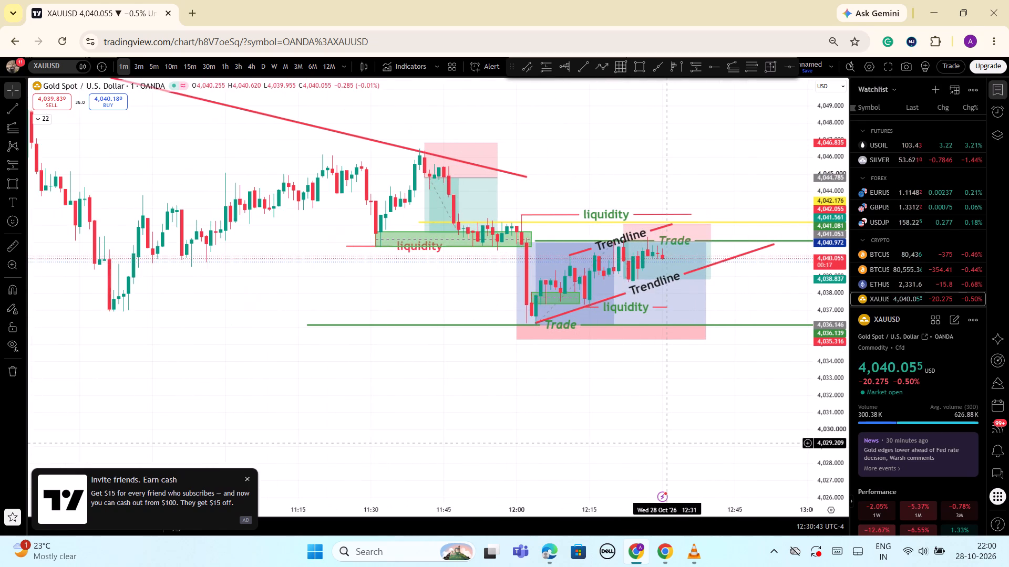
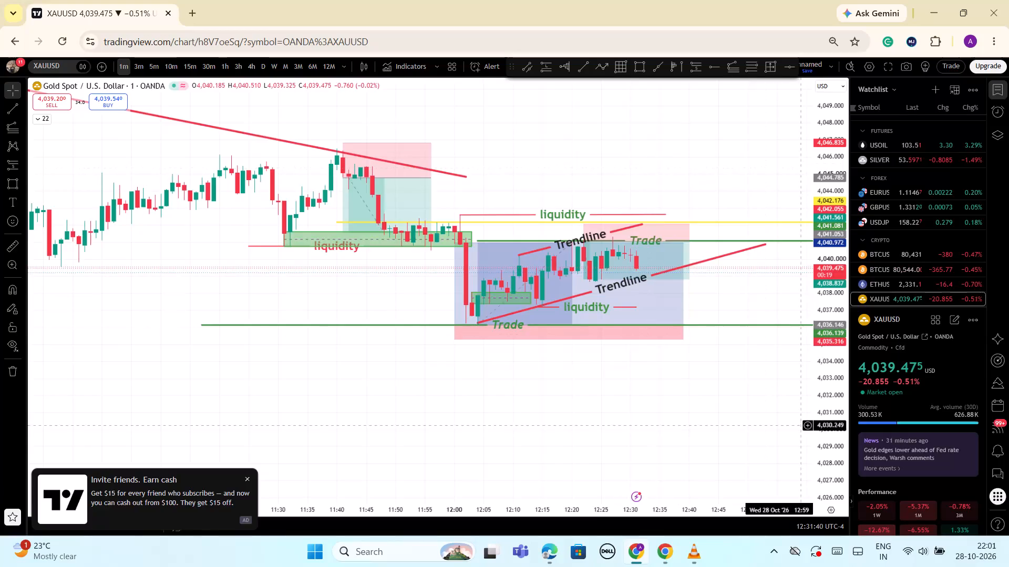
Examine the recent candles against the lower rising trend line, the "Trade" and liquidity levels and the position zones.
scroll(801, 428, "down", 2)
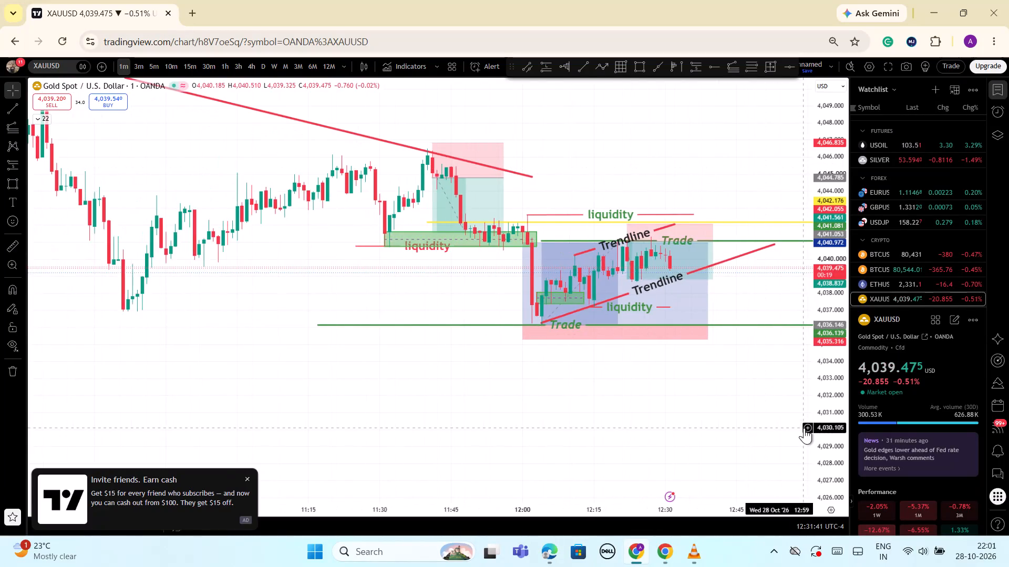
scroll(804, 428, "down", 2)
left_click_drag(837, 464, 834, 419)
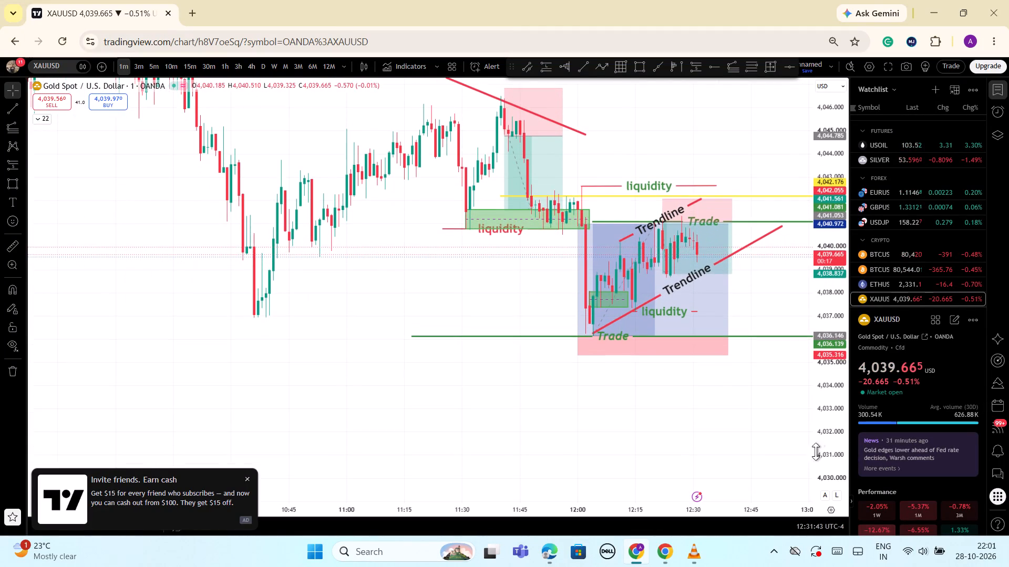
scroll(808, 469, "up", 4)
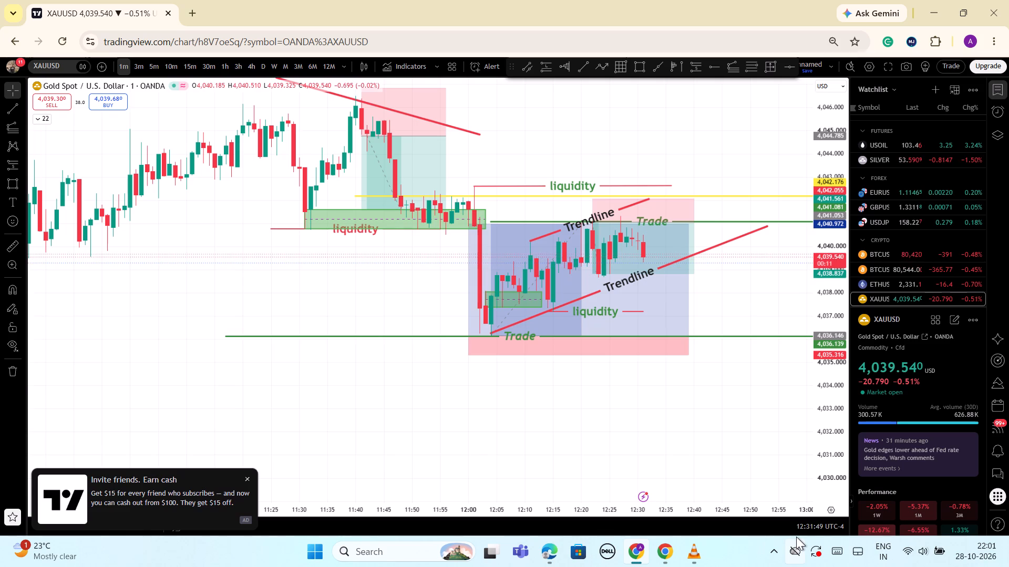
scroll(796, 537, "down", 1)
left_click(750, 479)
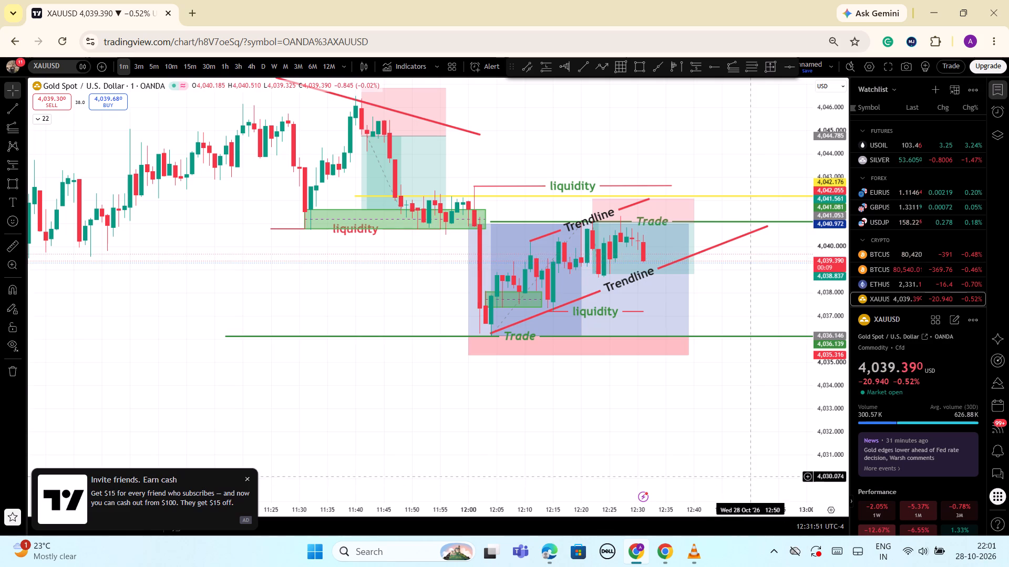
left_click_drag(695, 449, 734, 381)
left_click_drag(815, 447, 817, 424)
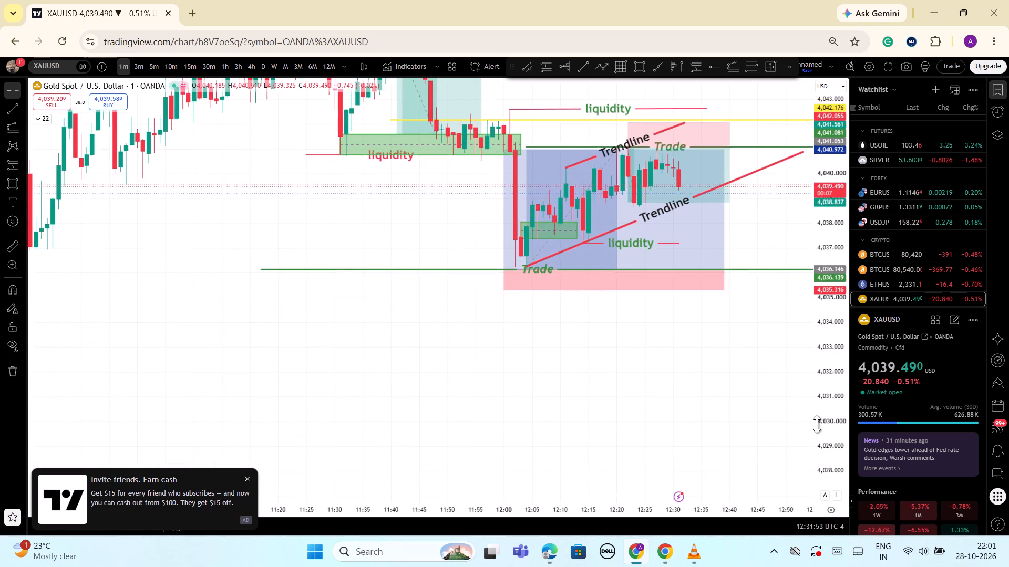
left_click_drag(817, 424, 808, 376)
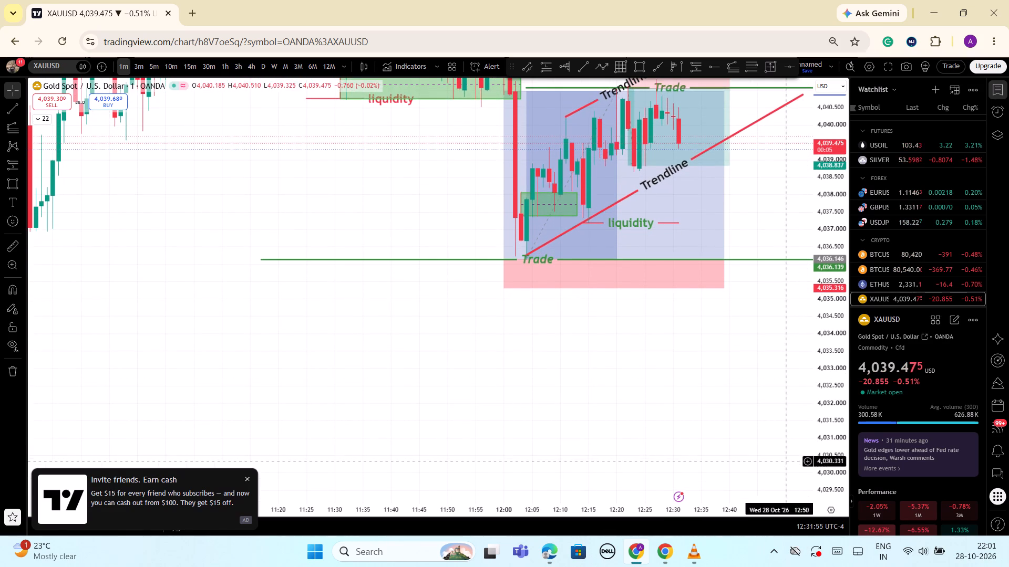
scroll(787, 461, "up", 1)
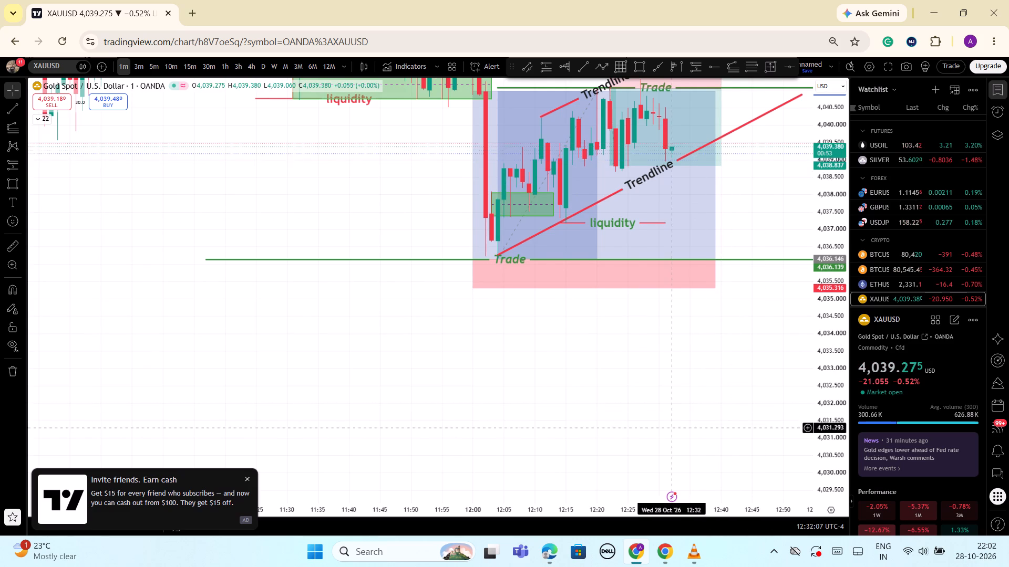
scroll(673, 424, "down", 1)
left_click_drag(625, 425, 641, 453)
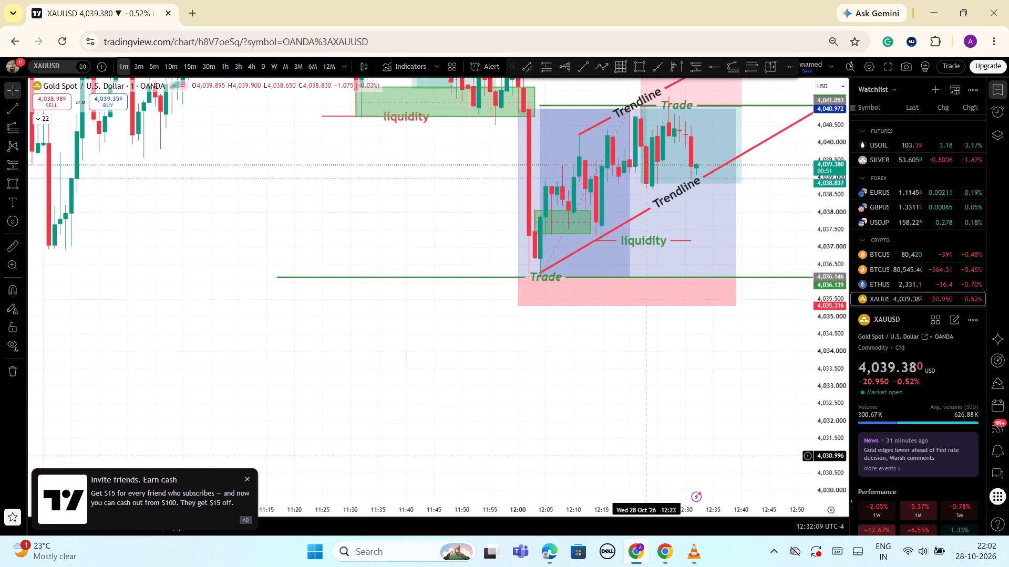
scroll(653, 448, "up", 3)
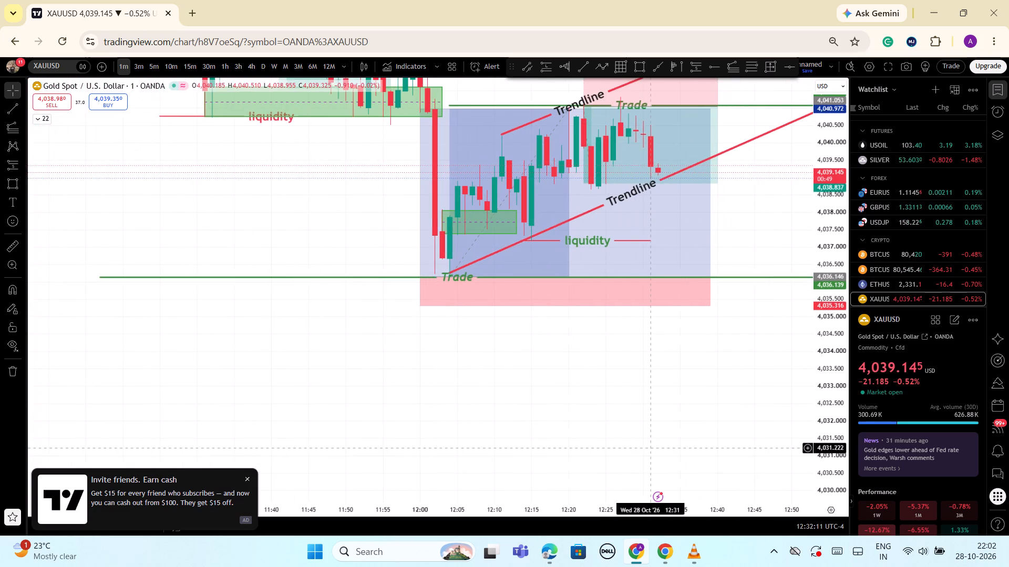
scroll(653, 448, "down", 5)
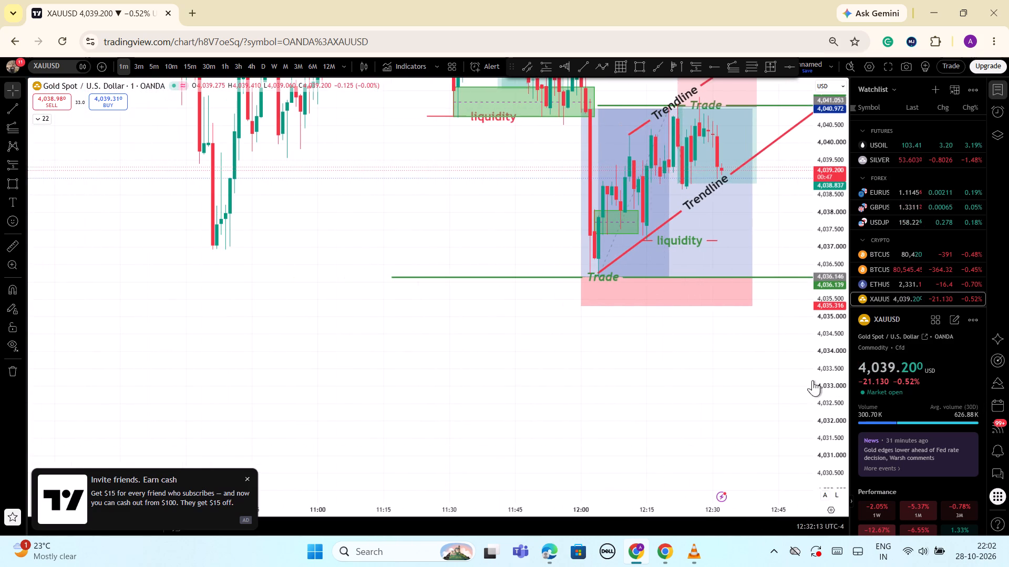
left_click_drag(827, 374, 806, 460)
scroll(622, 287, "down", 2)
left_click_drag(557, 346, 570, 431)
scroll(613, 199, "up", 4)
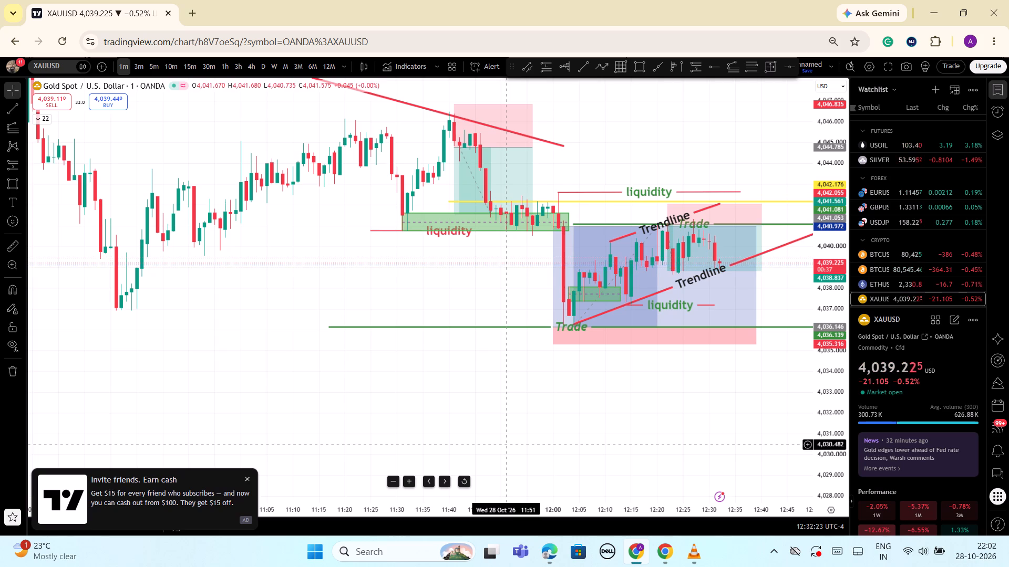
left_click_drag(828, 444, 829, 418)
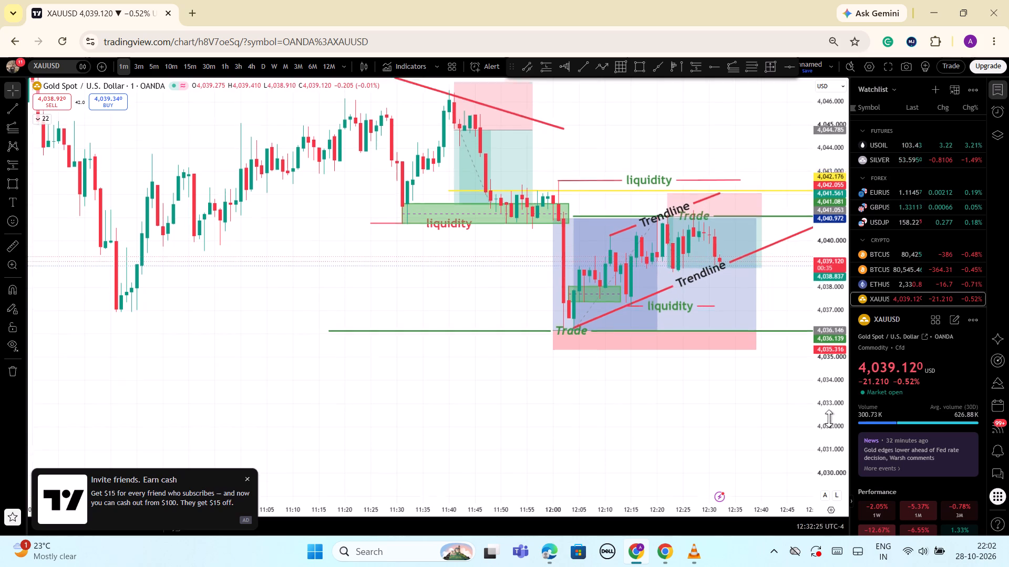
left_click_drag(829, 418, 829, 398)
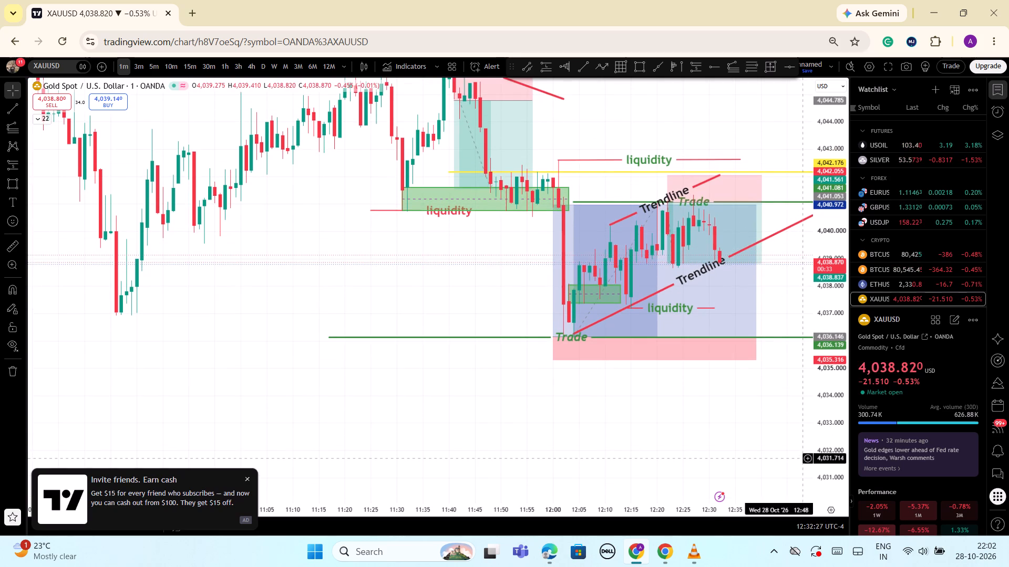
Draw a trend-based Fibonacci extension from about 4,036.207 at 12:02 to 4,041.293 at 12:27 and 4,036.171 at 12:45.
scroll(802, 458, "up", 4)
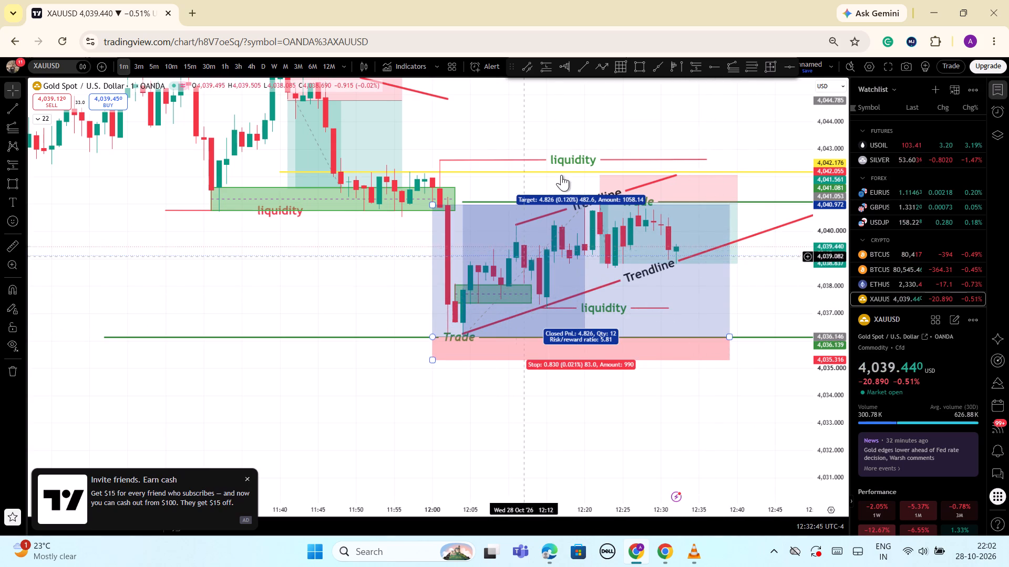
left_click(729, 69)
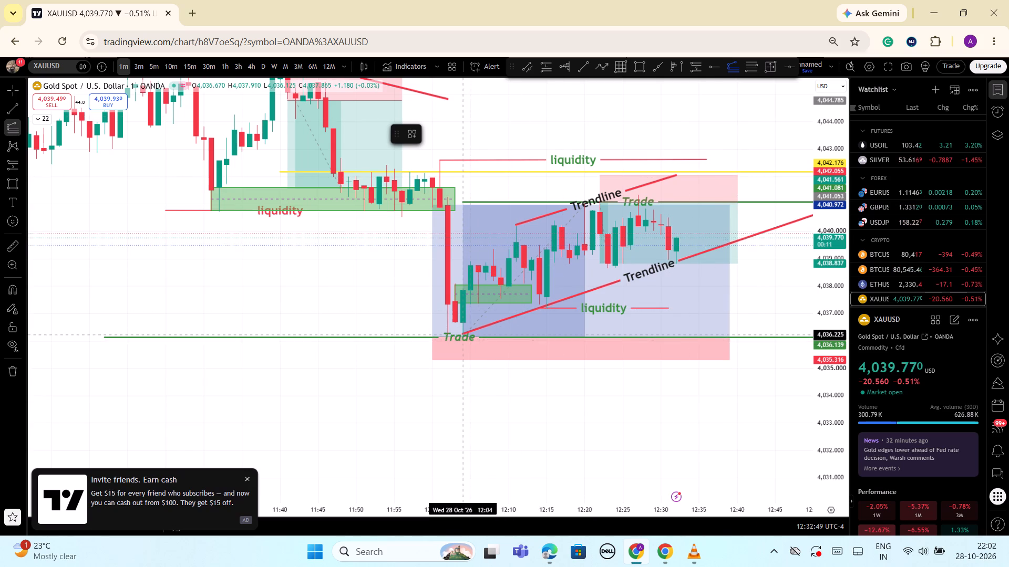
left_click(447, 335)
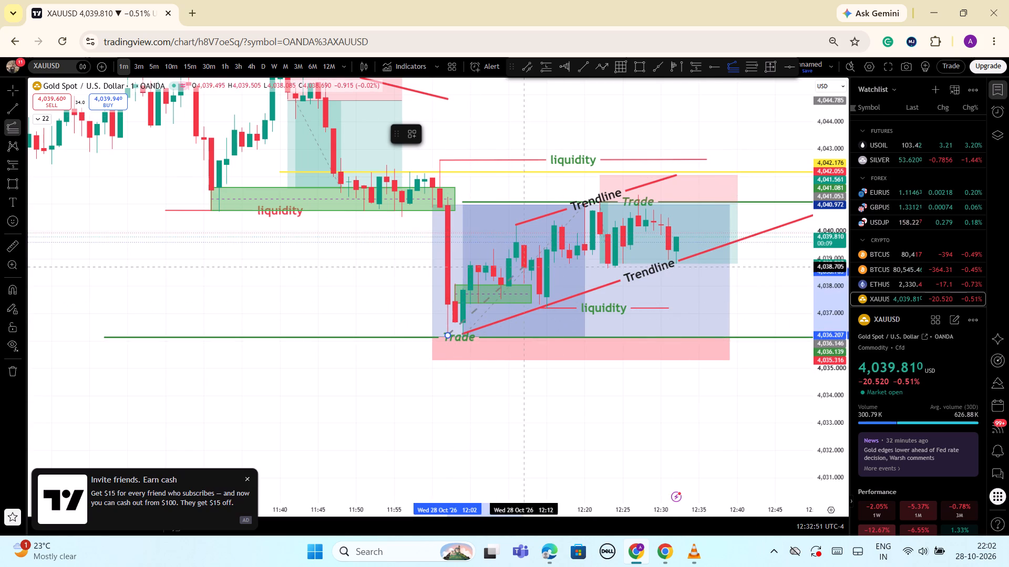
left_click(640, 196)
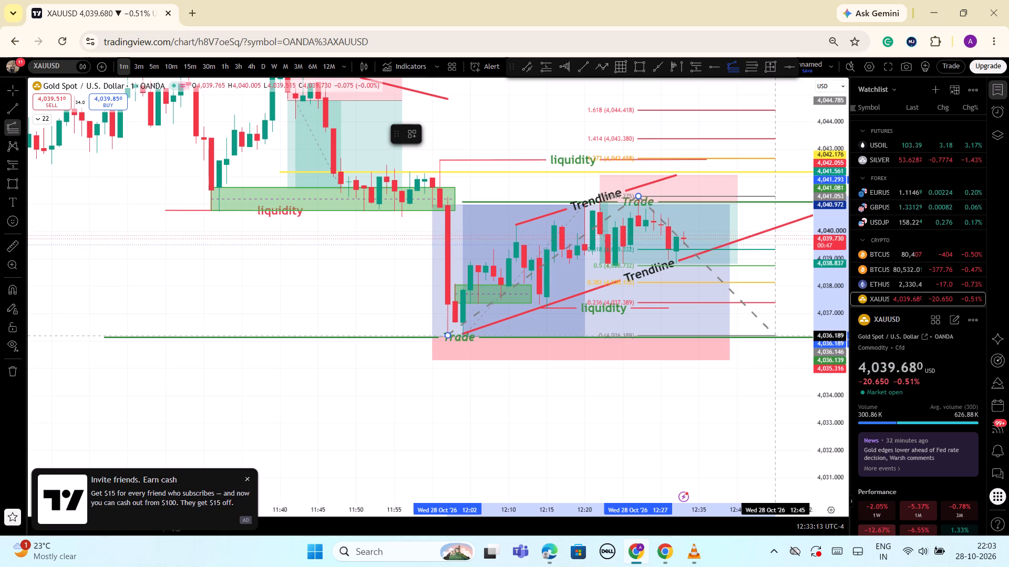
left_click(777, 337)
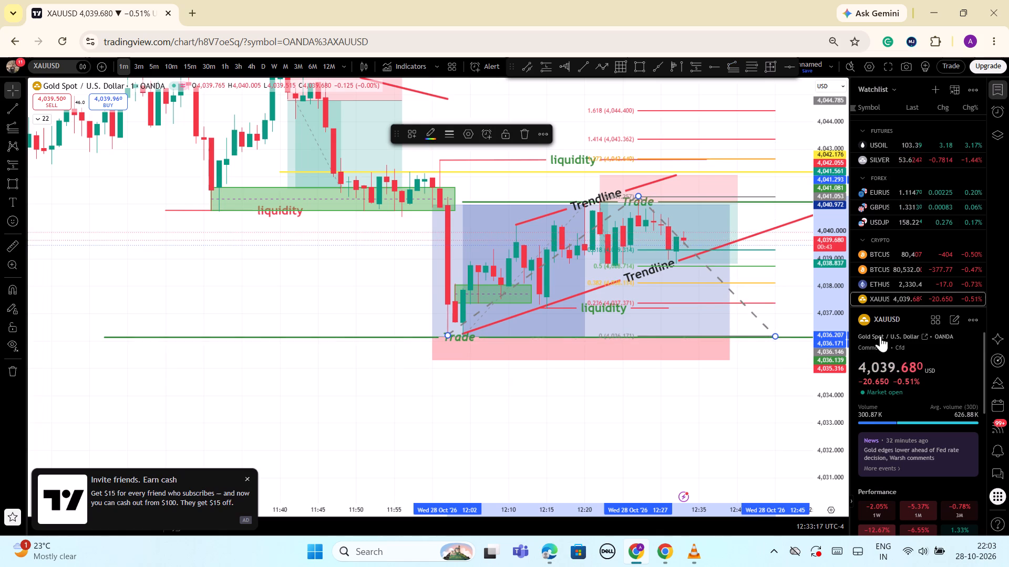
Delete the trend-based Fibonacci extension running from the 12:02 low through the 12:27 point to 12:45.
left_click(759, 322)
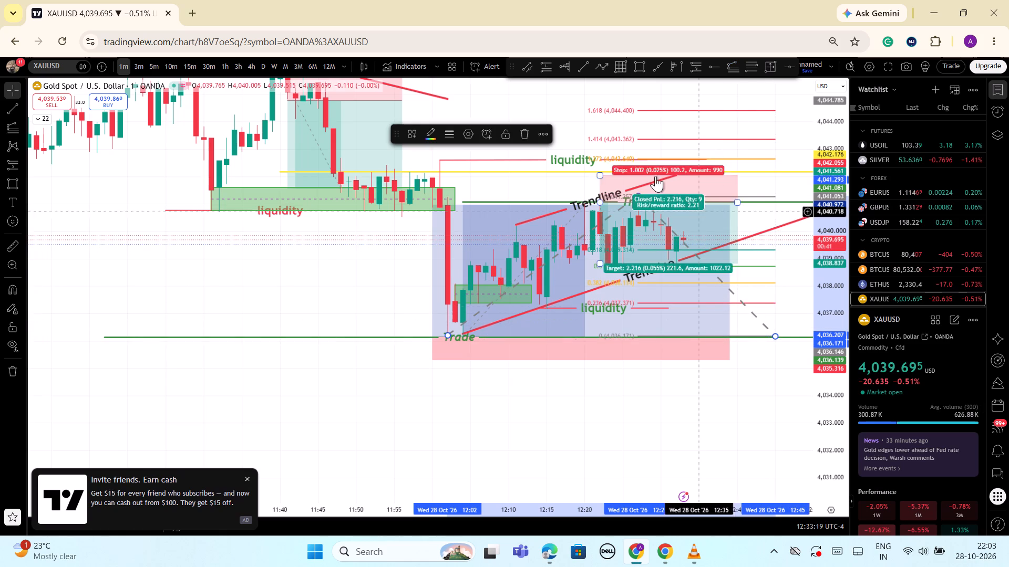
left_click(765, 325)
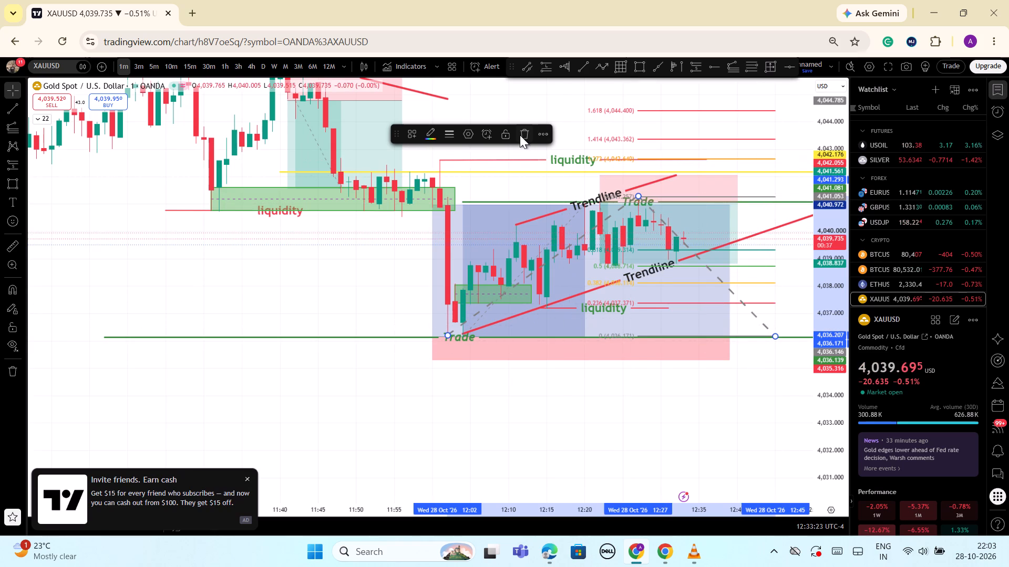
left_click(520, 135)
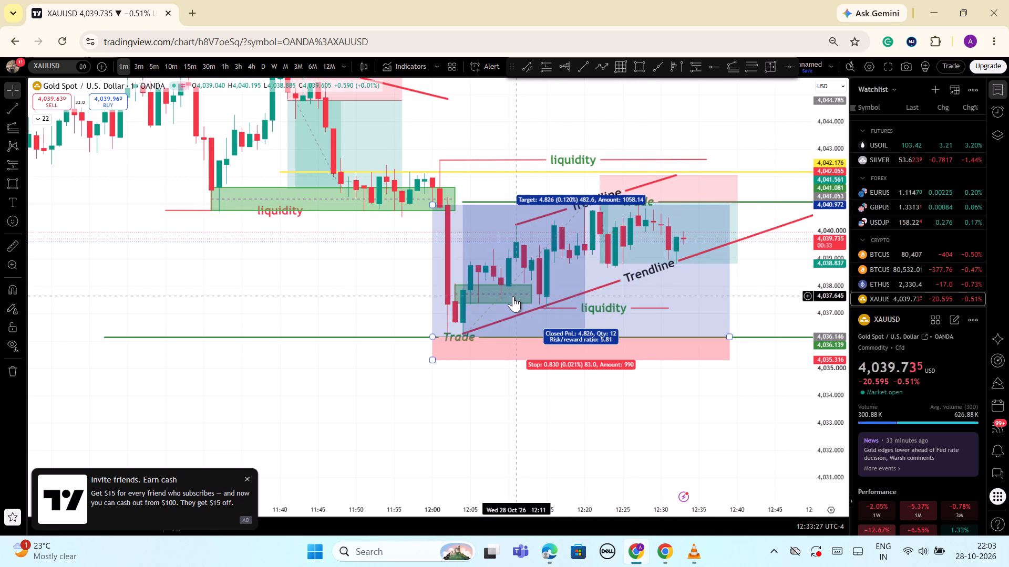
Move the long position to span 11:56 to 12:35, with entry about 4,036.200, target 4,041.026 and stop 4,035.370.
left_click_drag(508, 297, 534, 302)
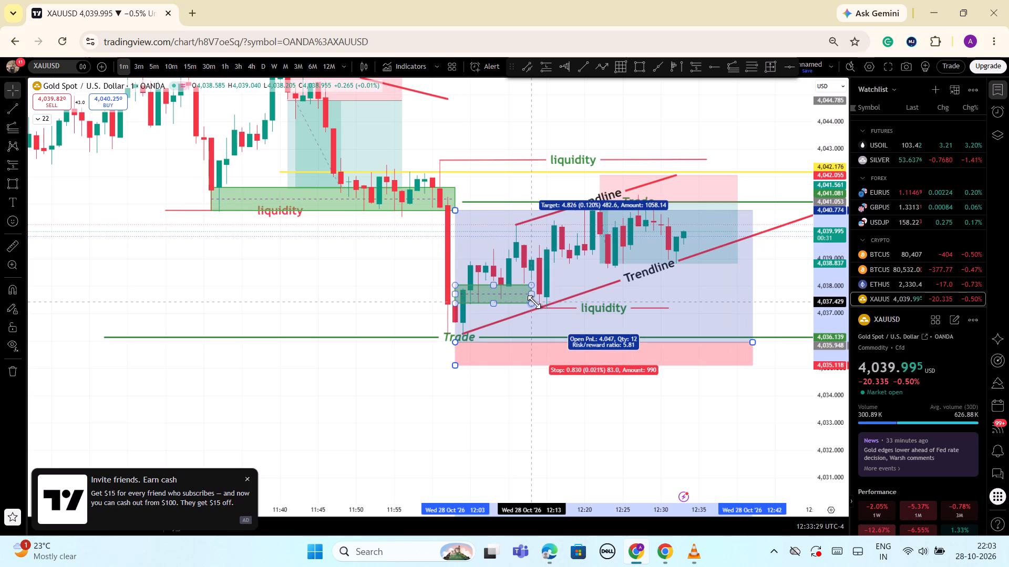
left_click_drag(534, 302, 494, 296)
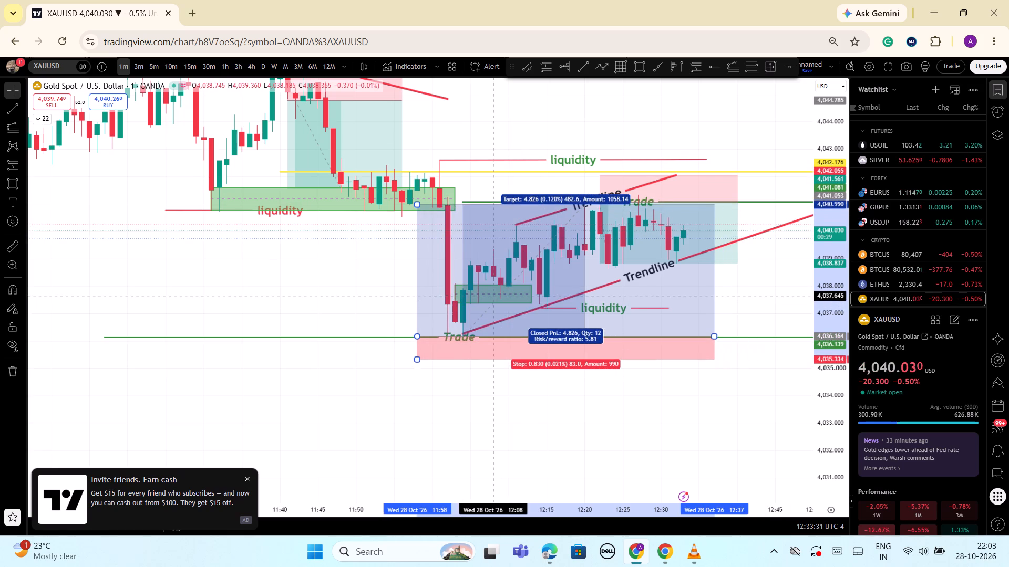
left_click_drag(494, 296, 467, 295)
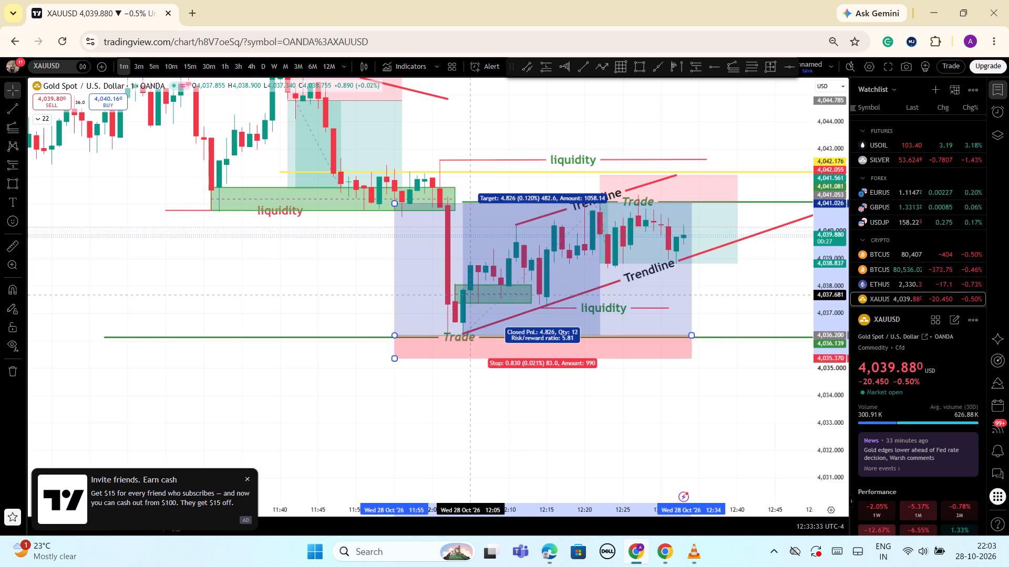
left_click_drag(467, 295, 477, 294)
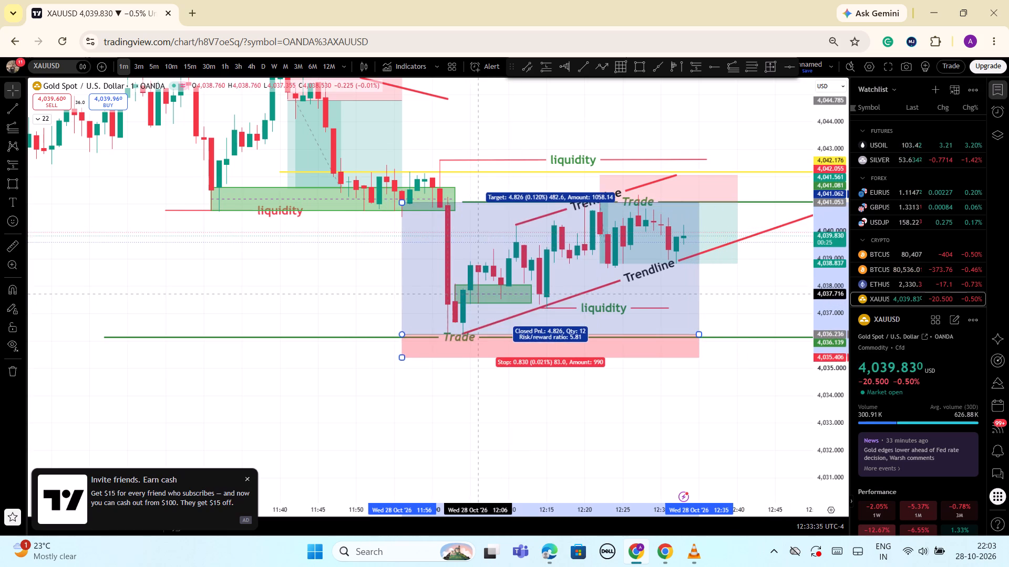
left_click_drag(477, 294, 479, 295)
left_click(479, 415)
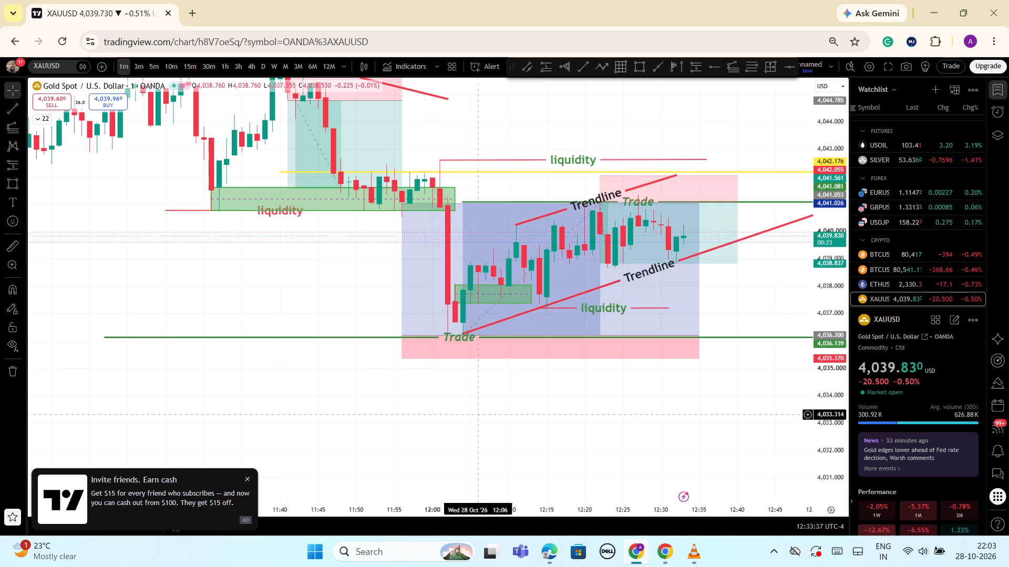
Adjust the long position's start to 12:03 and its entry price to about 4,036.351.
left_click_drag(400, 333, 404, 334)
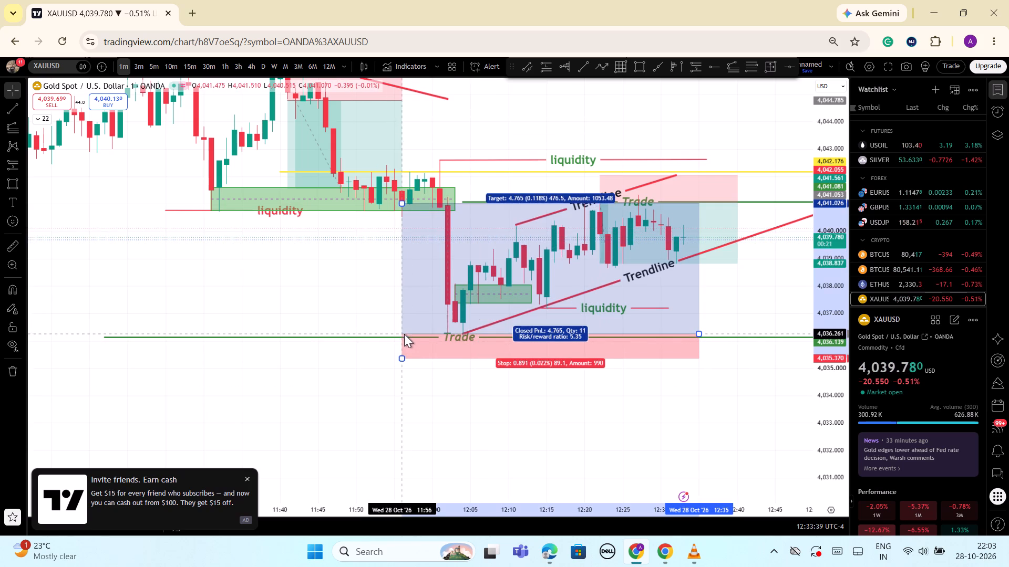
left_click_drag(404, 334, 410, 333)
left_click_drag(408, 333, 412, 332)
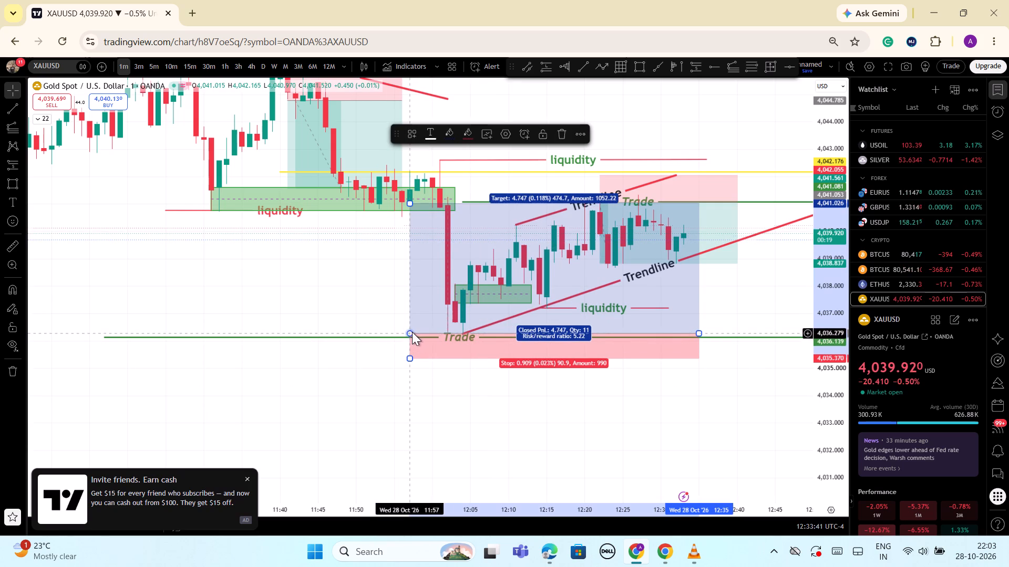
left_click_drag(412, 332, 445, 332)
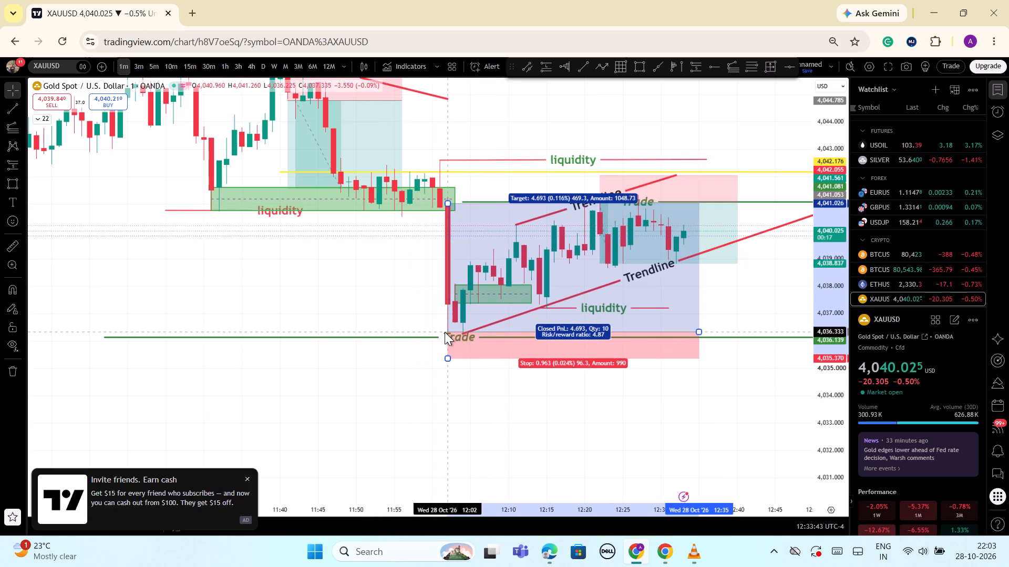
left_click_drag(445, 332, 453, 331)
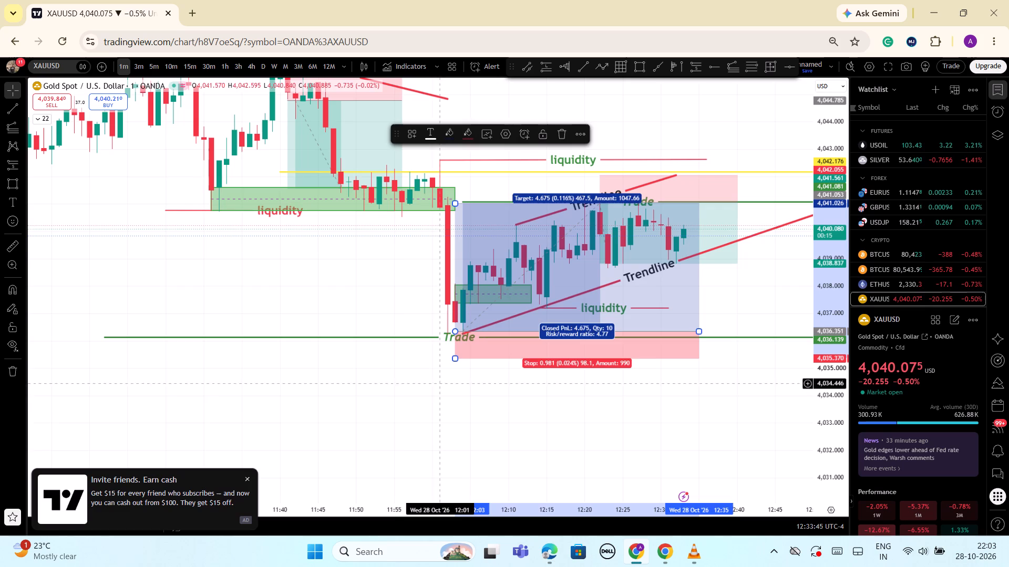
left_click(430, 421)
Shorten the long position so that it ends at about 12:23, near the start of the short position.
left_click_drag(430, 415, 406, 401)
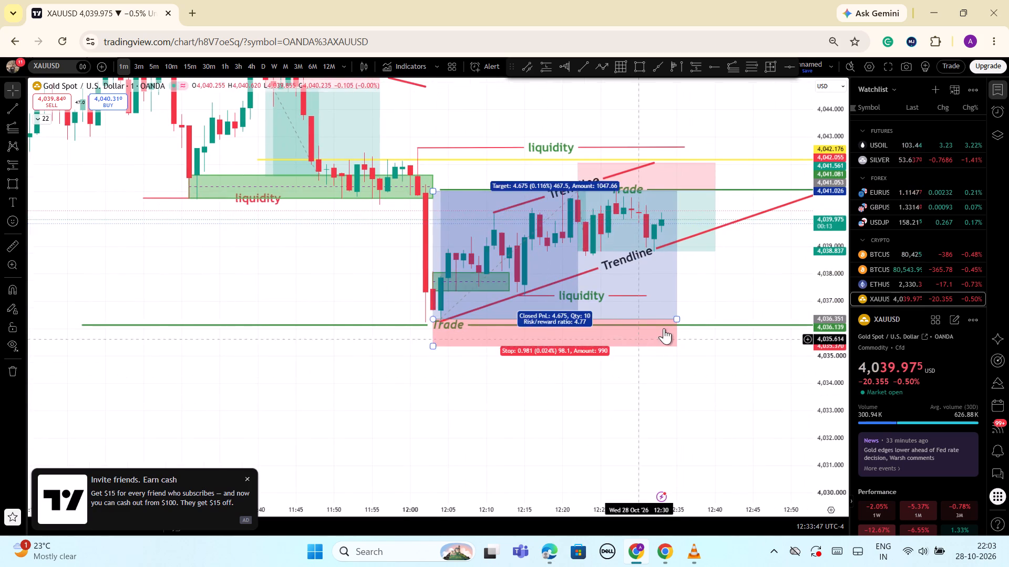
left_click_drag(678, 319, 577, 321)
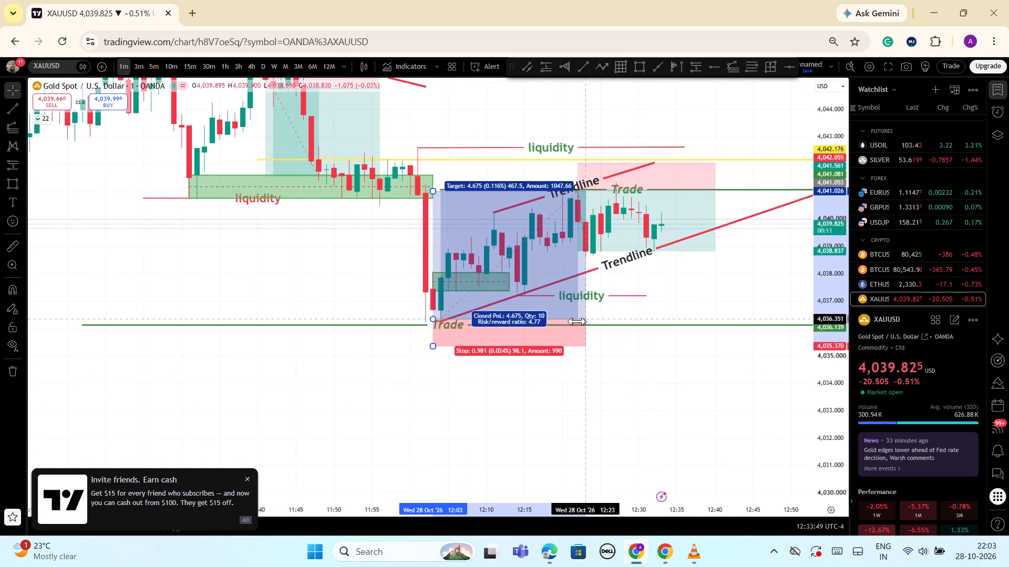
left_click_drag(577, 321, 585, 322)
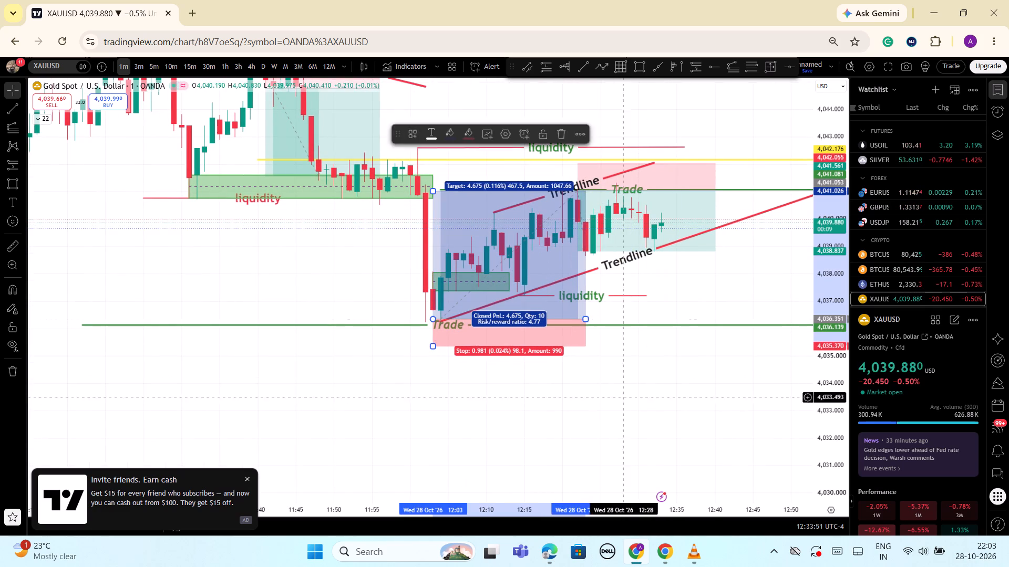
left_click(636, 430)
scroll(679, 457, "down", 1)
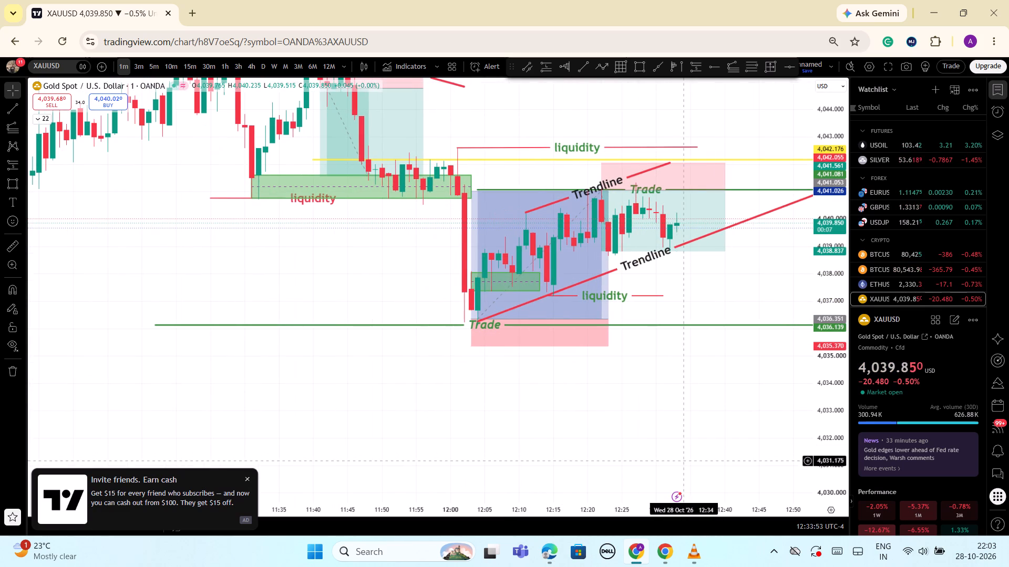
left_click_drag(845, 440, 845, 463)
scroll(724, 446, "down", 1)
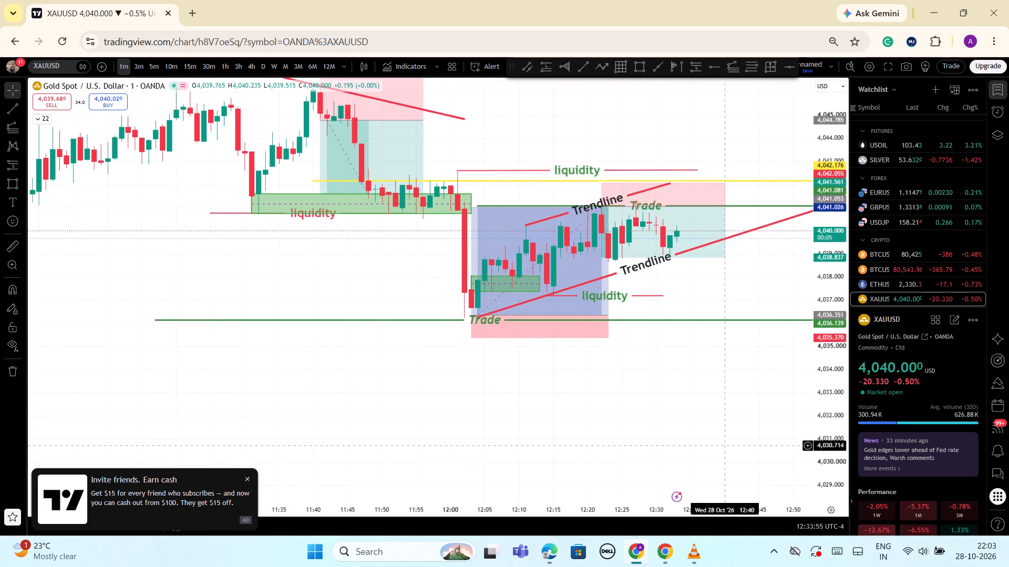
Shorten the short position so that it ends at about 12:36.
left_click_drag(712, 415, 669, 435)
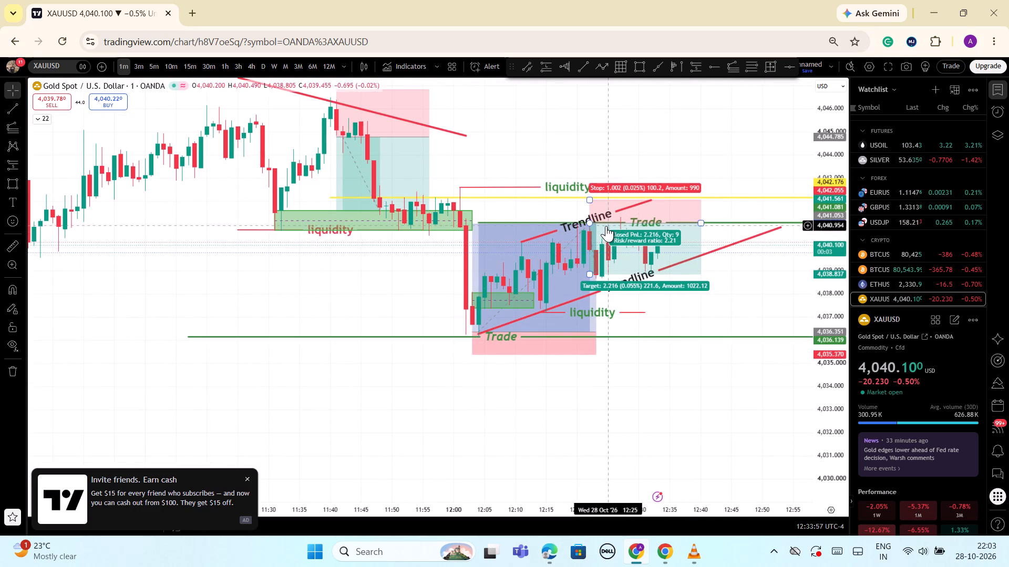
left_click_drag(702, 224, 682, 233)
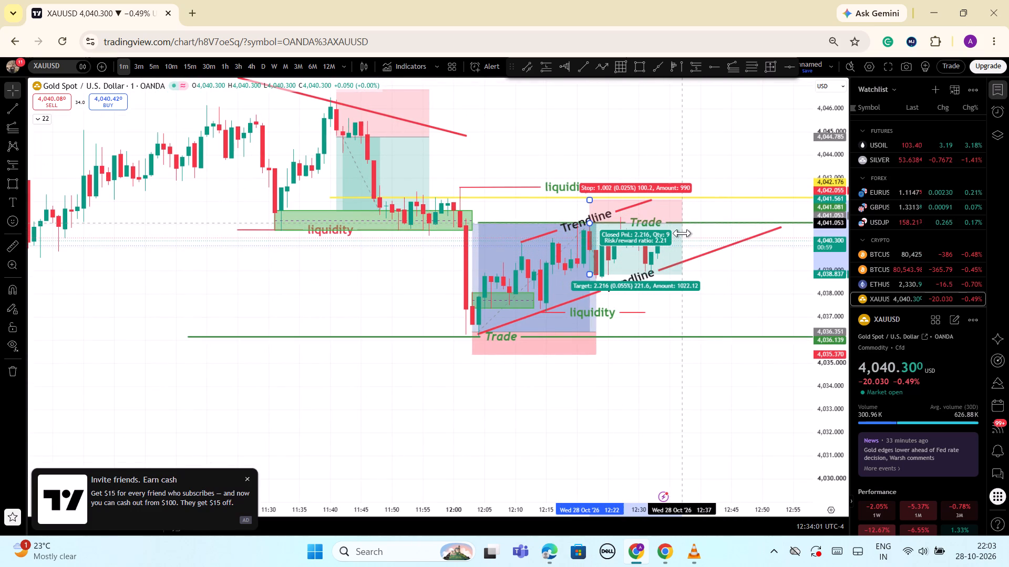
left_click_drag(682, 233, 678, 235)
left_click(773, 314)
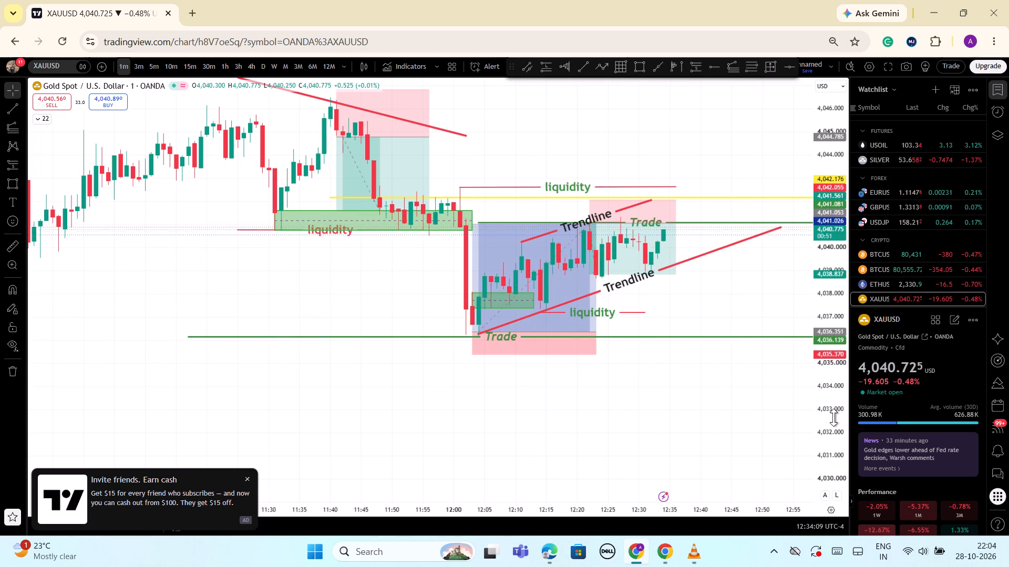
Resize and move the small green rectangle beside the lower liquidity line to span 12:05 to 12:45 between about 4,037.289 and 4,037.635.
left_click_drag(835, 442, 822, 326)
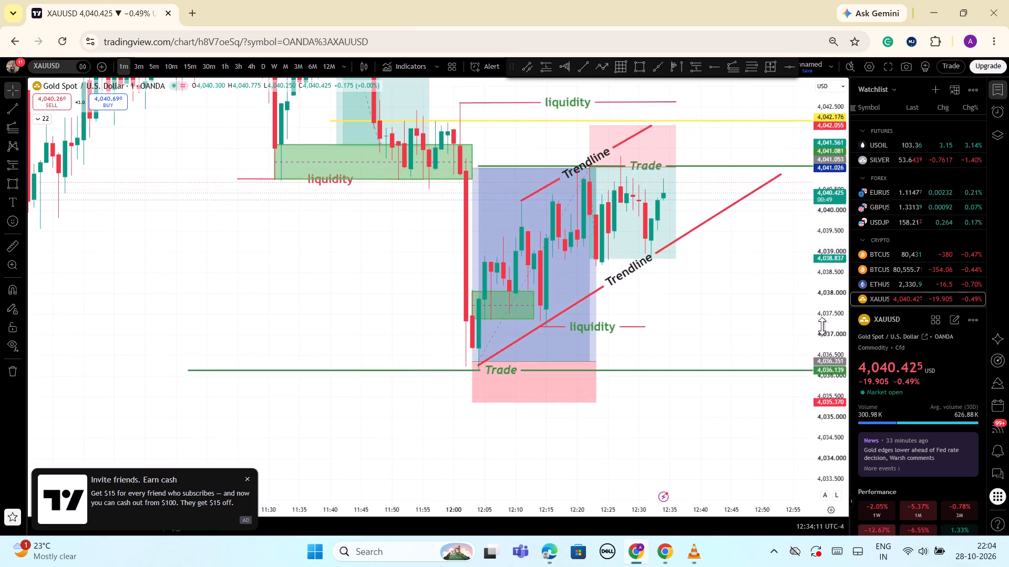
left_click_drag(822, 326, 839, 419)
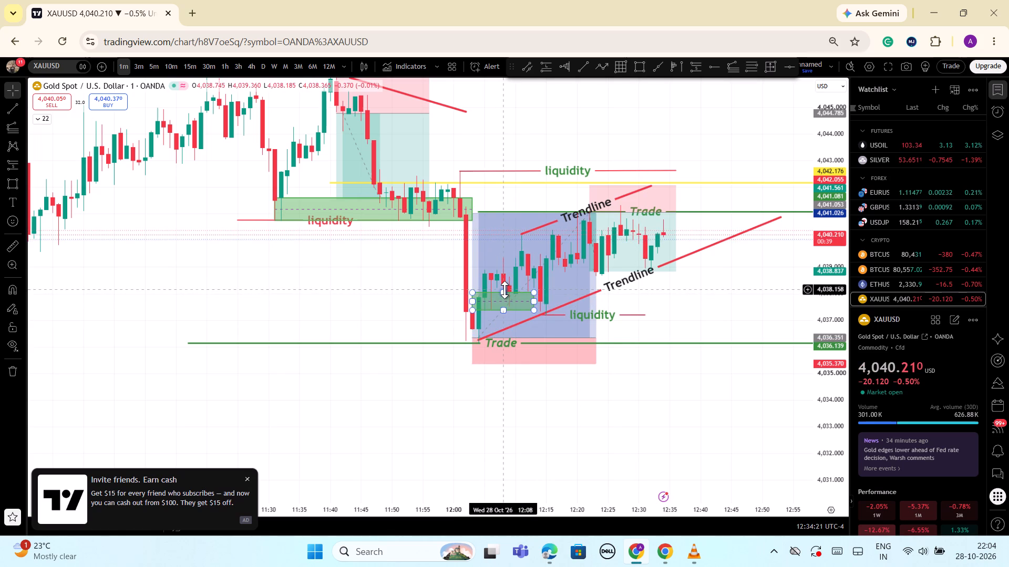
left_click_drag(504, 290, 574, 324)
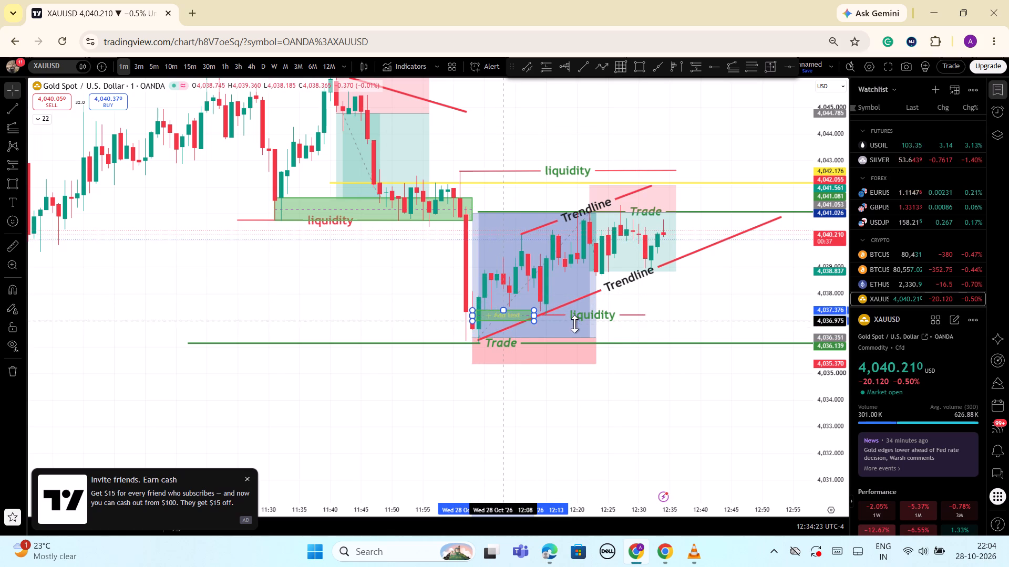
left_click_drag(574, 324, 562, 320)
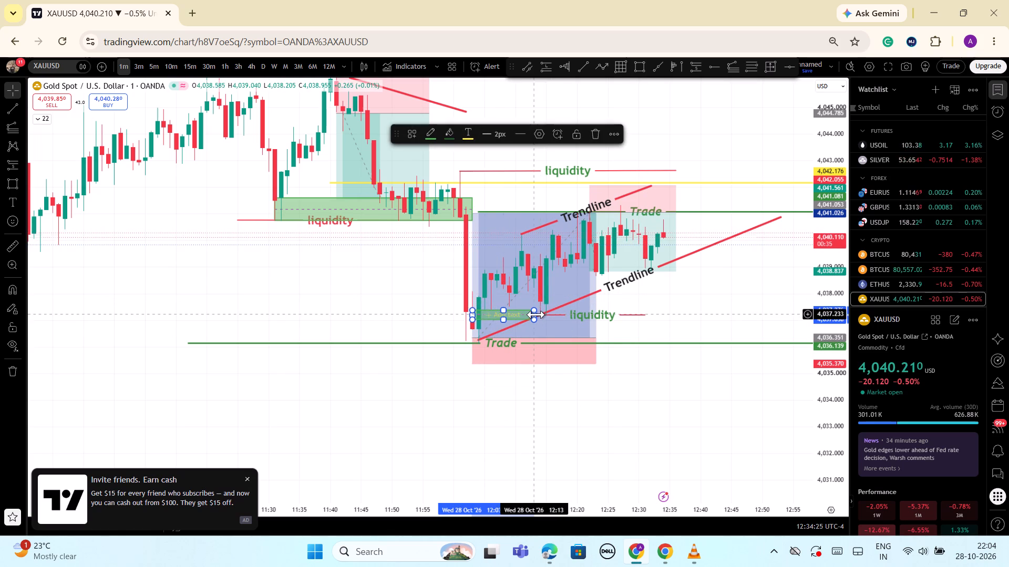
left_click_drag(536, 314, 719, 314)
left_click_drag(656, 316, 657, 316)
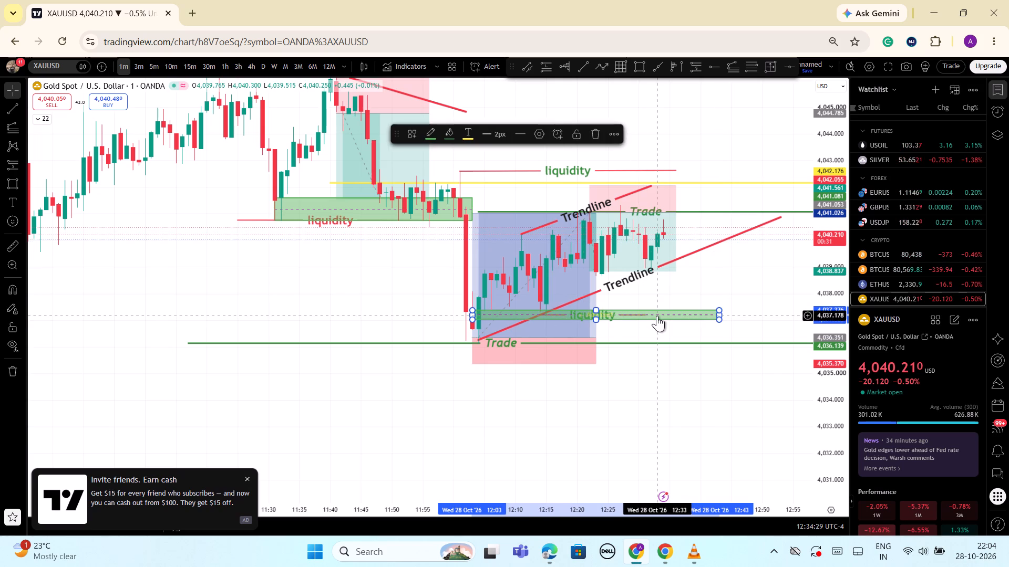
left_click_drag(657, 316, 669, 310)
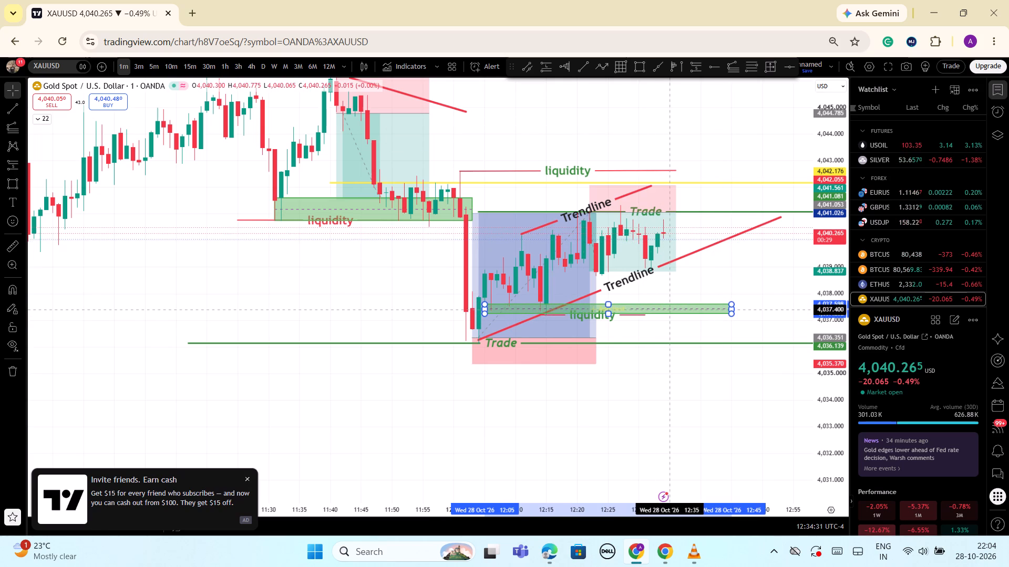
left_click_drag(669, 310, 670, 309)
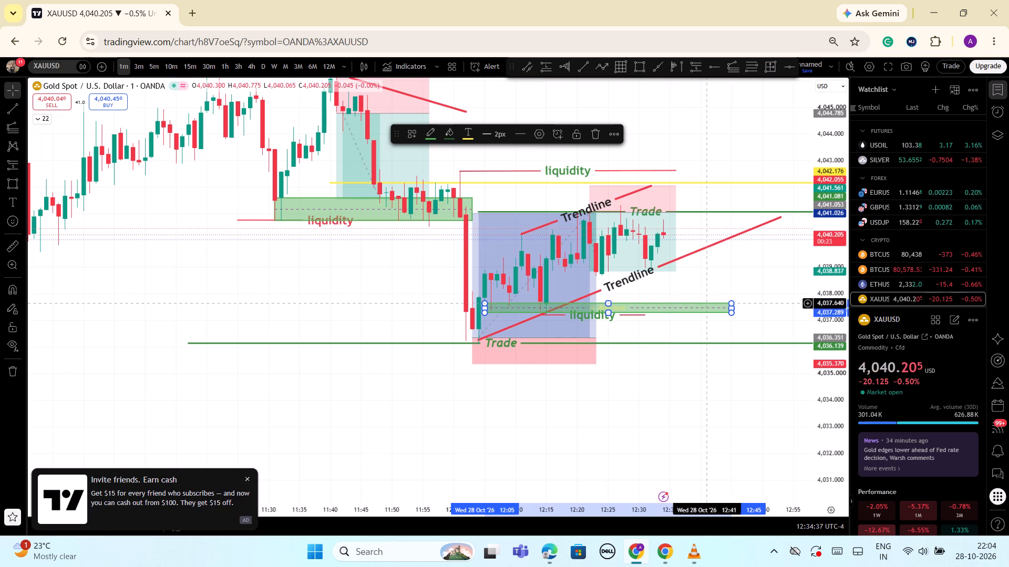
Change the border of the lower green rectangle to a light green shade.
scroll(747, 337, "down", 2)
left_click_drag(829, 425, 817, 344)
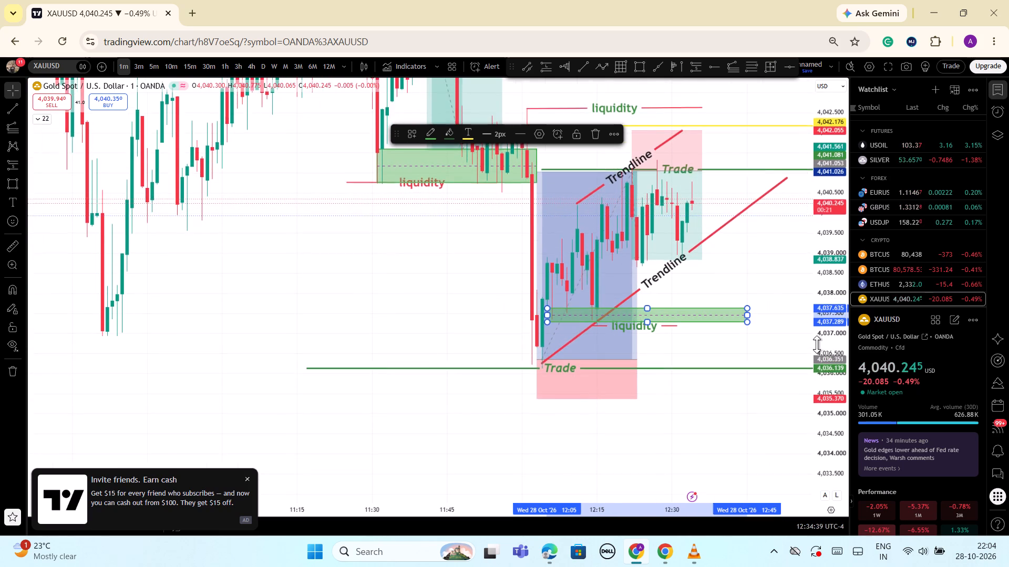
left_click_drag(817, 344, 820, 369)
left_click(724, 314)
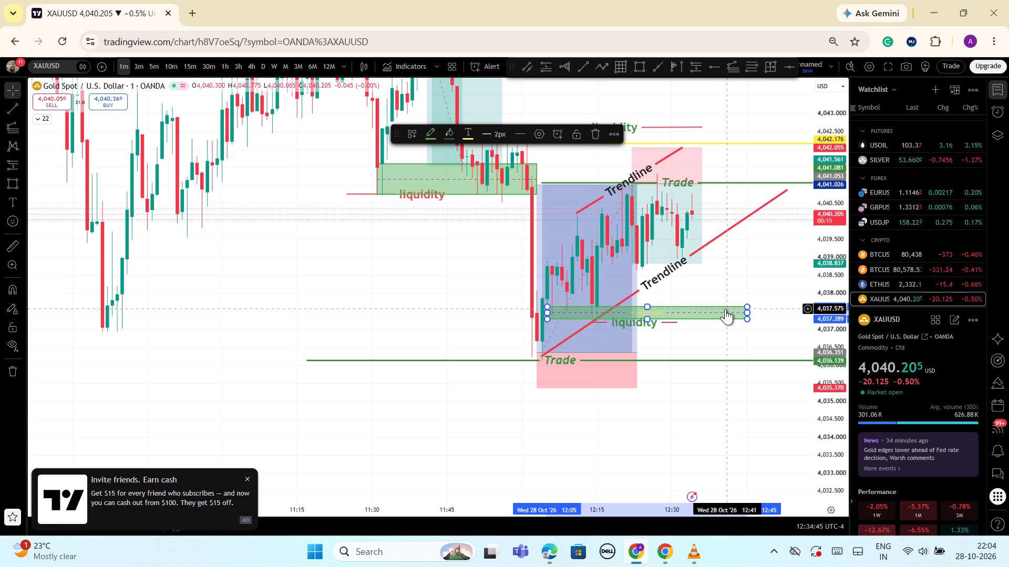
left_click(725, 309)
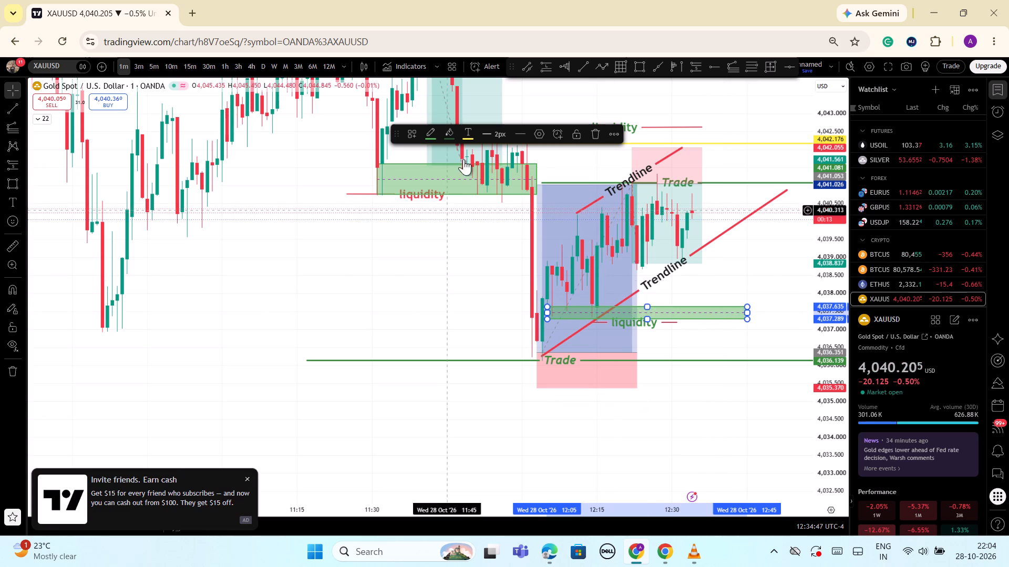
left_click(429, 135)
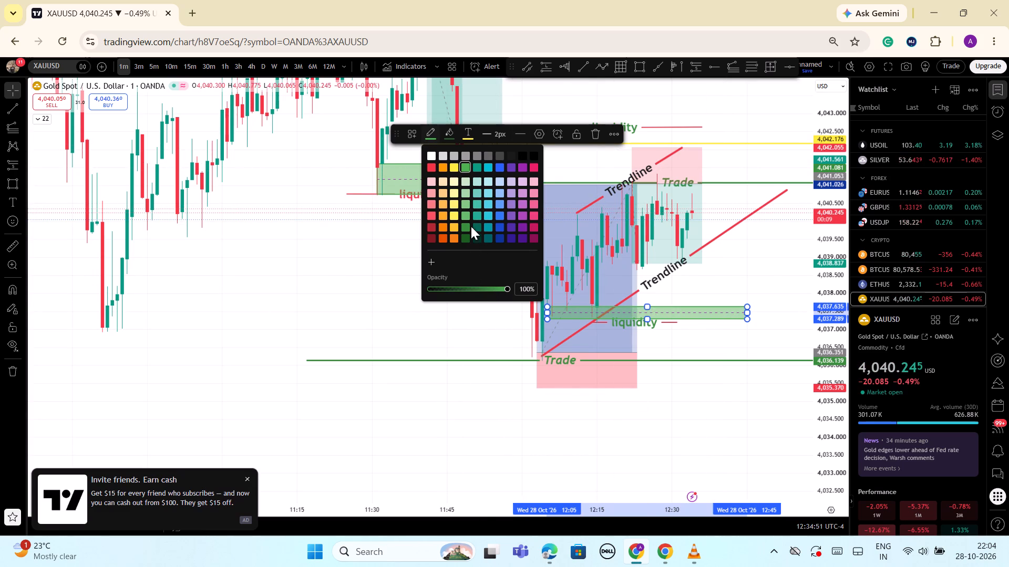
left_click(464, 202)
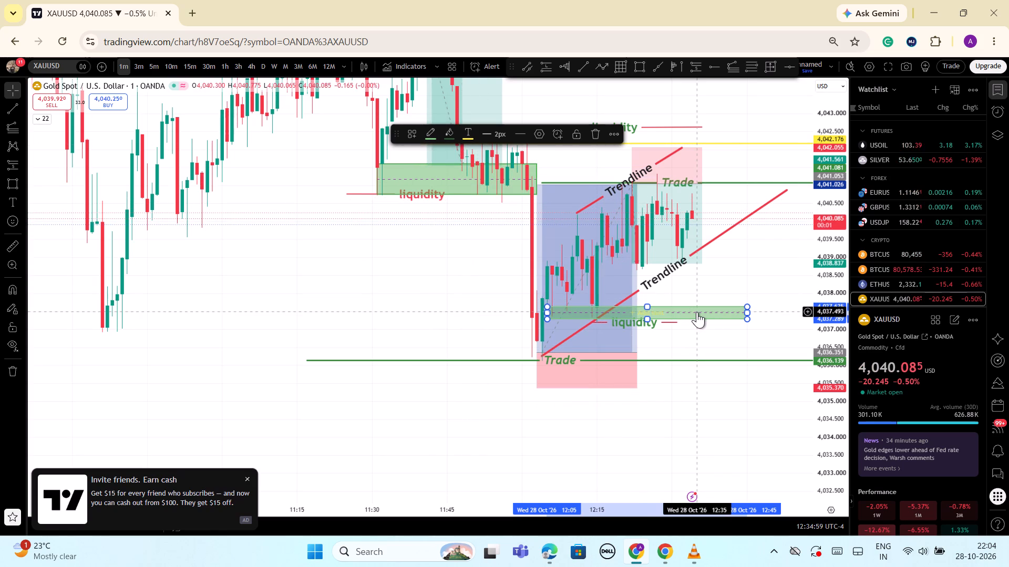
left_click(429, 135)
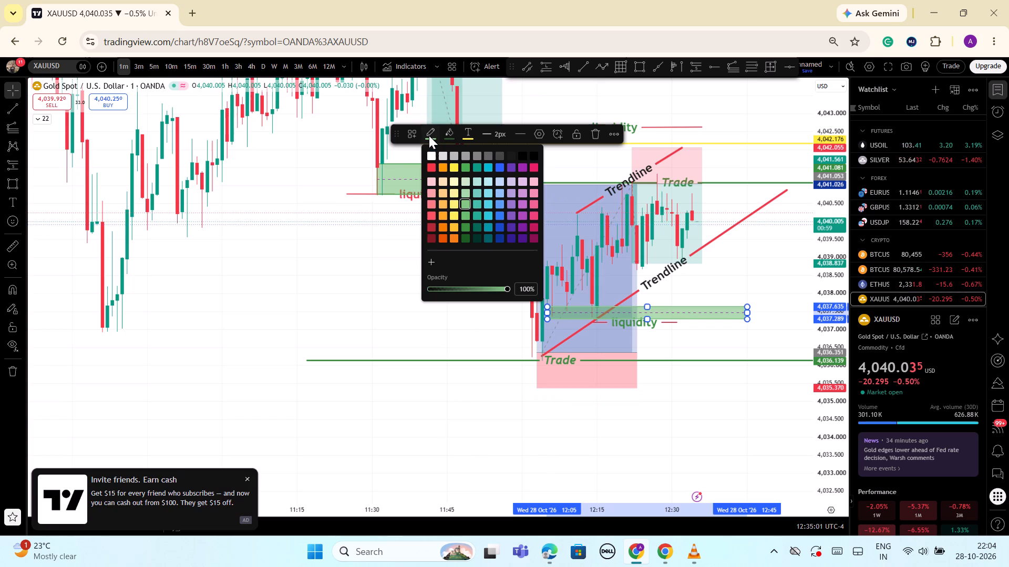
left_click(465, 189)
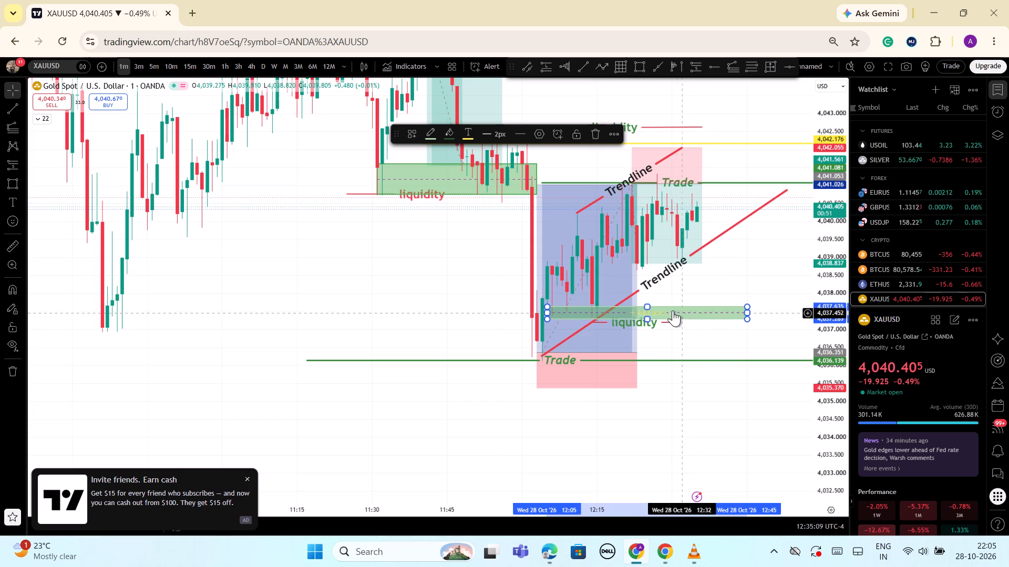
Label the lower green rectangle BUY ZONE in bold, light green text at size 22.
left_click(537, 132)
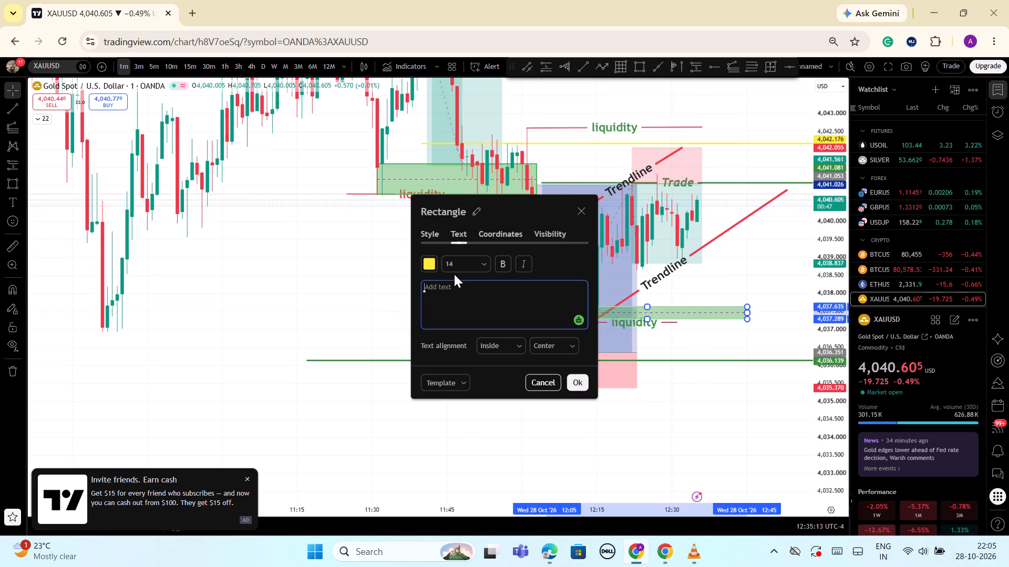
left_click(430, 261)
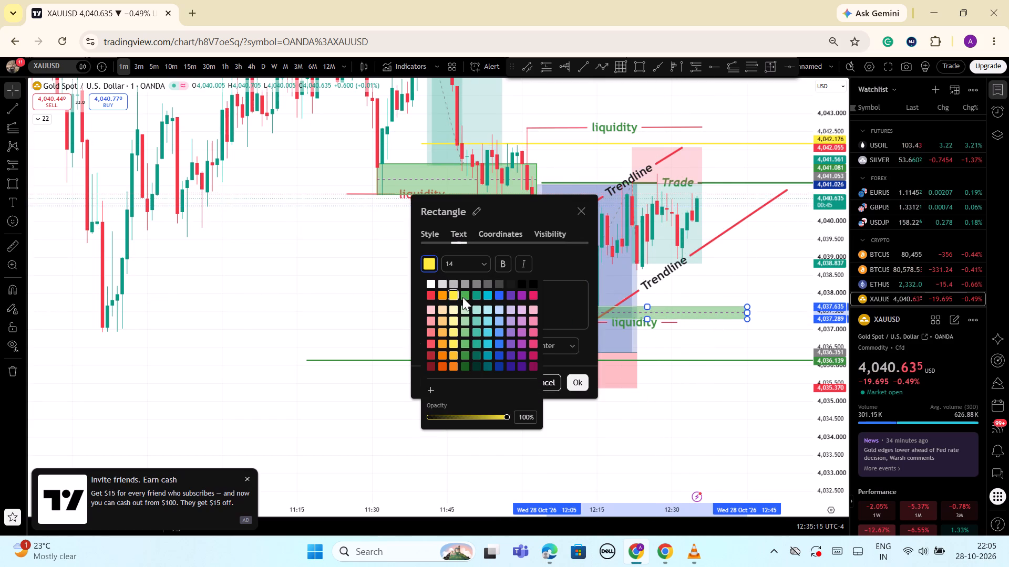
left_click(464, 319)
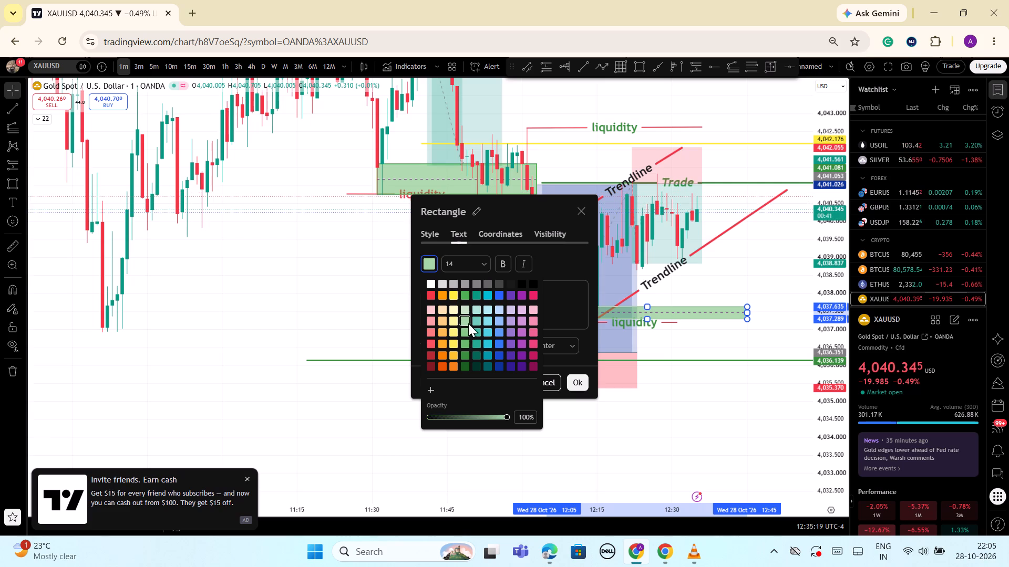
left_click(485, 265)
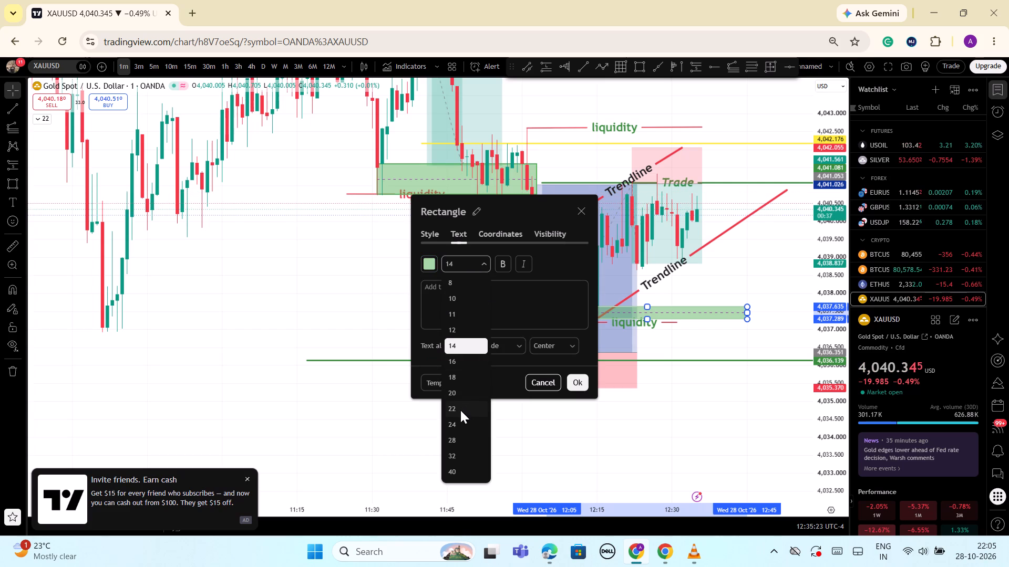
left_click(455, 410)
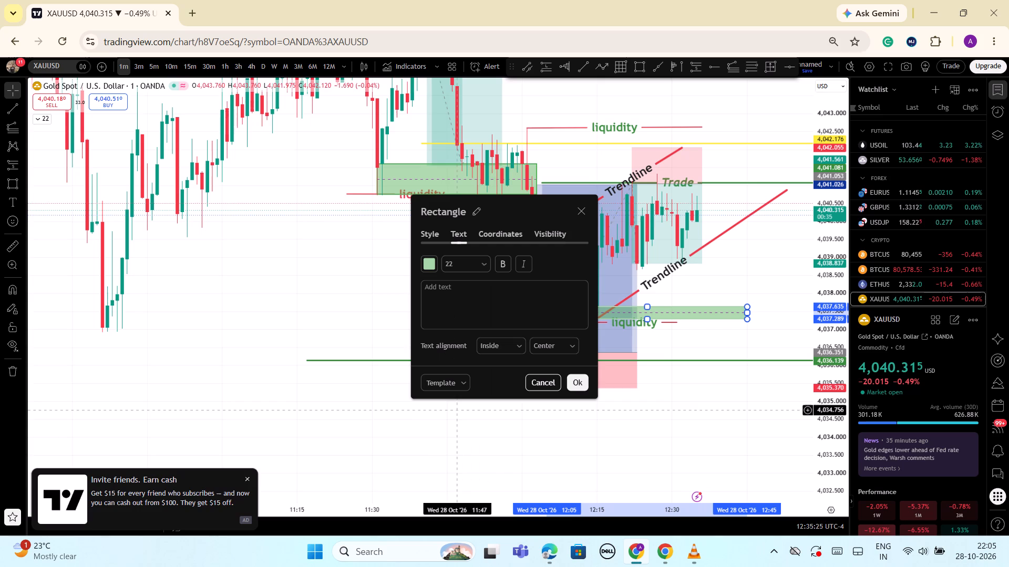
left_click(501, 262)
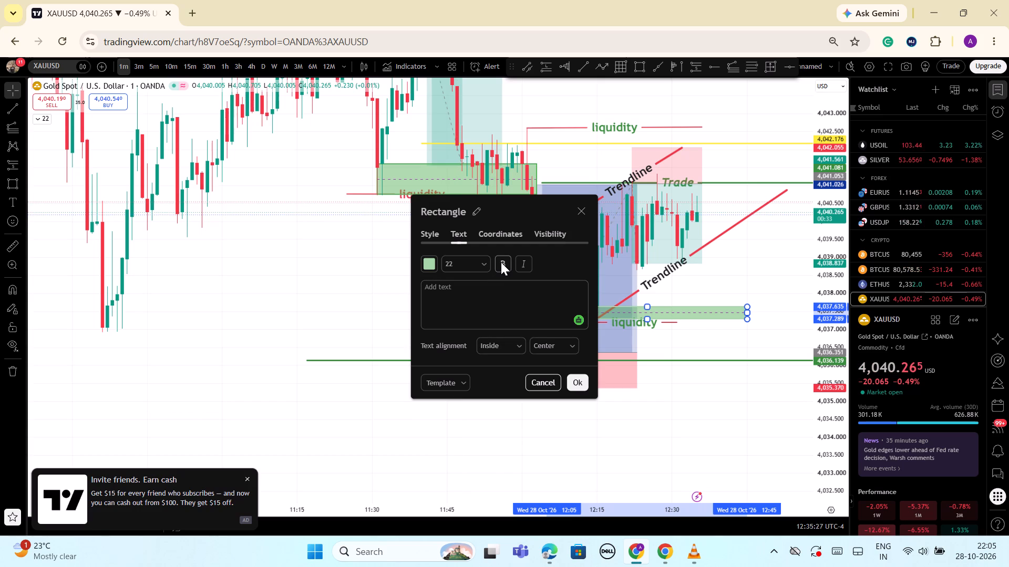
left_click(444, 290)
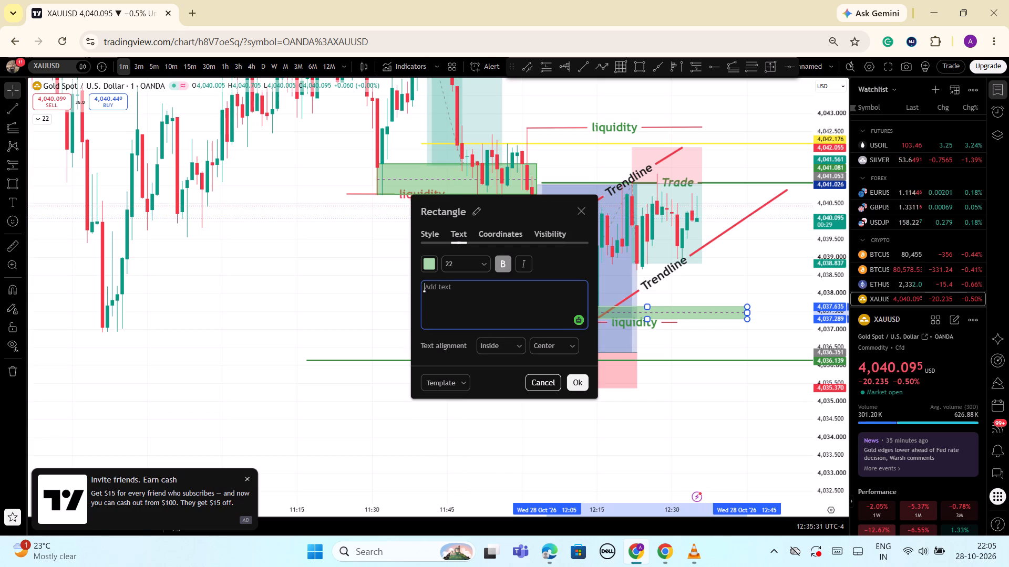
type("BUY")
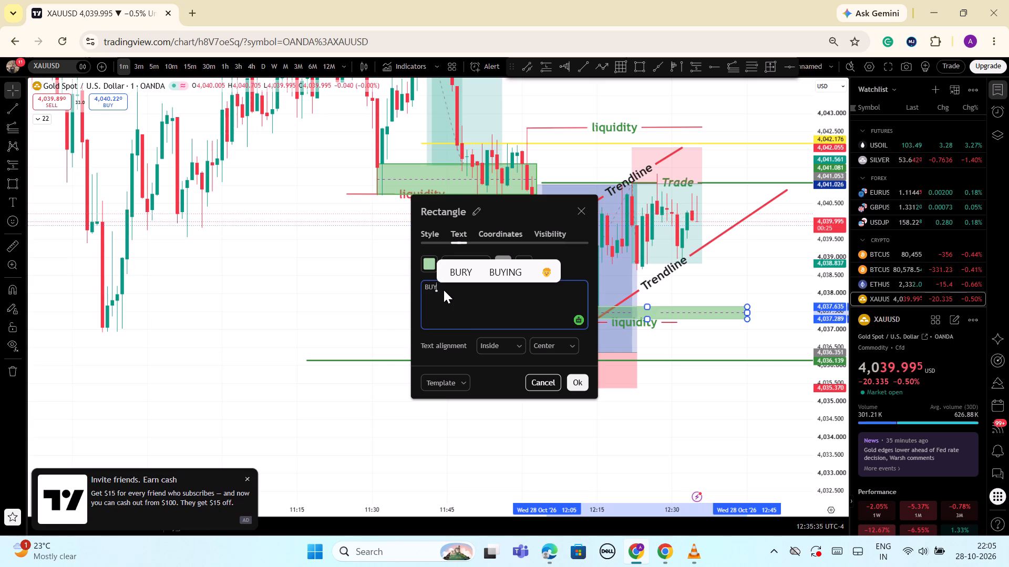
key("space")
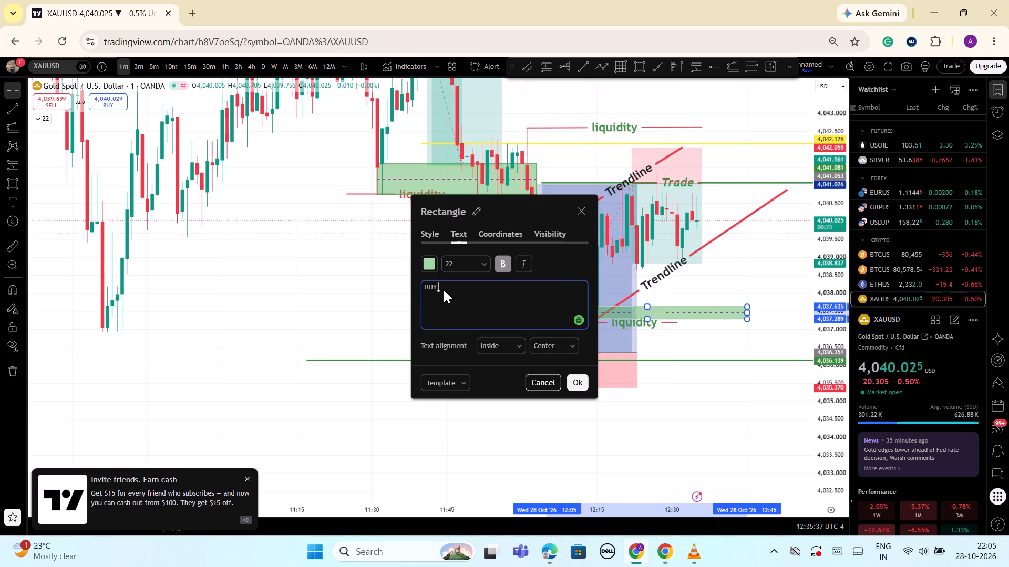
type("ZINE")
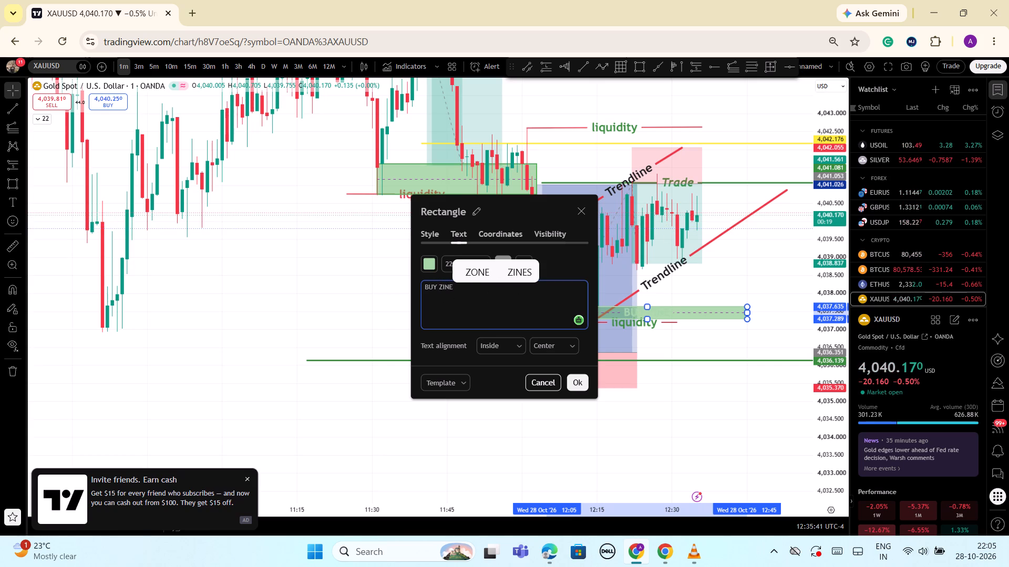
key("BackSpace")
key("BackSpace")
key("BackSpace")
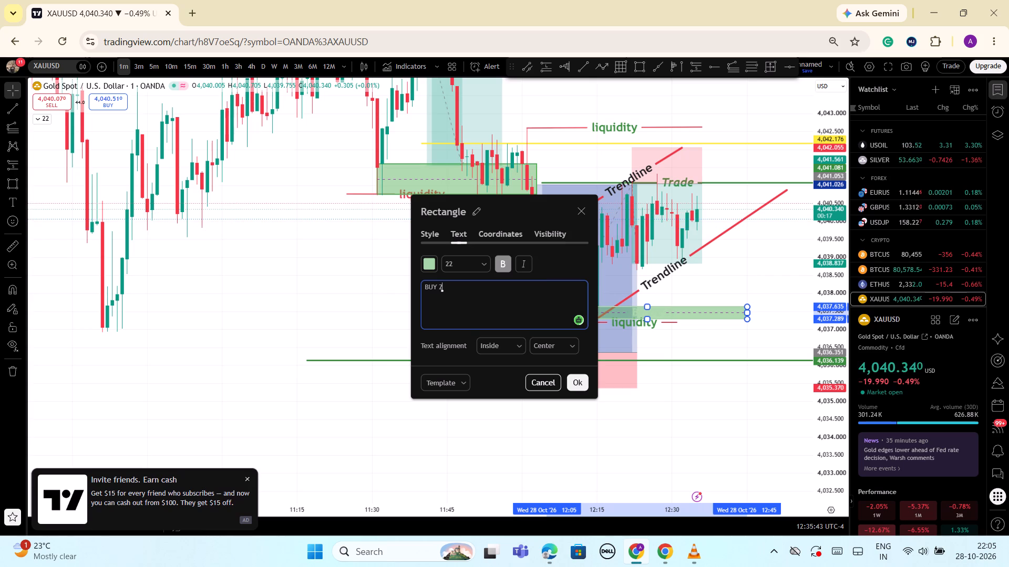
type("ONE")
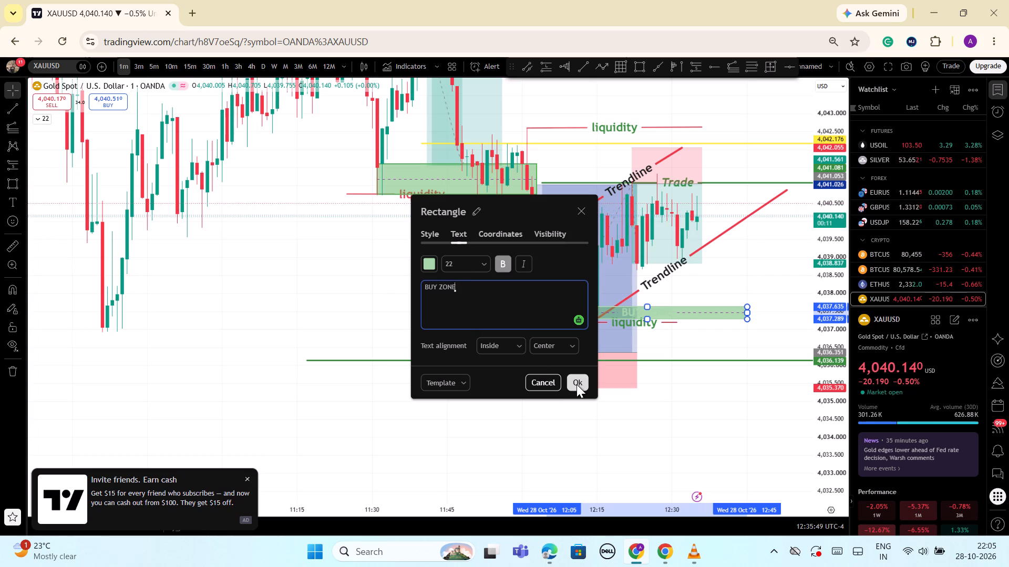
Set the BUY ZONE rectangle's border to a medium green shade.
left_click(431, 234)
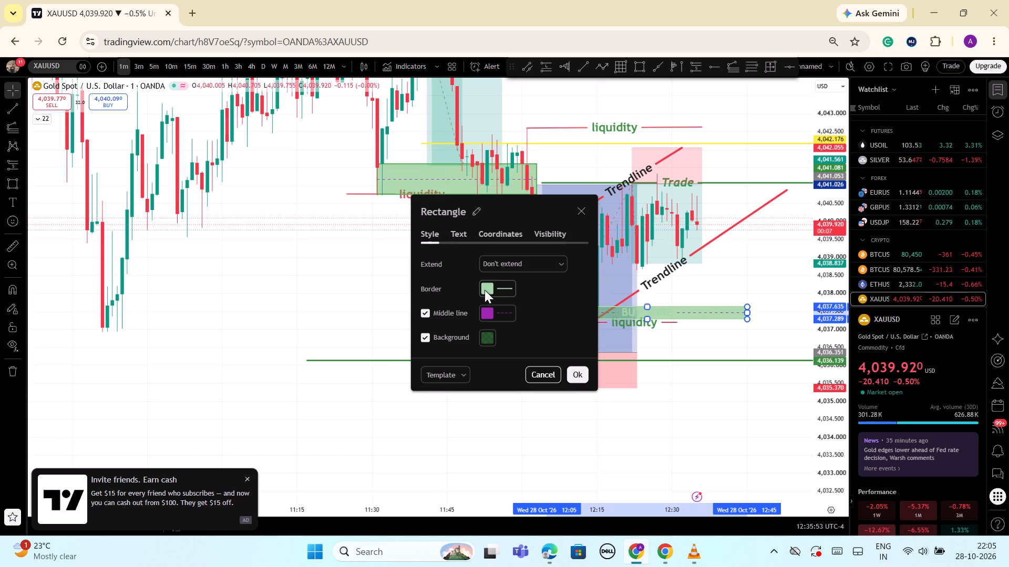
left_click(485, 290)
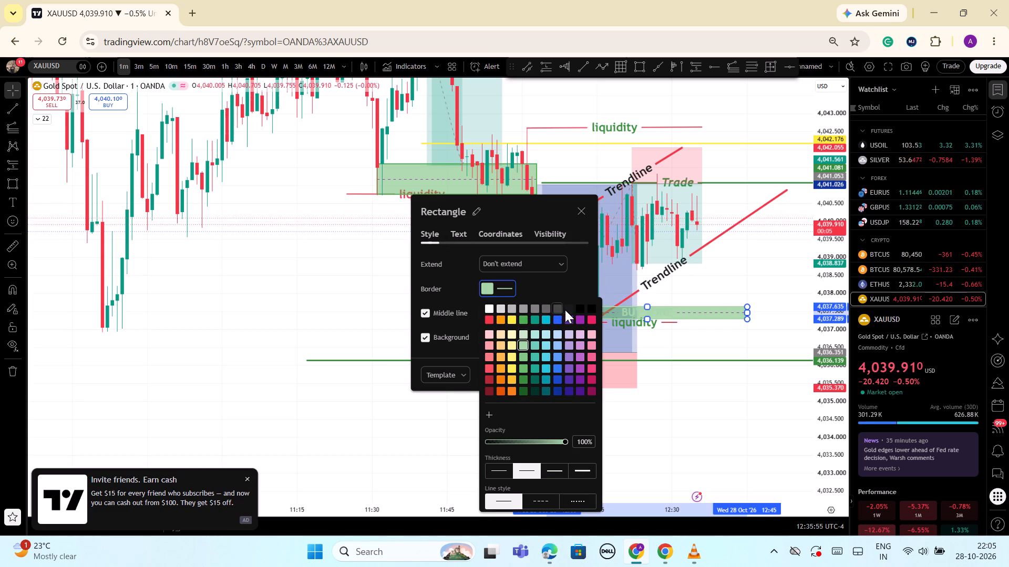
left_click(567, 309)
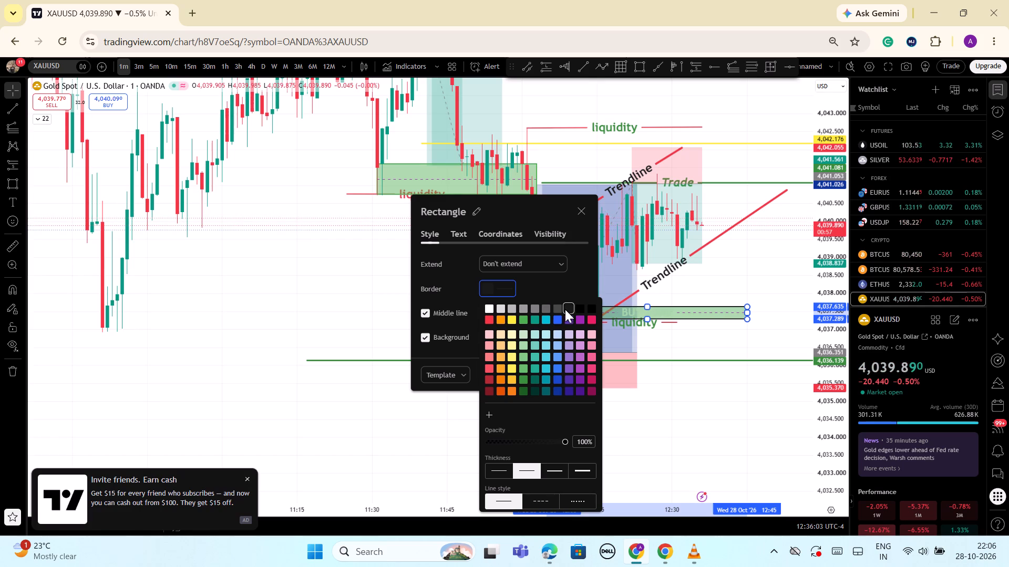
left_click(520, 307)
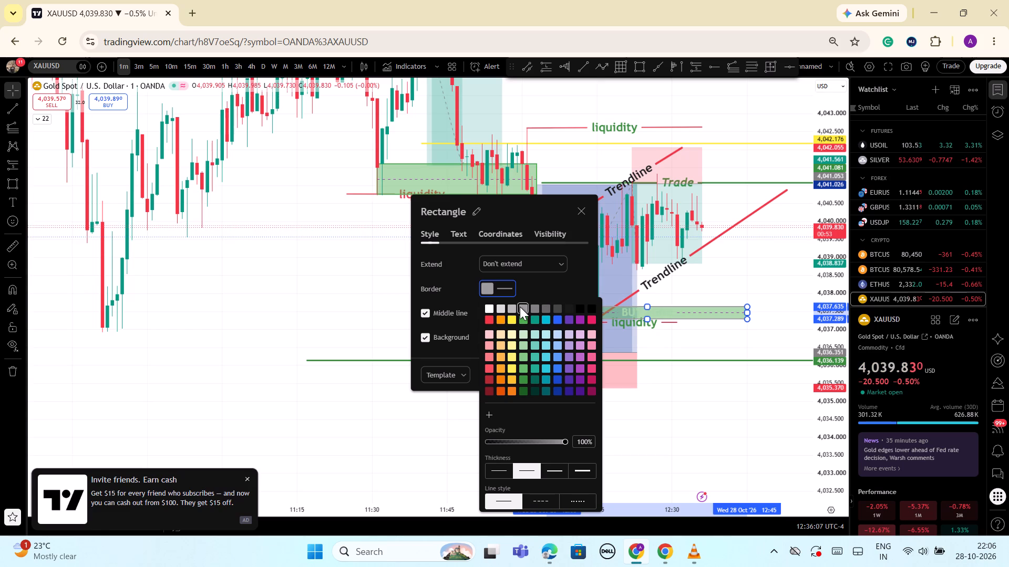
left_click(526, 370)
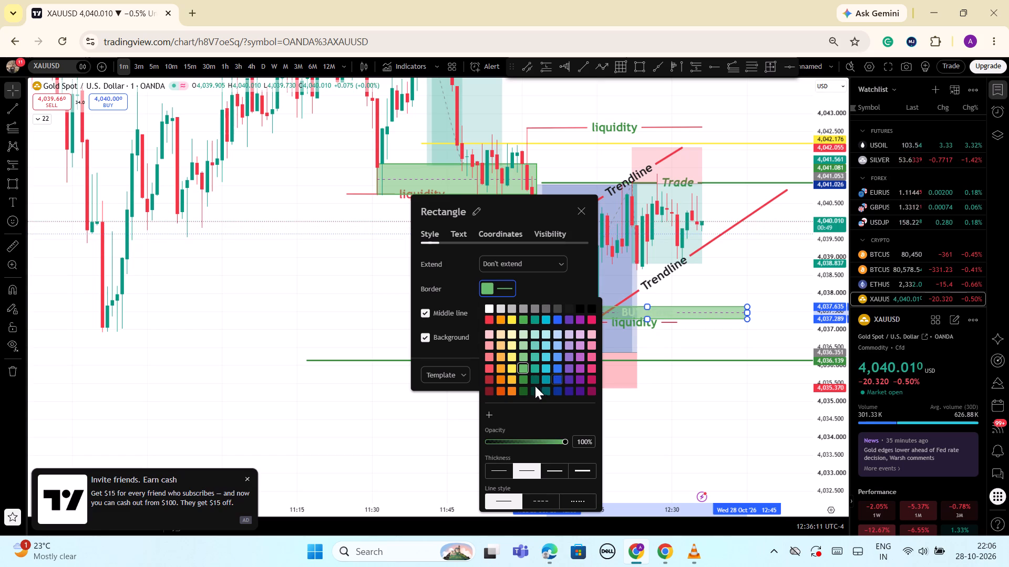
left_click(542, 282)
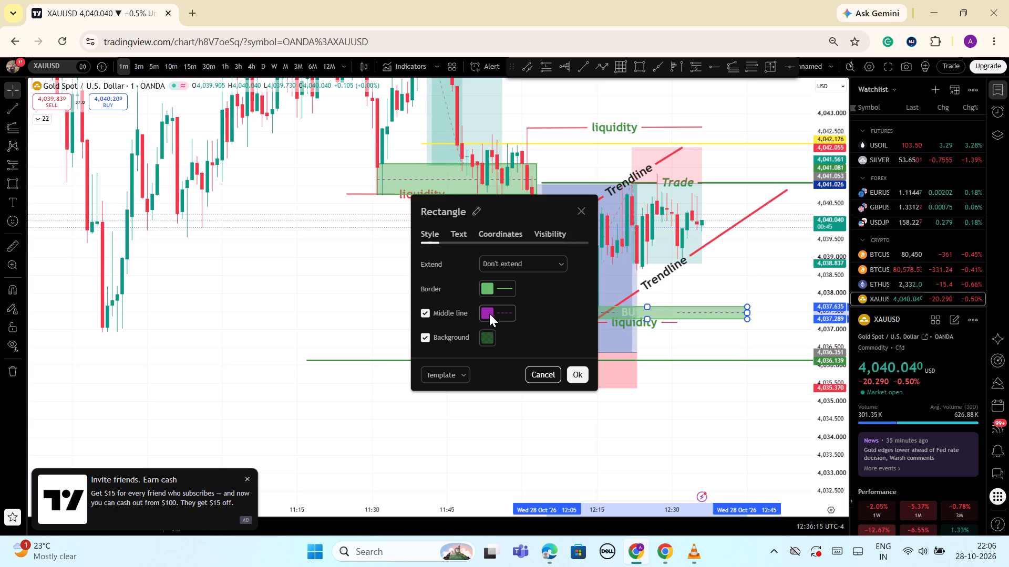
Recolour the BUY ZONE rectangle's middle line near-black and choose green for its background.
left_click(489, 313)
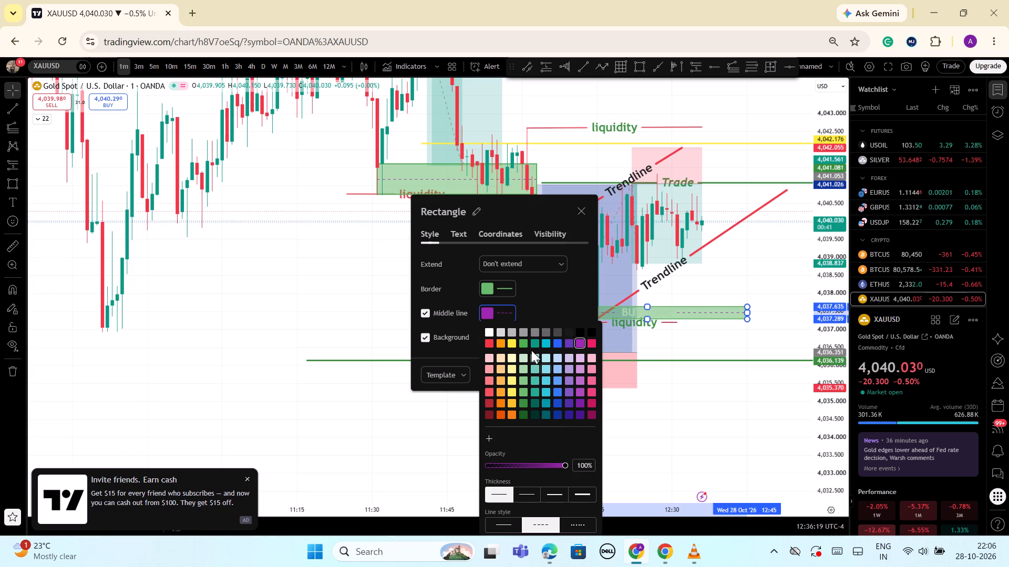
left_click(572, 332)
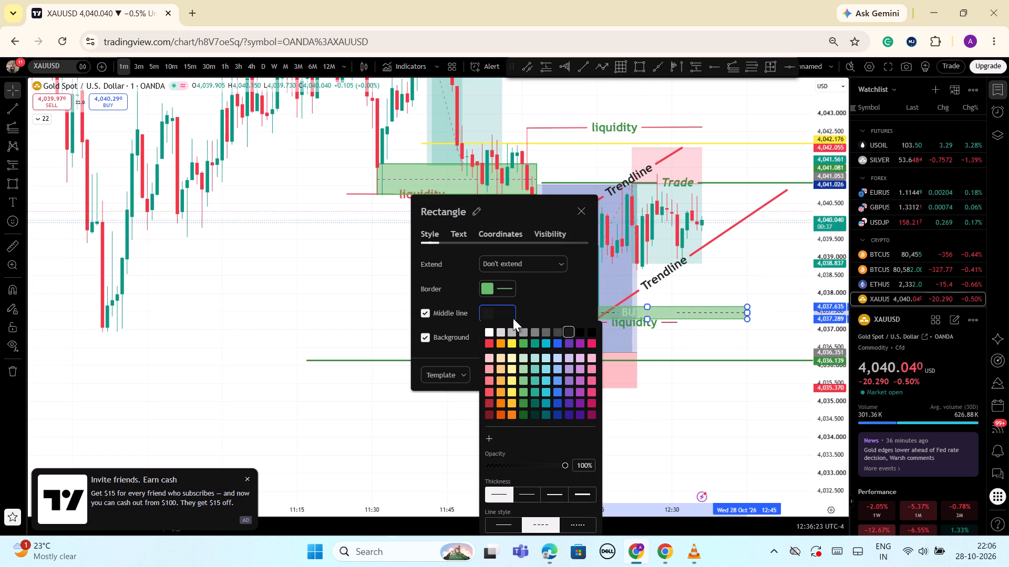
left_click(548, 302)
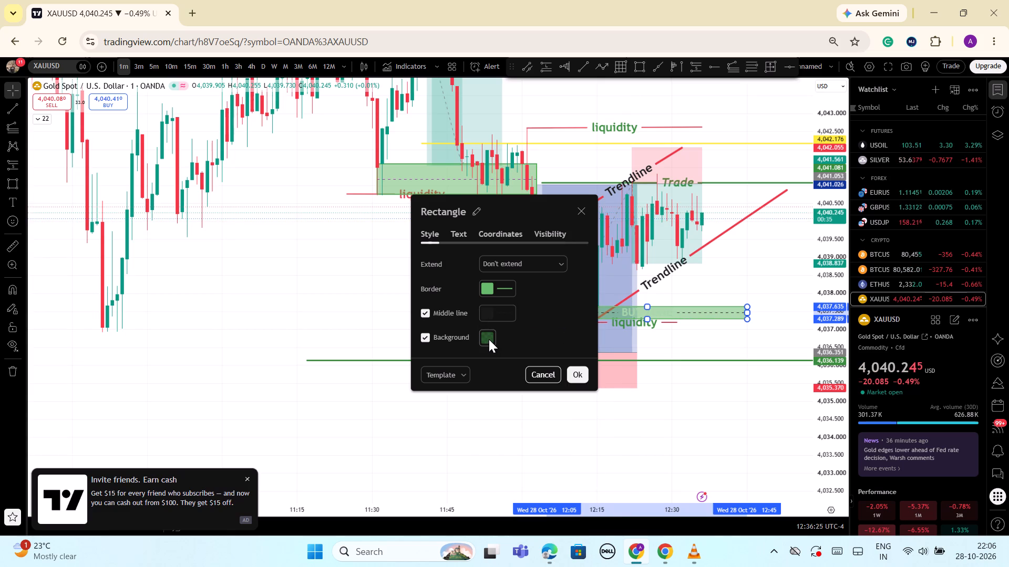
left_click(489, 339)
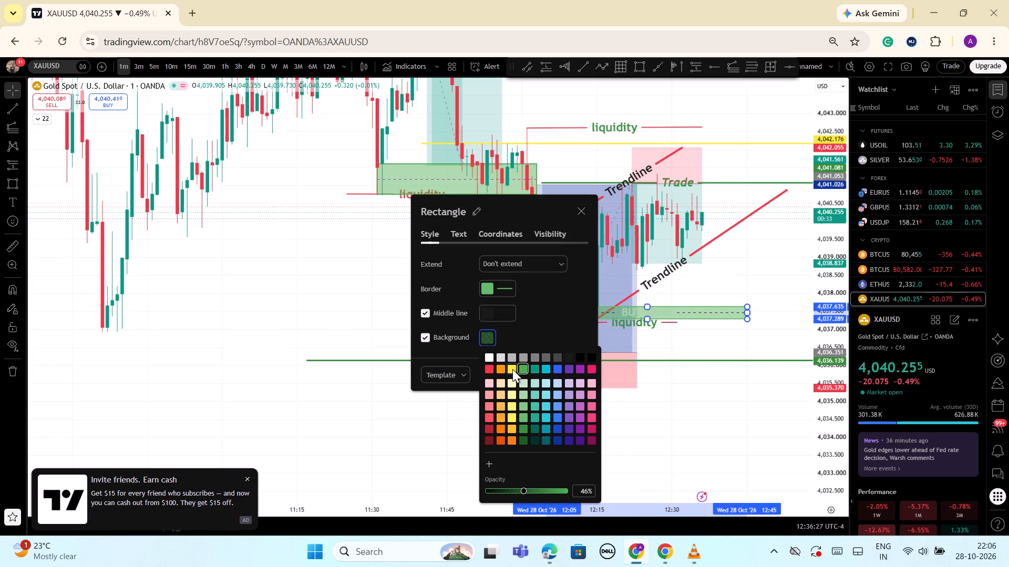
left_click(523, 370)
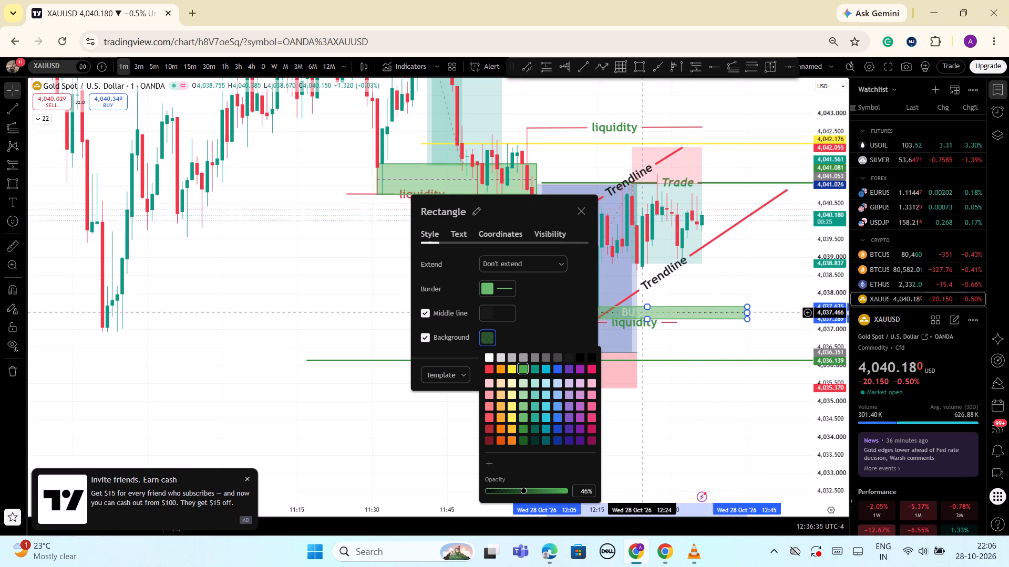
left_click(550, 314)
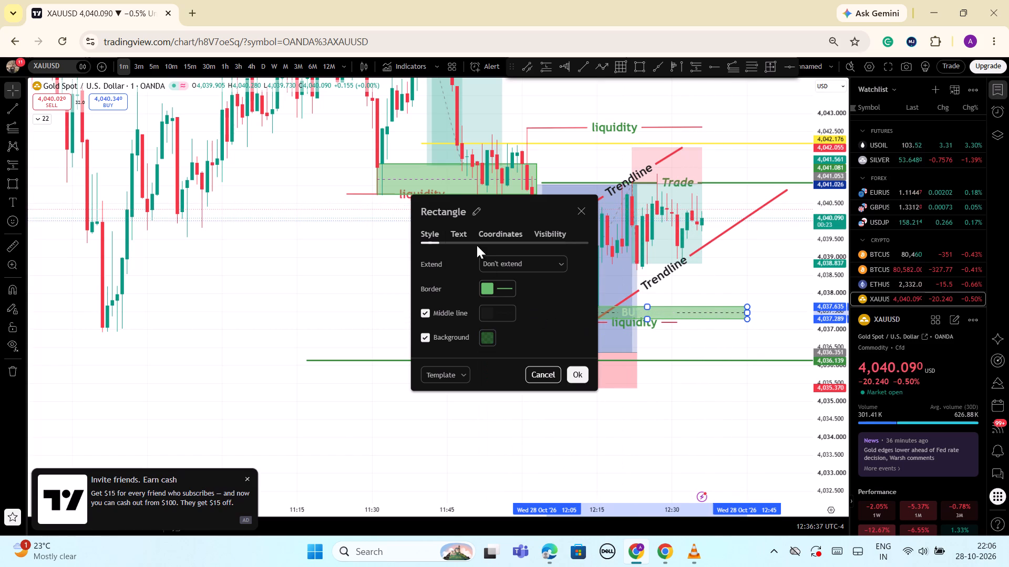
Change the BUY ZONE label's text colour to black.
left_click(451, 233)
left_click(431, 263)
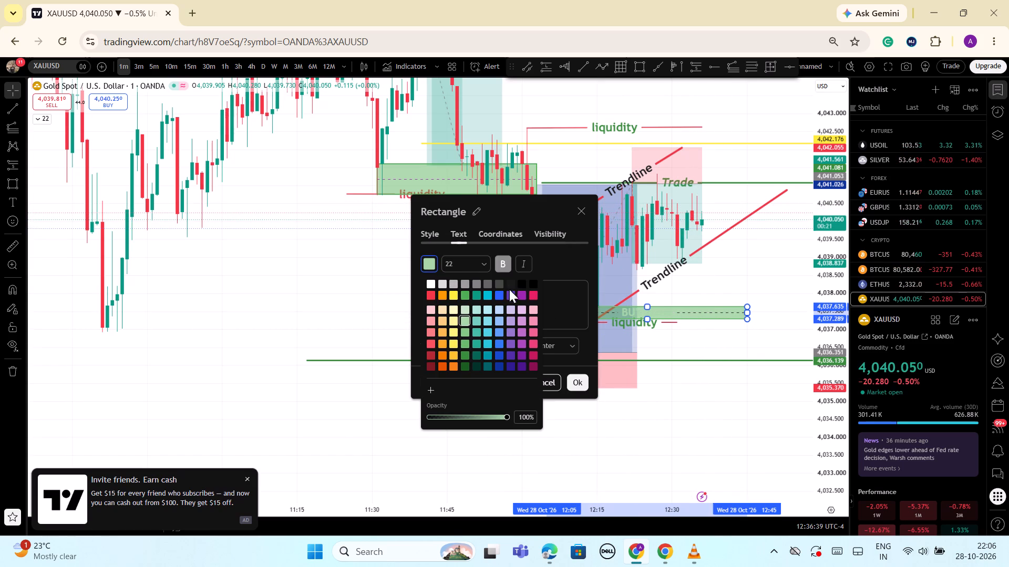
left_click(531, 283)
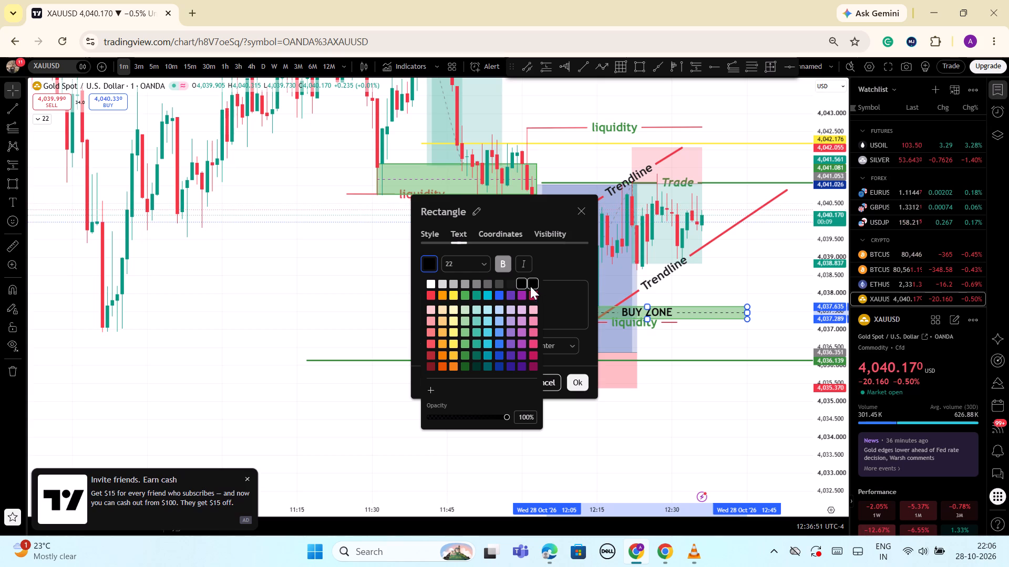
left_click(548, 254)
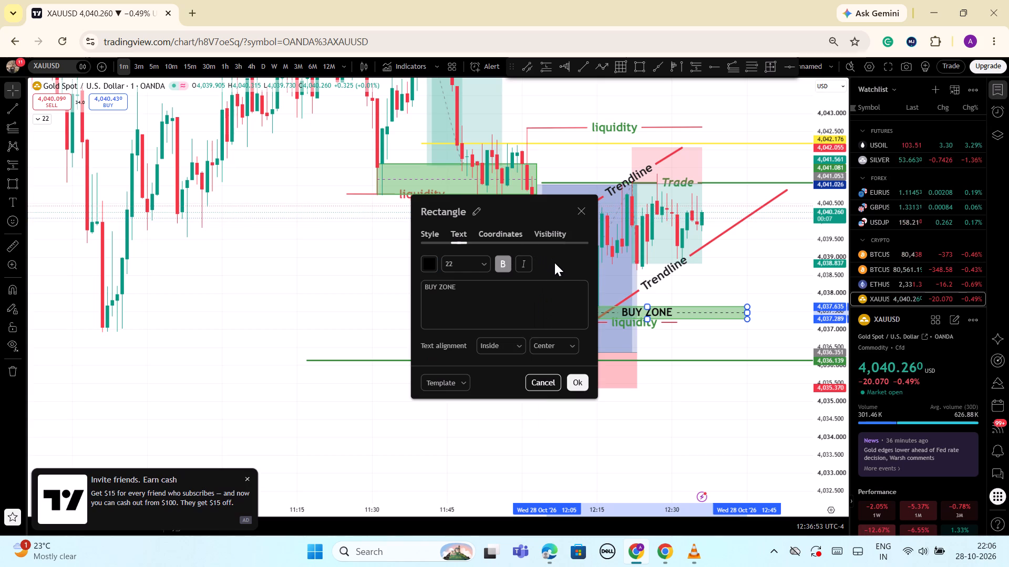
Set the BUY ZONE label's text alignment to Inside and Right, and apply the rectangle settings.
left_click(521, 346)
left_click(497, 379)
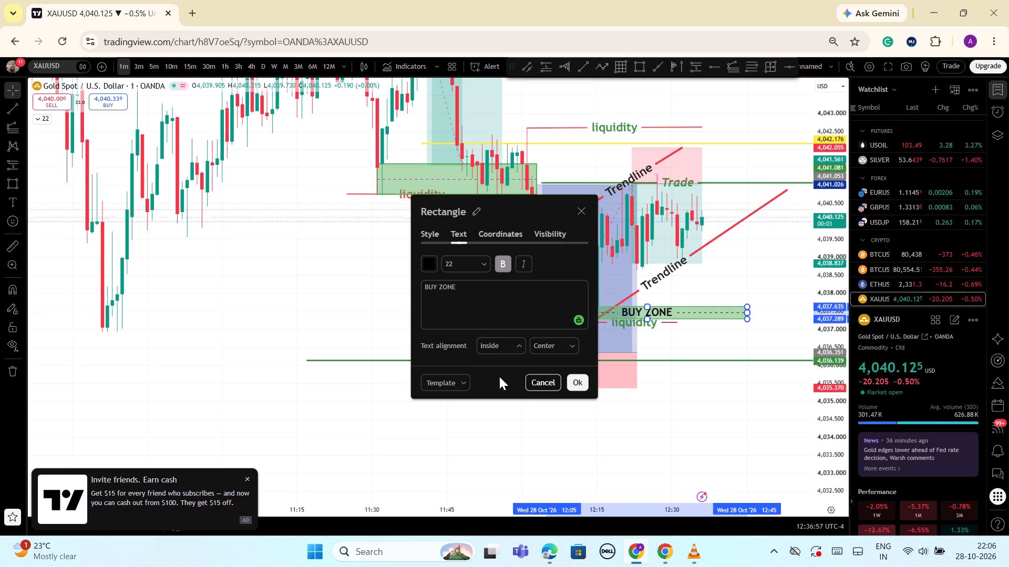
left_click(572, 346)
left_click(547, 392)
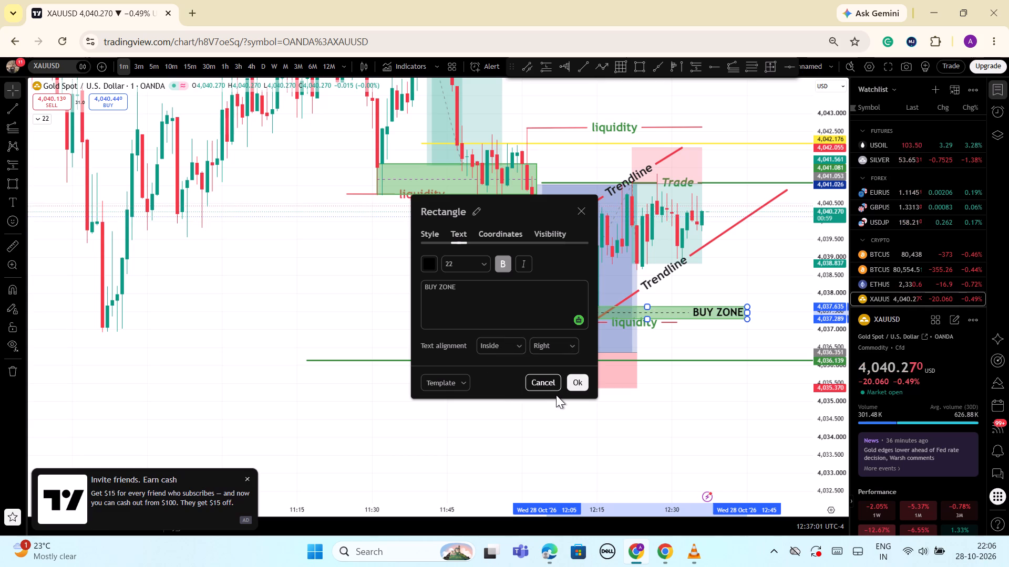
left_click(573, 347)
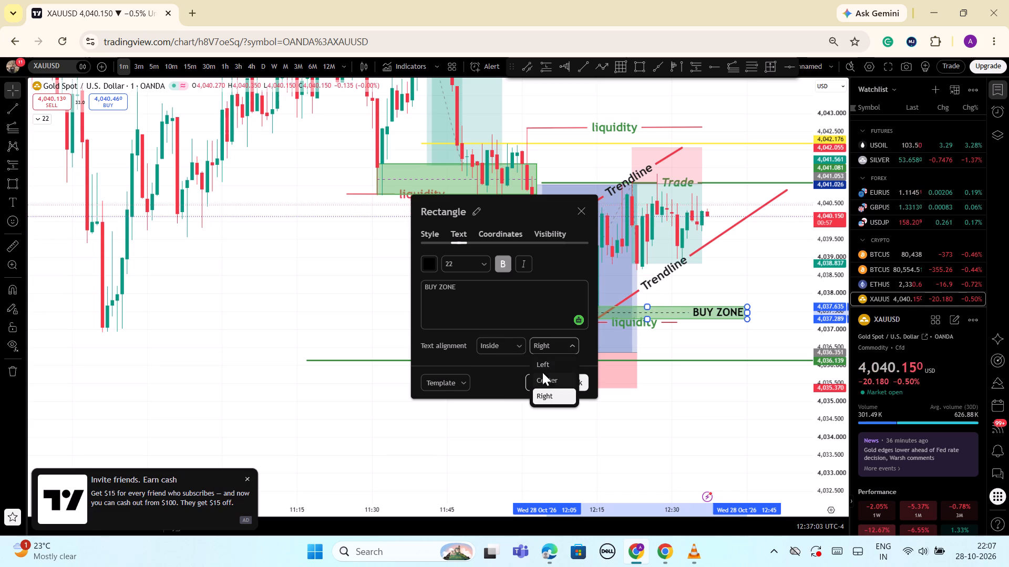
left_click(545, 364)
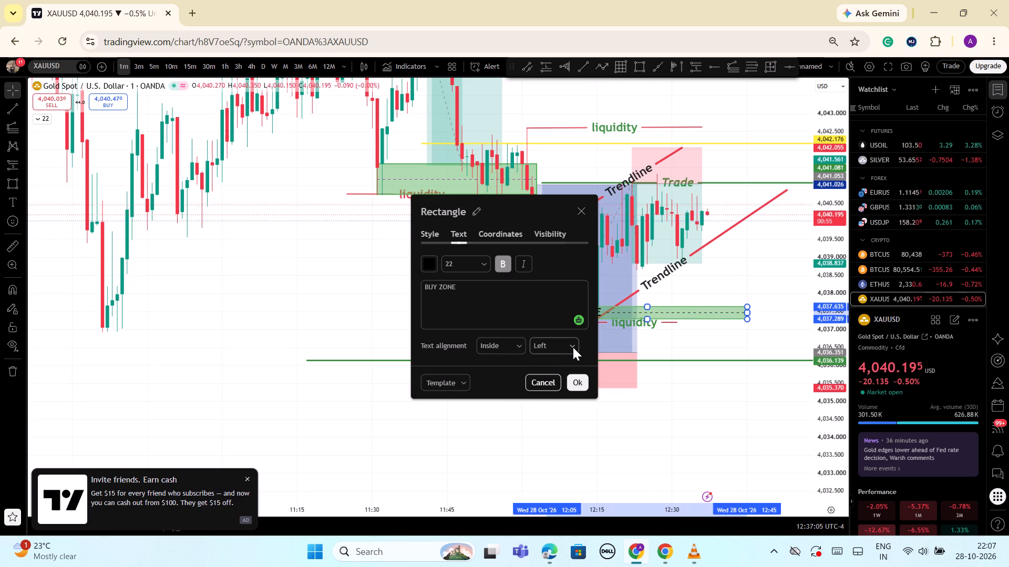
left_click(573, 347)
left_click(555, 394)
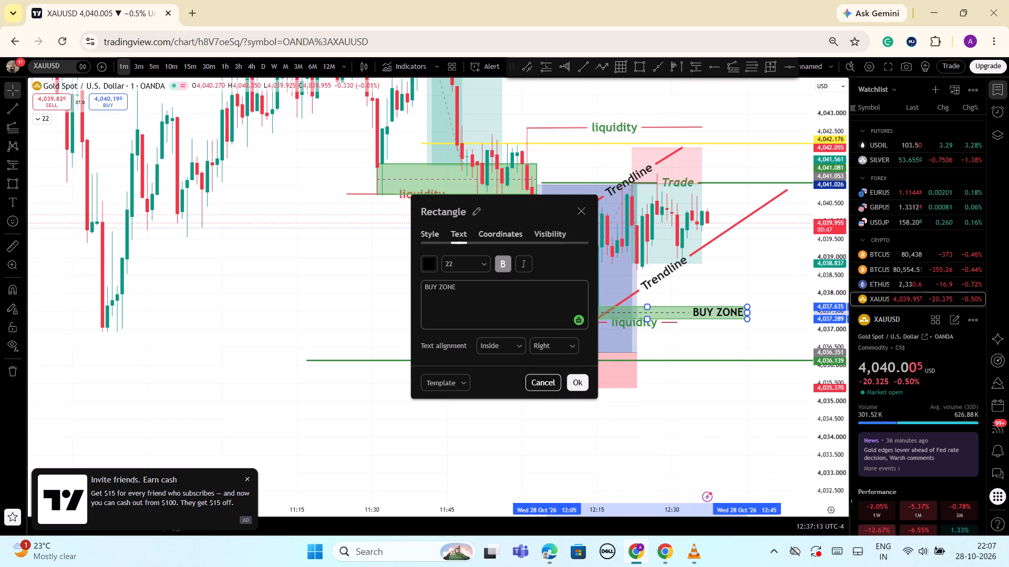
left_click(583, 383)
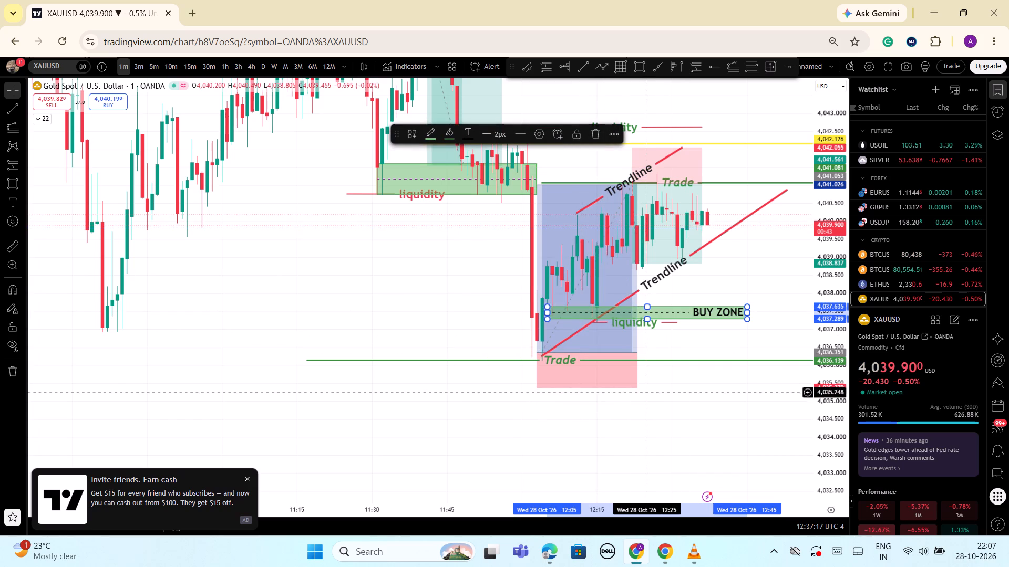
Save the BUY ZONE rectangle's formatting as a drawing template named BUY ZONE.
left_click(539, 135)
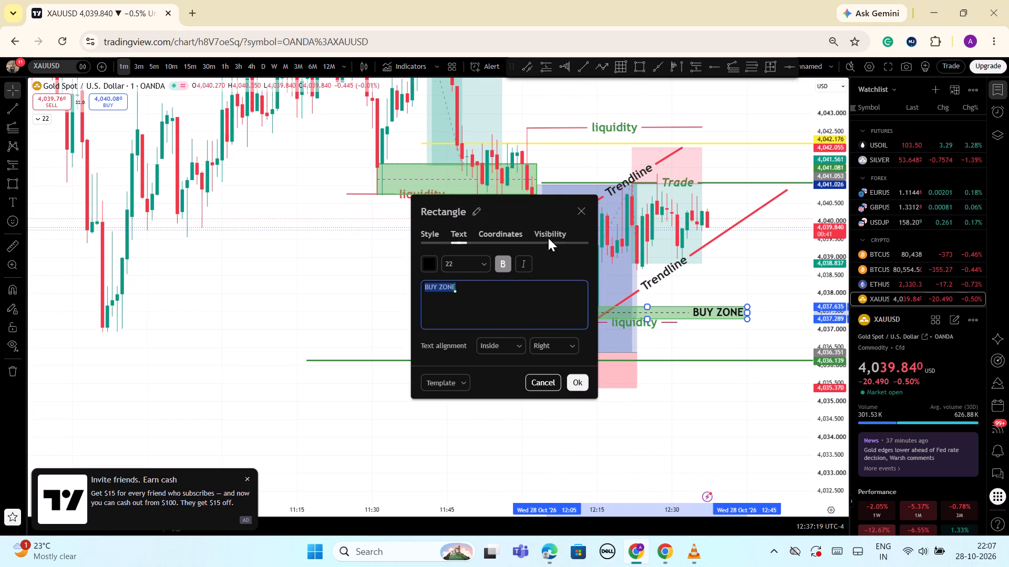
left_click(465, 380)
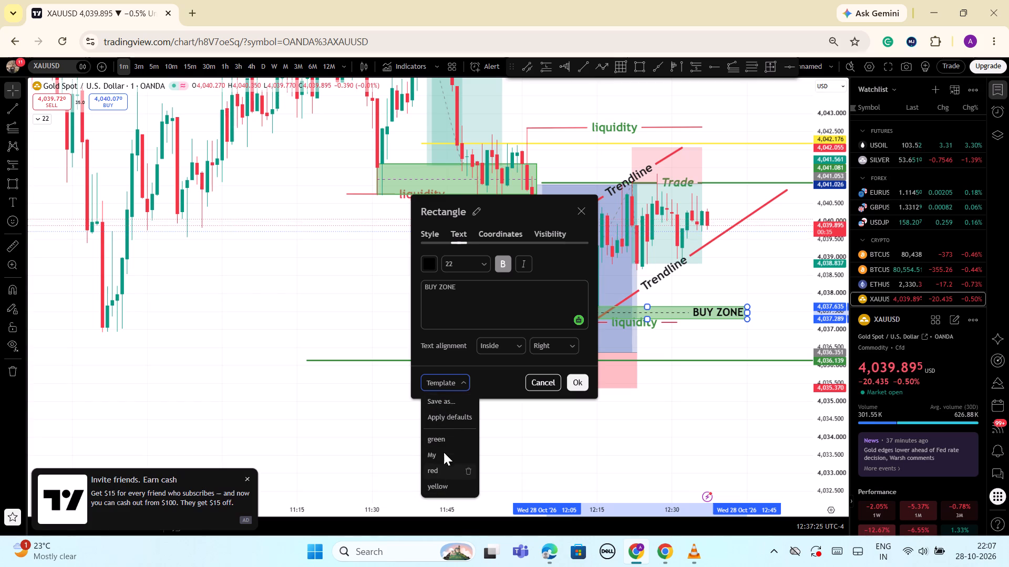
left_click(444, 401)
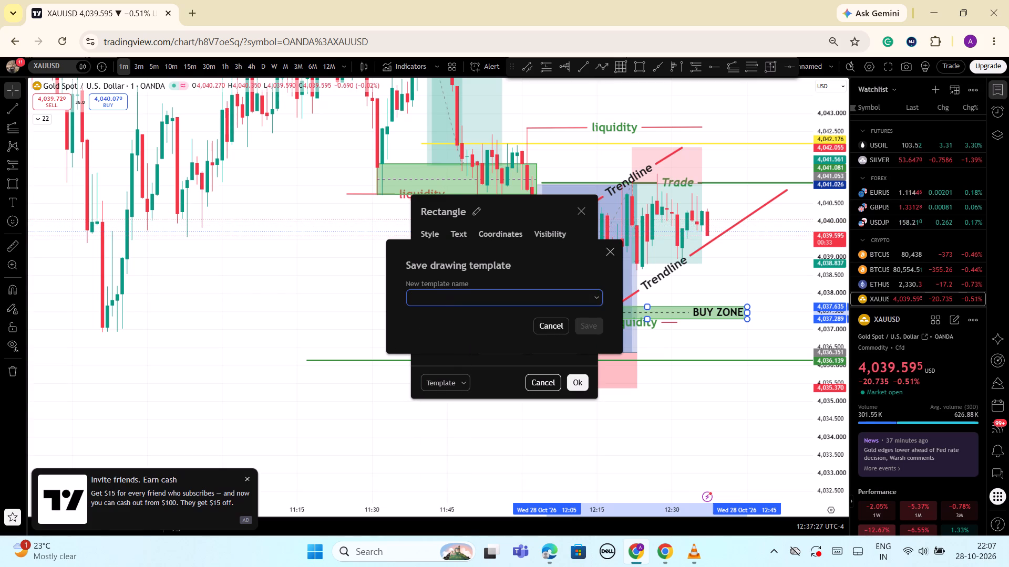
left_click(445, 295)
type("BUY")
key("space")
key("z")
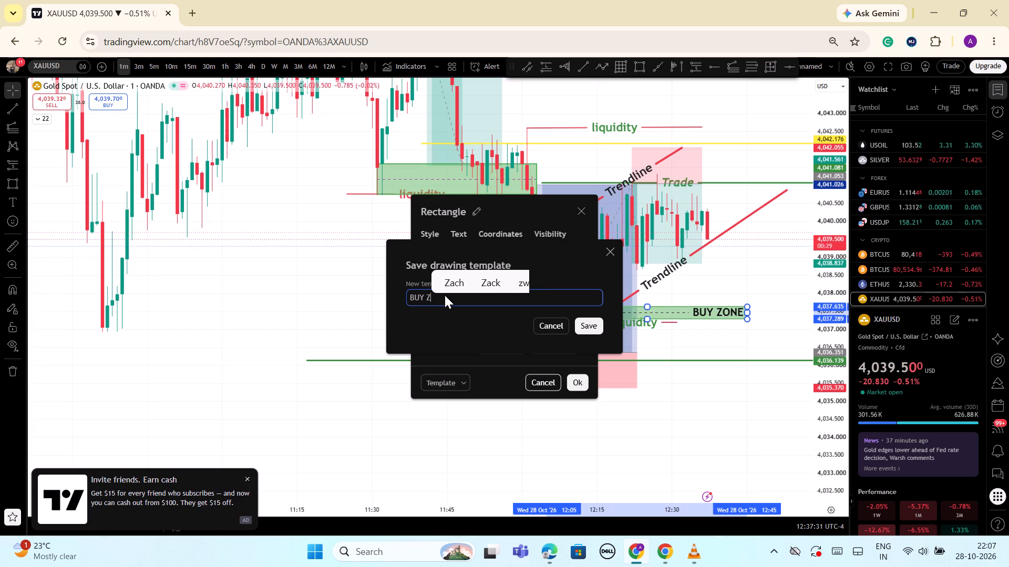
type("ONE")
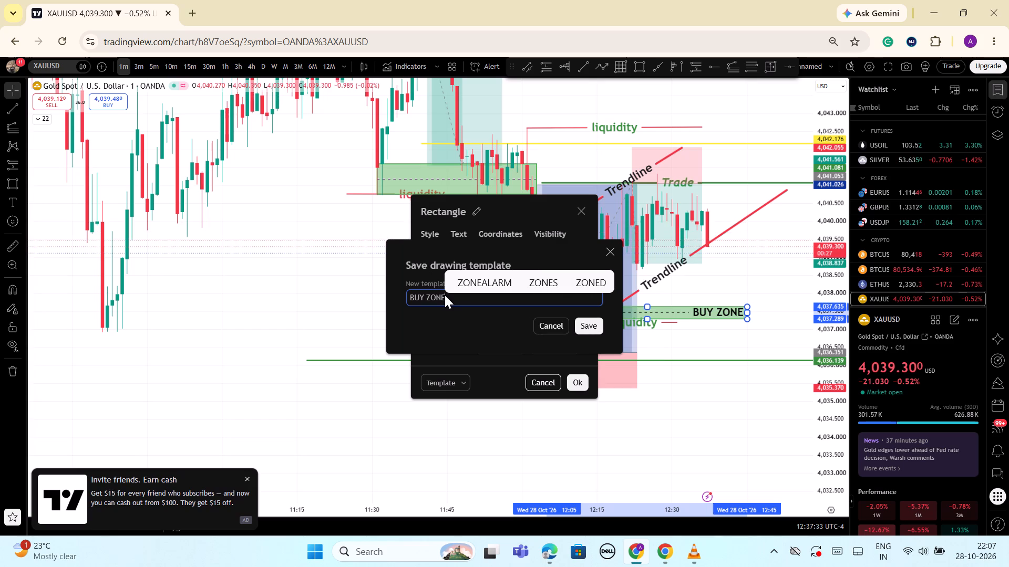
left_click(590, 328)
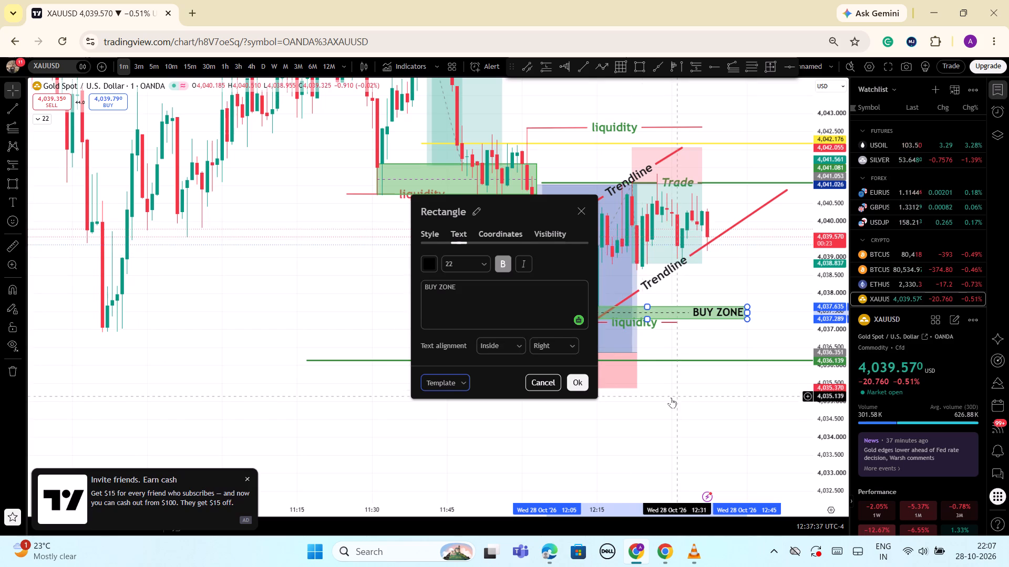
left_click(572, 385)
left_click(670, 433)
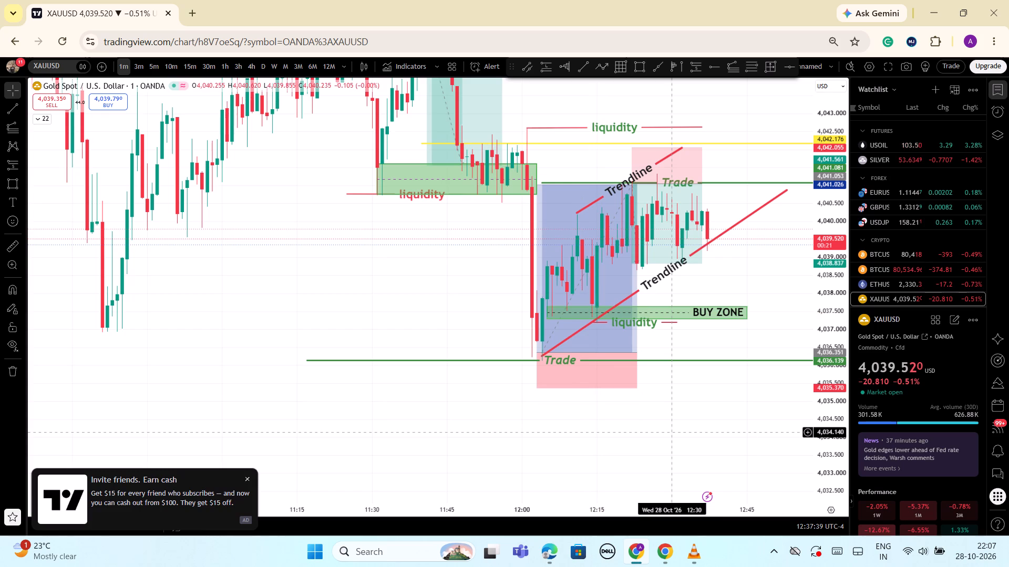
Delete the unlabelled green rectangle above the red liquidity line, spanning 11:31 to 12:03.
left_click(439, 181)
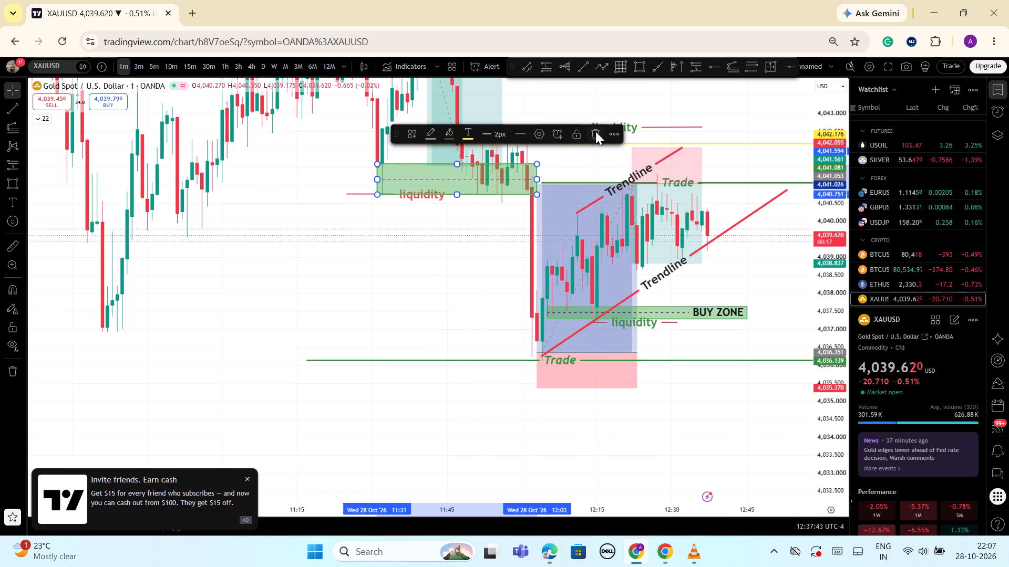
left_click(593, 134)
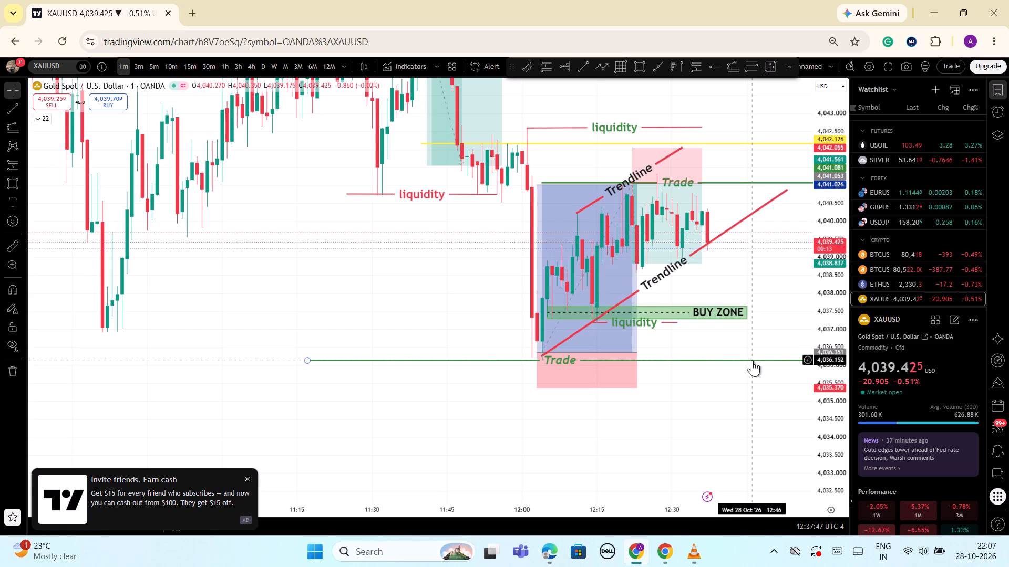
Draw a small rectangle from 11:13 to 11:28 between about 4,037.959 and 4,038.410, using the red drawing template.
scroll(743, 387, "up", 2)
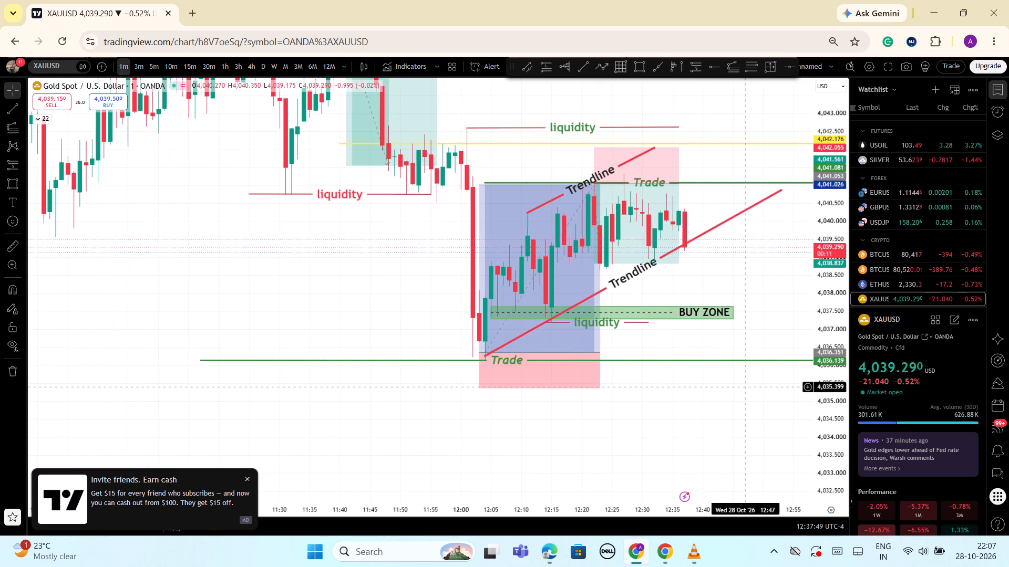
scroll(743, 387, "down", 3)
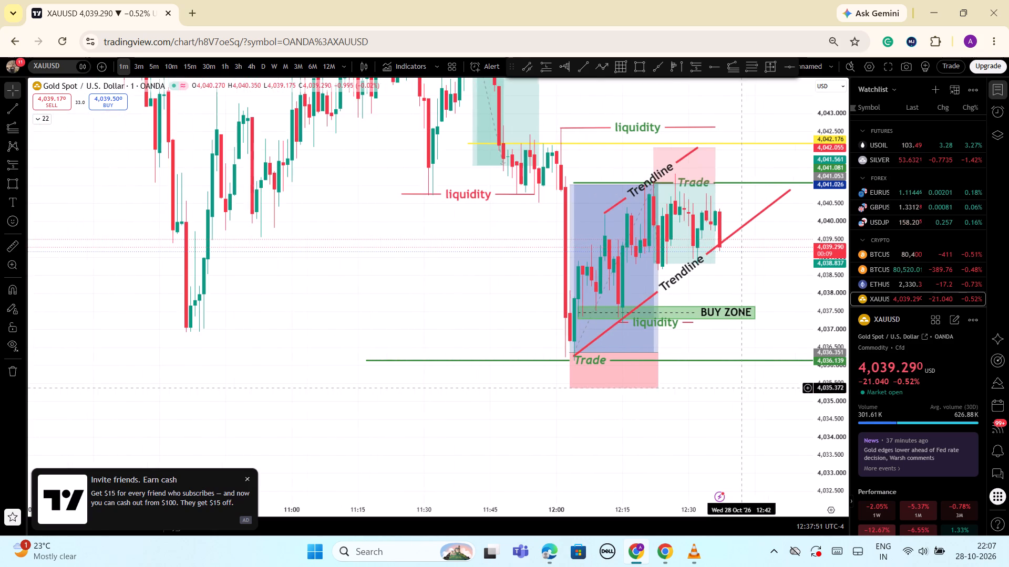
left_click(641, 61)
left_click(351, 279)
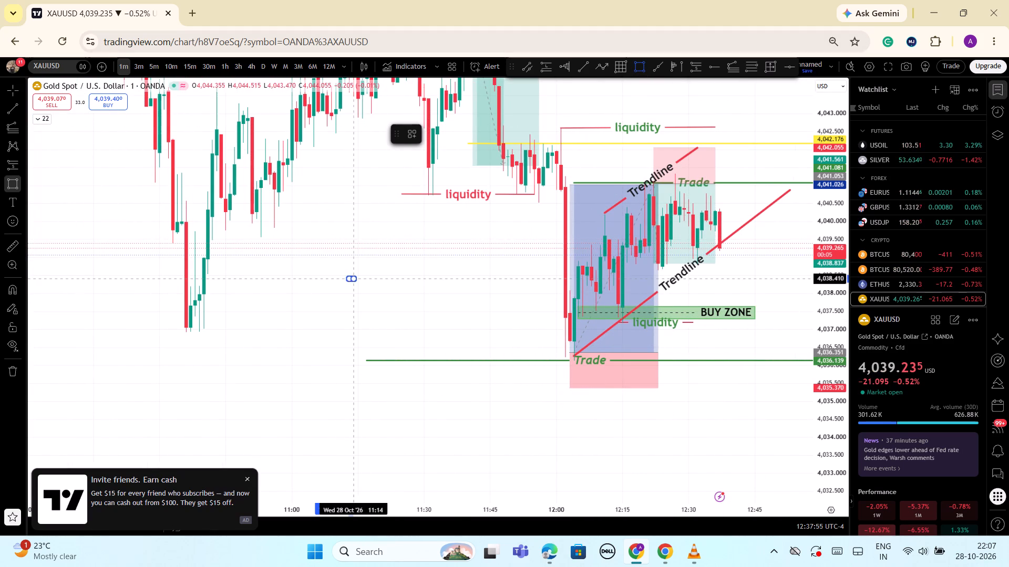
left_click(413, 295)
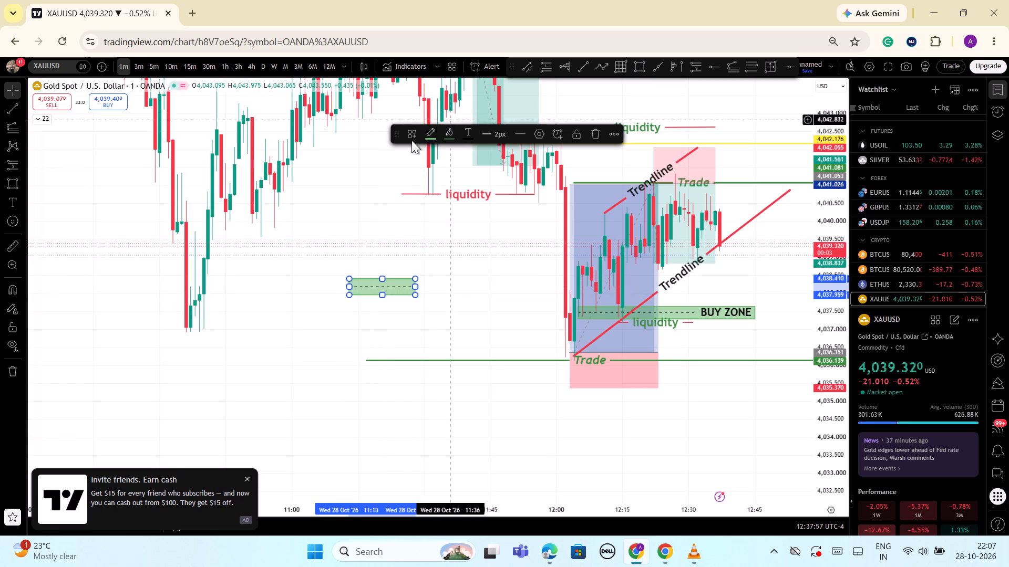
left_click(413, 134)
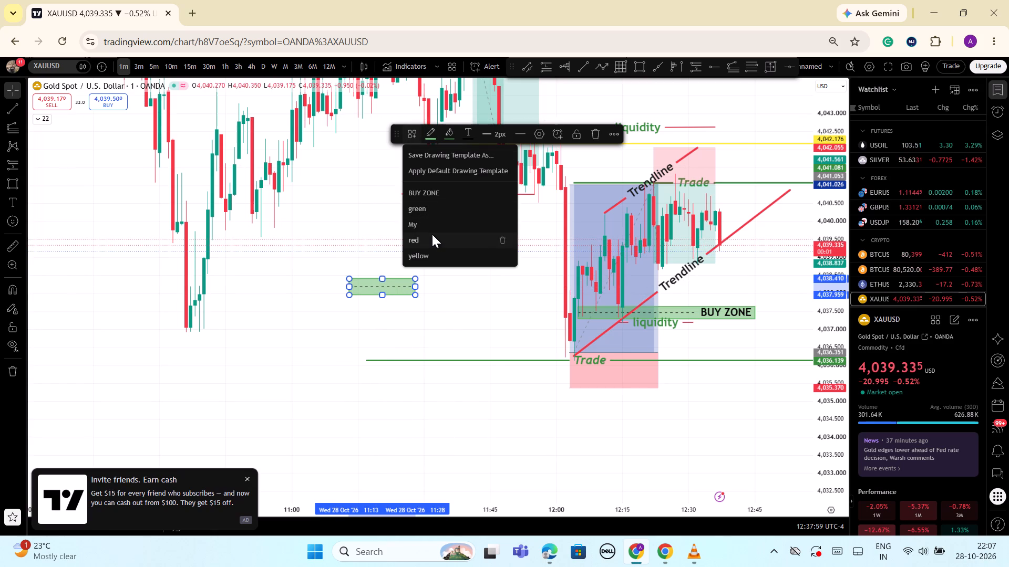
left_click(430, 236)
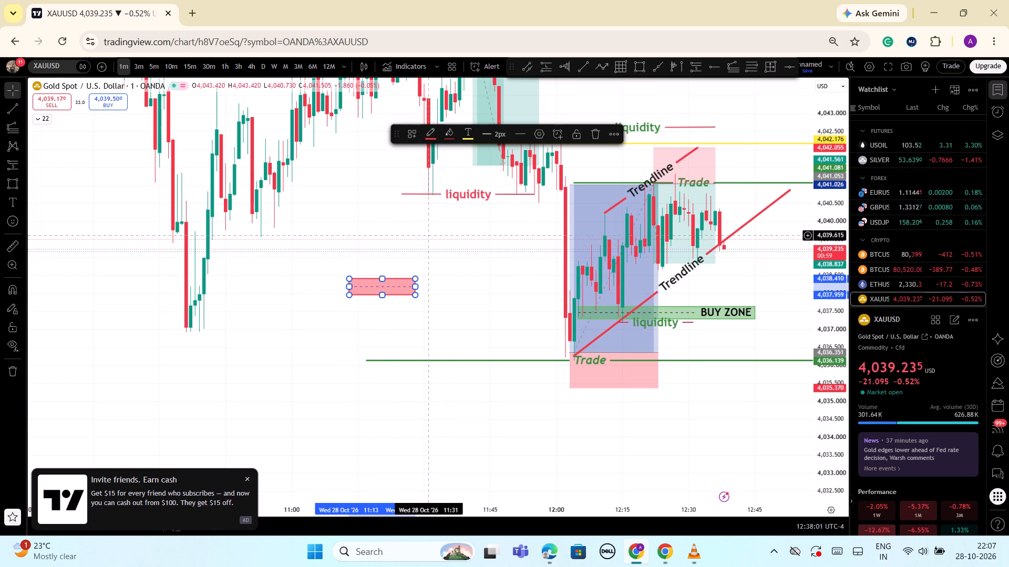
Label the small red rectangle SELL ZONE in bold black text at size 22.
left_click(540, 135)
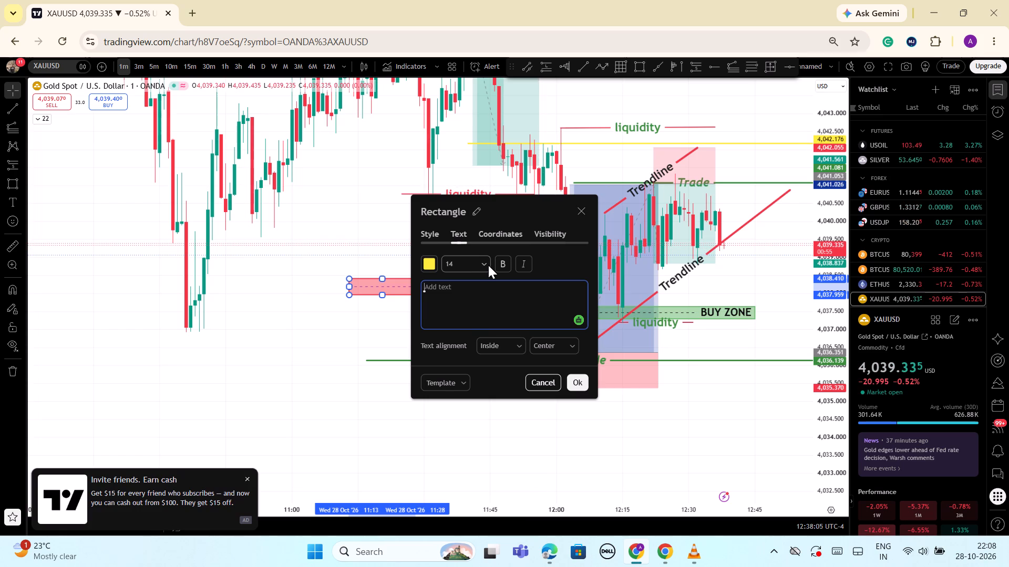
left_click(486, 264)
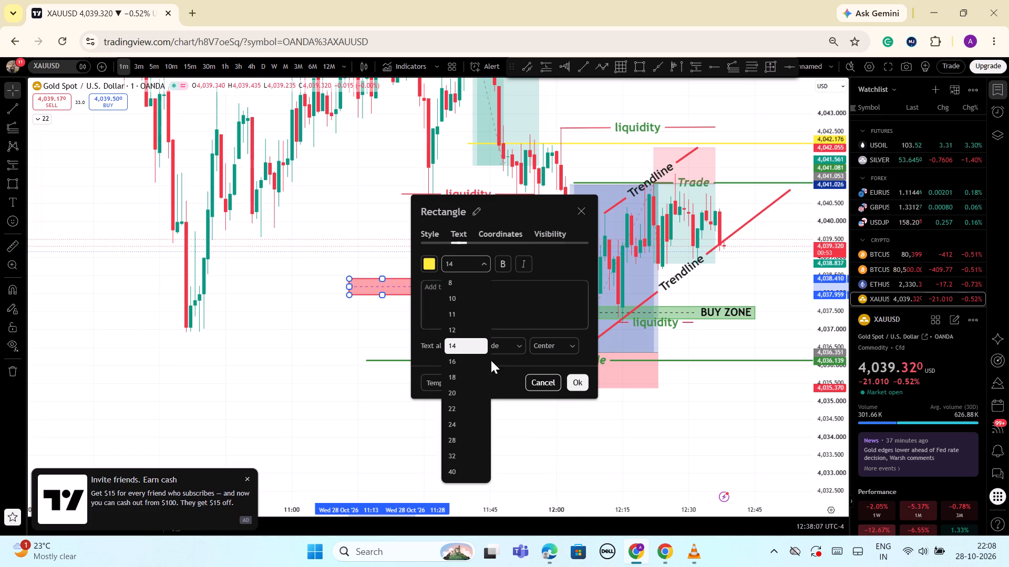
left_click(461, 406)
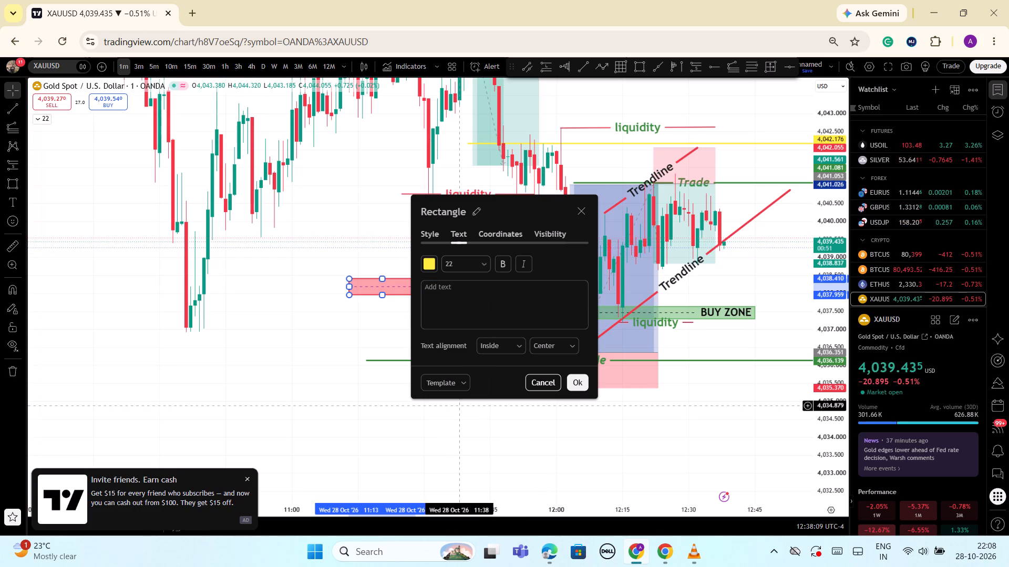
left_click(506, 266)
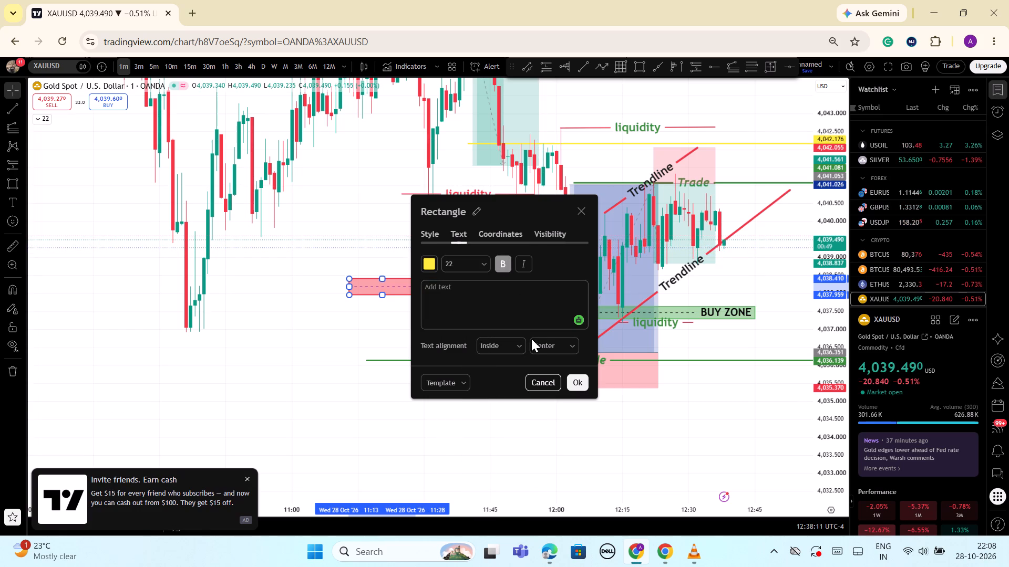
left_click(456, 289)
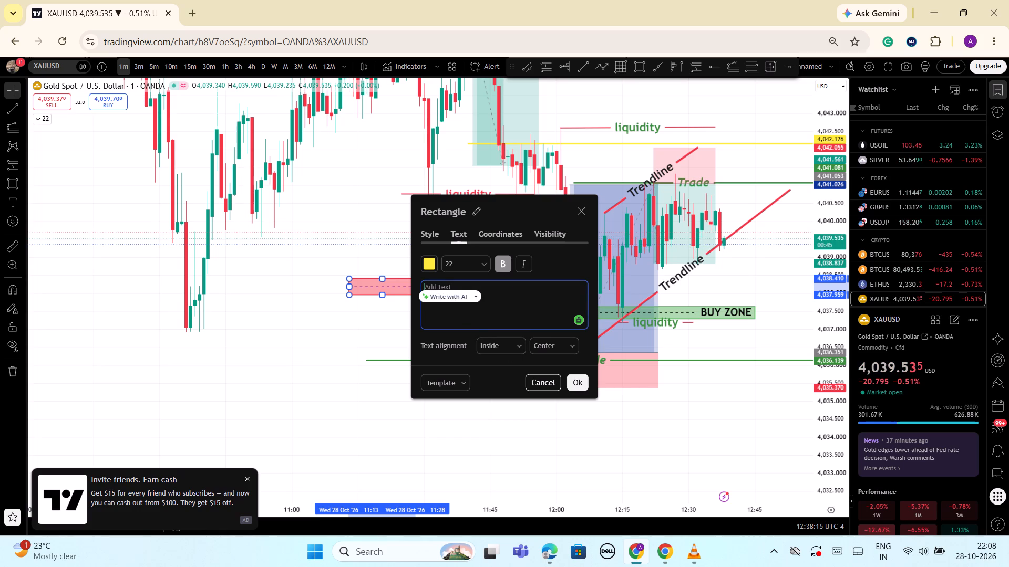
type("SE")
type("LL")
key("space")
type("ZOB")
key("BackSpace")
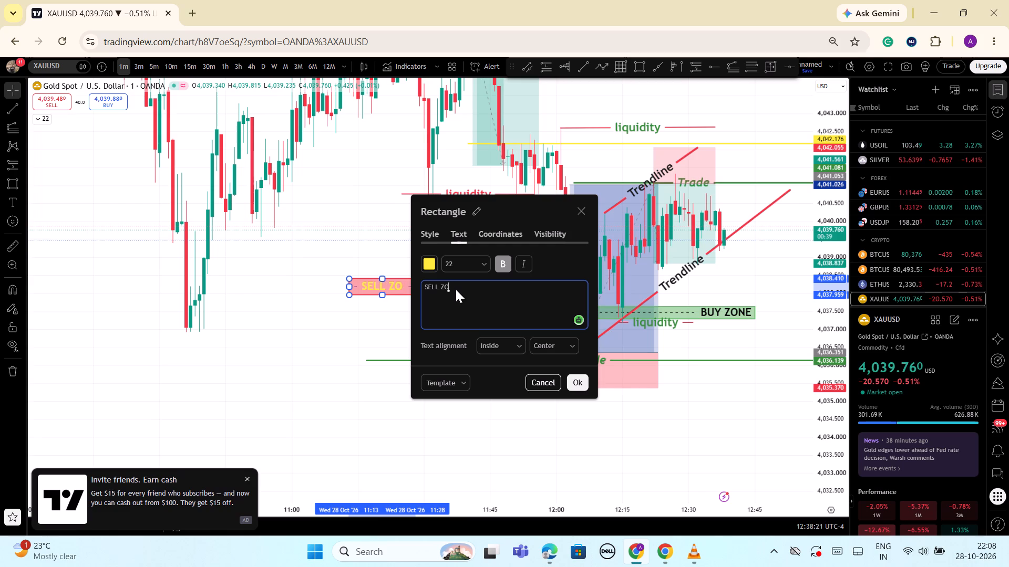
type("NE")
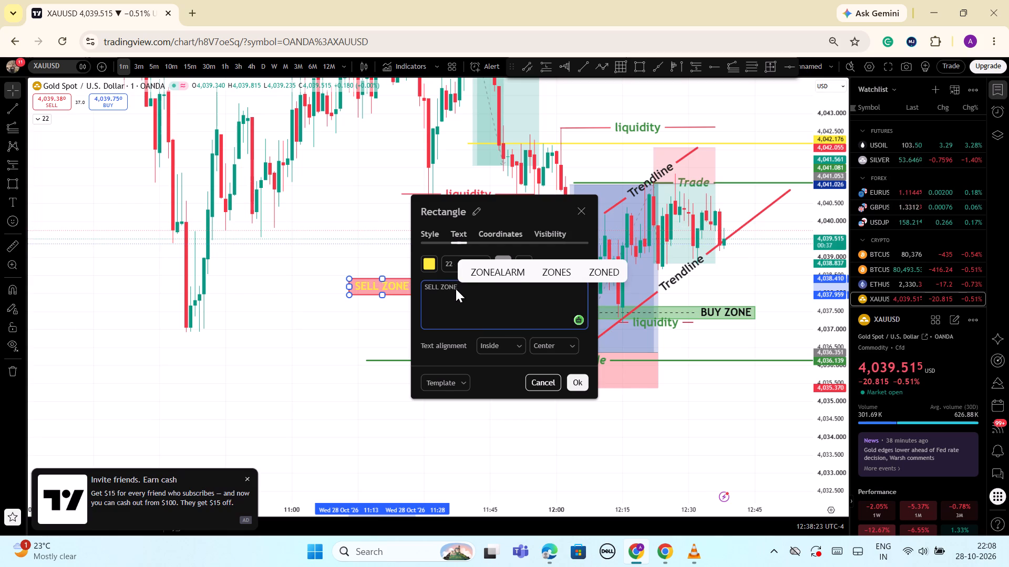
left_click(459, 313)
left_click(427, 261)
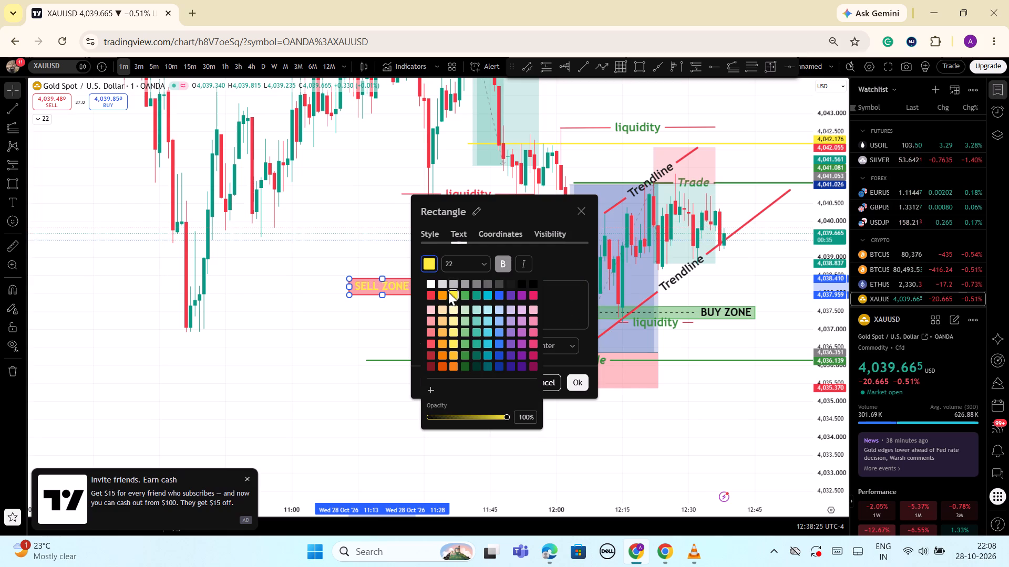
left_click(528, 288)
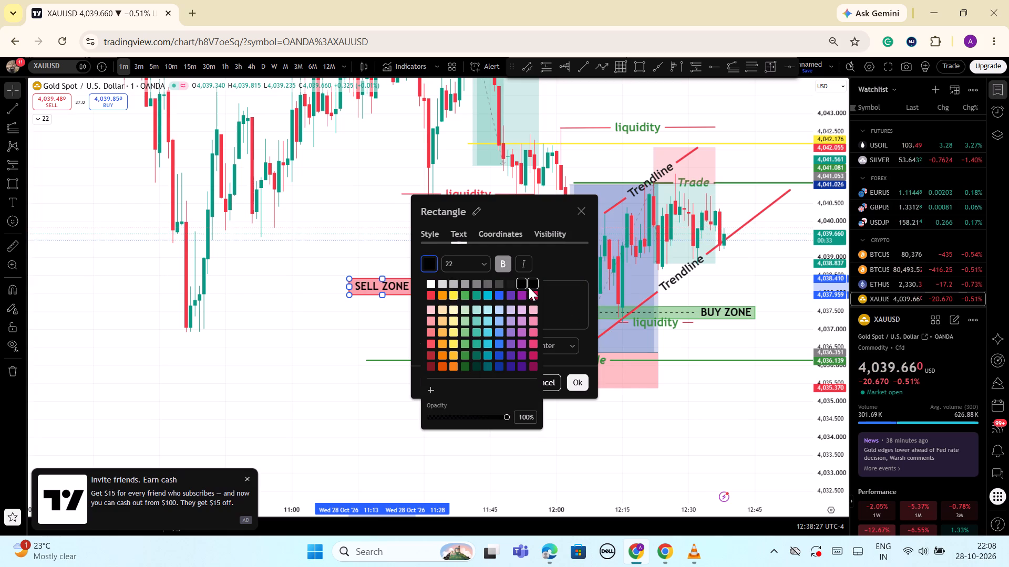
left_click(379, 330)
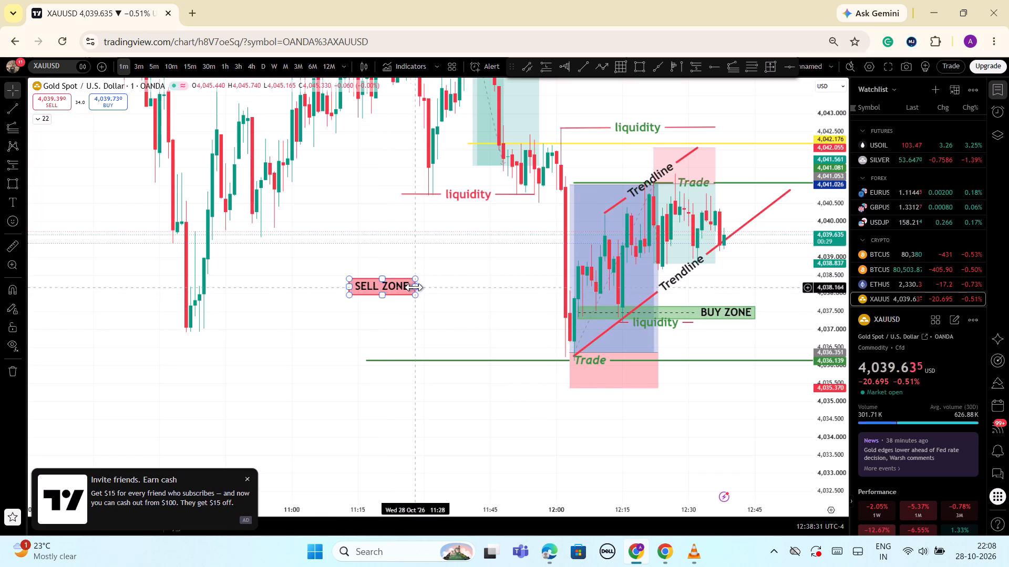
Widen the SELL ZONE rectangle by extending its later edge from 11:28 to 11:38.
left_click_drag(414, 287, 460, 291)
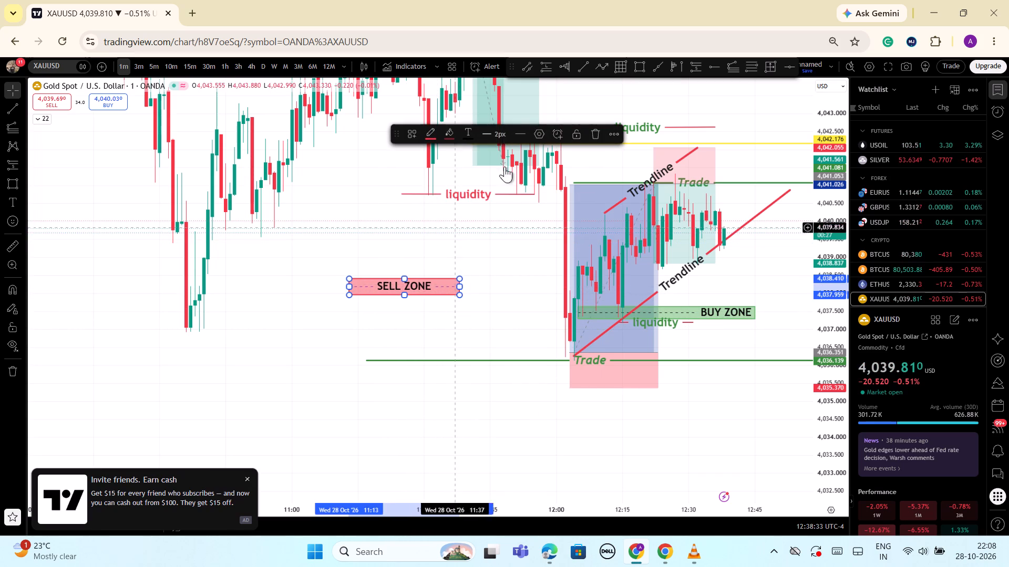
Set the SELL ZONE label's text alignment to Inside and Right.
left_click(544, 129)
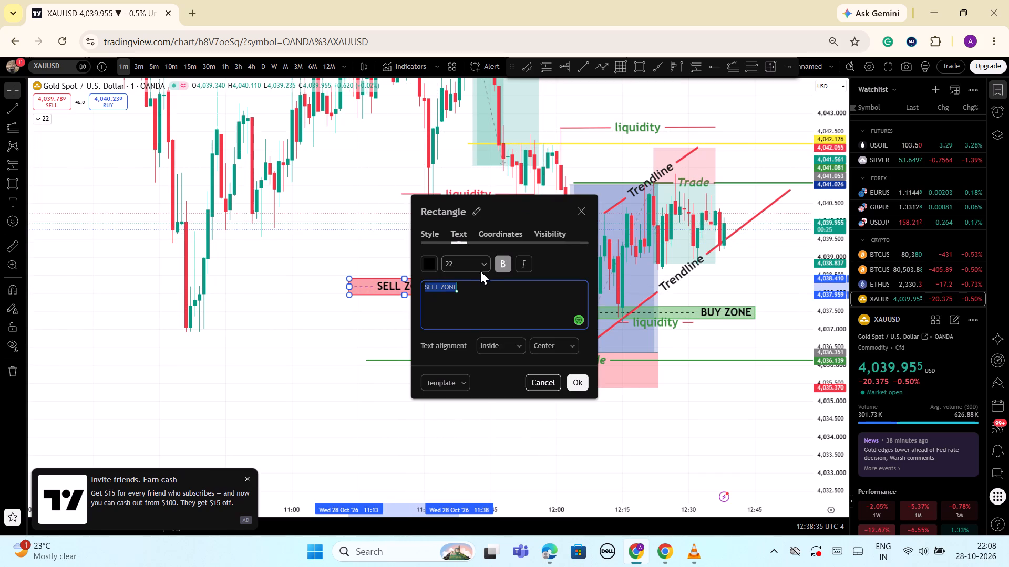
left_click(489, 297)
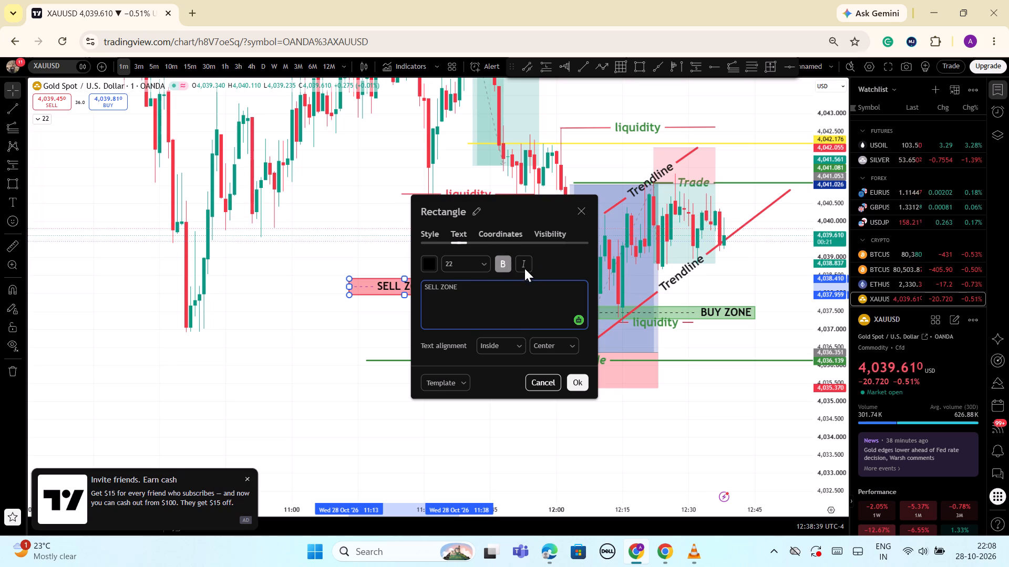
left_click(573, 347)
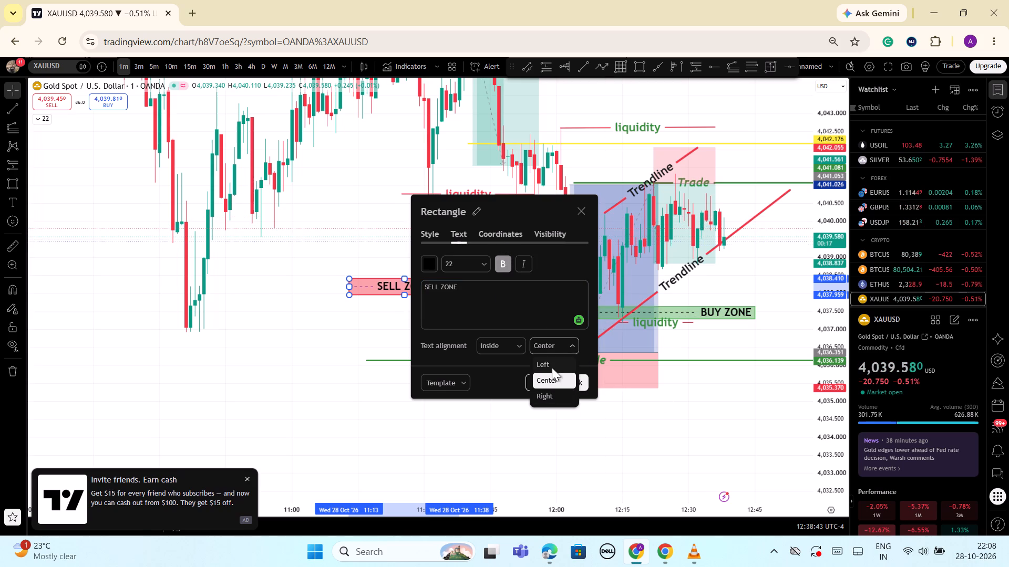
left_click(552, 366)
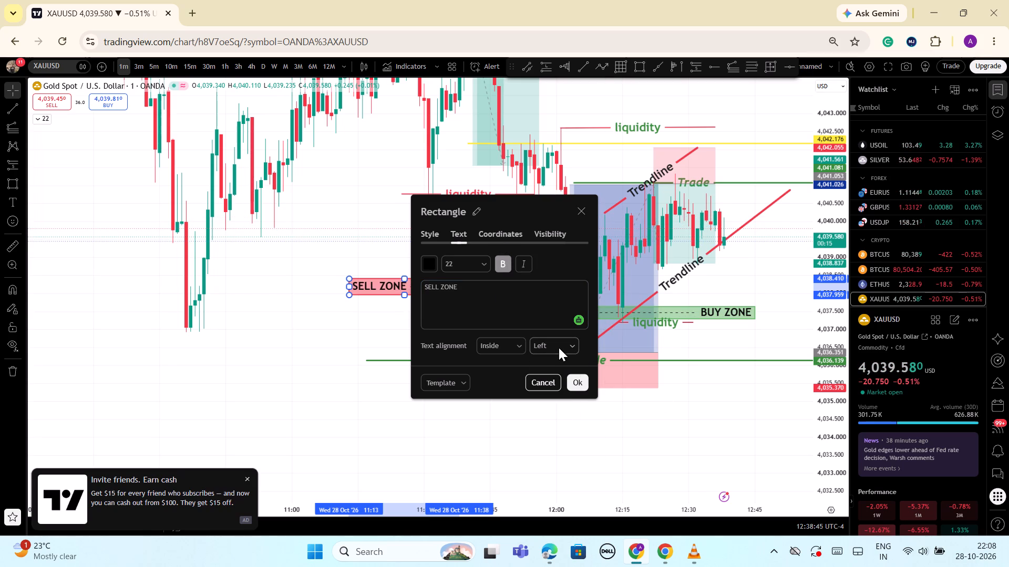
left_click(568, 344)
left_click(555, 391)
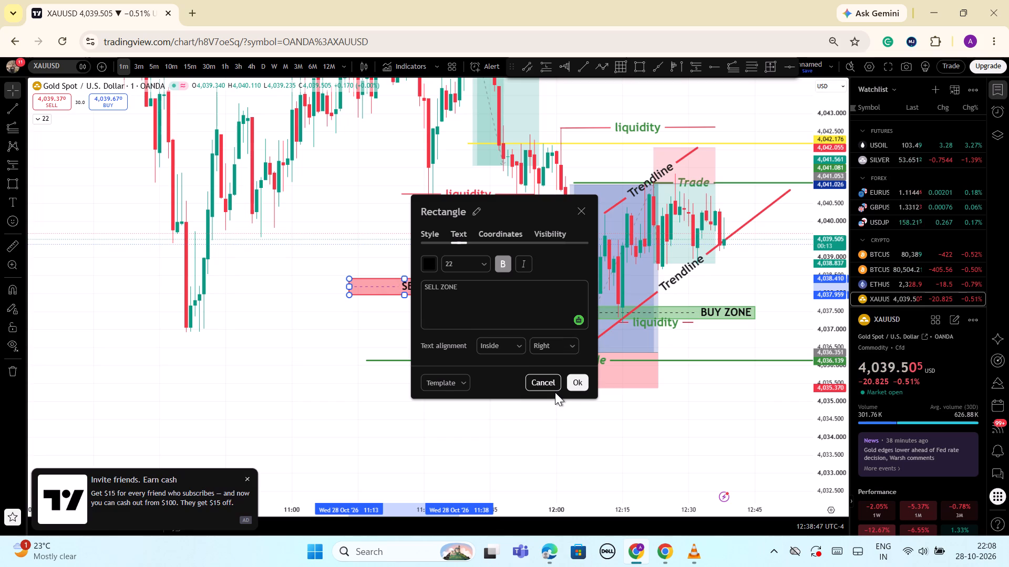
left_click(519, 348)
left_click(504, 381)
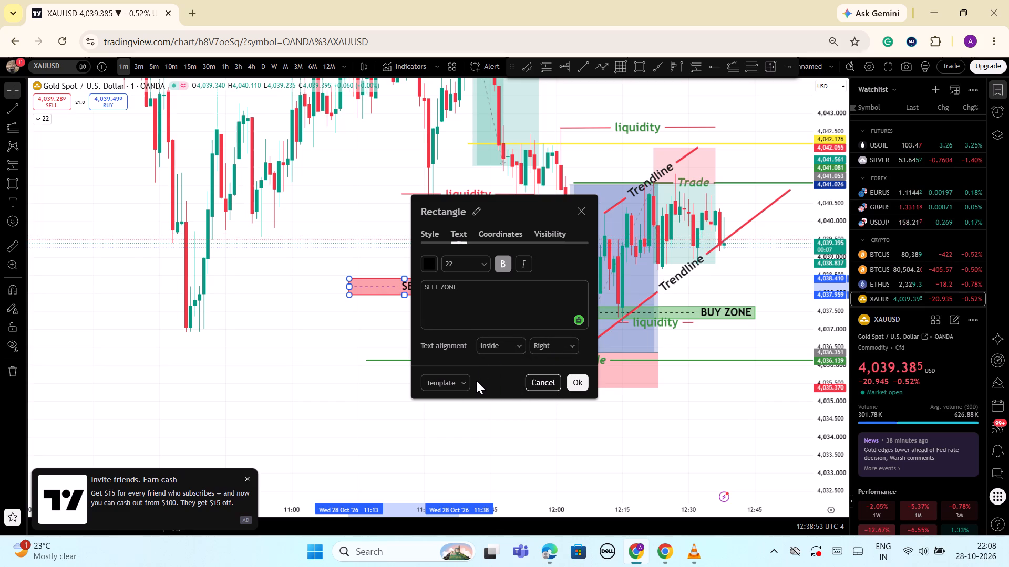
Change the SELL ZONE rectangle's dashed middle line colour to black.
left_click(430, 231)
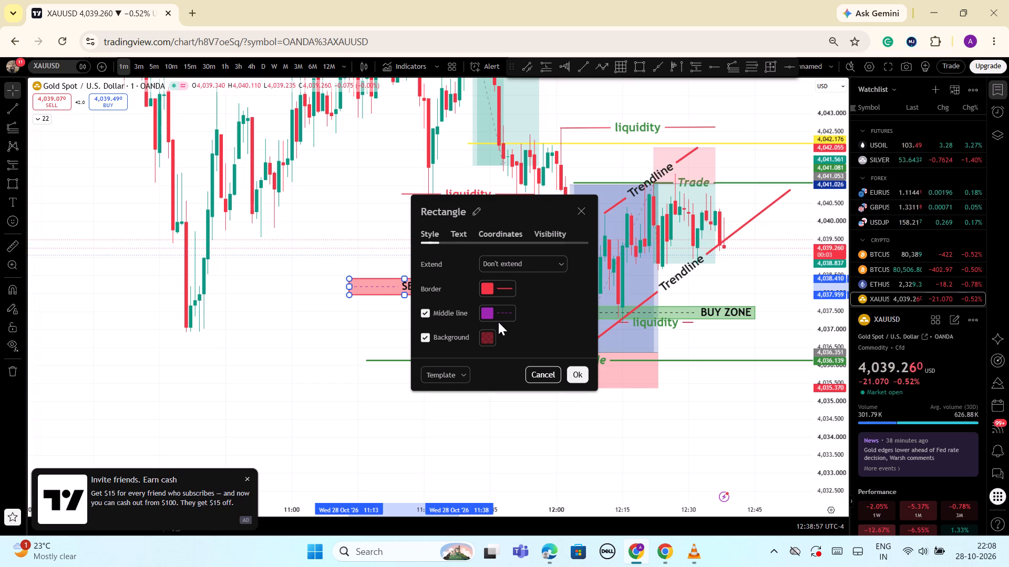
left_click(491, 314)
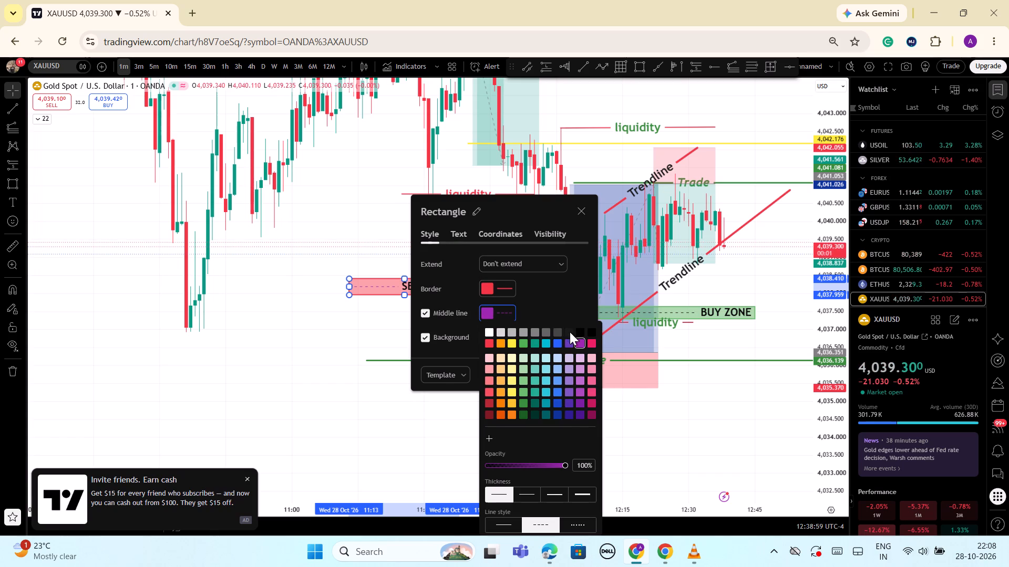
left_click(589, 332)
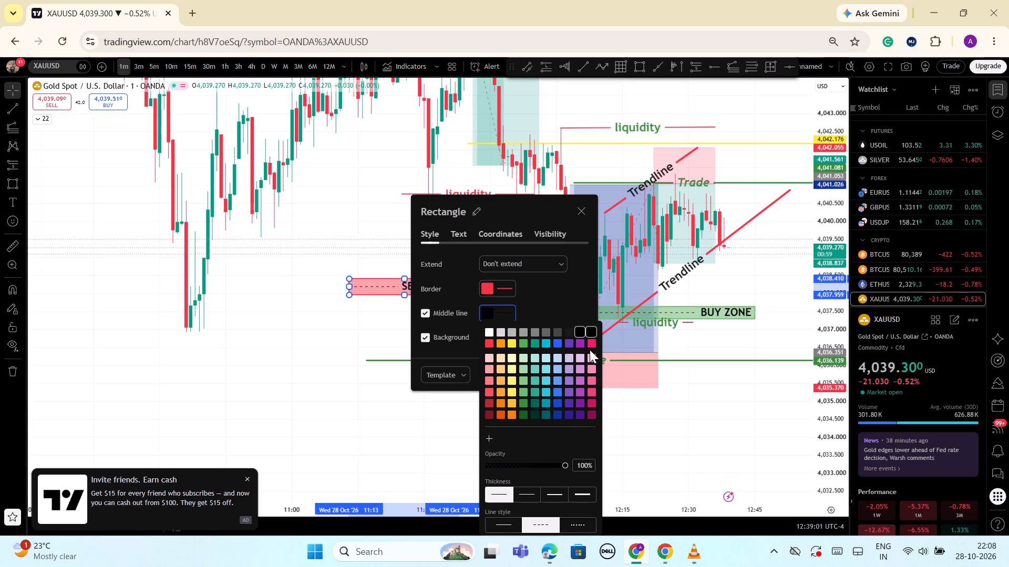
left_click(544, 292)
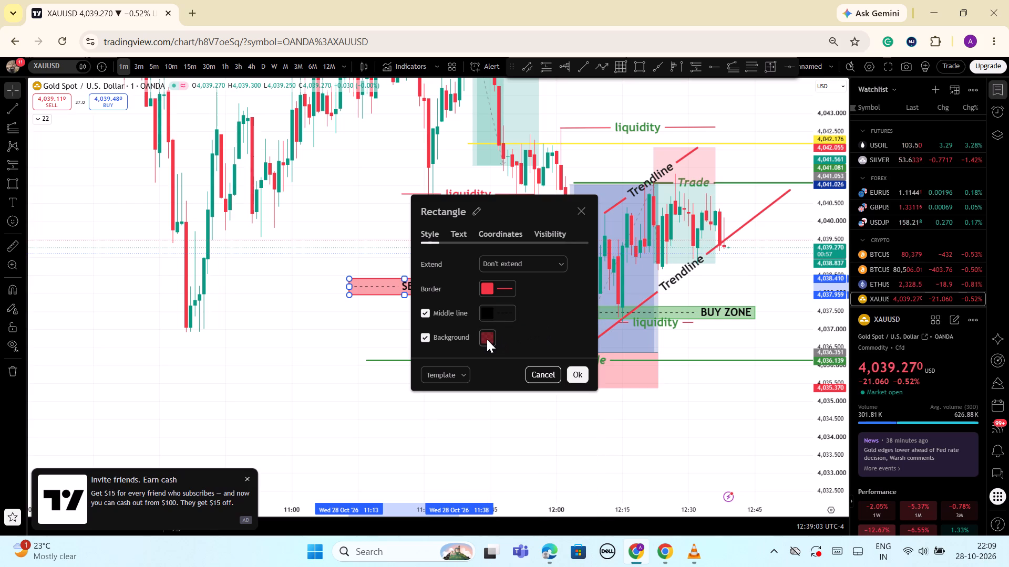
Save the rectangle's formatting as a drawing template named SELL ZONE and apply the rectangle settings.
left_click(466, 375)
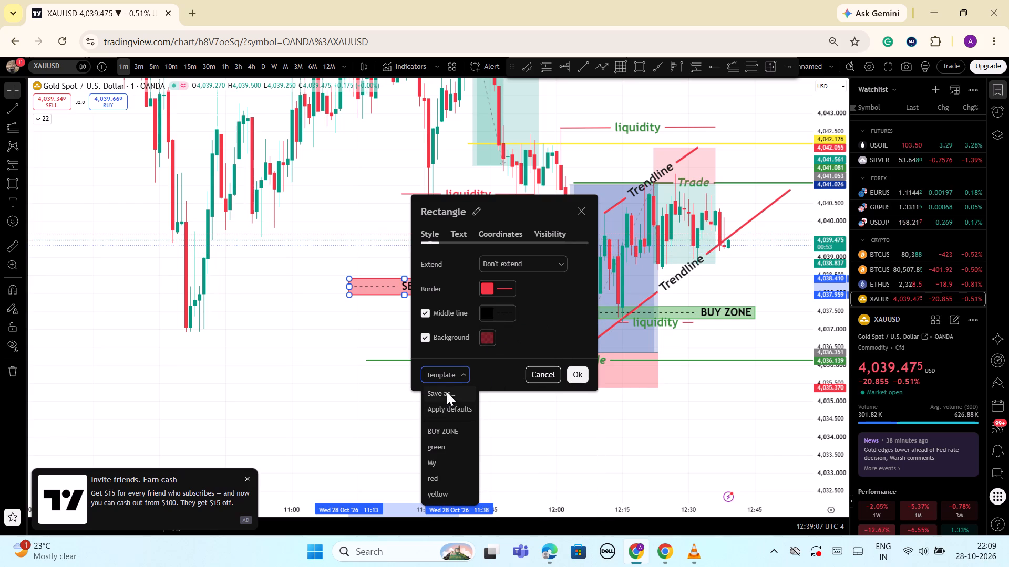
left_click(447, 392)
left_click(441, 299)
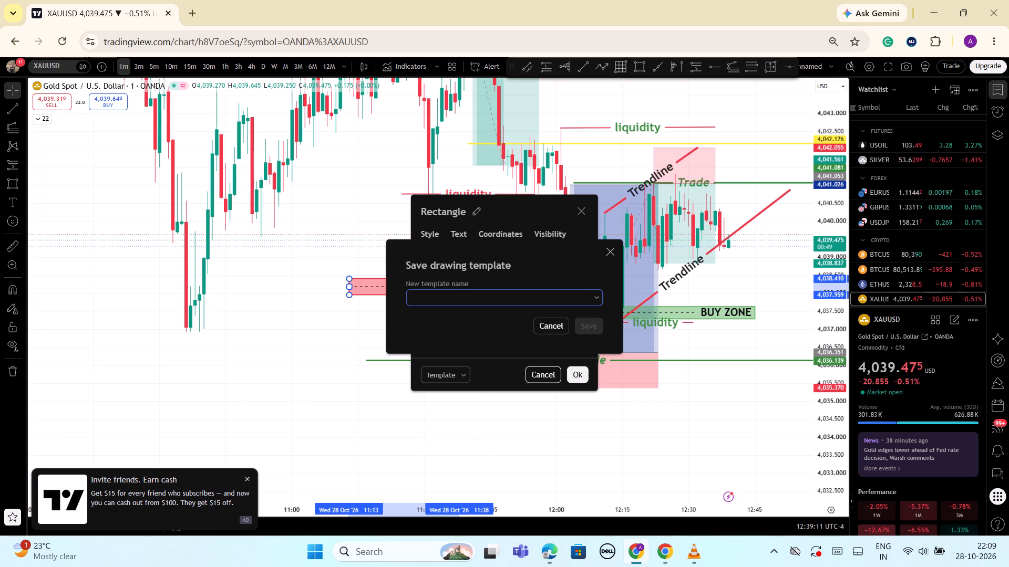
type("SELL Z")
type("ONE")
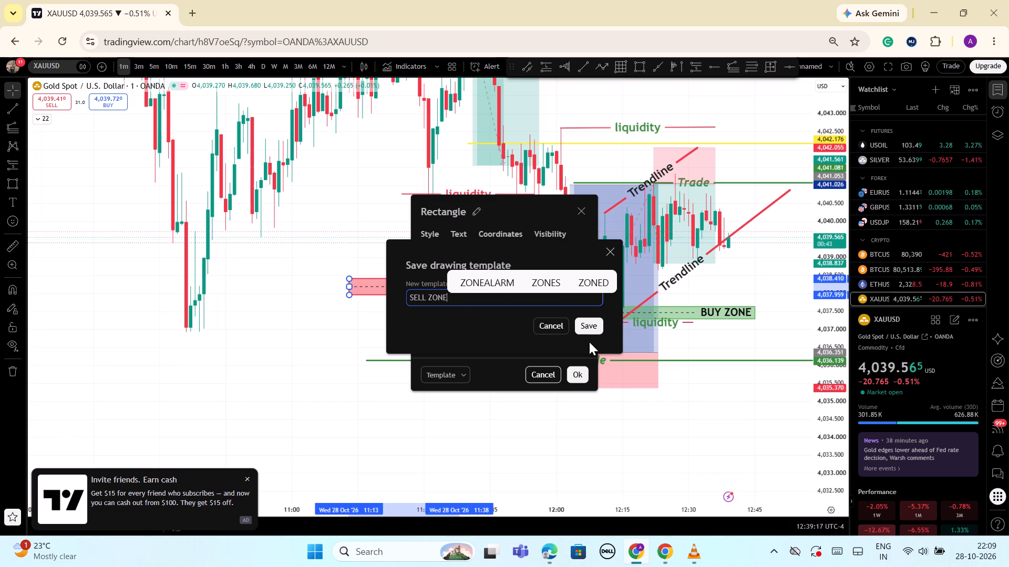
left_click(588, 329)
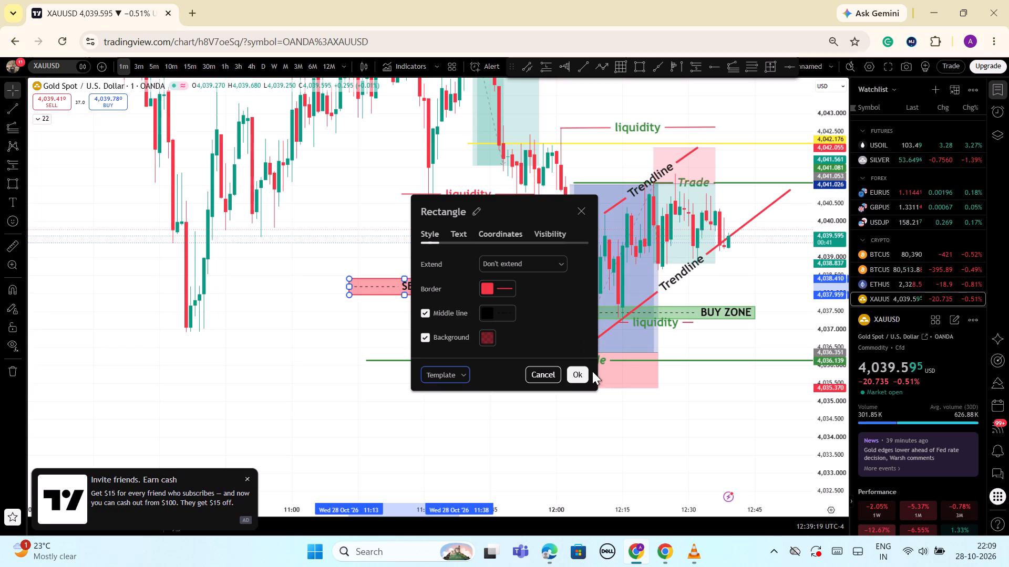
left_click(578, 372)
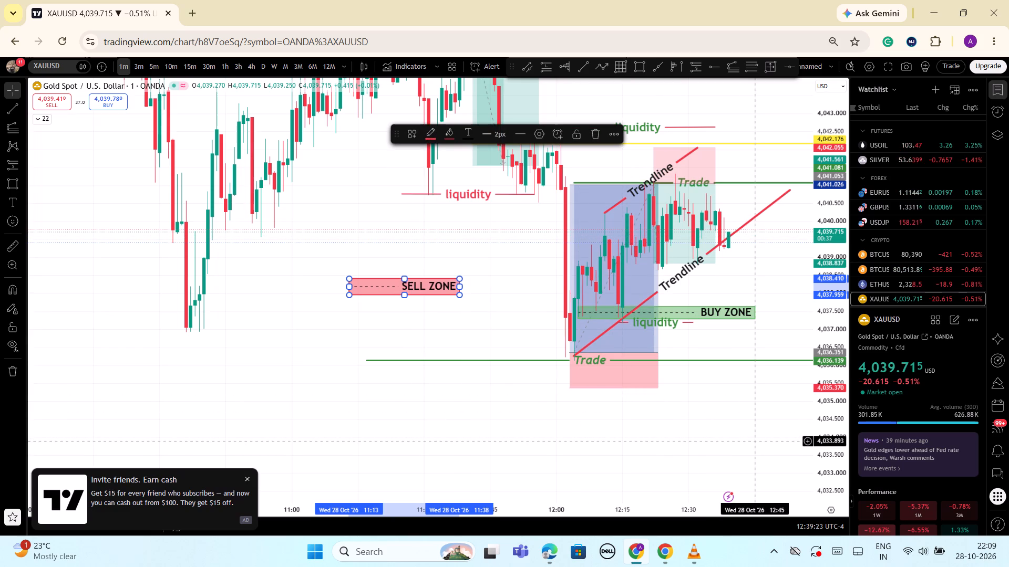
Move the SELL ZONE rectangle onto the upper green Trade line, with its top at about 4,041.280 and its end at 12:46.
scroll(757, 441, "up", 2)
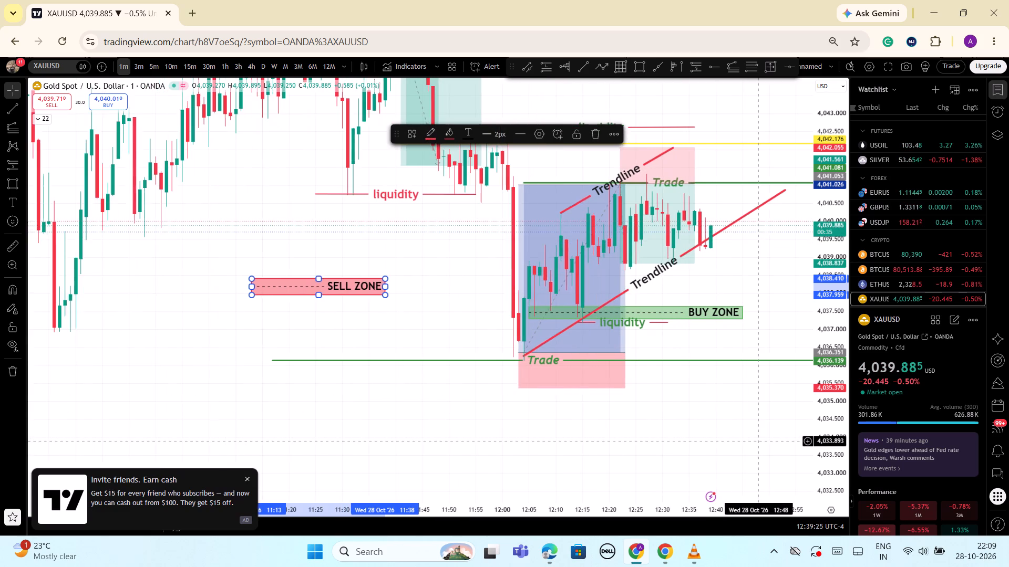
scroll(757, 441, "up", 2)
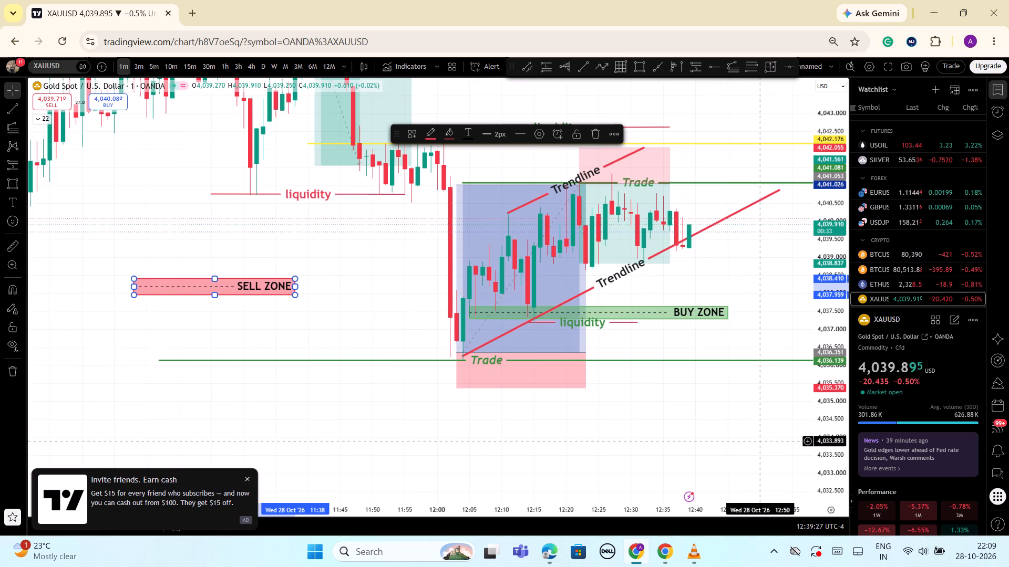
scroll(757, 441, "down", 3)
left_click_drag(833, 462, 841, 481)
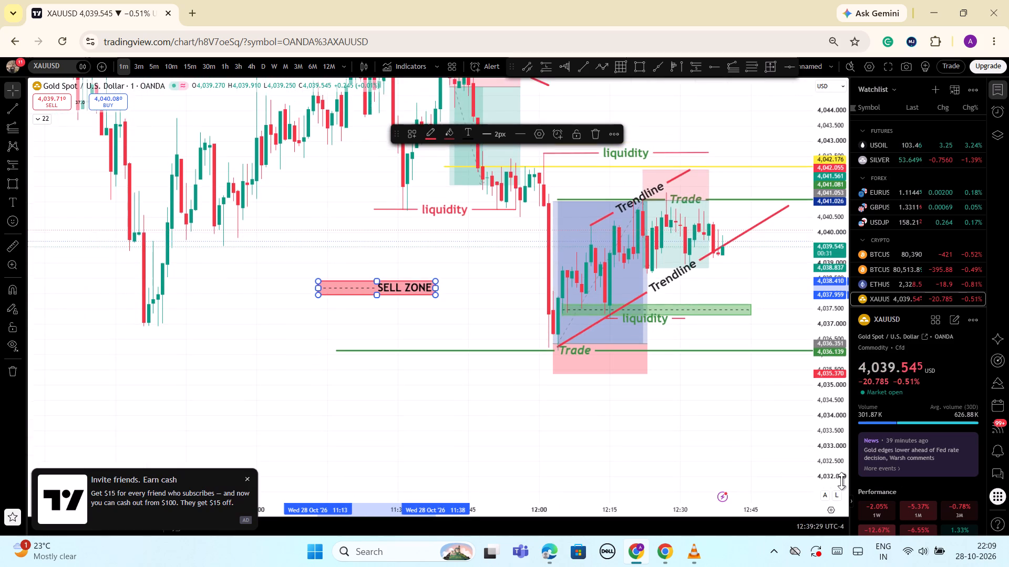
left_click_drag(841, 481, 844, 498)
scroll(801, 500, "down", 2)
left_click_drag(724, 454, 703, 477)
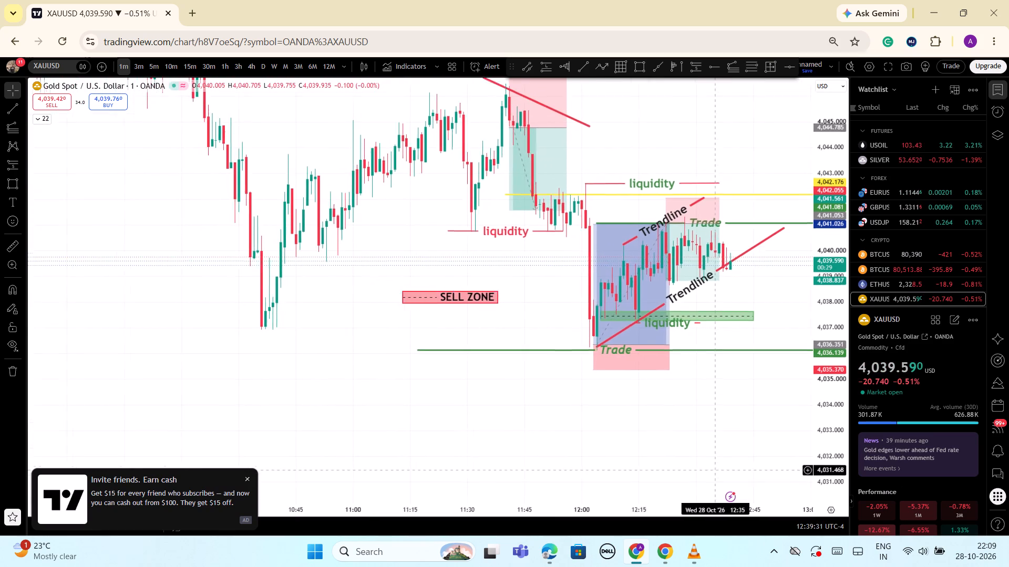
left_click_drag(703, 477, 660, 464)
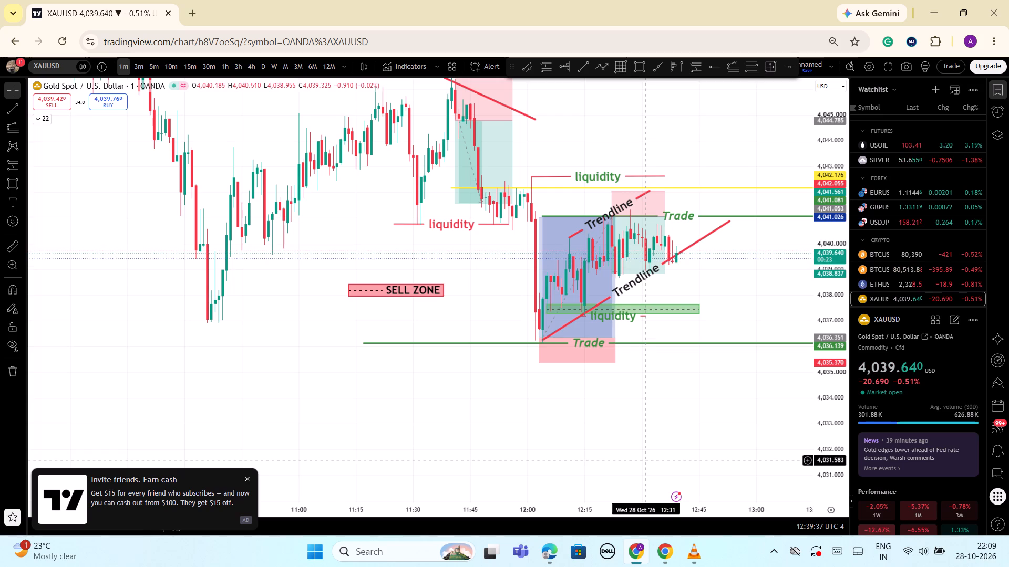
left_click_drag(398, 290, 551, 239)
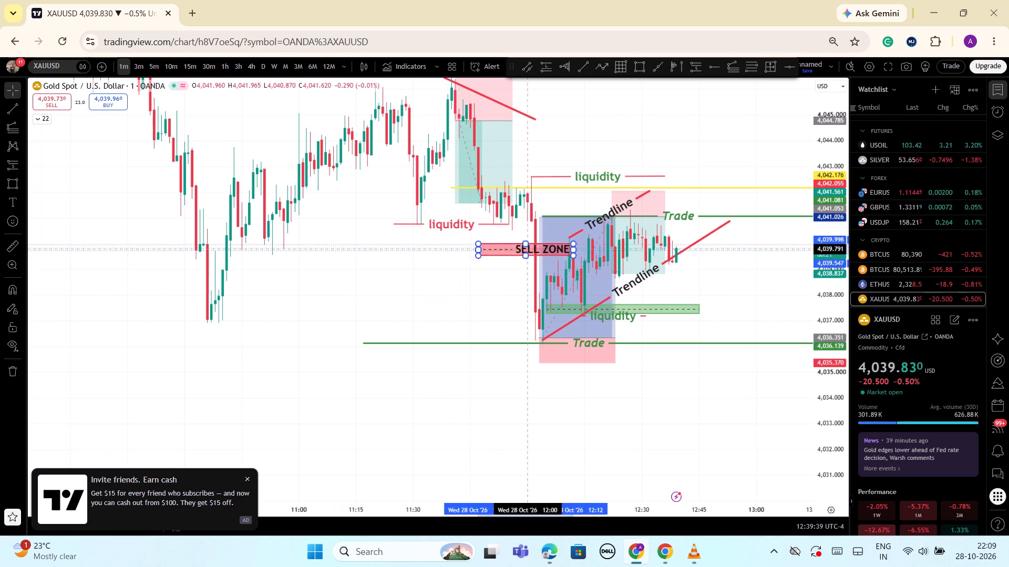
left_click_drag(551, 239, 625, 217)
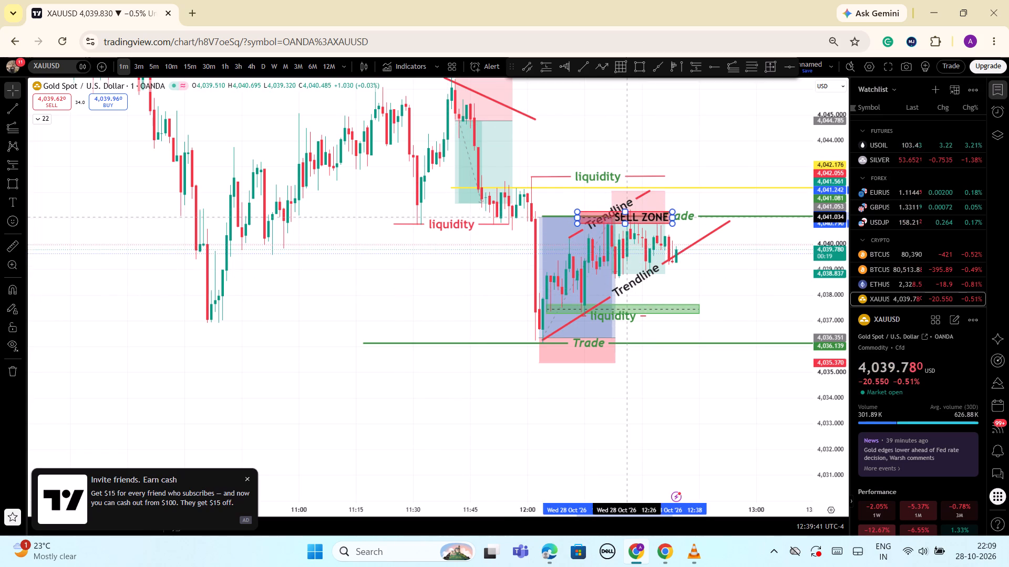
left_click_drag(625, 217, 657, 216)
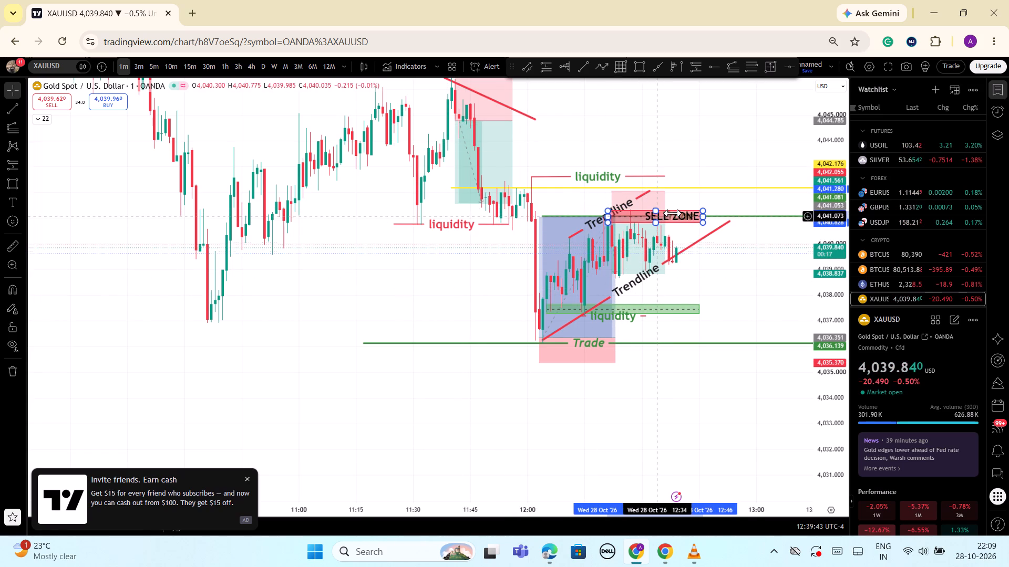
left_click(726, 163)
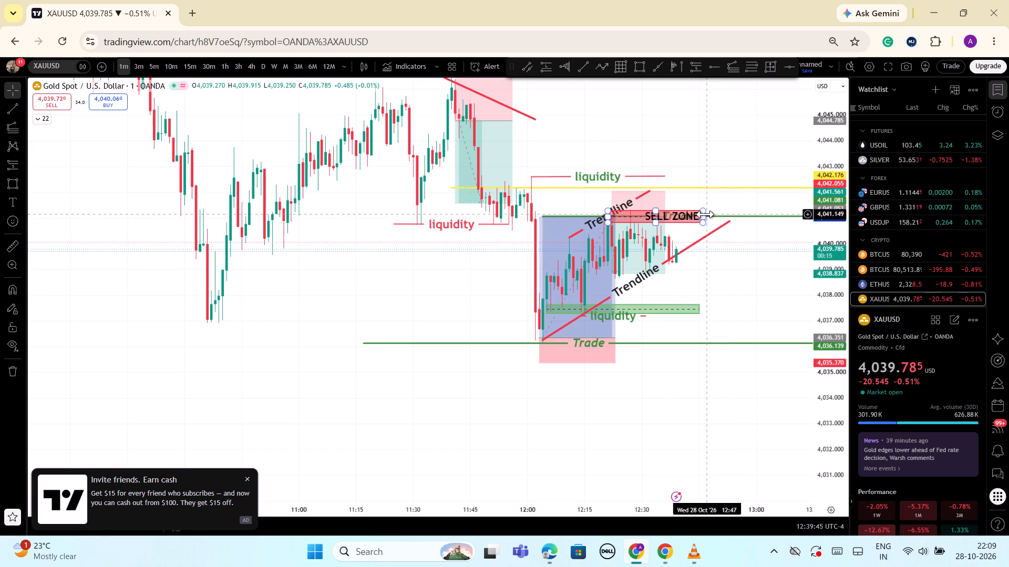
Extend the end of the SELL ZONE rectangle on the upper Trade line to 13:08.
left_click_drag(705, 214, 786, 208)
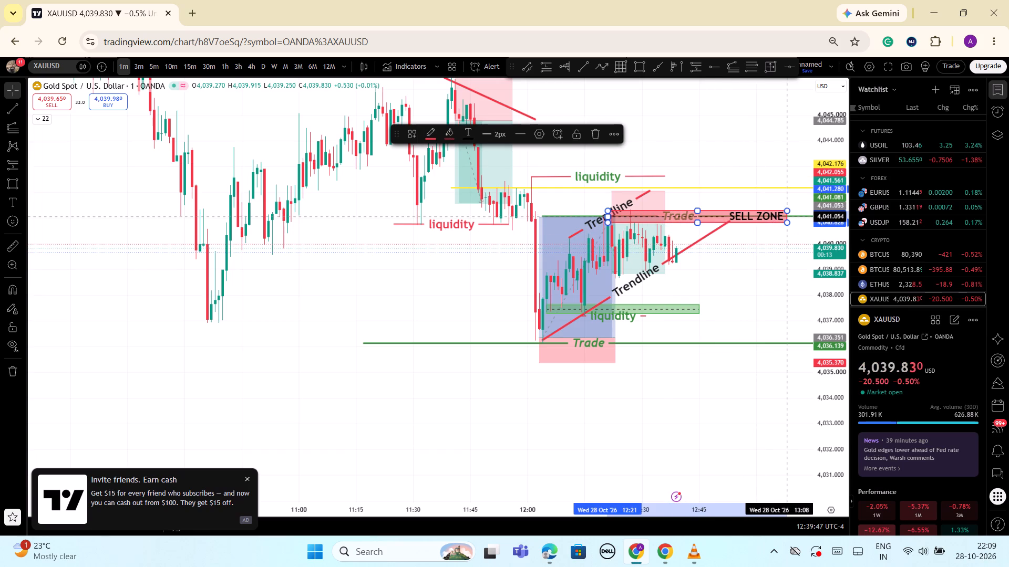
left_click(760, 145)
Examine the recent price action between the SELL ZONE rectangle and the green zone near the lower Trade line.
scroll(796, 381, "down", 1)
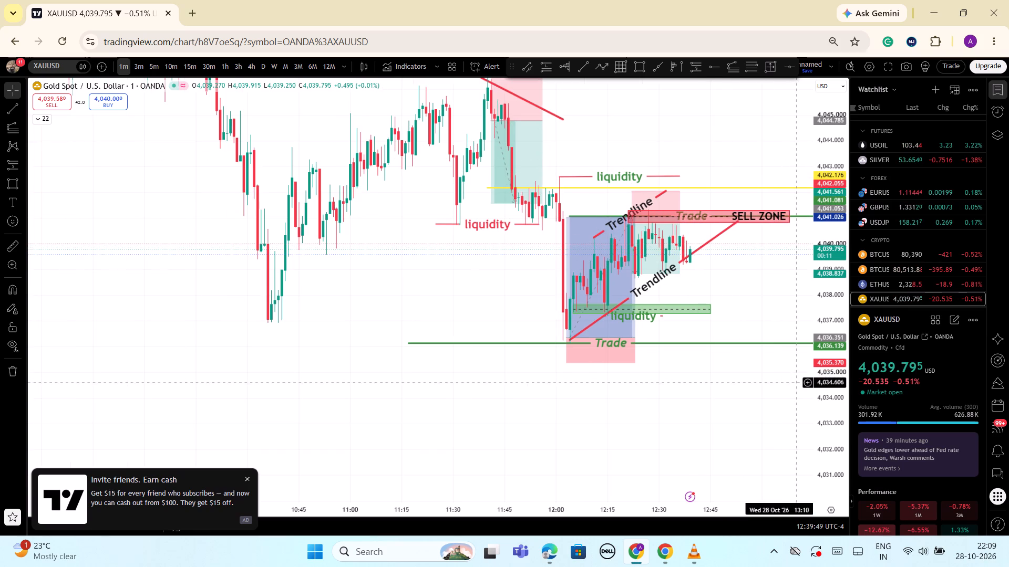
scroll(765, 427, "up", 1)
scroll(765, 434, "down", 1)
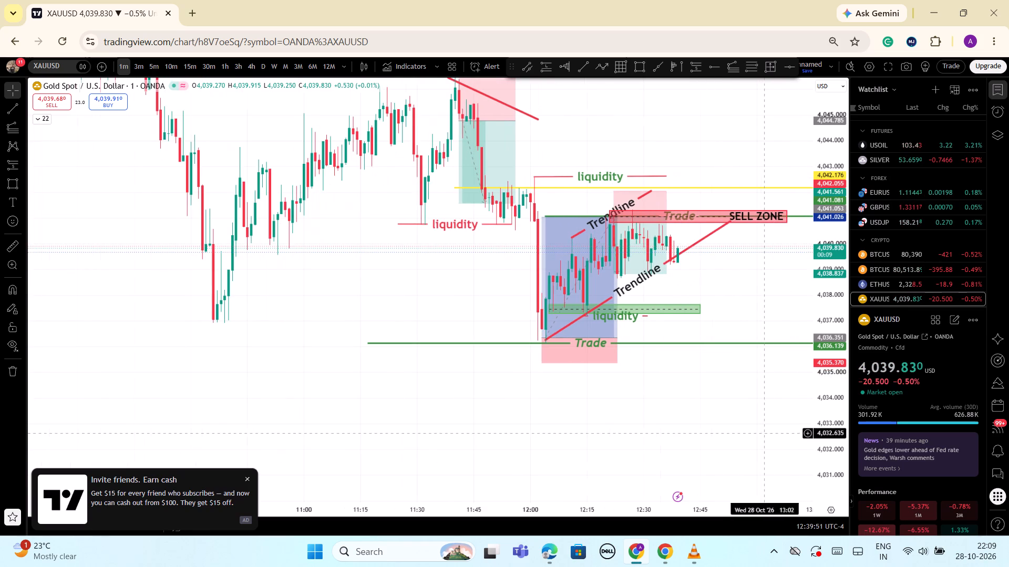
left_click_drag(745, 415, 701, 414)
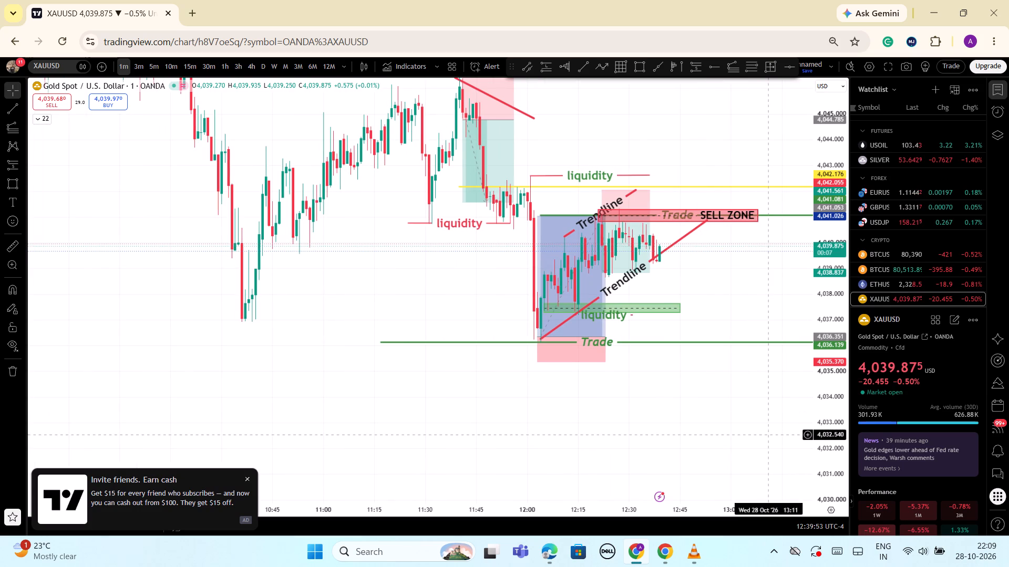
scroll(769, 435, "up", 2)
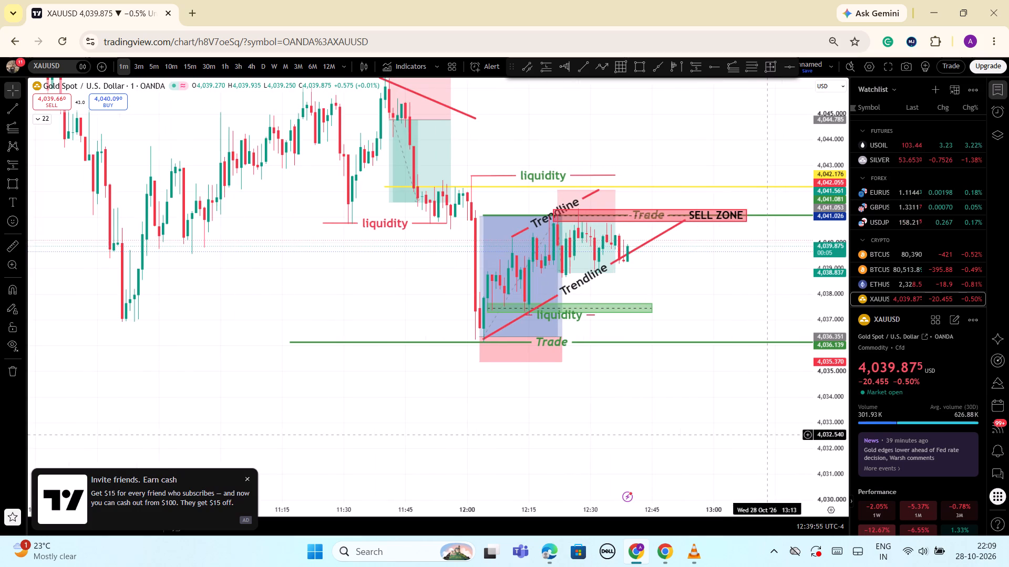
scroll(772, 439, "down", 2)
left_click_drag(827, 390, 840, 434)
scroll(766, 432, "down", 1)
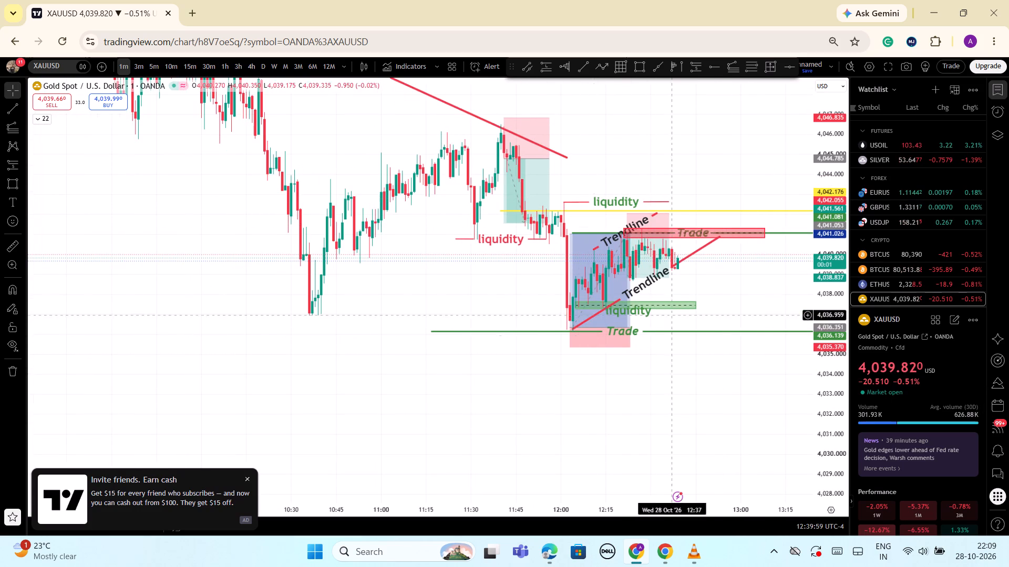
scroll(739, 155, "up", 1)
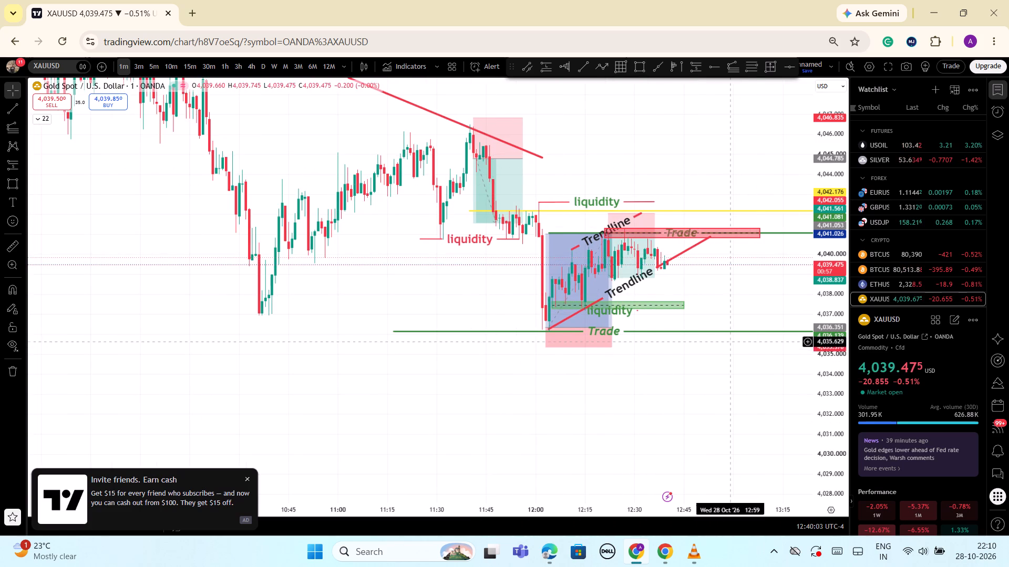
Delete the yellow horizontal ray at 4,042.176.
left_click(701, 209)
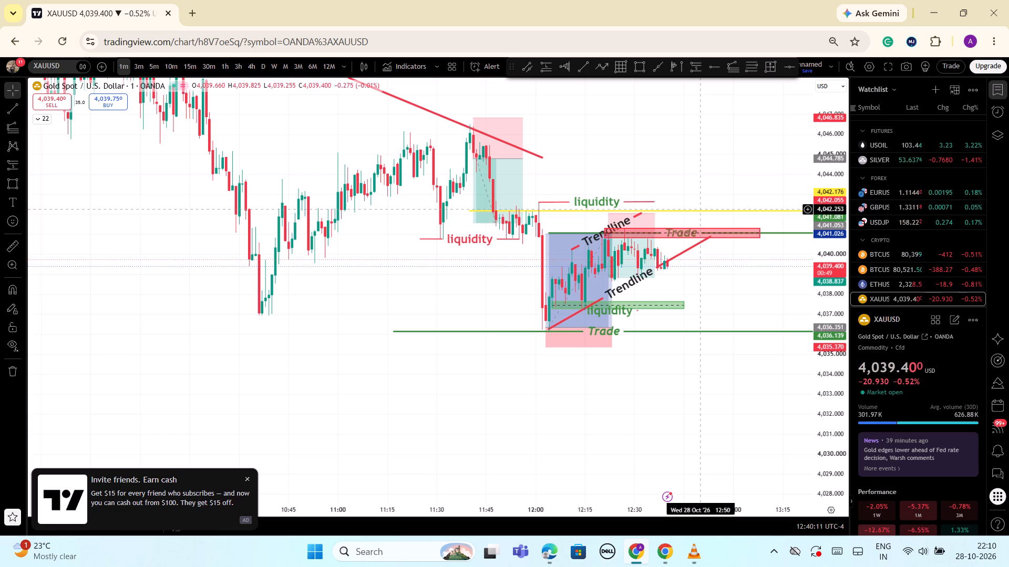
left_click(700, 214)
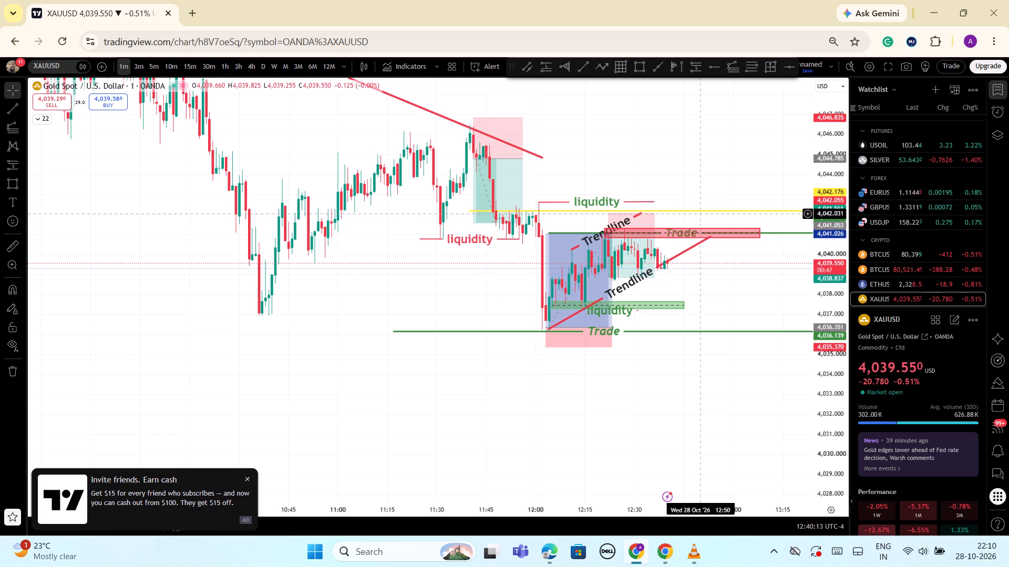
left_click(700, 210)
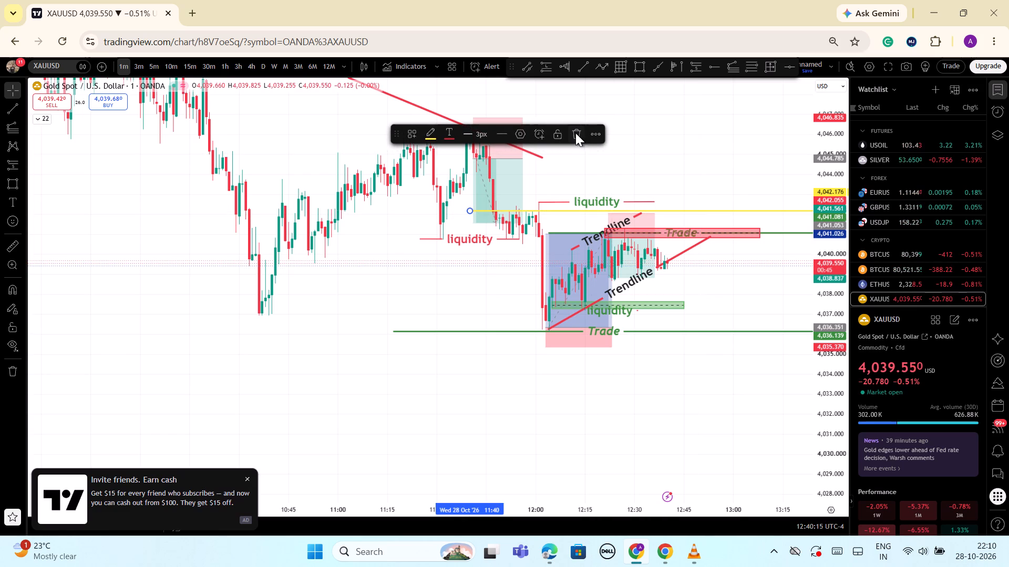
left_click(575, 133)
Examine the price action between the two green Trade lines against the earlier descending trend line.
scroll(538, 303, "down", 1)
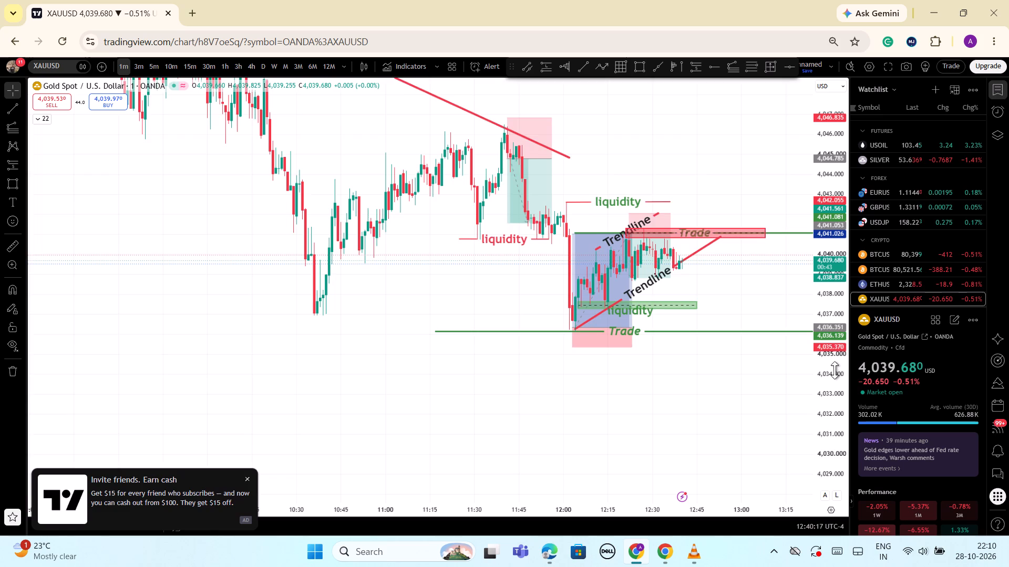
left_click_drag(835, 370, 828, 450)
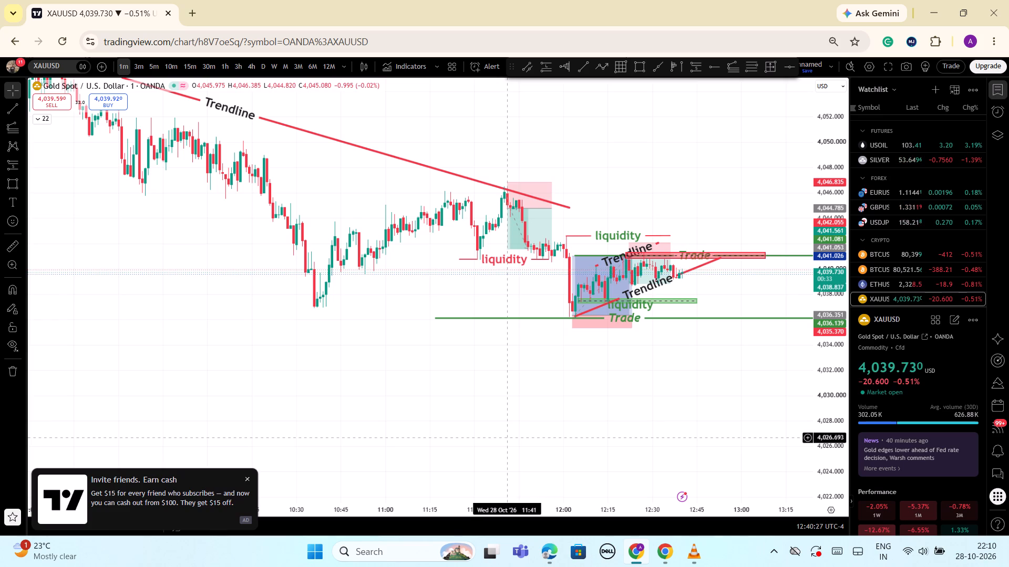
scroll(546, 429, "up", 3)
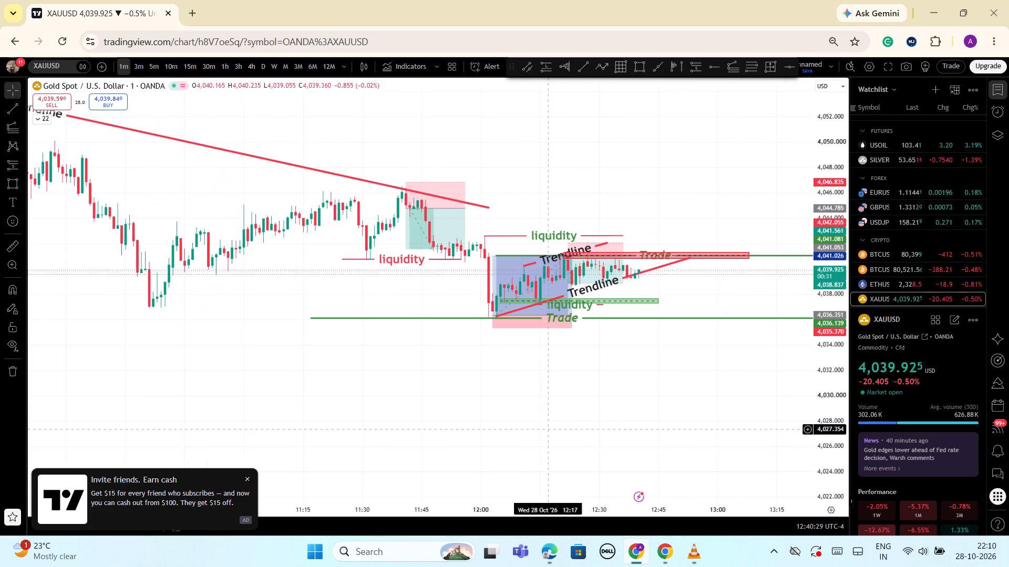
left_click_drag(837, 440, 837, 381)
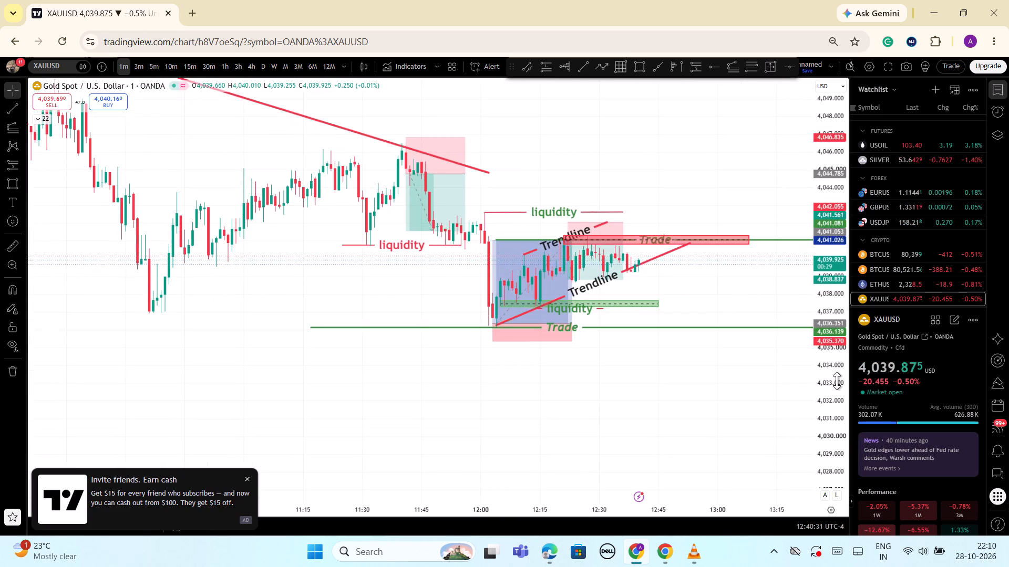
left_click_drag(837, 381, 838, 408)
scroll(681, 408, "down", 2)
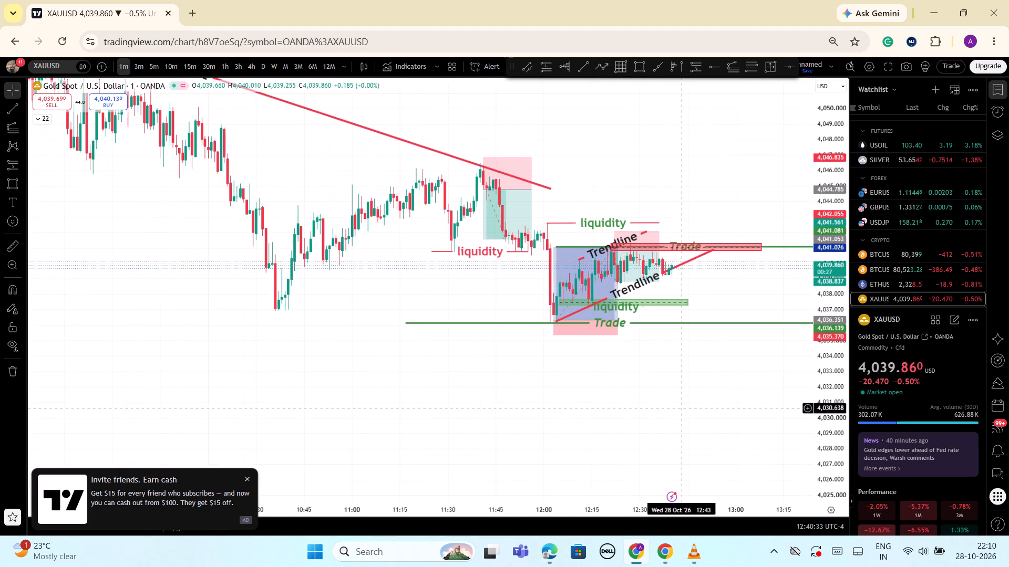
scroll(681, 408, "up", 1)
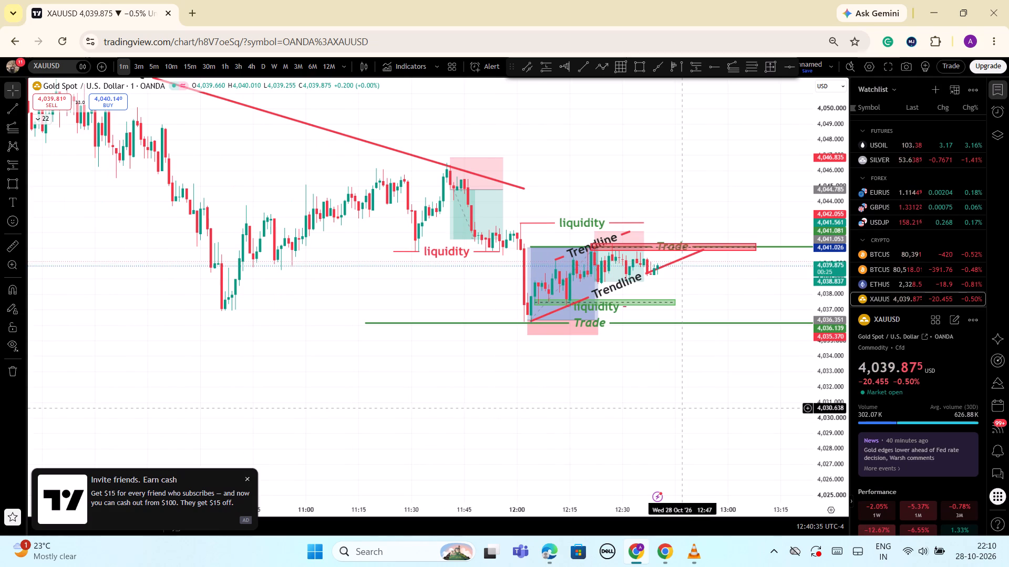
scroll(681, 408, "up", 1)
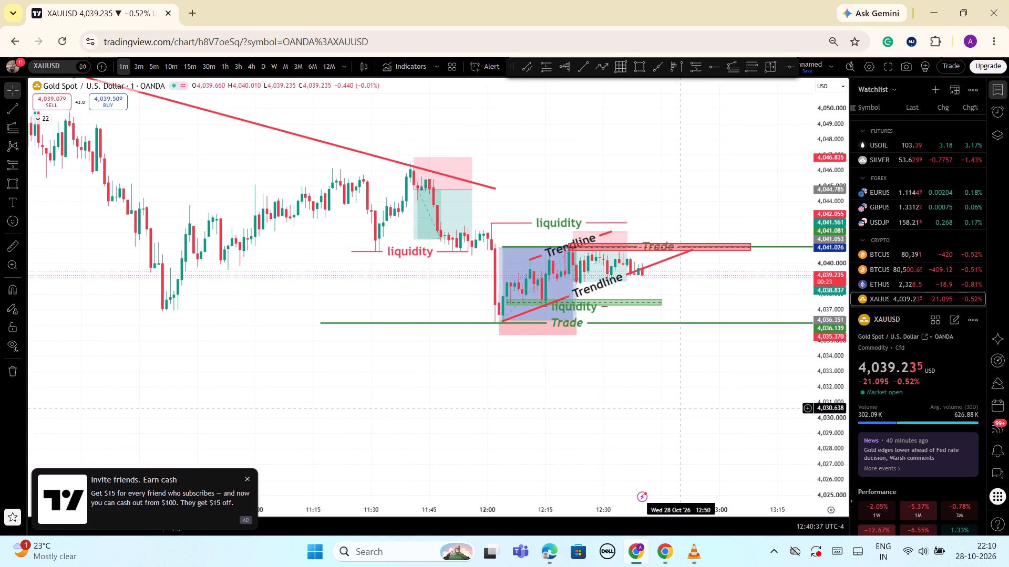
scroll(681, 408, "down", 2)
left_click_drag(834, 445, 822, 358)
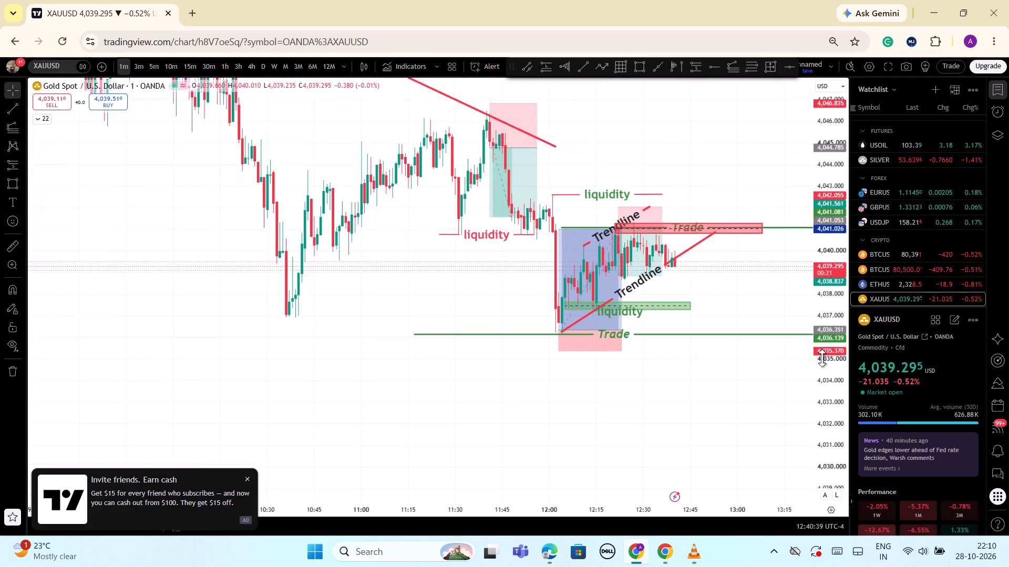
left_click_drag(822, 358, 823, 354)
scroll(769, 419, "up", 2)
left_click_drag(829, 422, 829, 435)
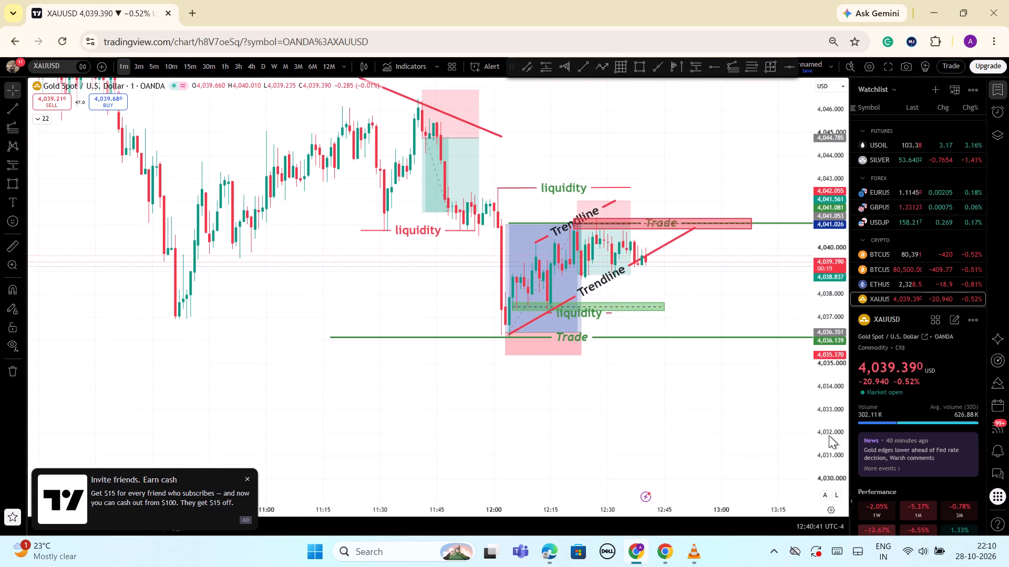
left_click_drag(841, 411, 841, 441)
scroll(696, 443, "down", 2)
scroll(699, 439, "up", 2)
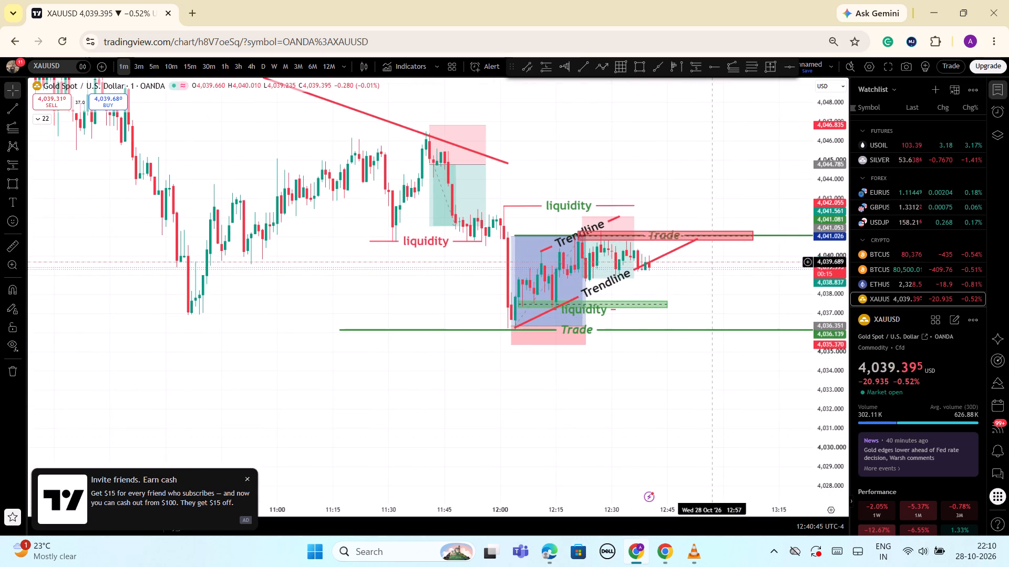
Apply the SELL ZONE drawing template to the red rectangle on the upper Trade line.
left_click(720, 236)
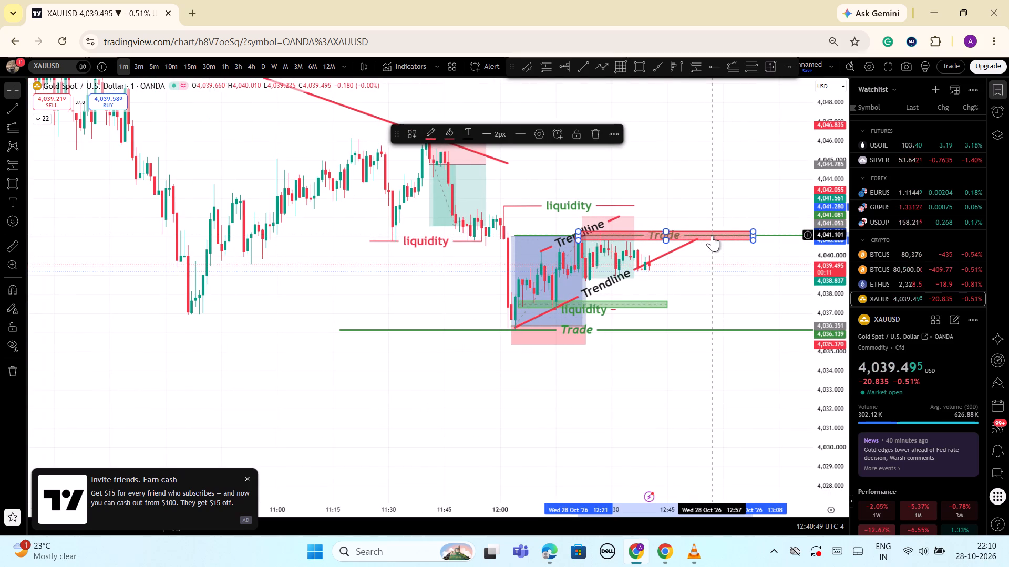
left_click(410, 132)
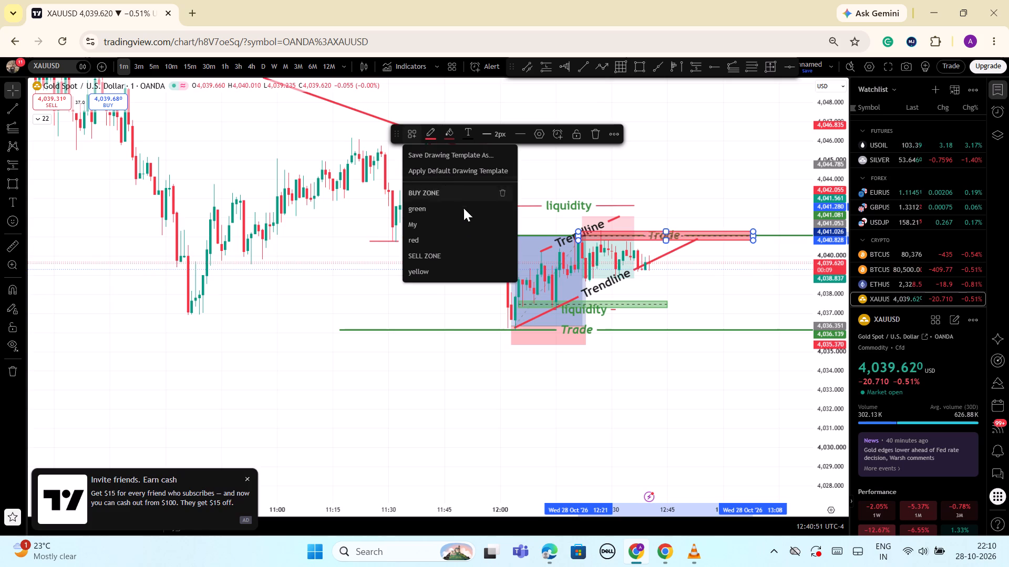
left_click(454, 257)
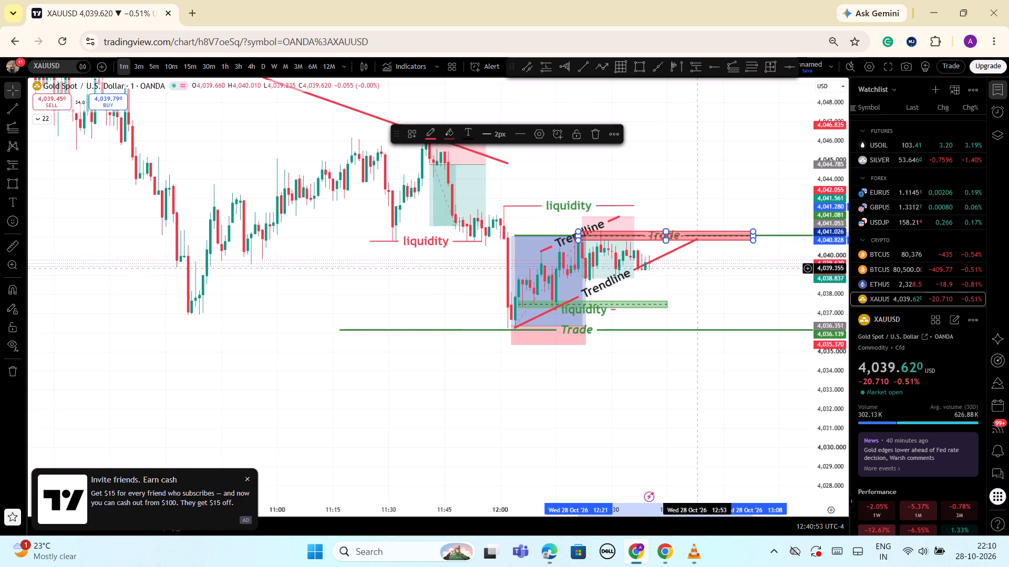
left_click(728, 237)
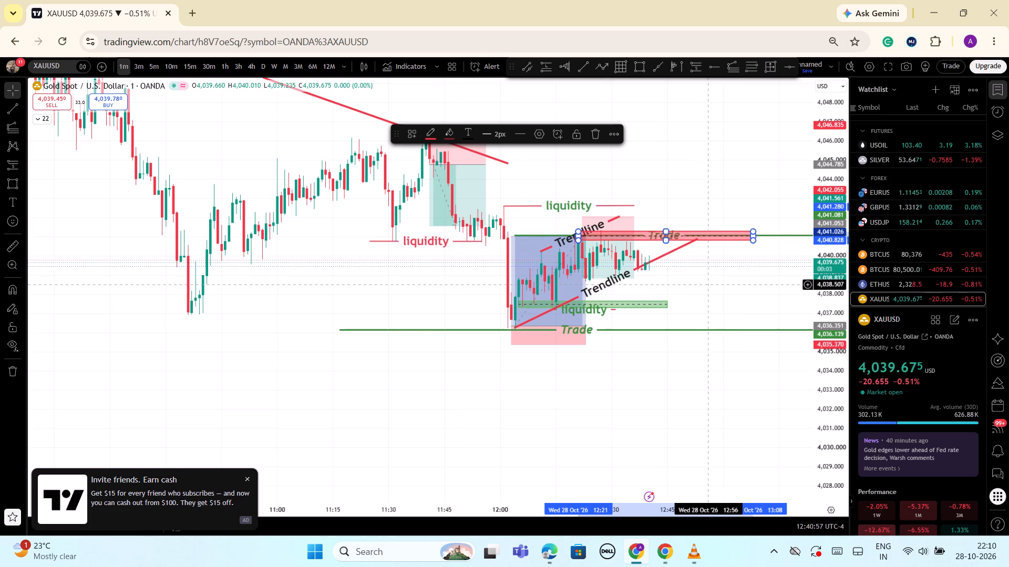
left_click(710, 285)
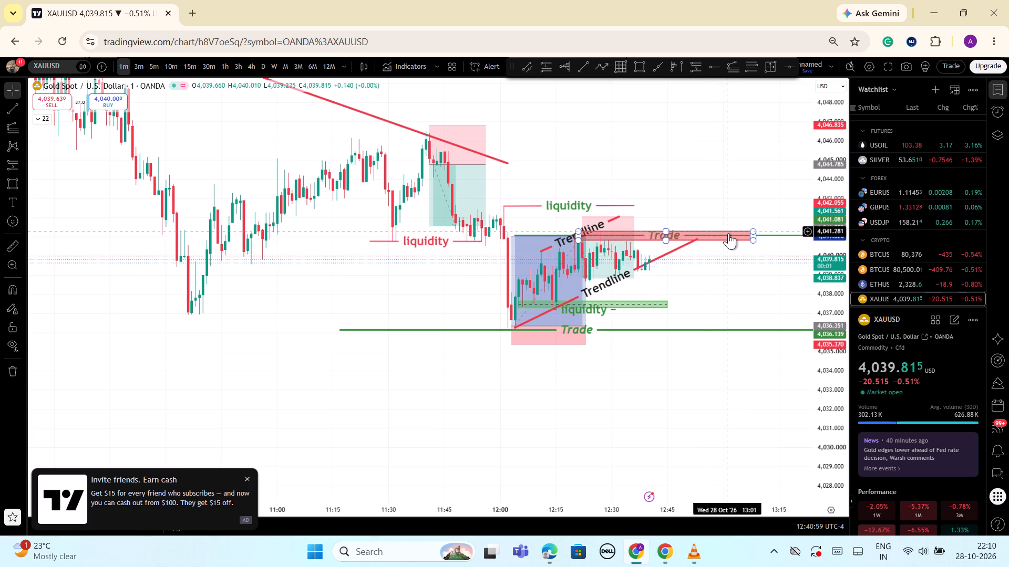
Delete the red SELL ZONE rectangle from the upper Trade line.
left_click(729, 233)
left_click(597, 134)
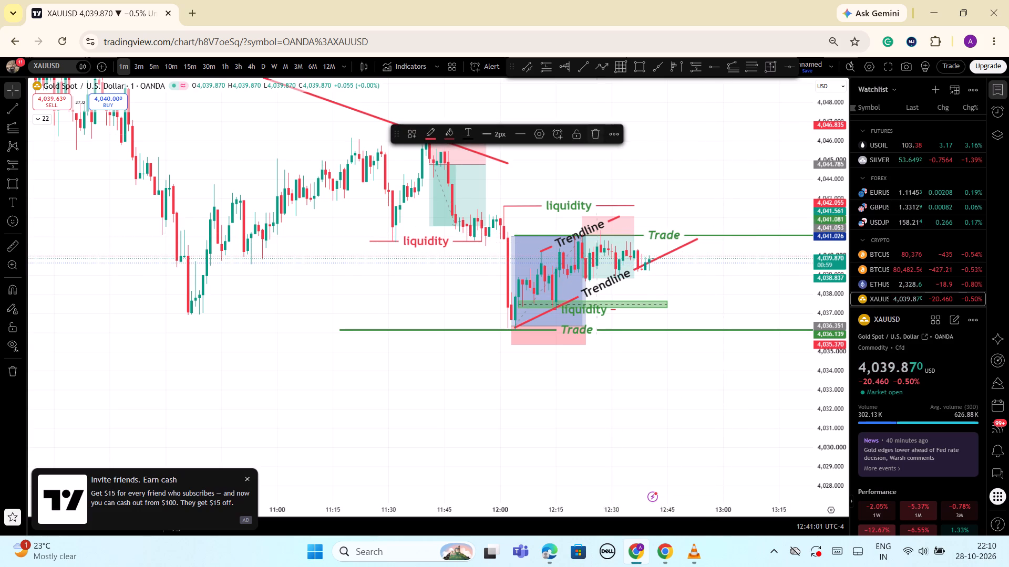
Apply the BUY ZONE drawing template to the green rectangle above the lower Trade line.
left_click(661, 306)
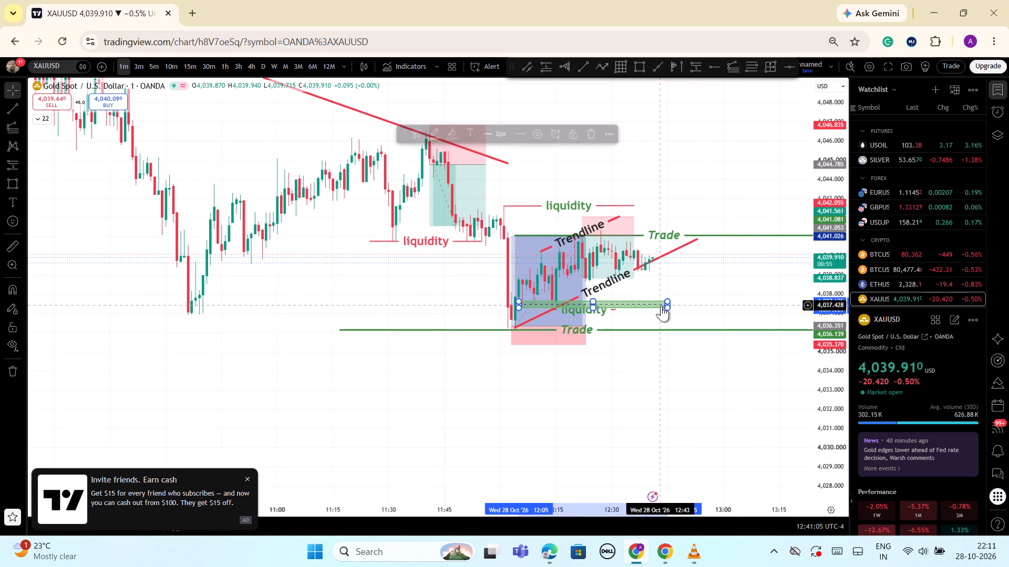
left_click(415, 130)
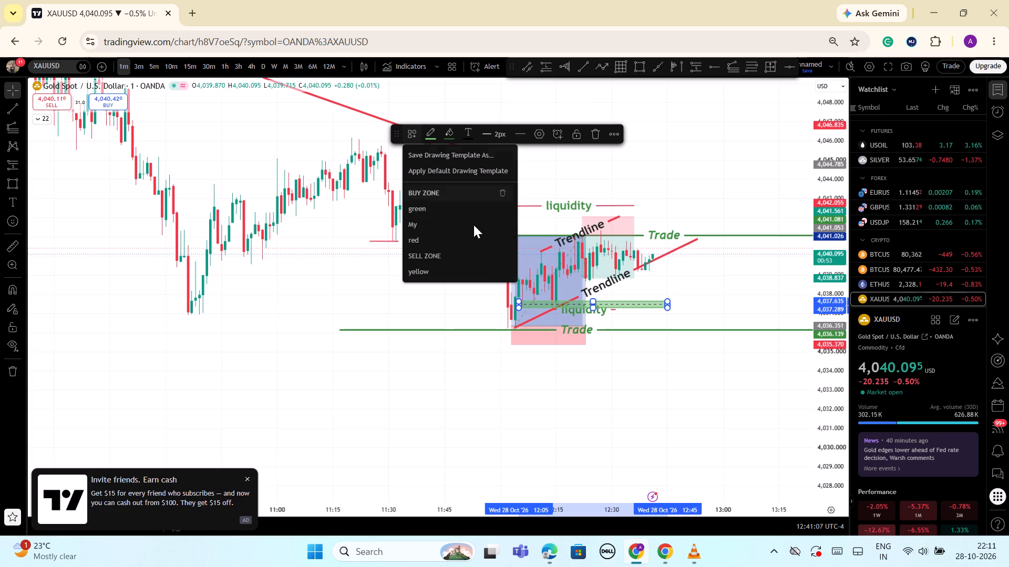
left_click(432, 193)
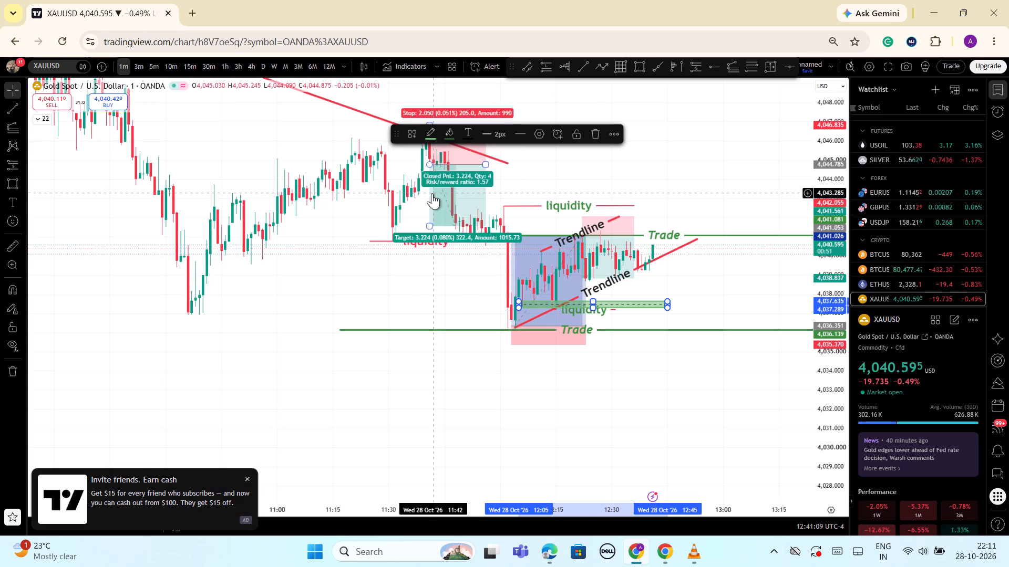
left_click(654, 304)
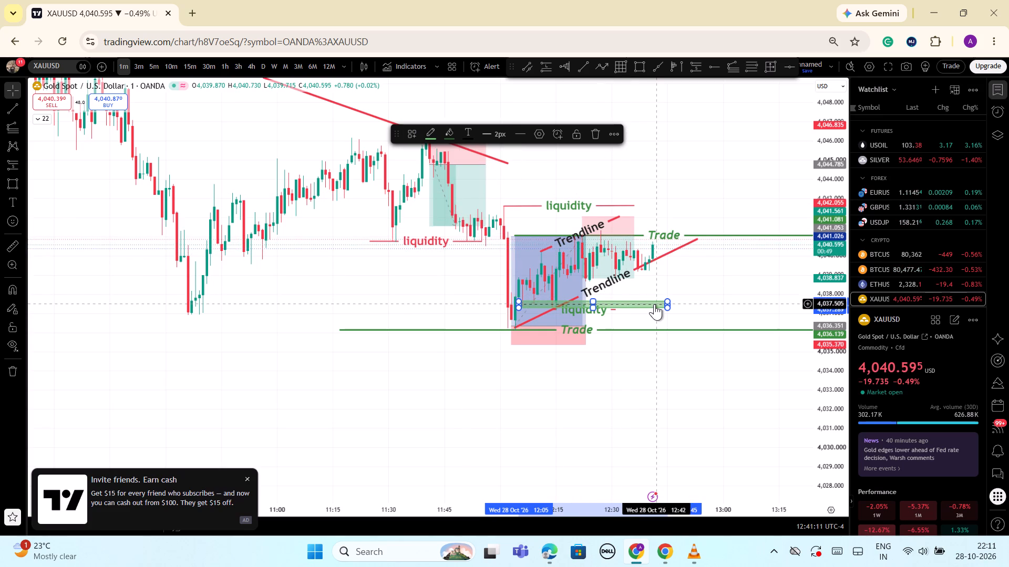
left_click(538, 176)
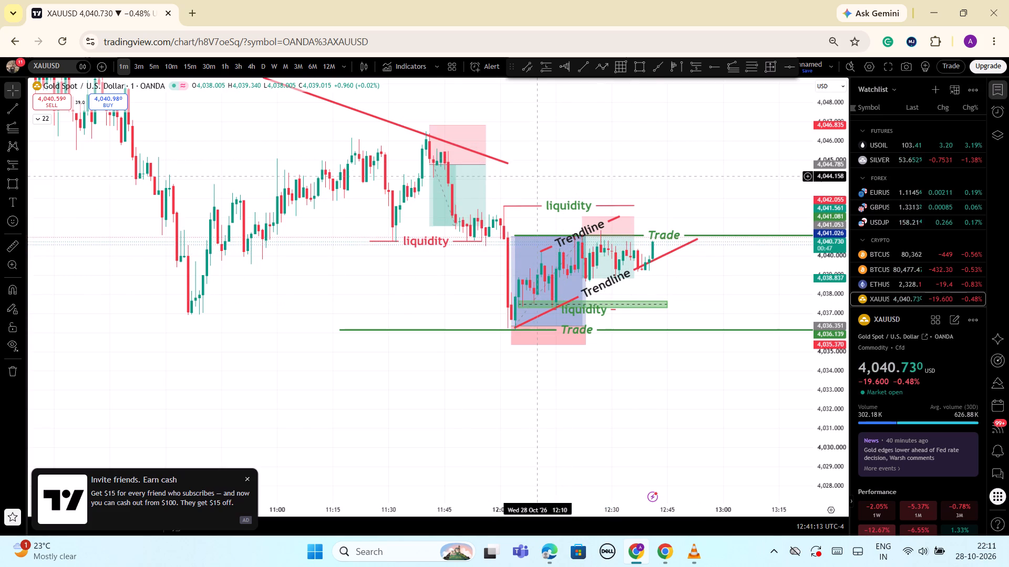
Delete the green rectangle above the lower Trade line.
left_click(662, 309)
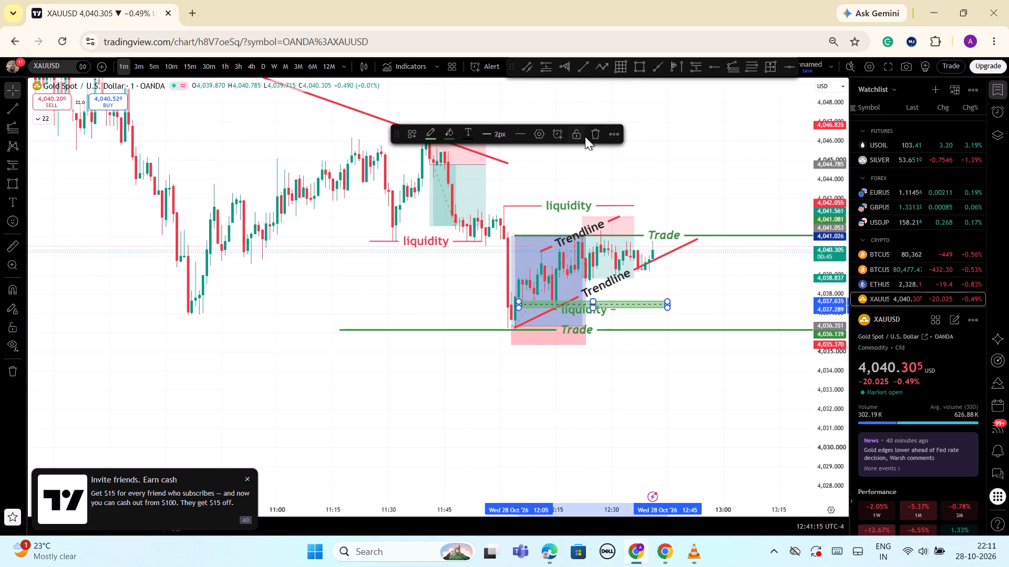
left_click(589, 134)
Draw a rectangle from the BUY ZONE template above the lower Trade line, from about 11:33 to 11:55.
scroll(677, 155, "down", 1)
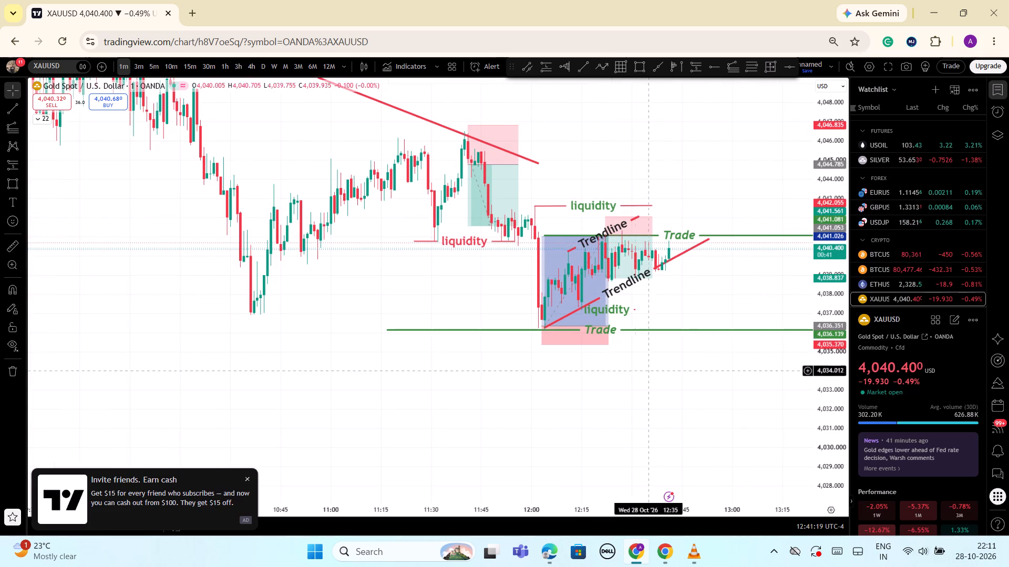
left_click(641, 65)
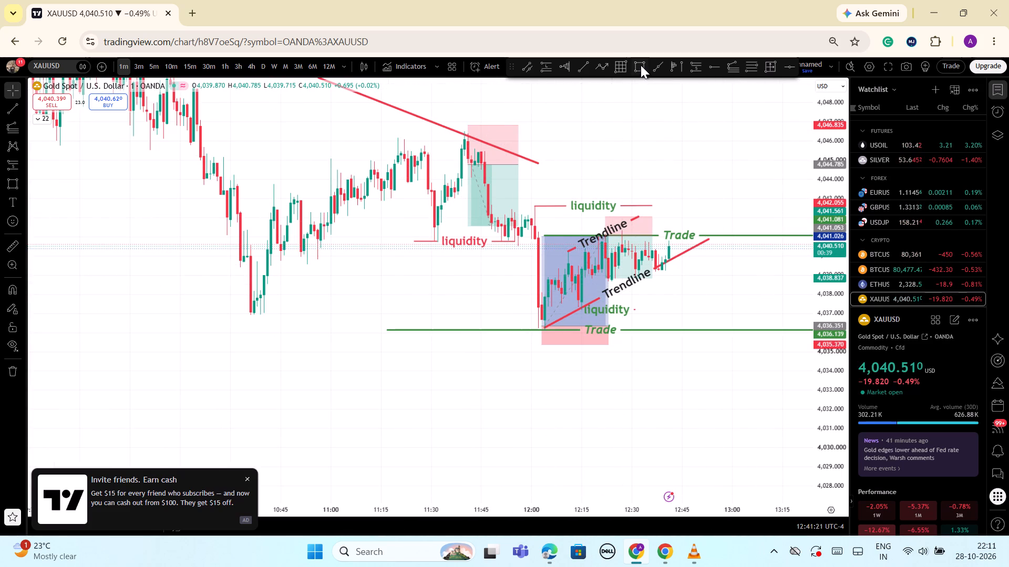
left_click(410, 137)
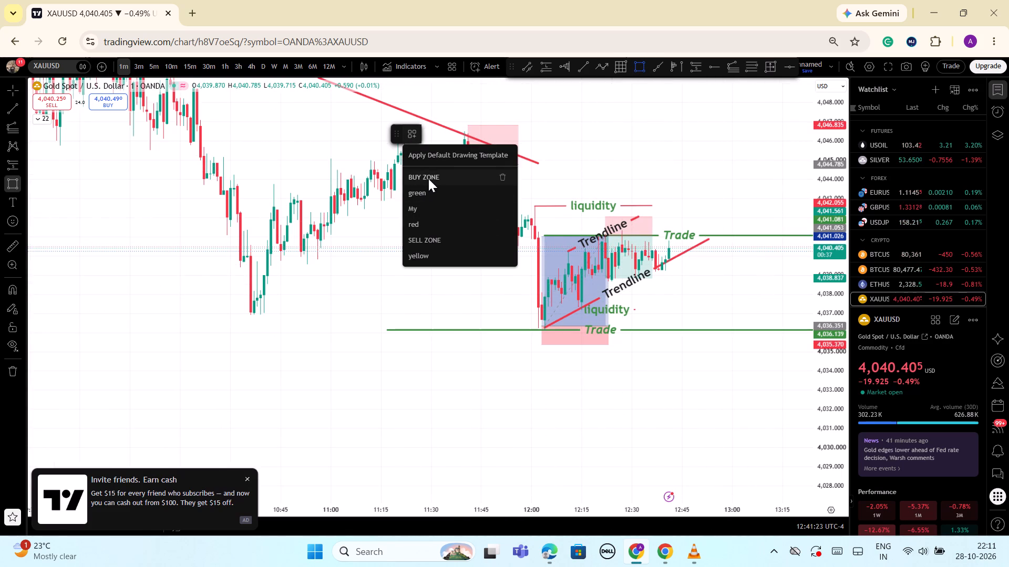
left_click(430, 176)
left_click(441, 292)
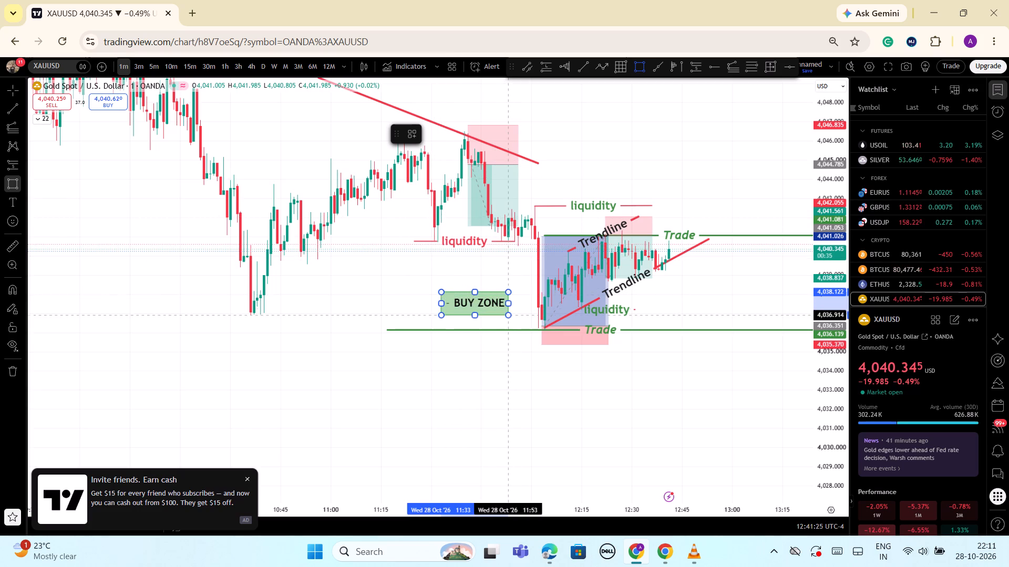
left_click(513, 307)
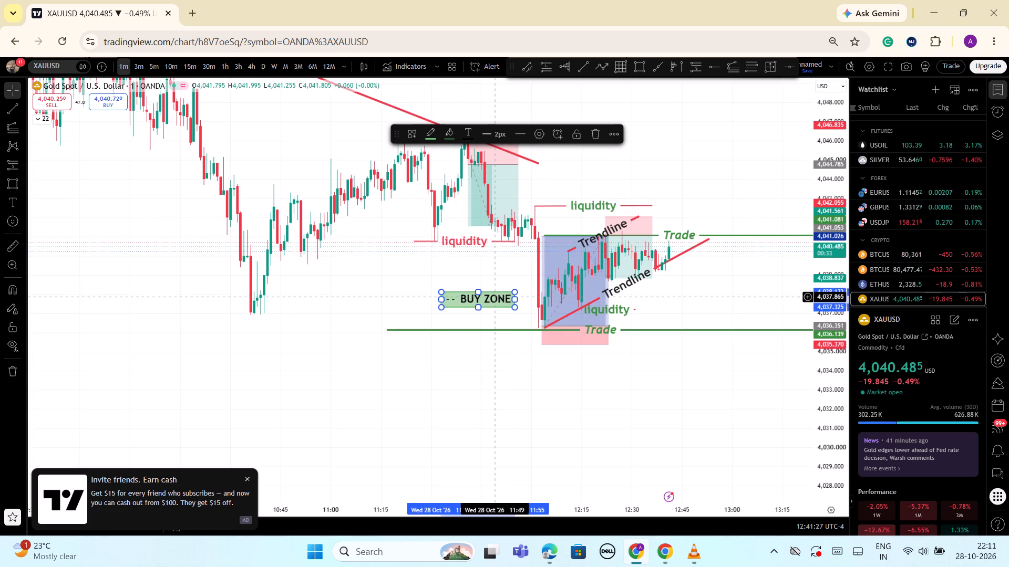
Move and stretch the BUY ZONE rectangle over the lower liquidity label, spanning about 12:11 to 13:05 and 4,037.25 to 4,037.87.
left_click_drag(496, 297, 622, 307)
left_click_drag(604, 315, 604, 309)
left_click_drag(642, 301, 702, 297)
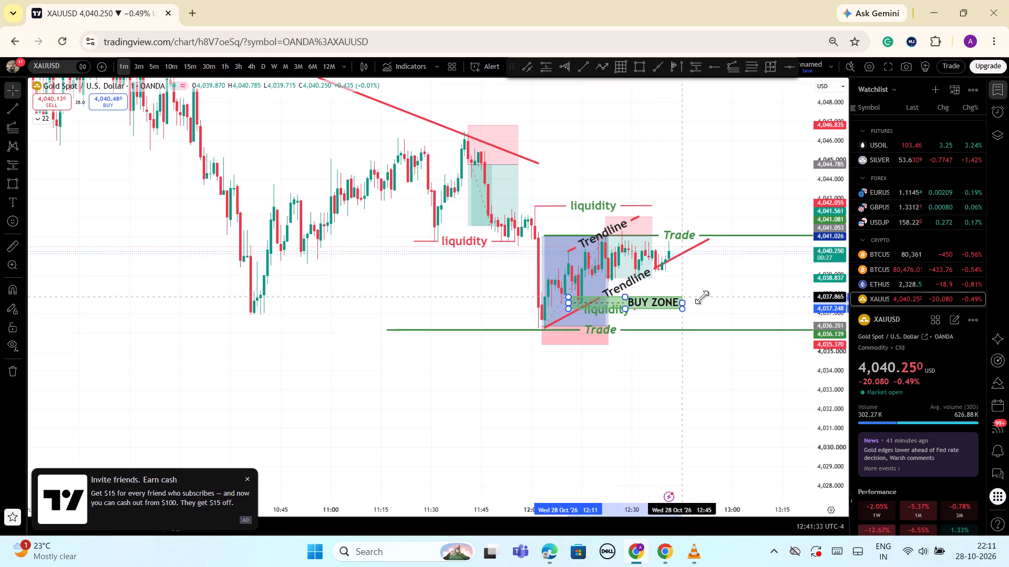
left_click_drag(702, 297, 746, 299)
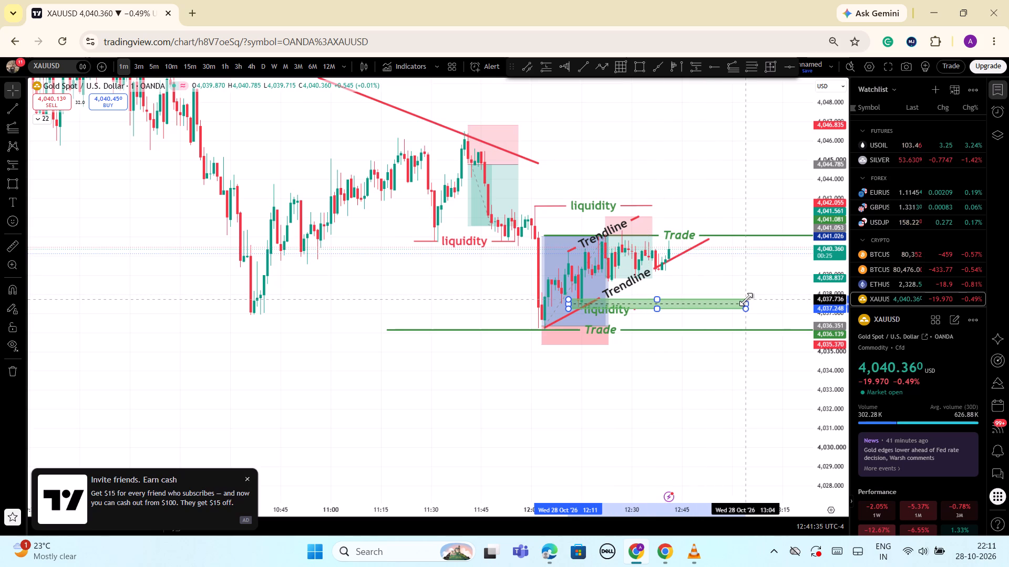
left_click_drag(746, 299, 749, 297)
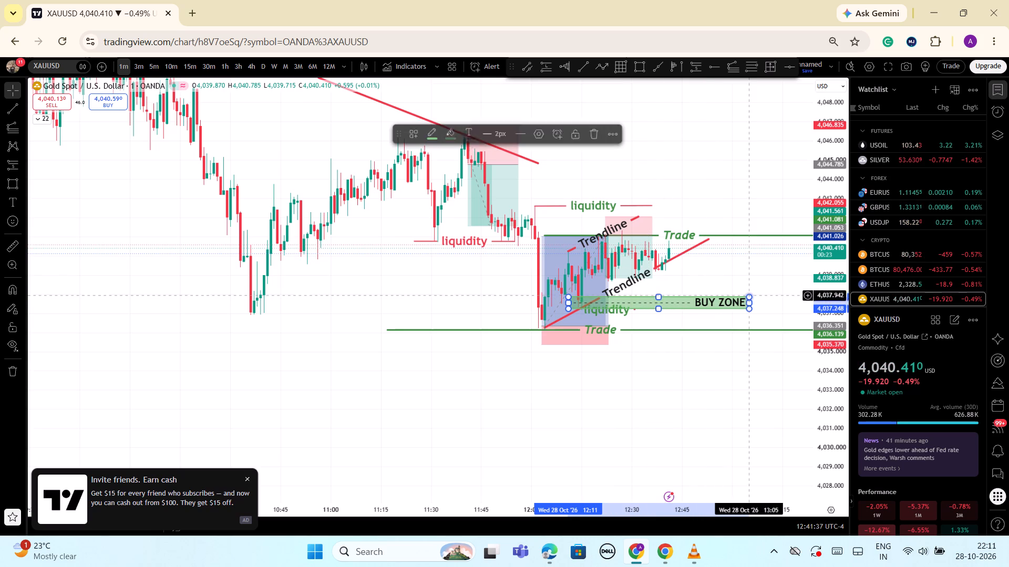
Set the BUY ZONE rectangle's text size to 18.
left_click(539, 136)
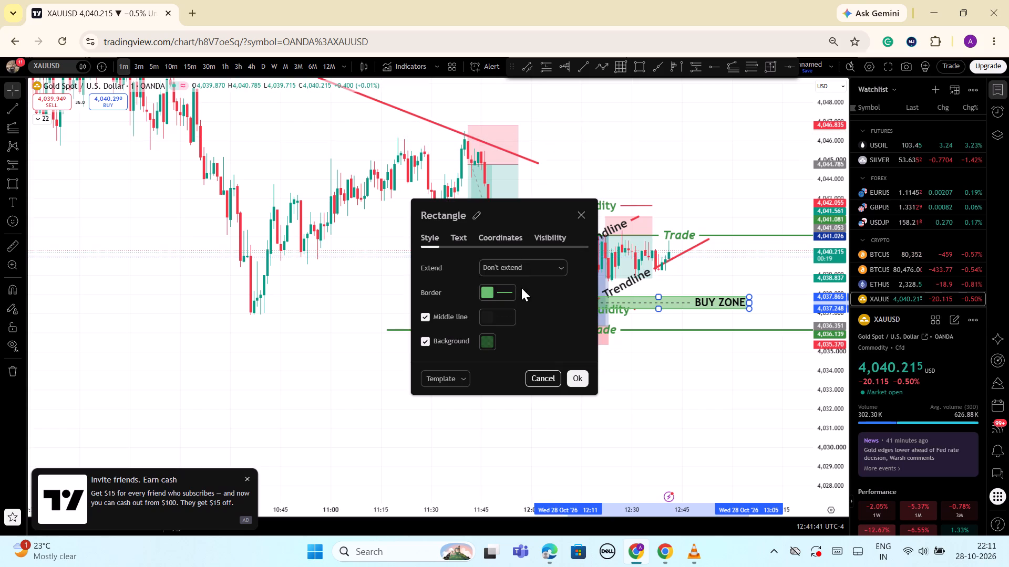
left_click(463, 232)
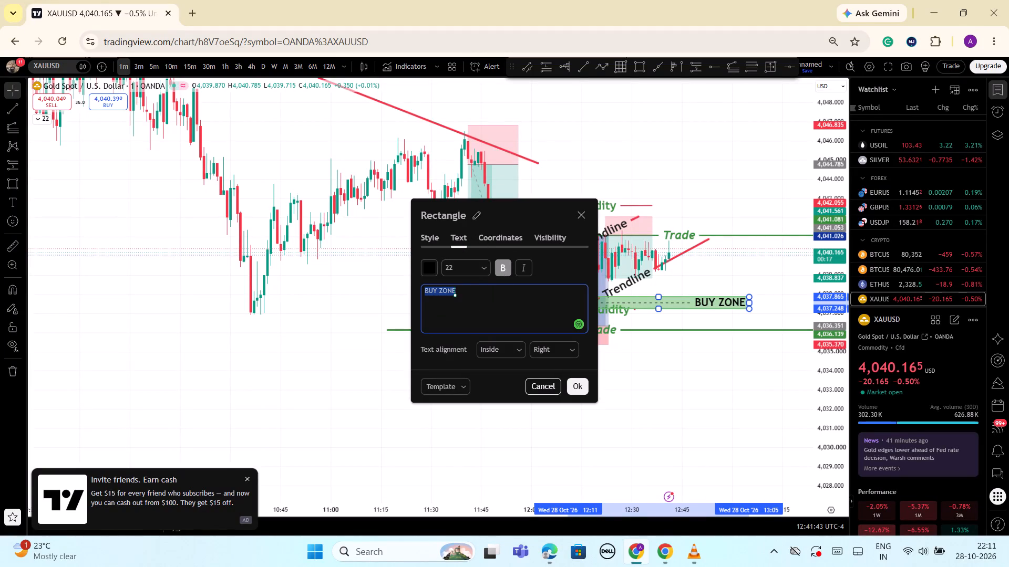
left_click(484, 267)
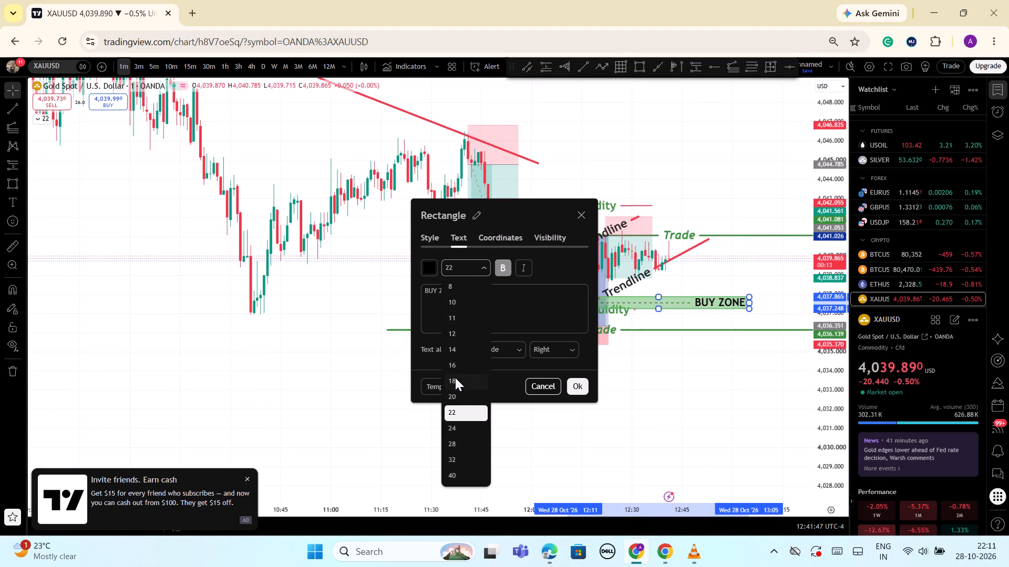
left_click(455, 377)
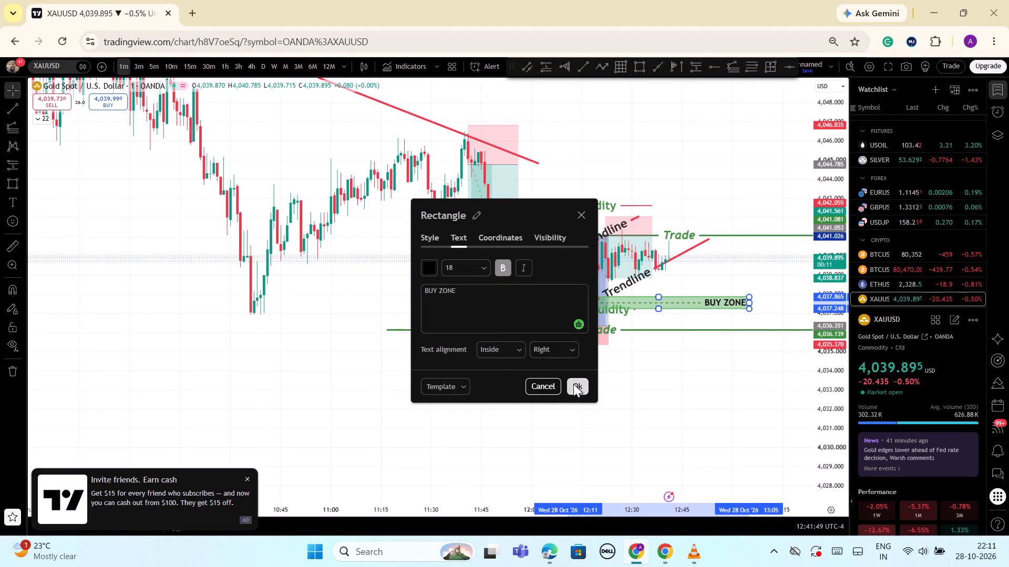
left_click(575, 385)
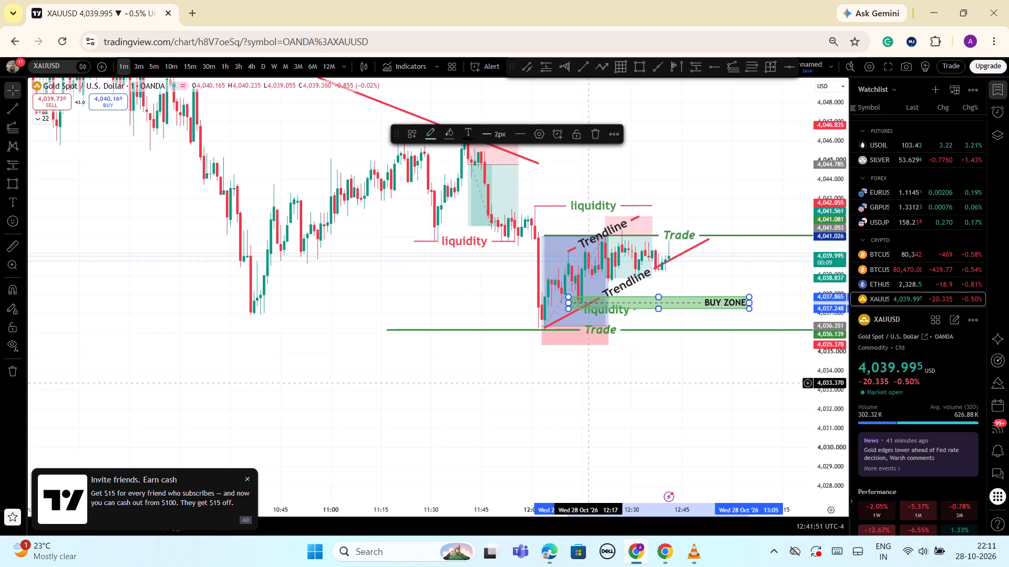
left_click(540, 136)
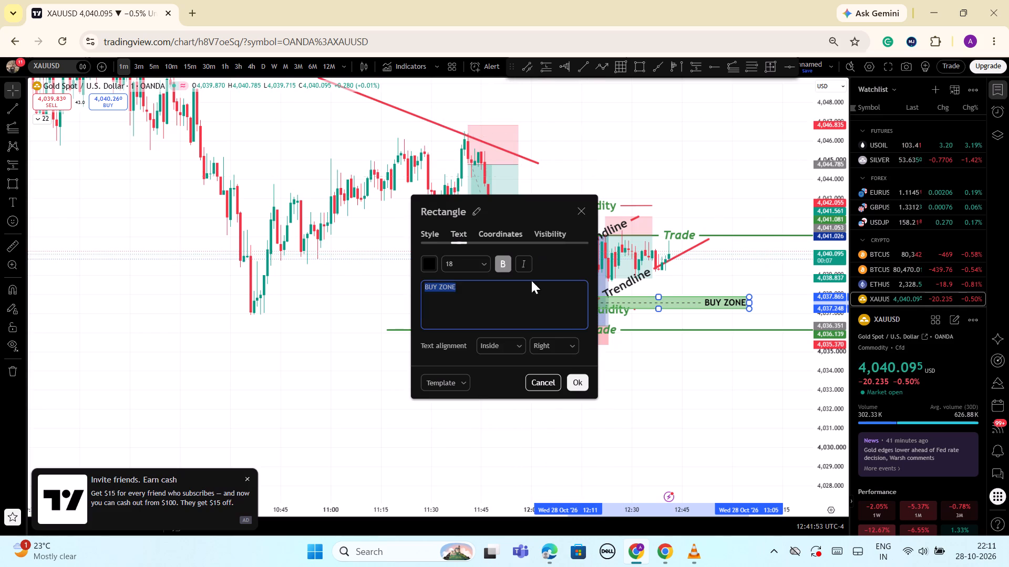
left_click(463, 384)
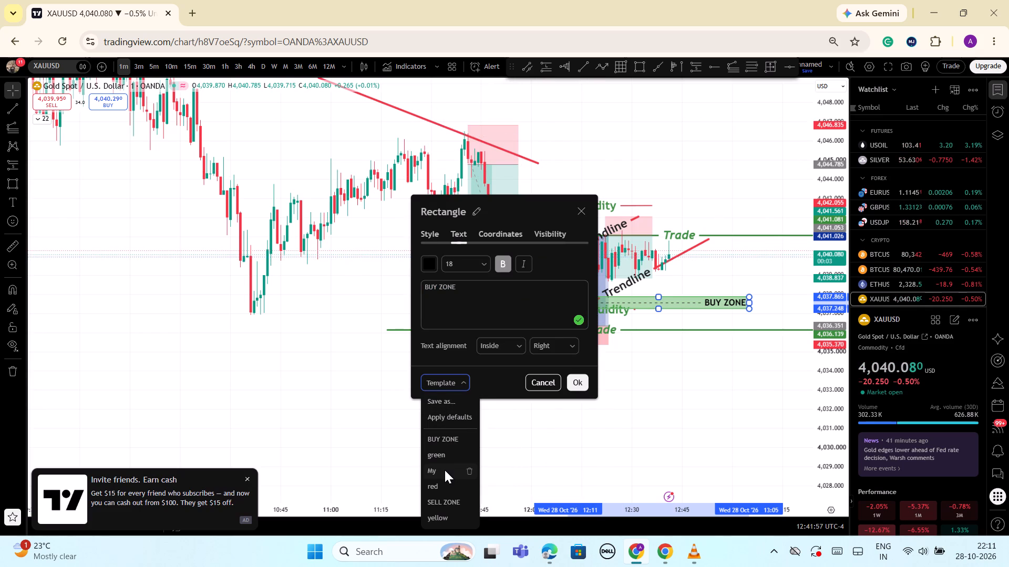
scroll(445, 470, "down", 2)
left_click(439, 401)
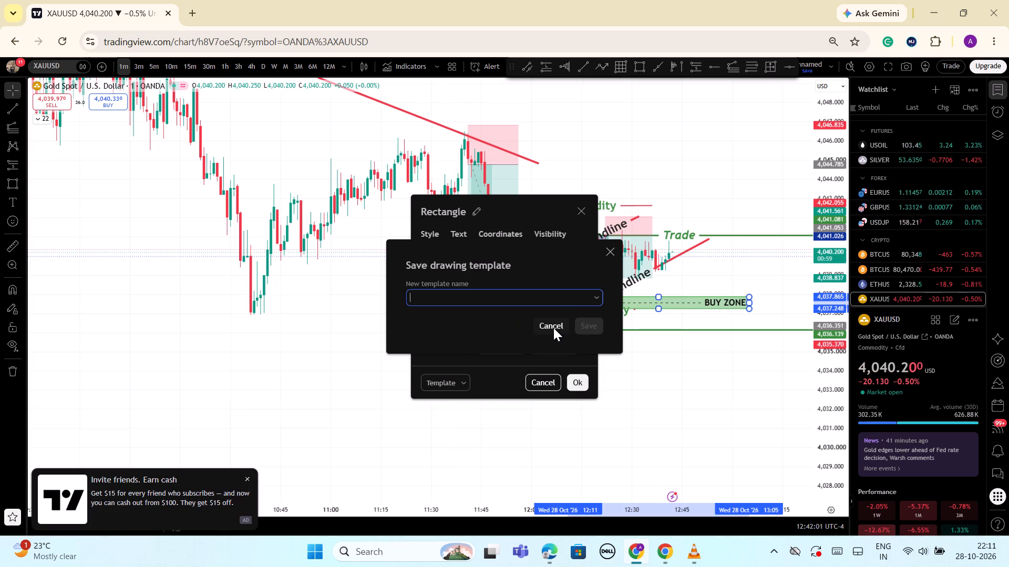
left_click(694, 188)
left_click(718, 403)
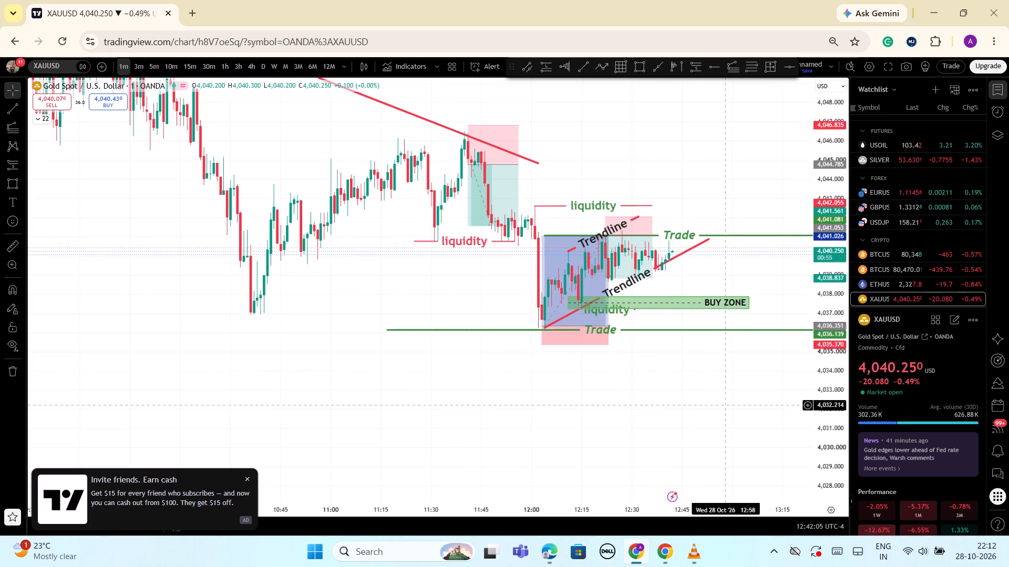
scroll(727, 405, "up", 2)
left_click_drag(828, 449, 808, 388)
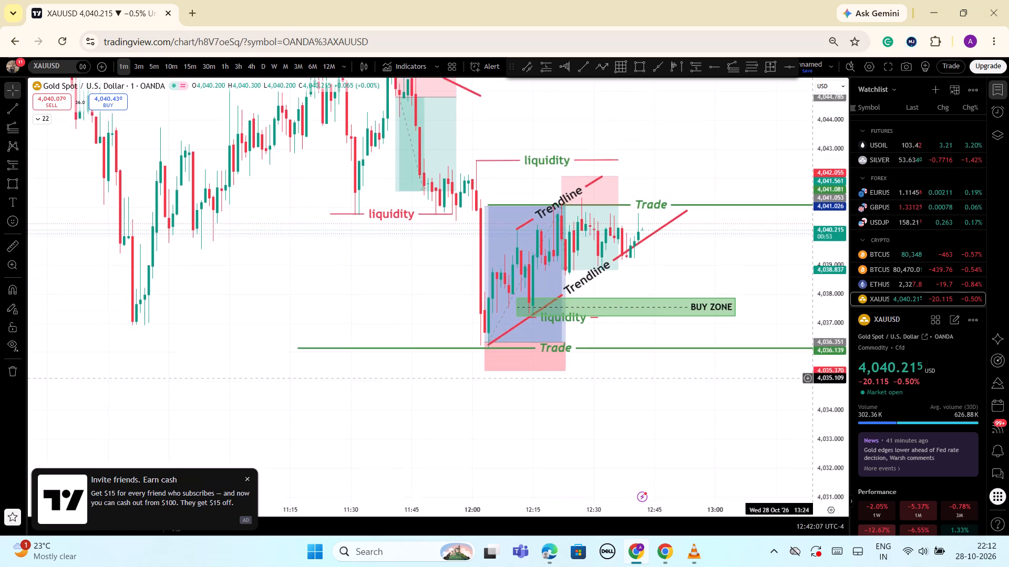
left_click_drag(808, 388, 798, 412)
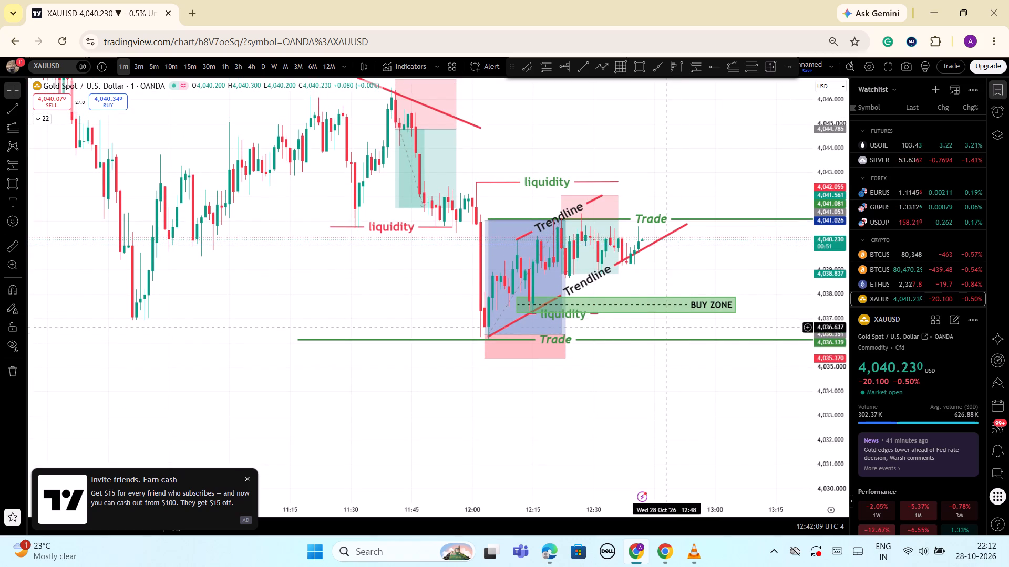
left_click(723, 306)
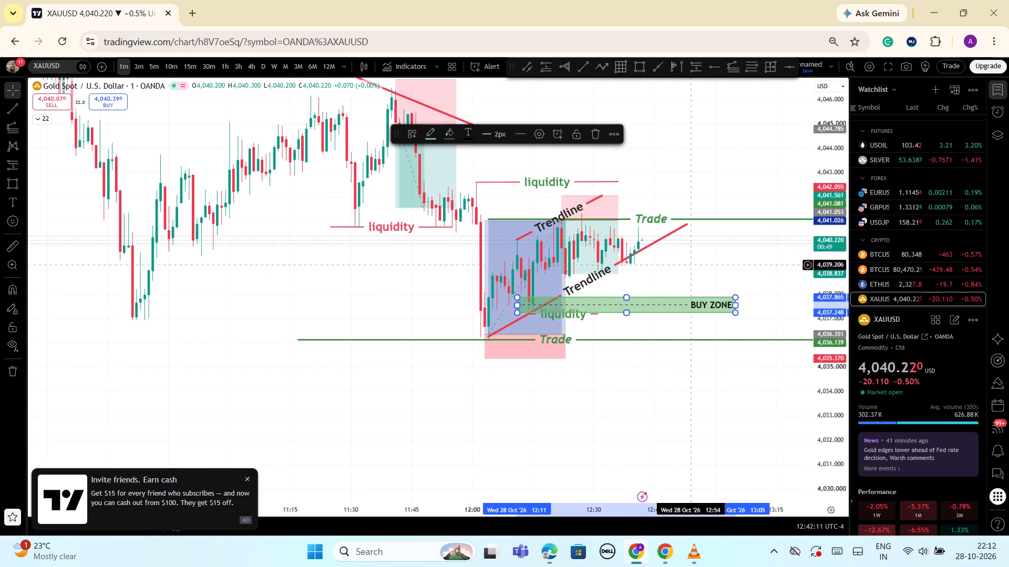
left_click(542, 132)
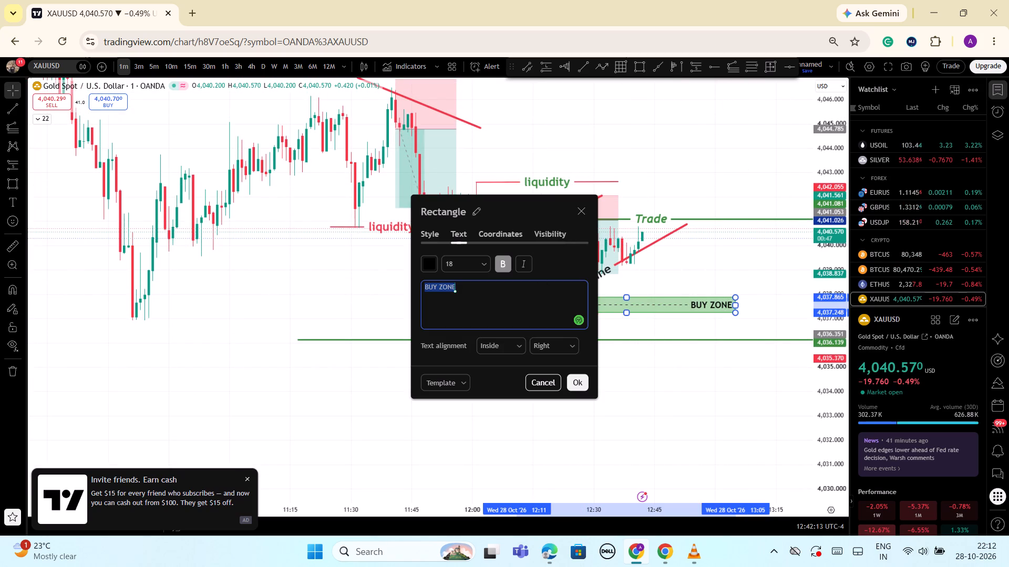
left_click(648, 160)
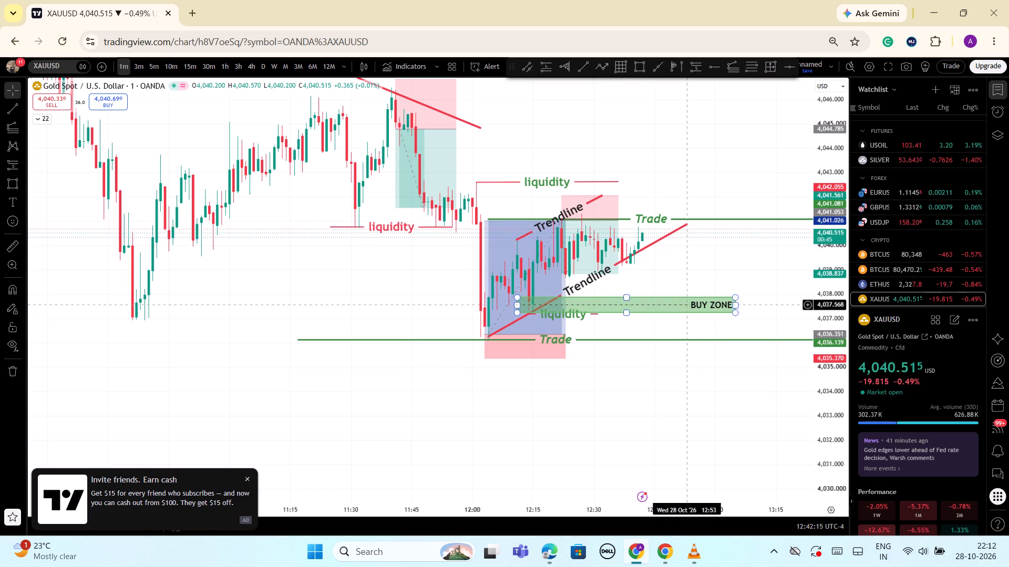
Delete the saved BUY ZONE drawing template from the rectangle templates.
left_click(687, 302)
left_click(680, 312)
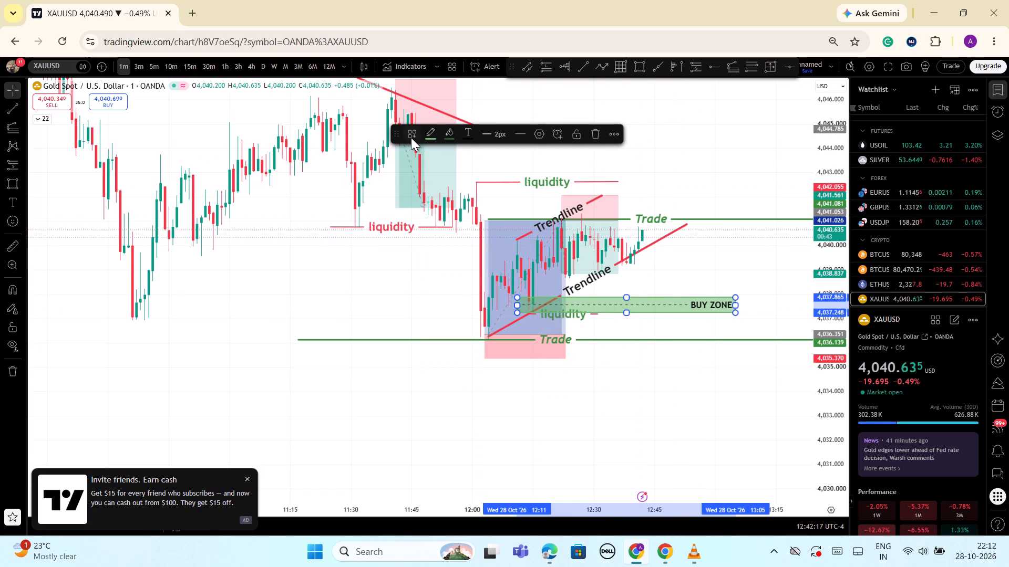
left_click(409, 133)
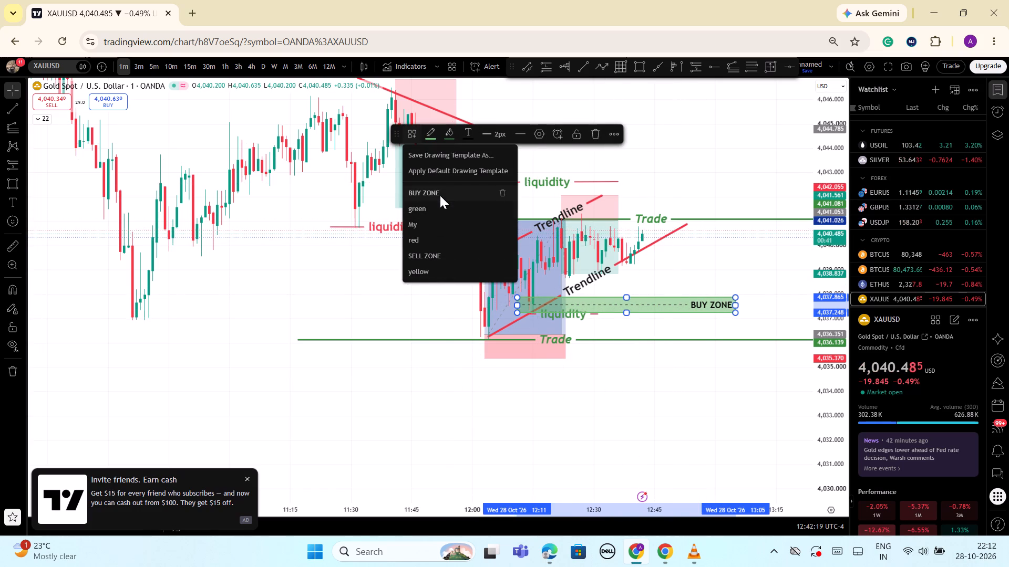
left_click(501, 191)
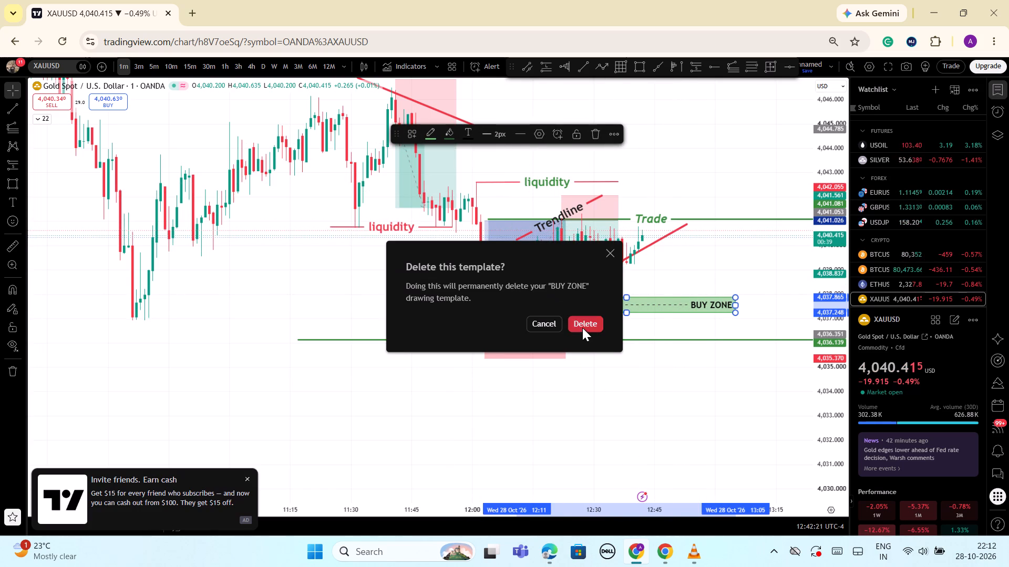
left_click(582, 328)
Set the BUY ZONE rectangle's text size to 16.
left_click(638, 299)
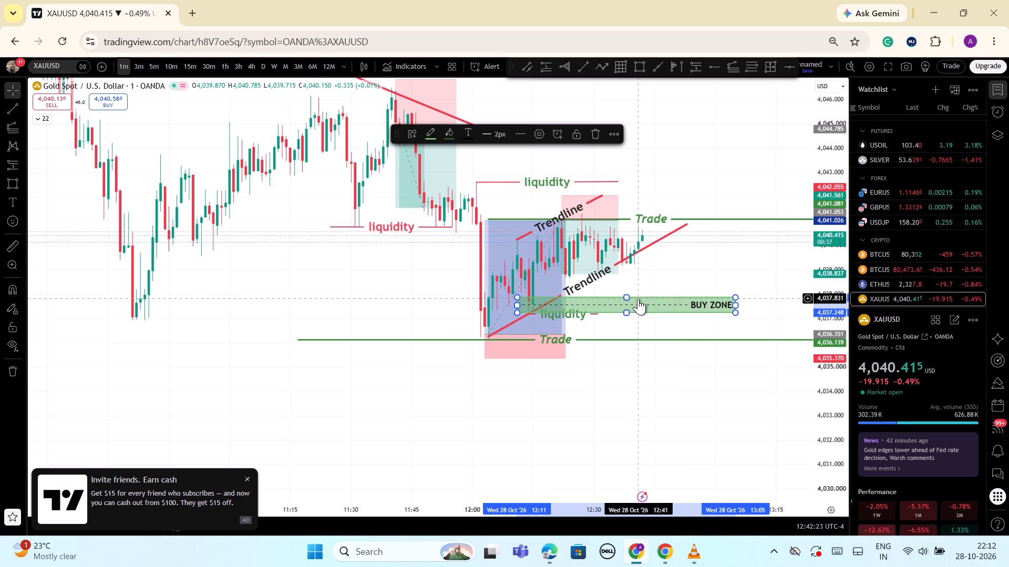
left_click(542, 135)
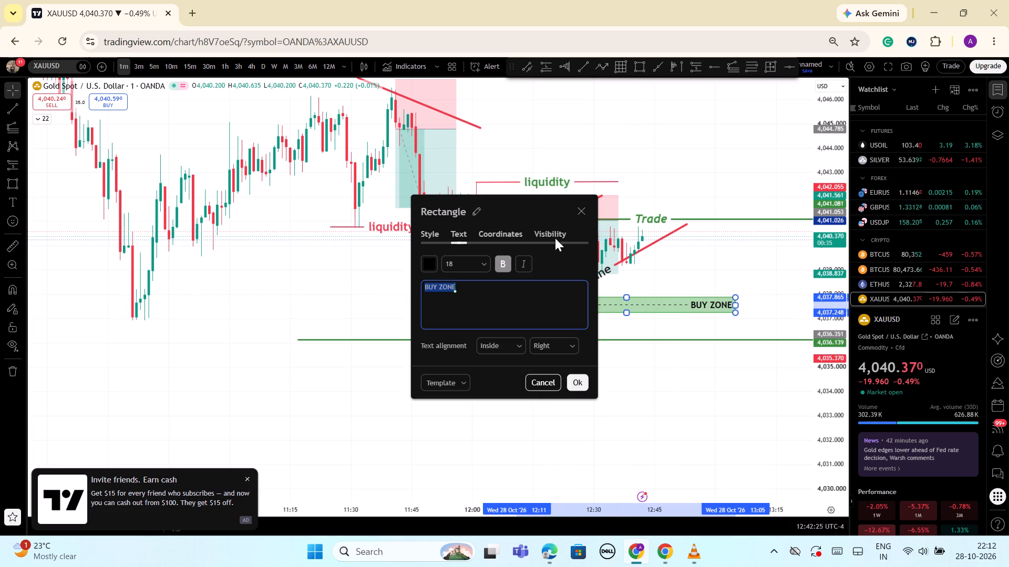
left_click(481, 266)
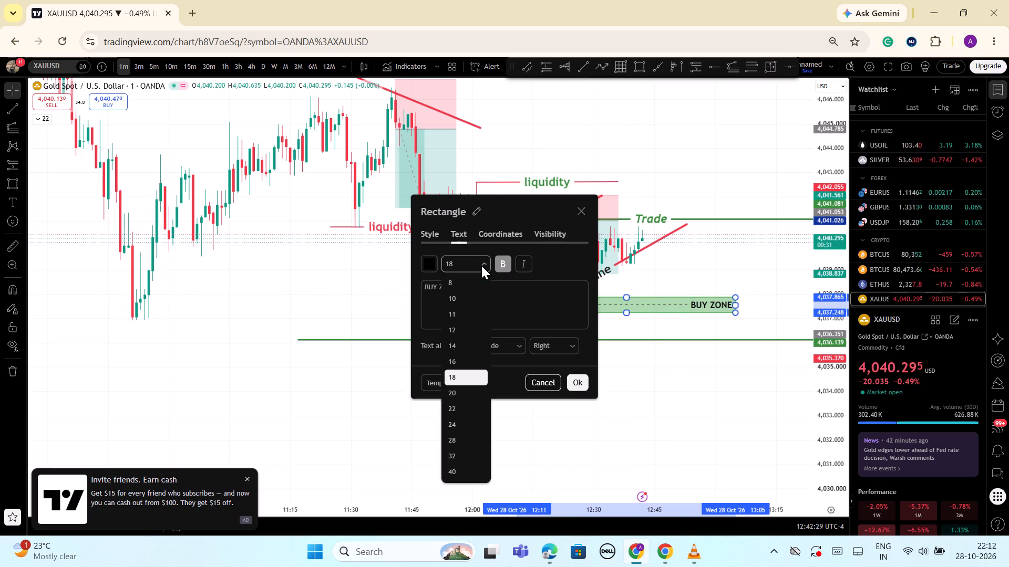
left_click(470, 359)
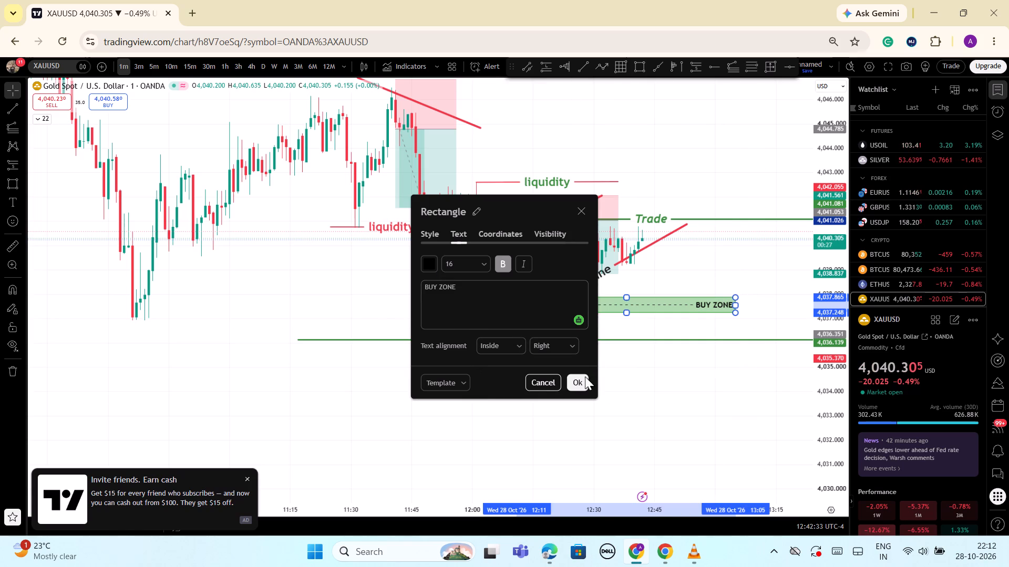
Save the green rectangle's settings as a drawing template named BUY ZONE and apply the settings.
left_click(462, 380)
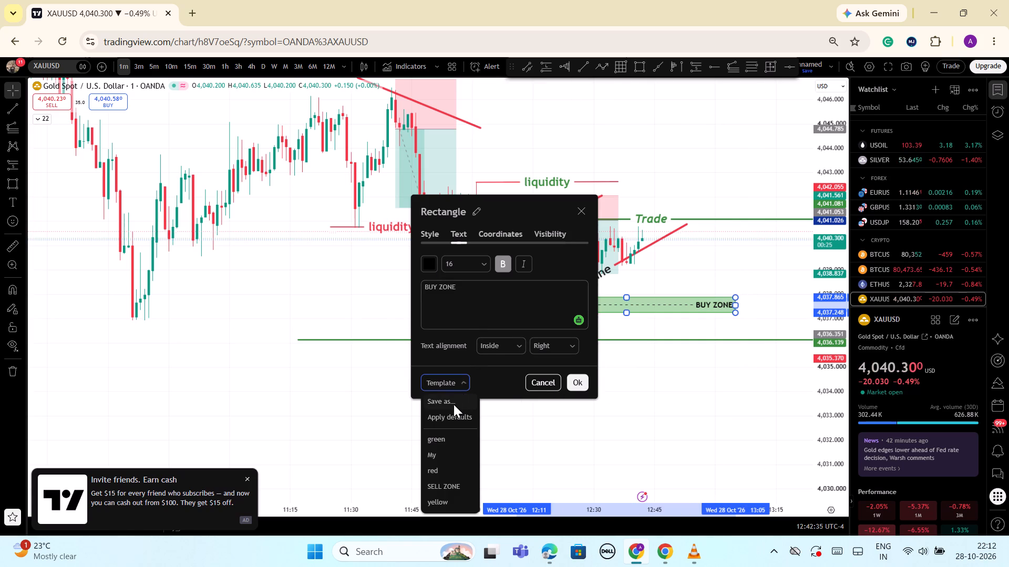
left_click(452, 404)
left_click(457, 297)
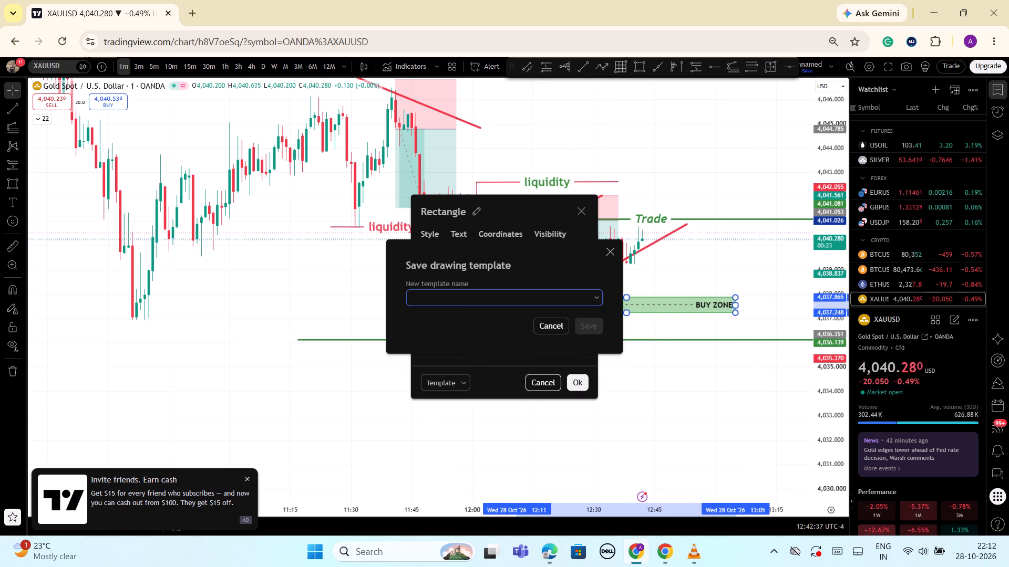
key("b")
type("UY")
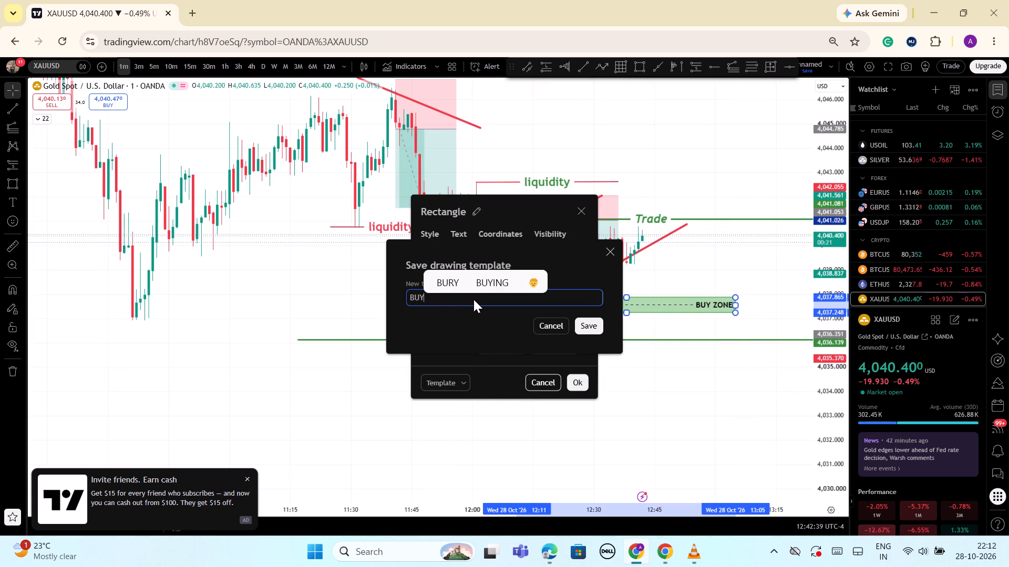
key("space")
key("z")
type("ONE")
key("Return")
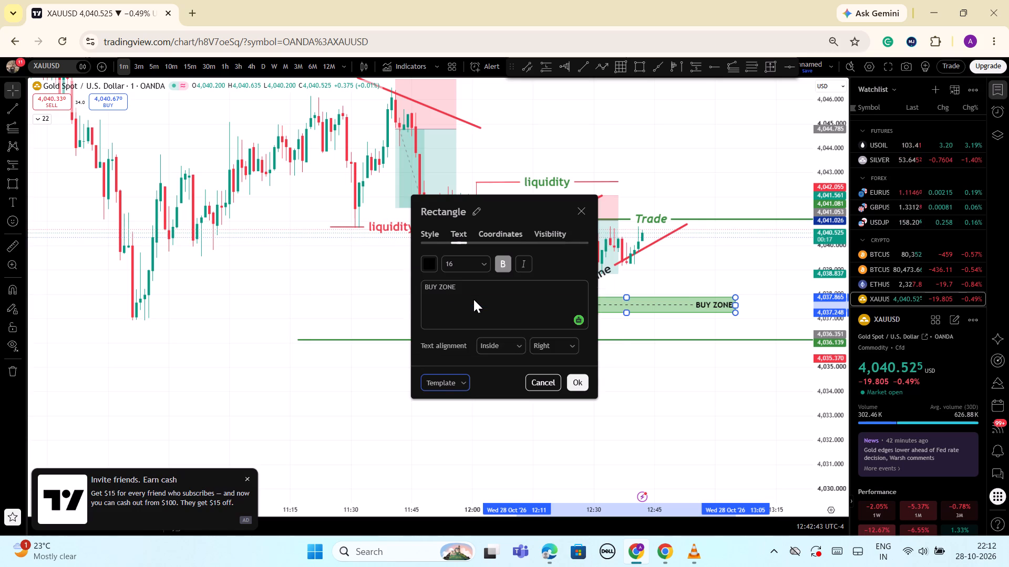
left_click(574, 379)
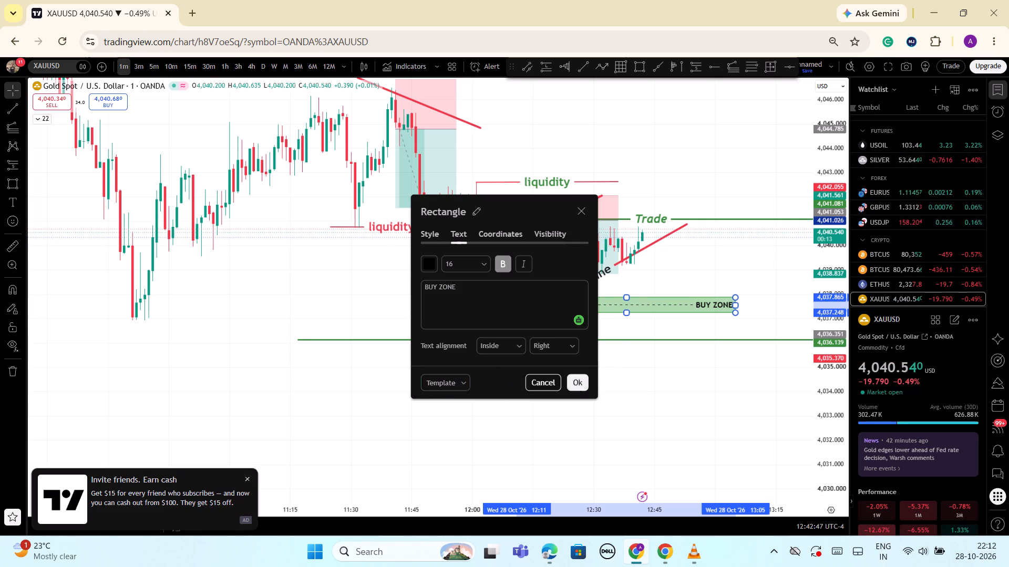
left_click(639, 383)
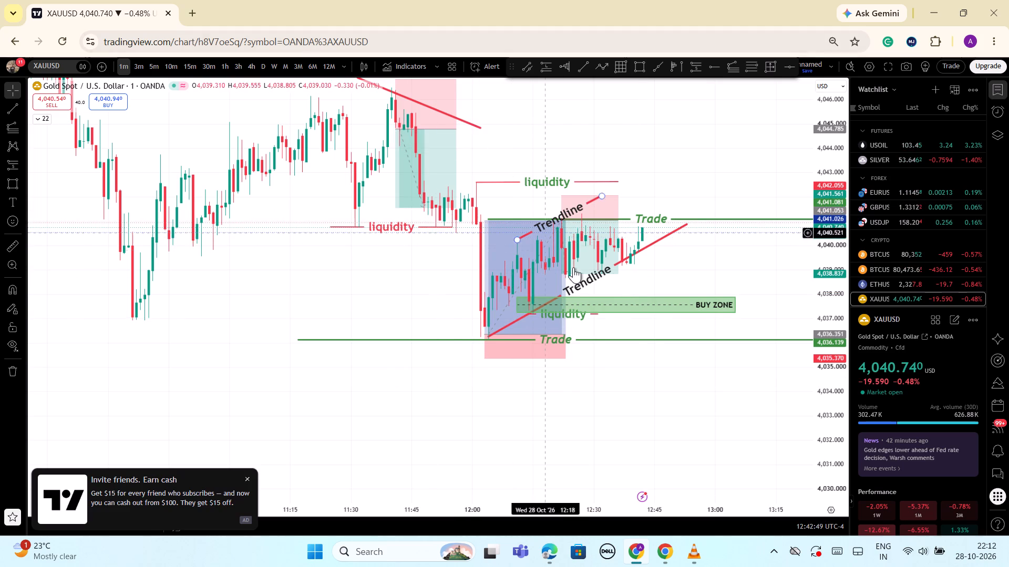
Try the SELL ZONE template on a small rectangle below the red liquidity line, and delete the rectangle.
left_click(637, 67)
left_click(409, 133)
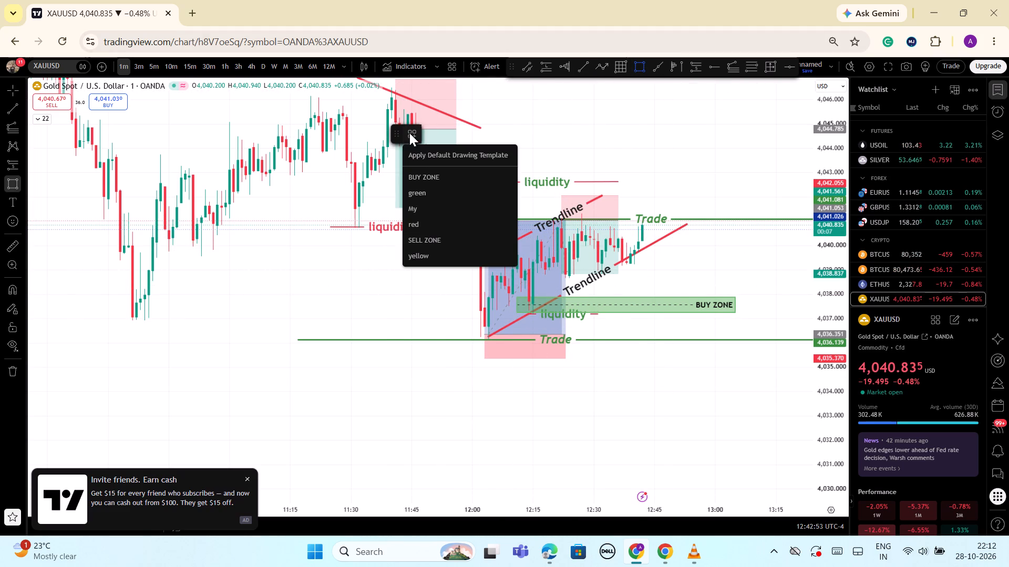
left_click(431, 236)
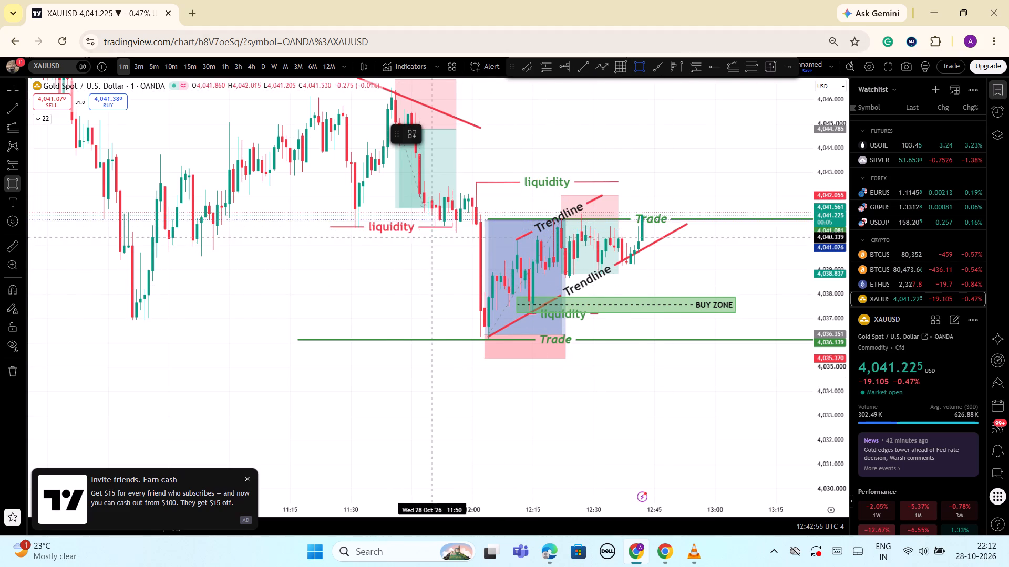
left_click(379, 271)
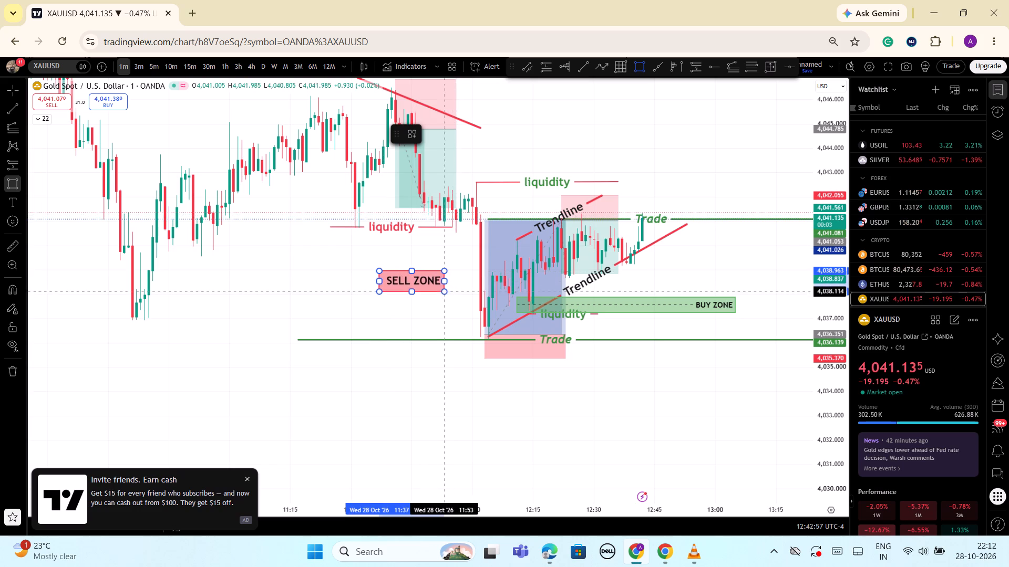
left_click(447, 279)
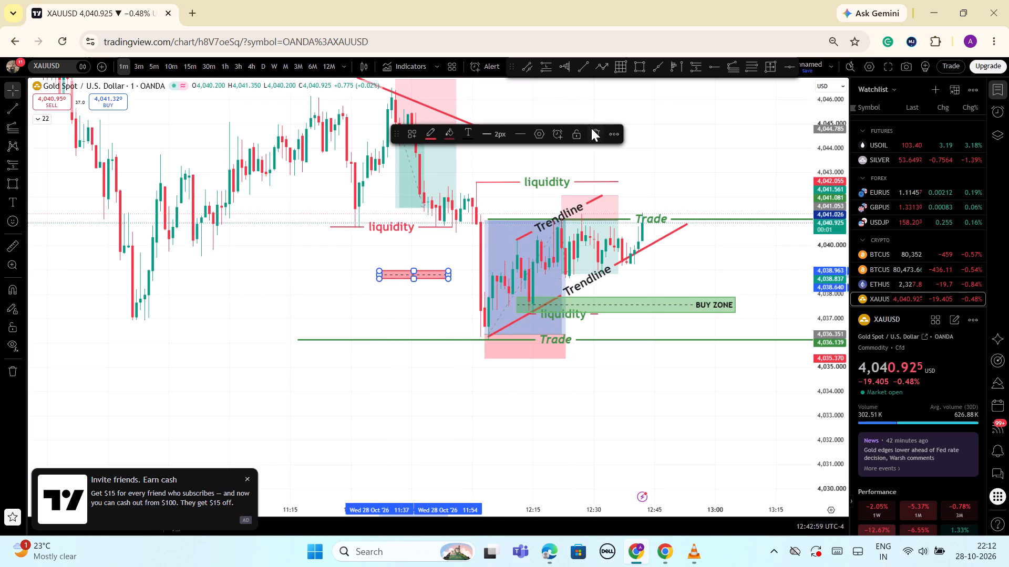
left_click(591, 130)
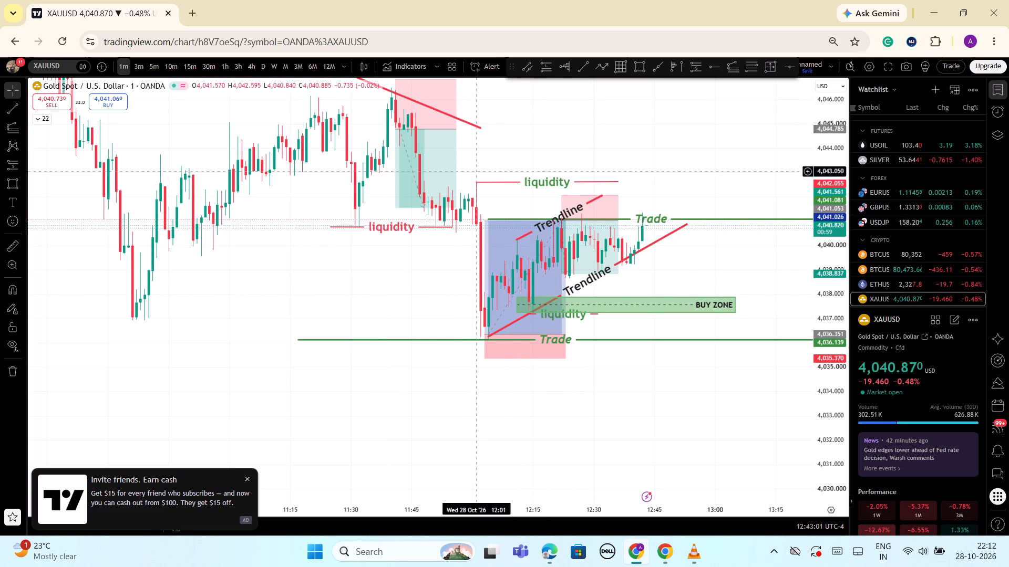
Delete the saved SELL ZONE drawing template from the rectangle templates.
left_click(637, 67)
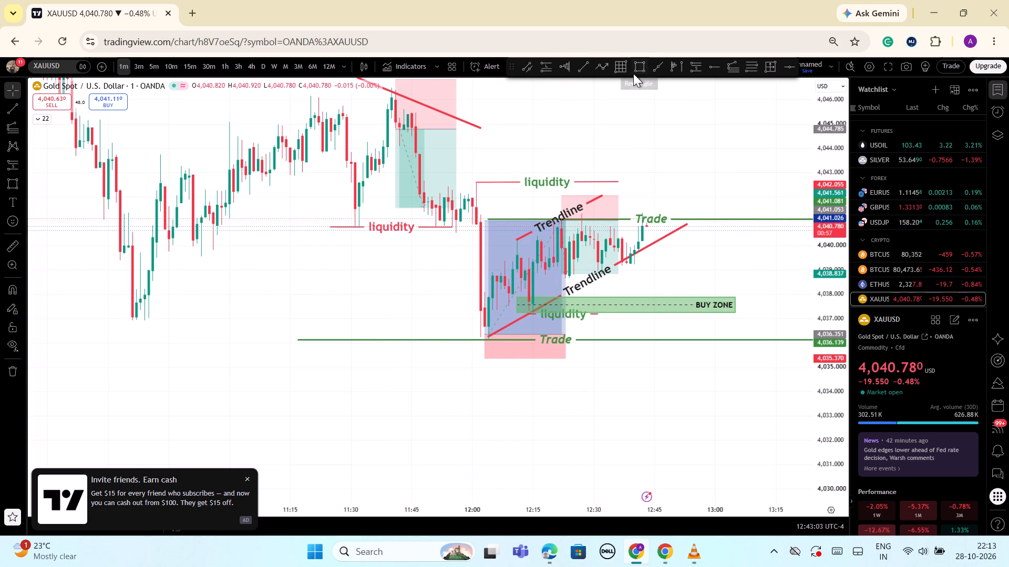
left_click(415, 137)
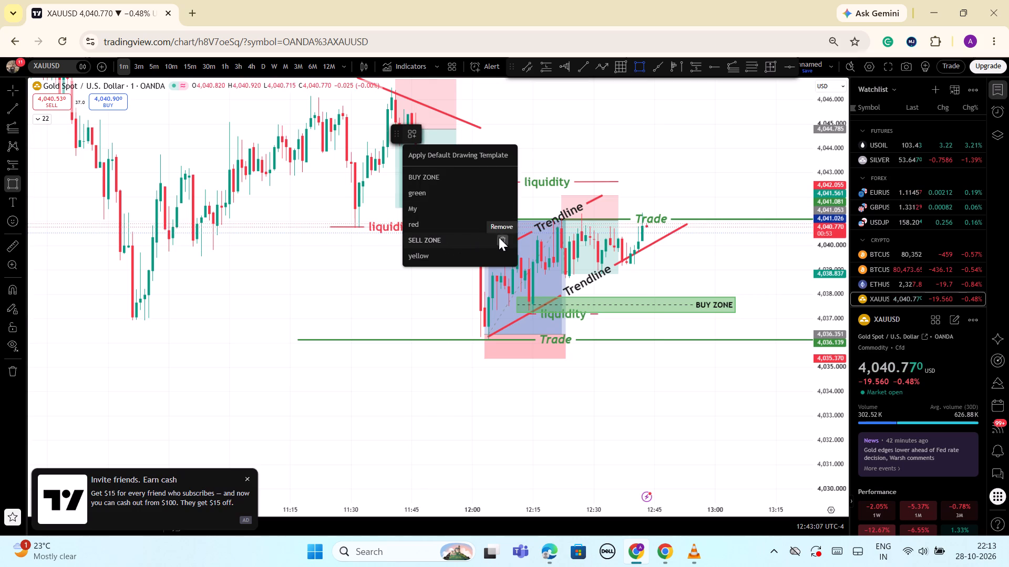
left_click(499, 237)
left_click(579, 326)
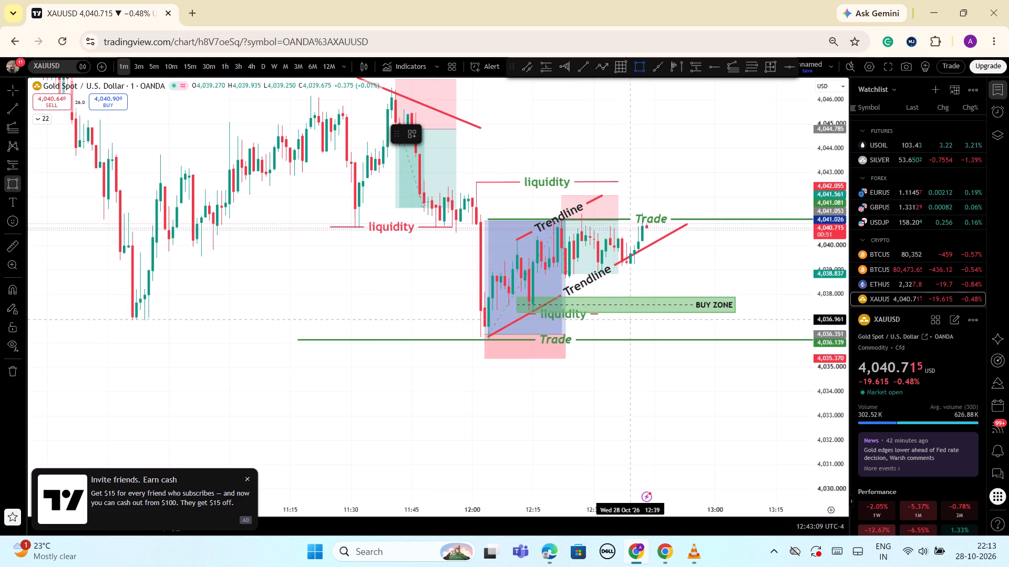
Draw a thin red rectangle below the red liquidity line from 11:33 to 11:52, between about 4,038.84 and 4,038.40.
left_click(364, 274)
left_click(440, 285)
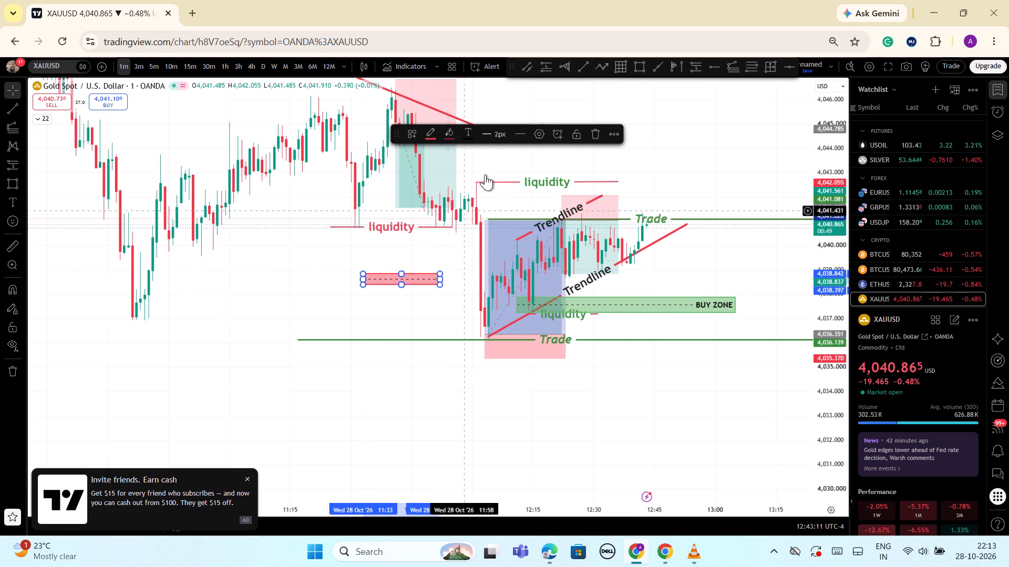
Label the new red rectangle with the text SELL ZONE.
left_click(542, 135)
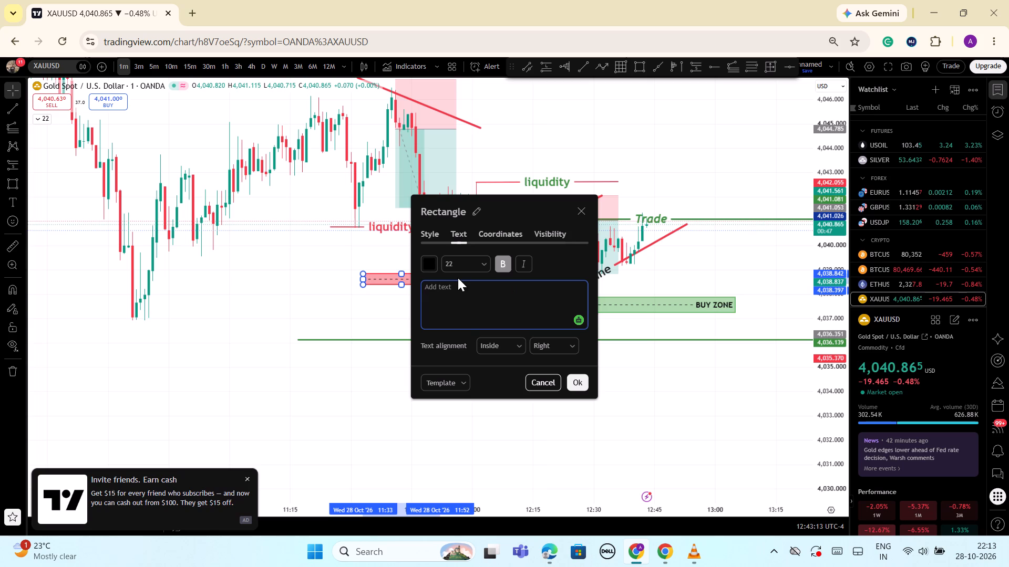
left_click(456, 285)
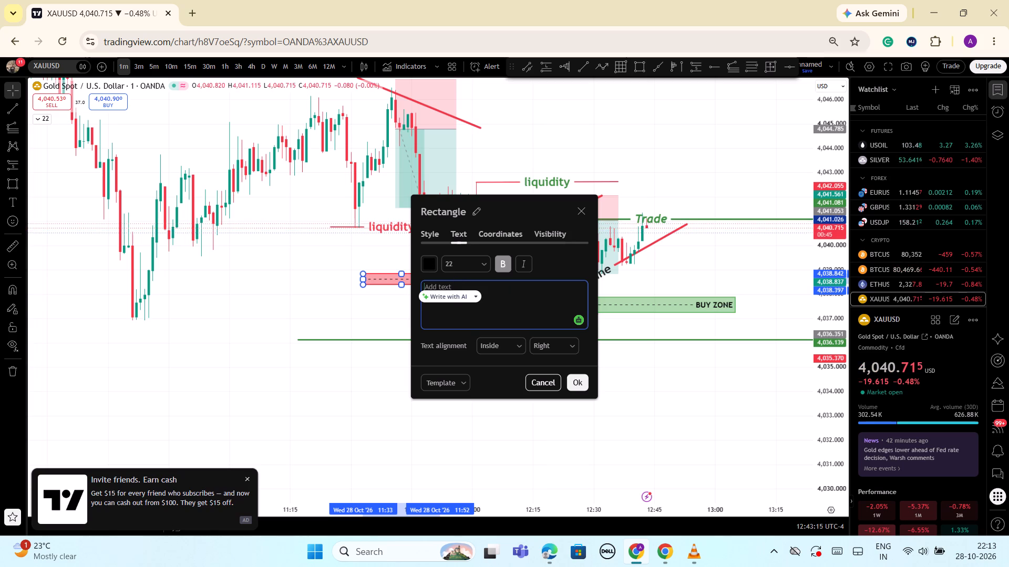
type("SE")
type("KK")
key("BackSpace")
key("BackSpace")
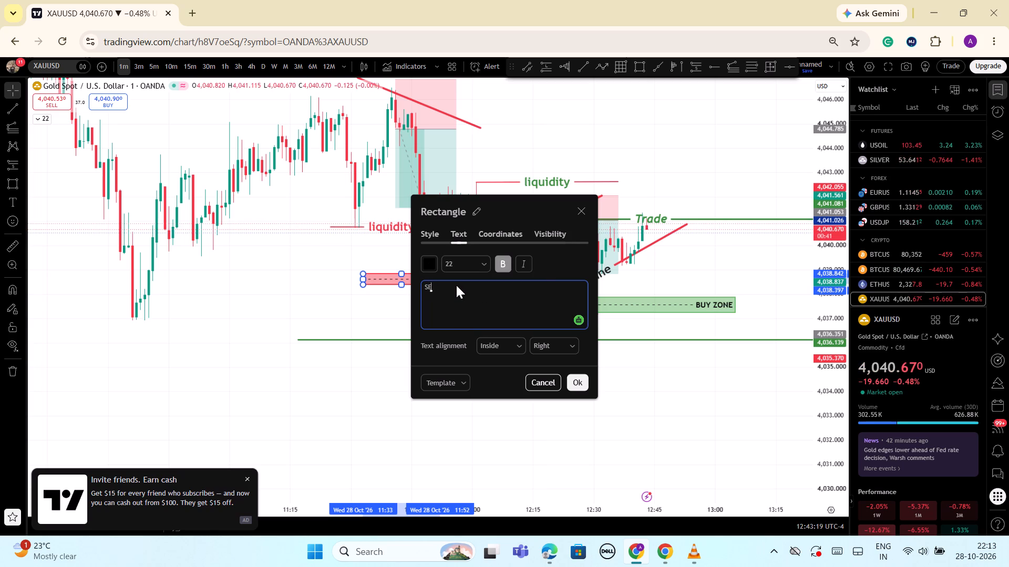
type("LL")
key("space")
type("ZONE")
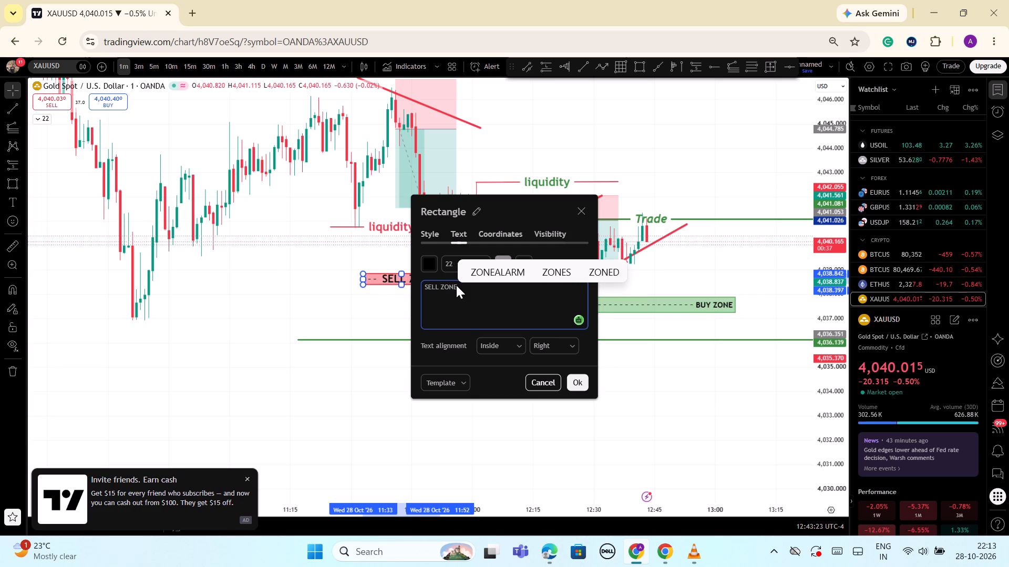
left_click(458, 304)
left_click(451, 261)
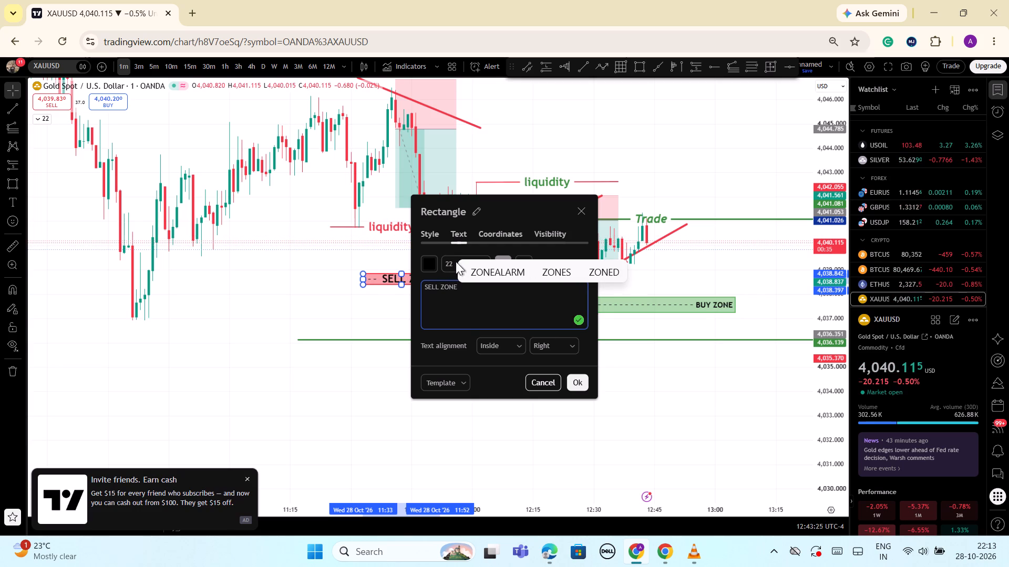
left_click(517, 299)
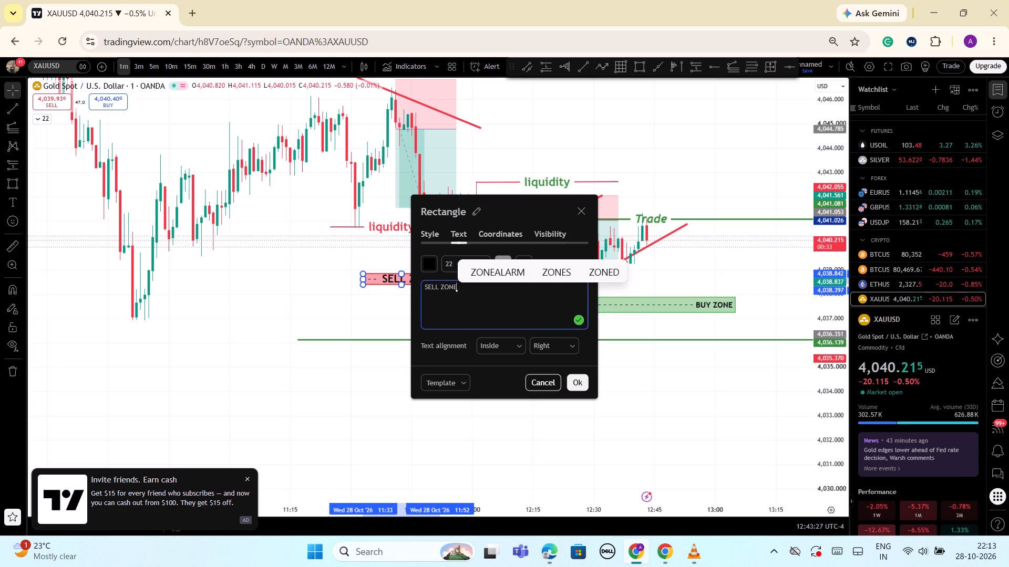
left_click_drag(459, 318, 465, 311)
left_click(544, 218)
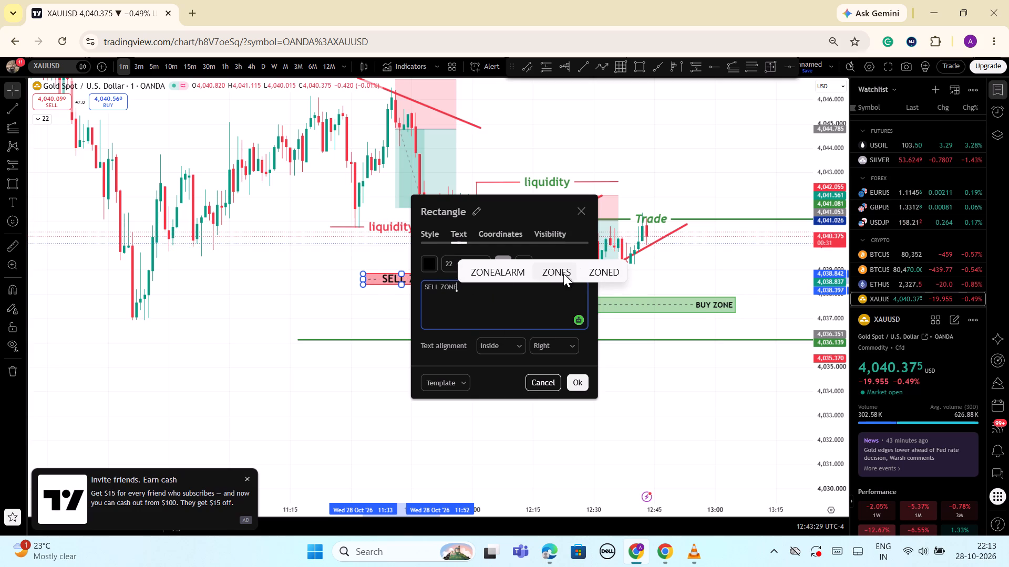
left_click_drag(577, 267, 582, 285)
left_click_drag(545, 202, 539, 211)
Set the SELL ZONE rectangle's text size to 16.
left_click(503, 239)
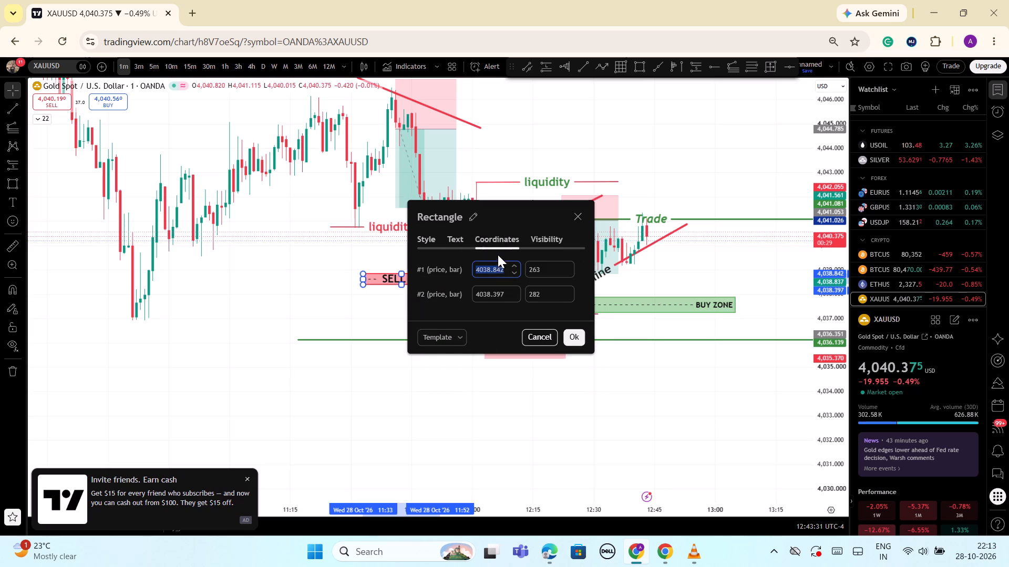
left_click(447, 239)
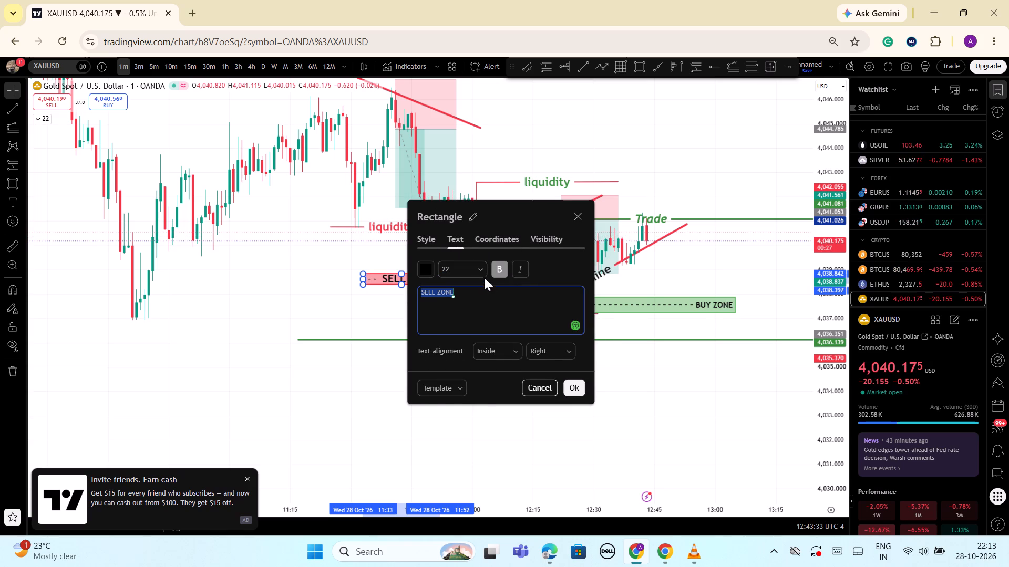
left_click(482, 268)
left_click(458, 370)
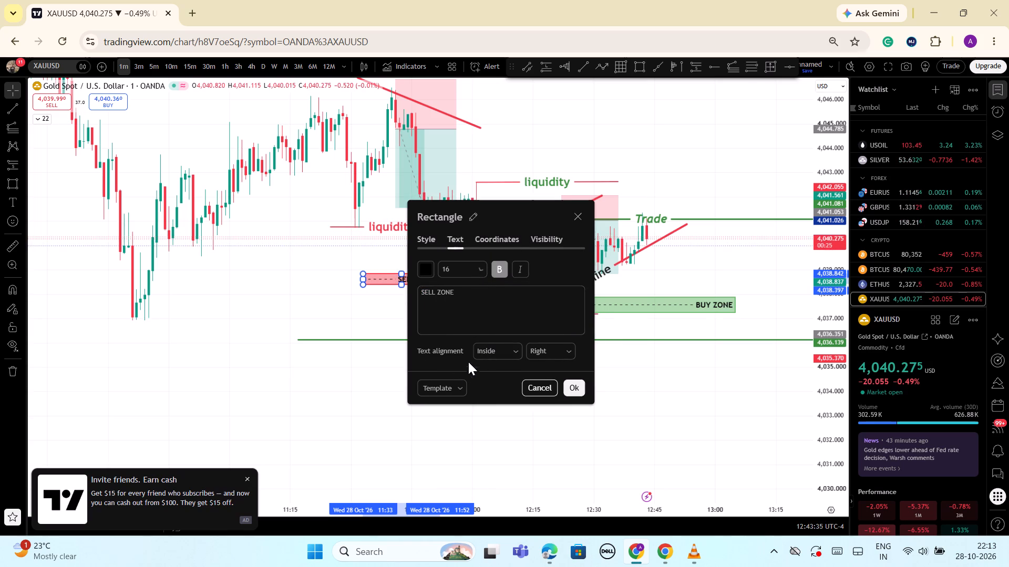
Save the red rectangle's settings as a drawing template named SELL ZONE and apply the settings.
left_click(429, 236)
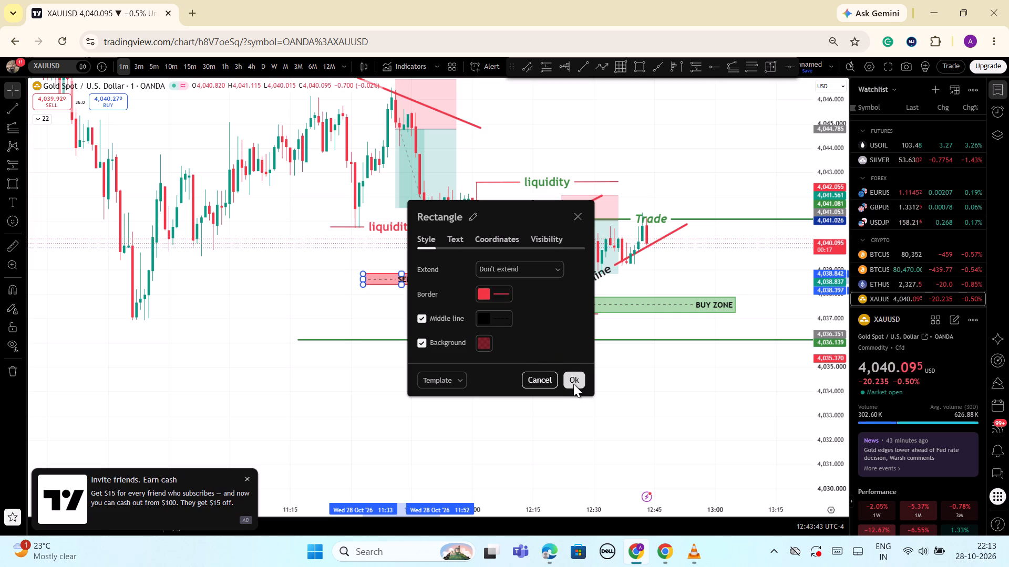
left_click(461, 376)
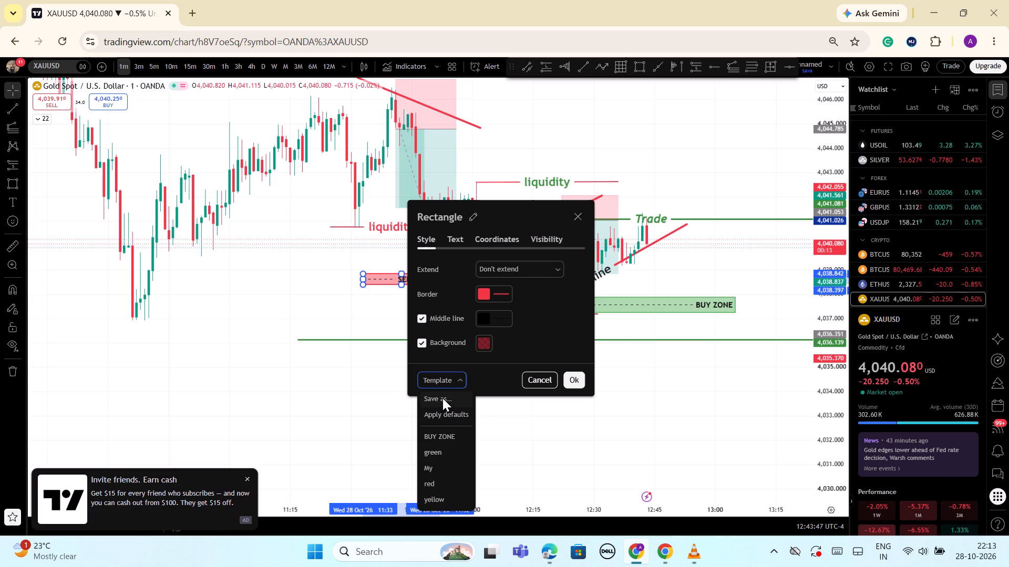
left_click(442, 398)
left_click(441, 302)
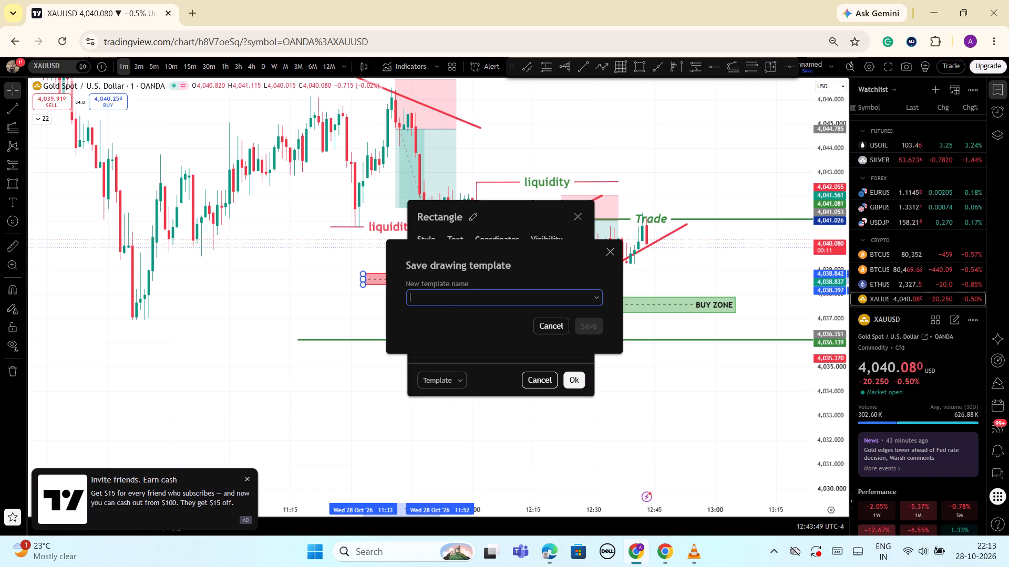
type("SE")
type("LL ZONE")
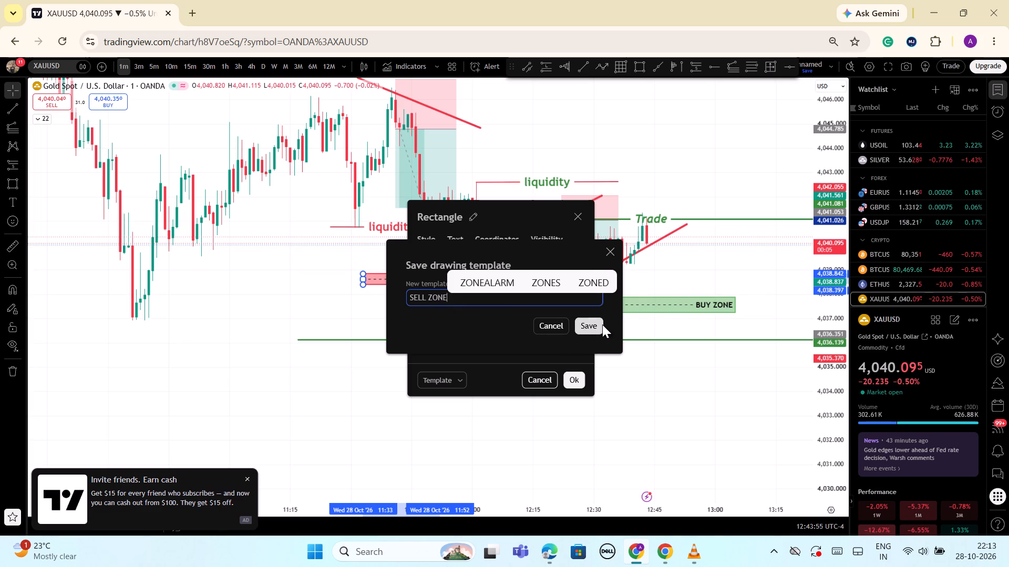
left_click(591, 324)
left_click(574, 377)
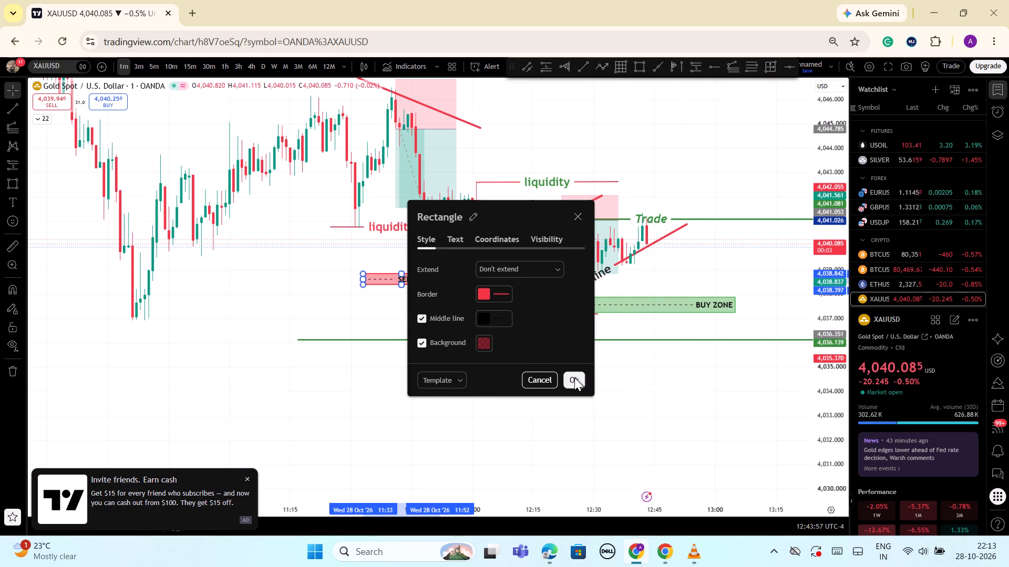
left_click(684, 407)
Move the long position on the lower Trade line slightly down so its entry is at about 4,036.15.
scroll(681, 407, "down", 1)
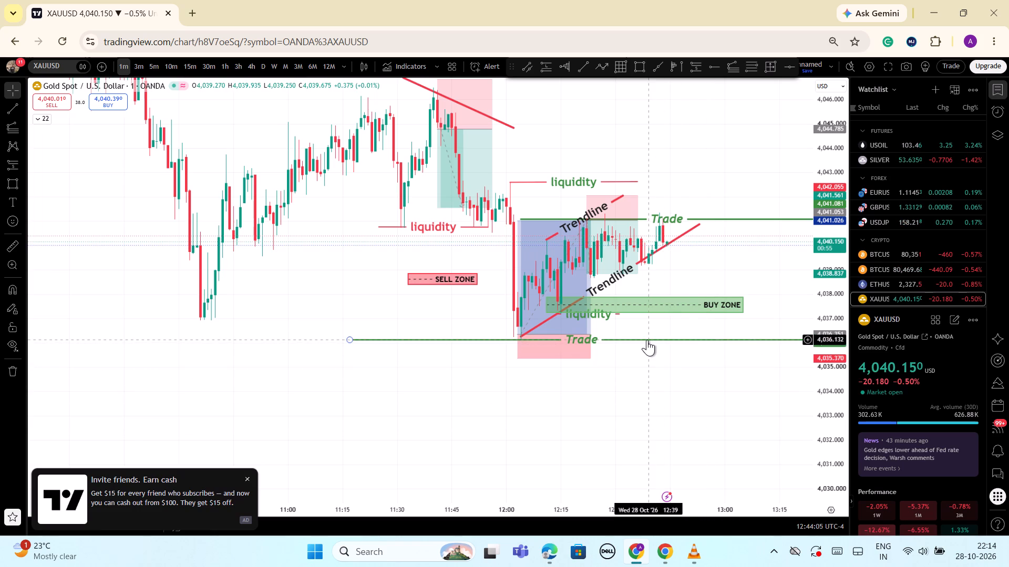
left_click_drag(549, 356, 549, 360)
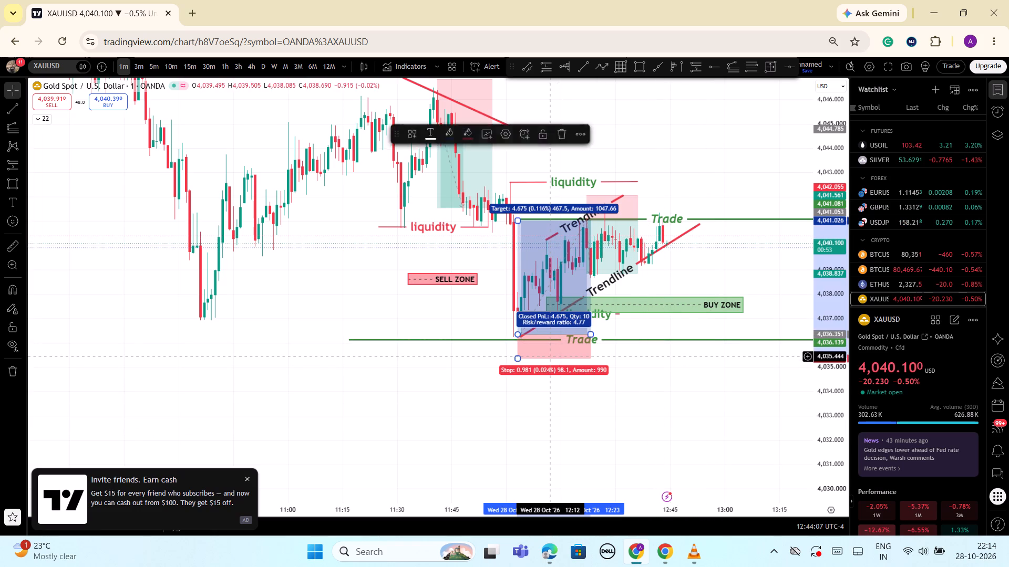
left_click_drag(549, 360, 550, 362)
left_click(528, 407)
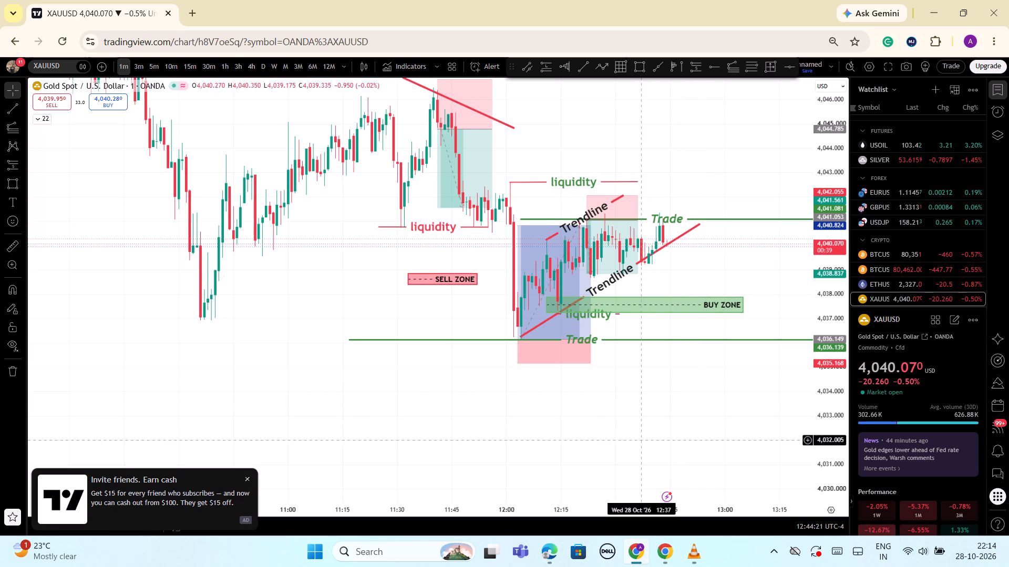
Examine the marked zones, trade levels and trend lines against the recent and earlier gold price action.
scroll(641, 440, "up", 1)
left_click_drag(835, 470, 825, 429)
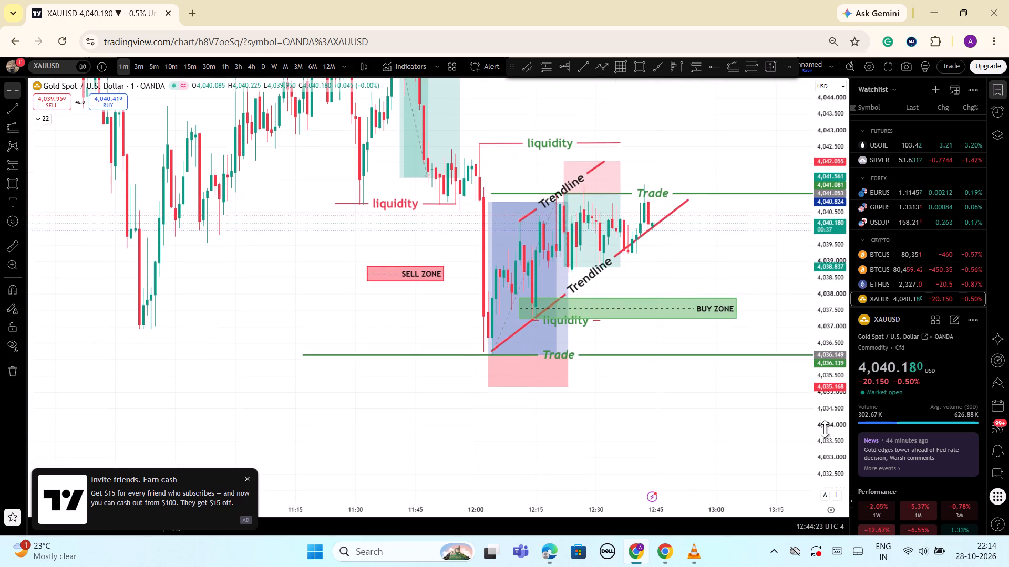
left_click_drag(825, 429, 804, 457)
scroll(612, 430, "up", 2)
scroll(612, 430, "down", 2)
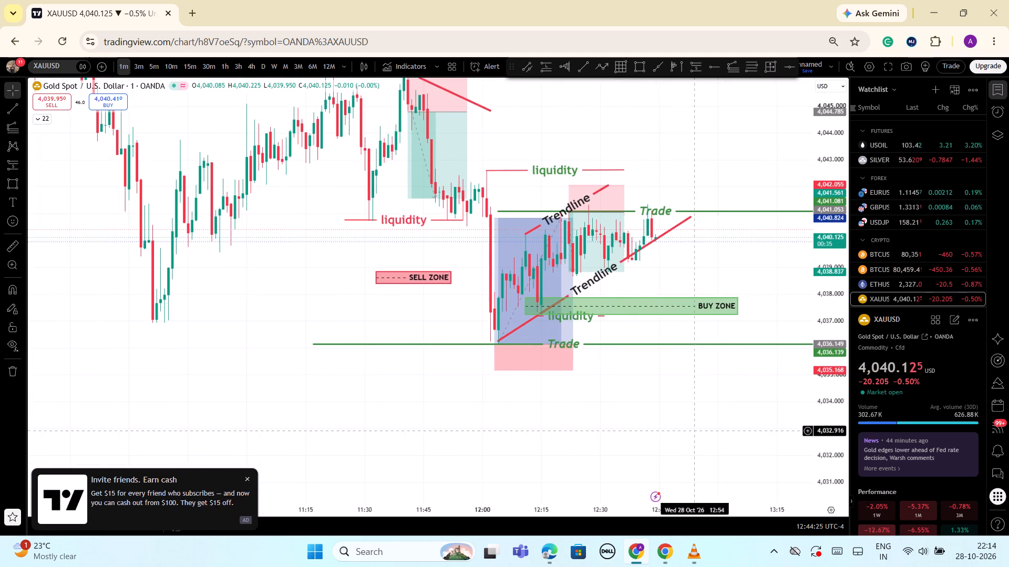
left_click_drag(833, 401, 833, 427)
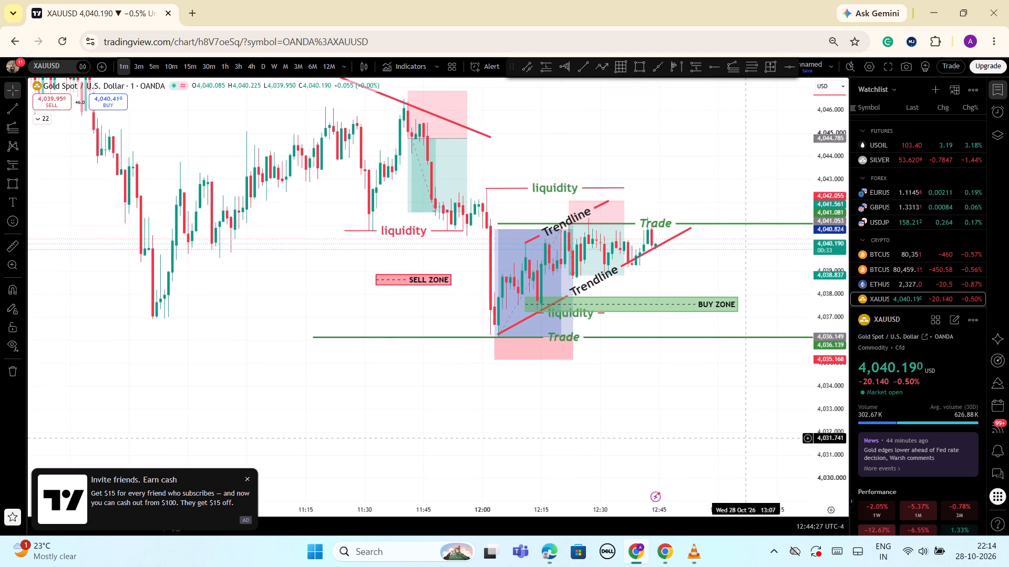
scroll(747, 438, "up", 3)
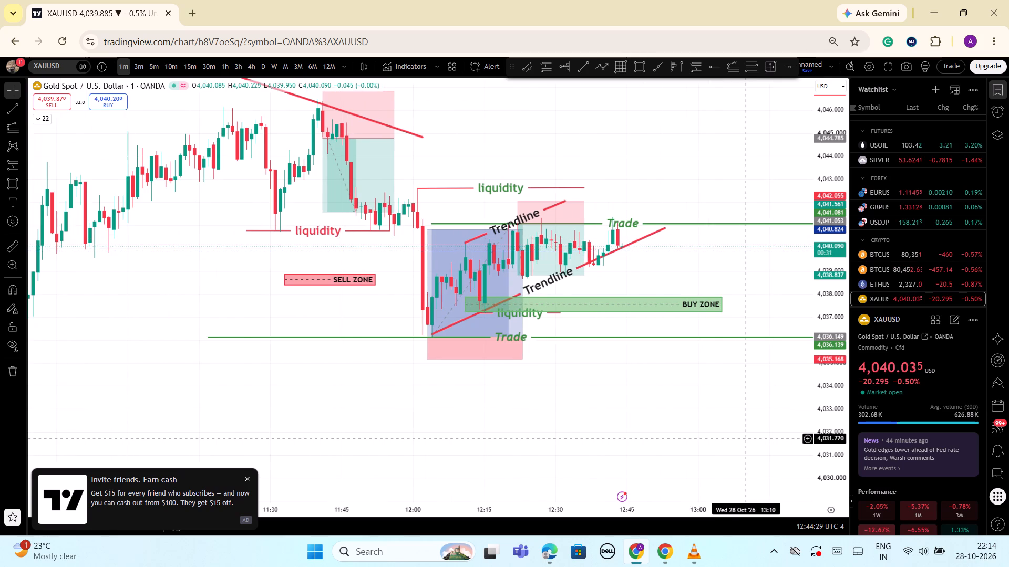
scroll(748, 439, "up", 1)
scroll(749, 442, "down", 2)
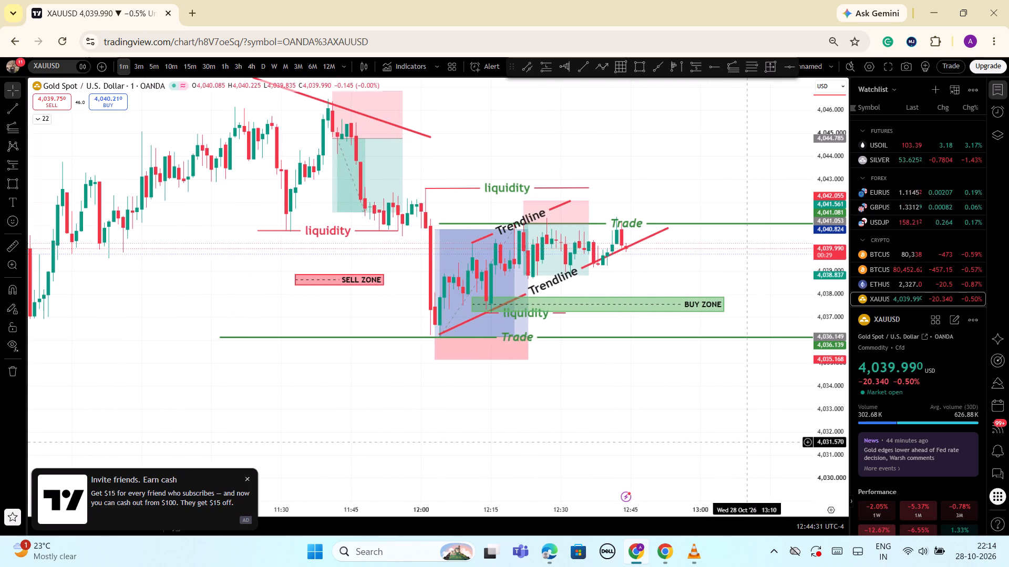
scroll(749, 442, "down", 1)
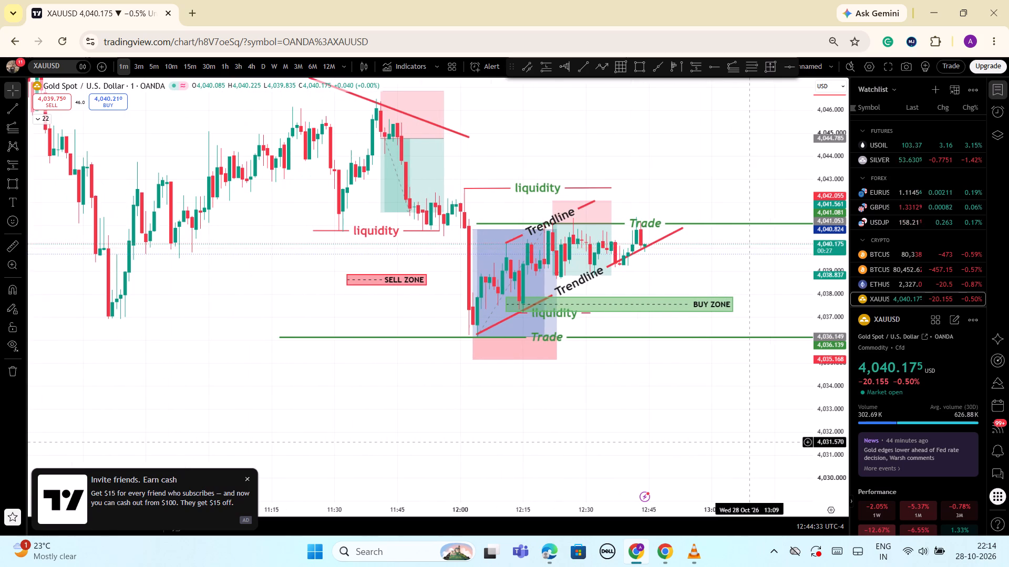
scroll(749, 442, "up", 1)
scroll(748, 447, "down", 1)
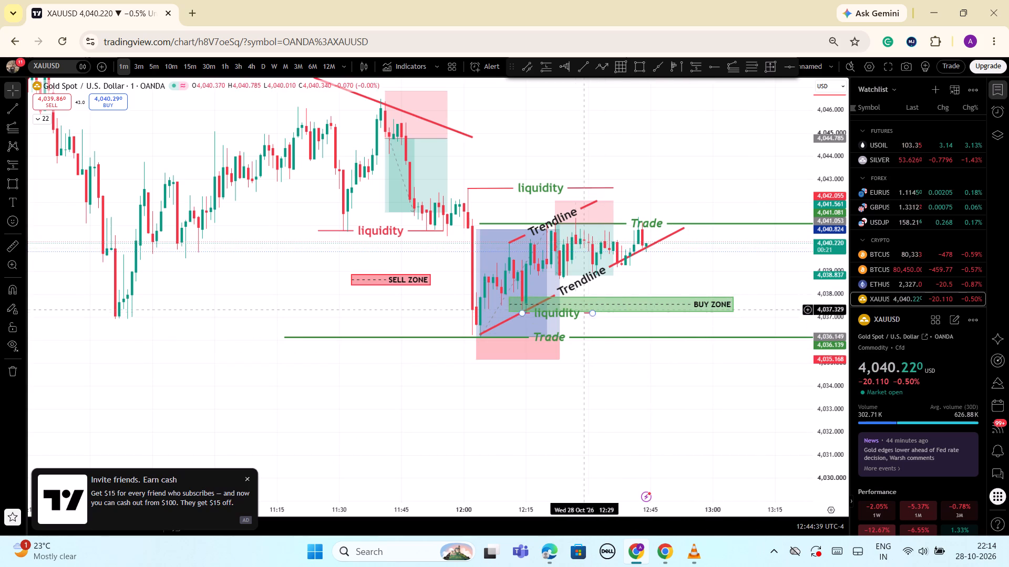
scroll(742, 434, "down", 2)
left_click_drag(836, 422, 854, 470)
scroll(695, 454, "down", 6)
left_click_drag(694, 453, 689, 453)
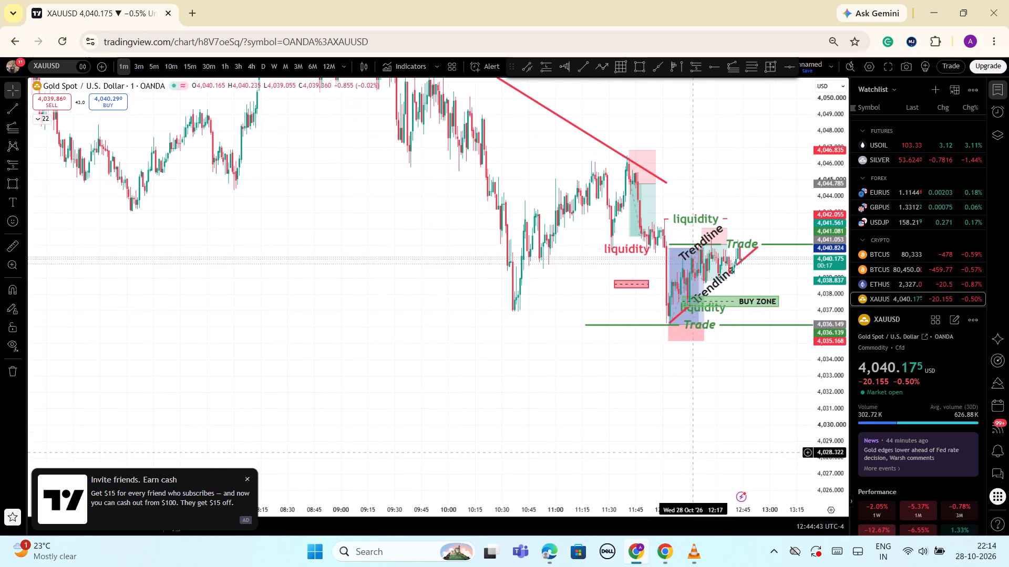
Examine the marked zones, liquidity lines, Trade levels and trend lines around the recent gold price action on the one-minute chart.
left_click_drag(689, 453, 648, 459)
scroll(668, 460, "up", 7)
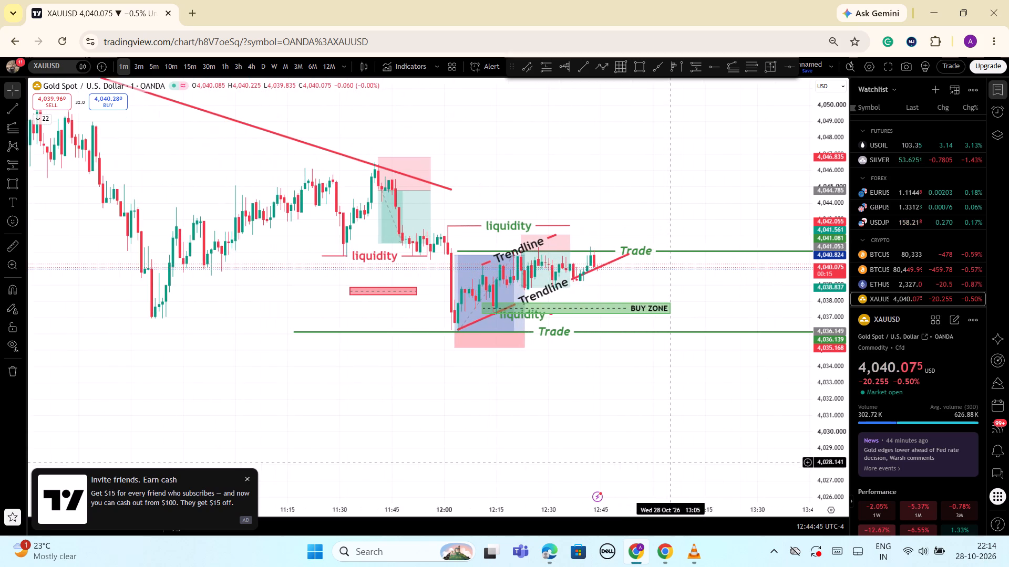
scroll(676, 467, "up", 1)
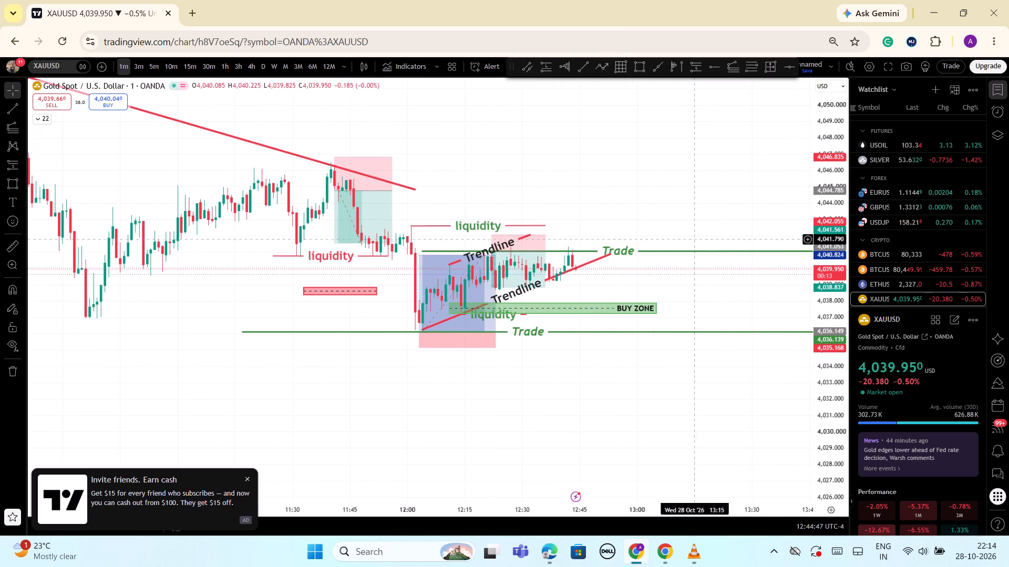
scroll(836, 432, "down", 1)
scroll(839, 430, "up", 4)
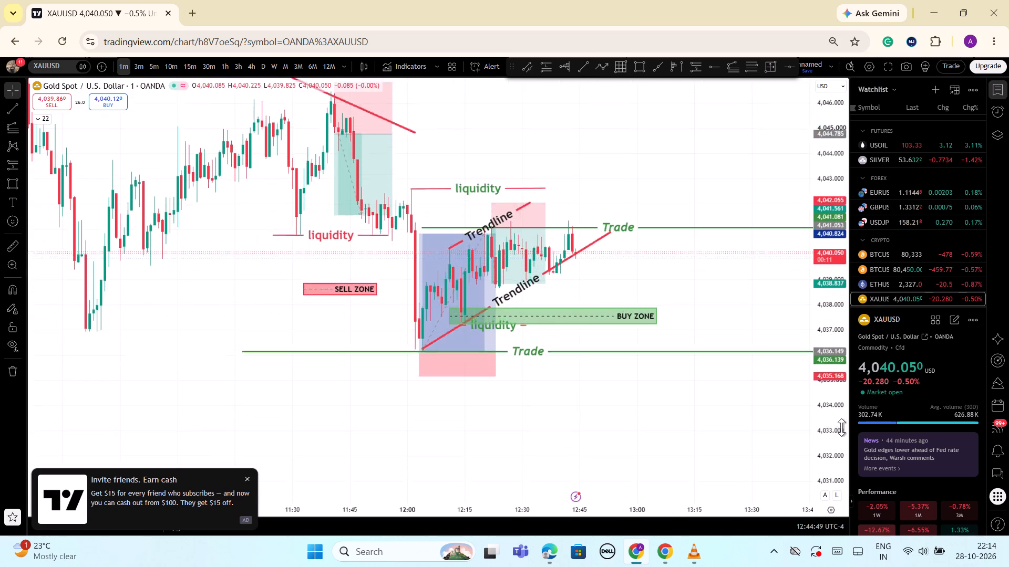
scroll(841, 427, "up", 6)
scroll(842, 427, "down", 4)
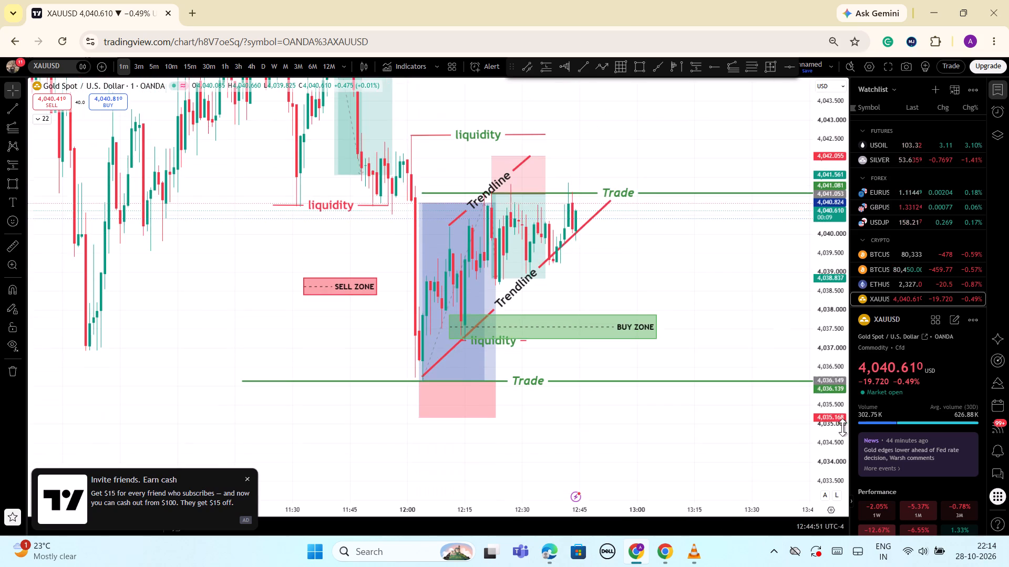
Switch the gold chart to the five-minute timeframe and review the marked levels against the larger candles.
left_click(153, 66)
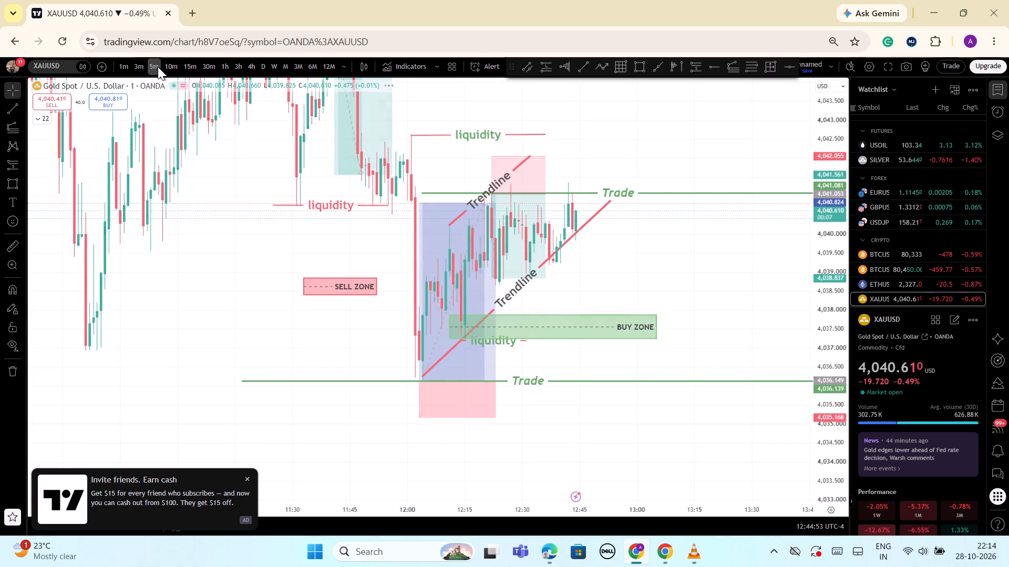
scroll(646, 268, "up", 6)
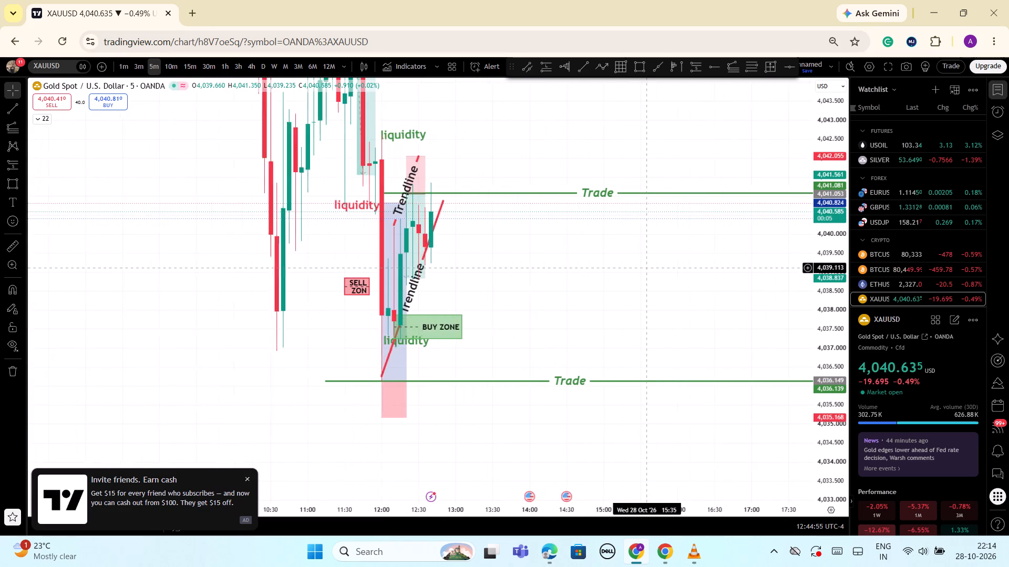
left_click_drag(822, 235, 856, 344)
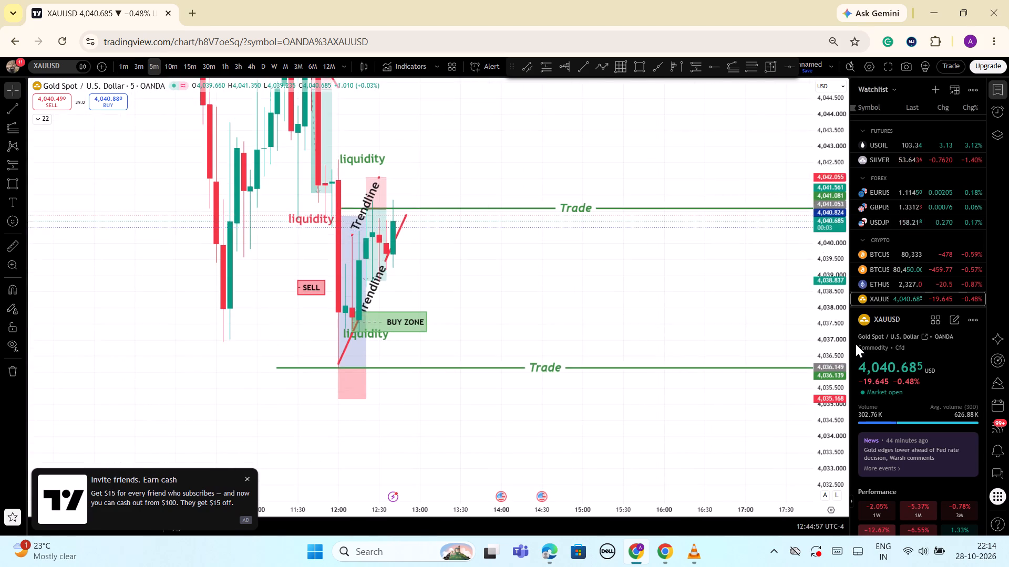
left_click_drag(856, 344, 858, 356)
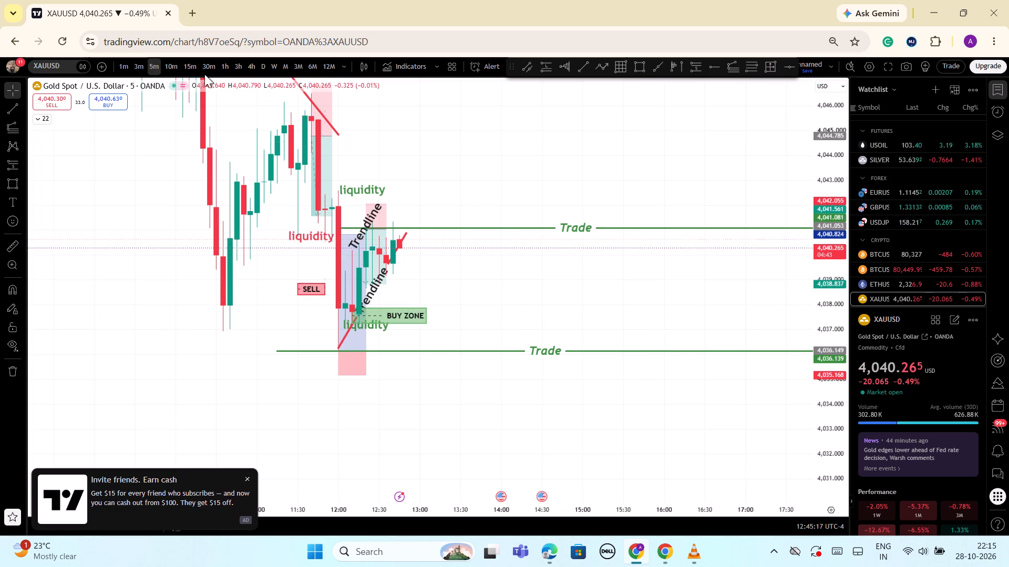
Return the chart to the one-minute timeframe and examine the marked zones and trend lines against recent and earlier price action.
left_click(123, 63)
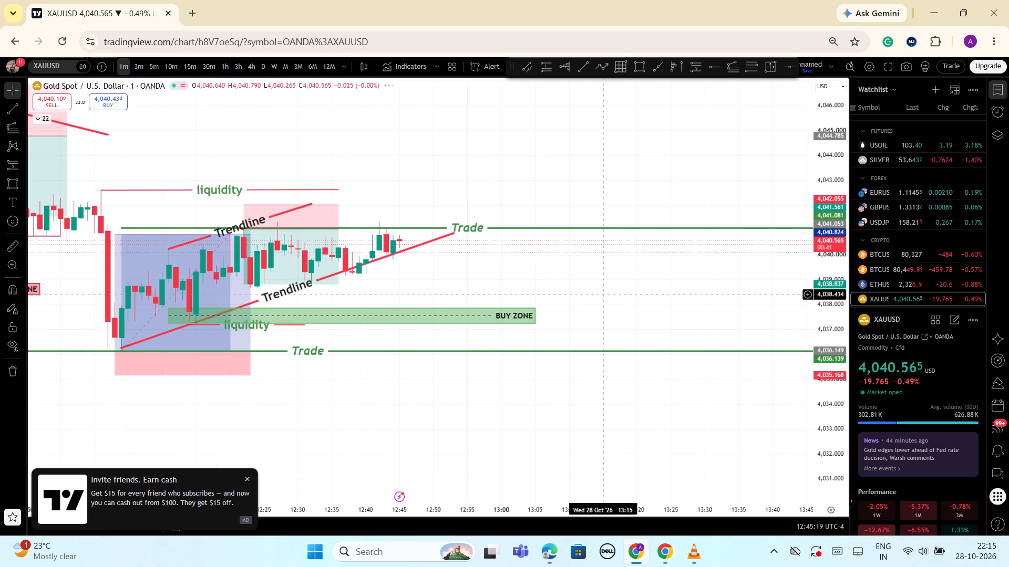
scroll(617, 305, "down", 5)
left_click_drag(829, 386, 831, 438)
scroll(701, 408, "down", 4)
scroll(698, 404, "up", 4)
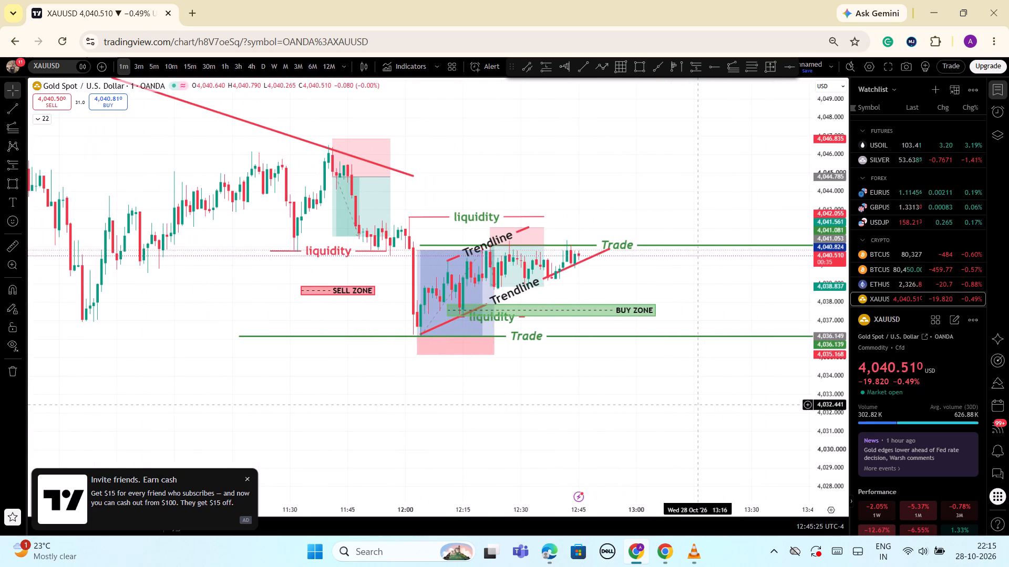
scroll(731, 418, "down", 1)
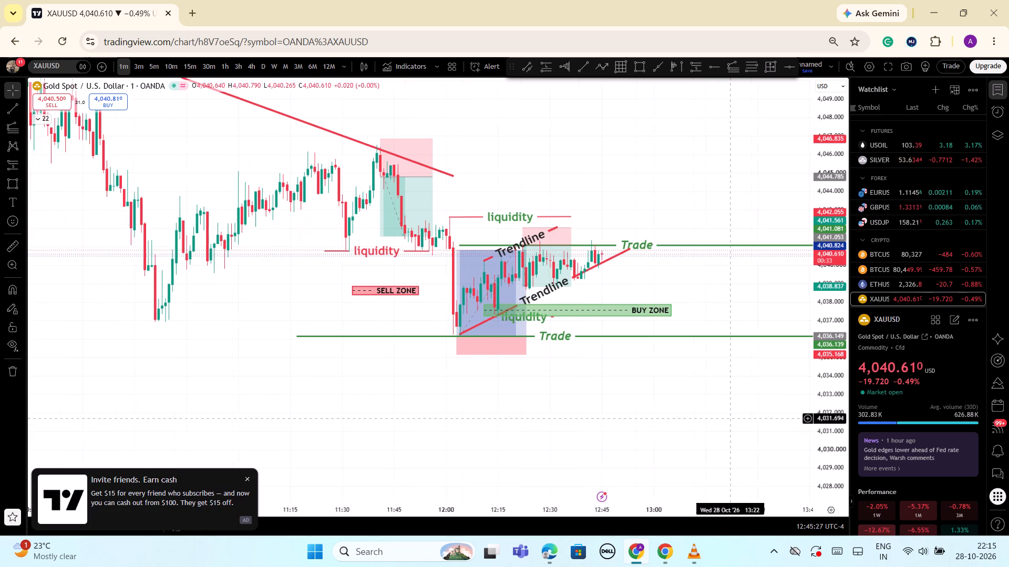
scroll(731, 418, "up", 2)
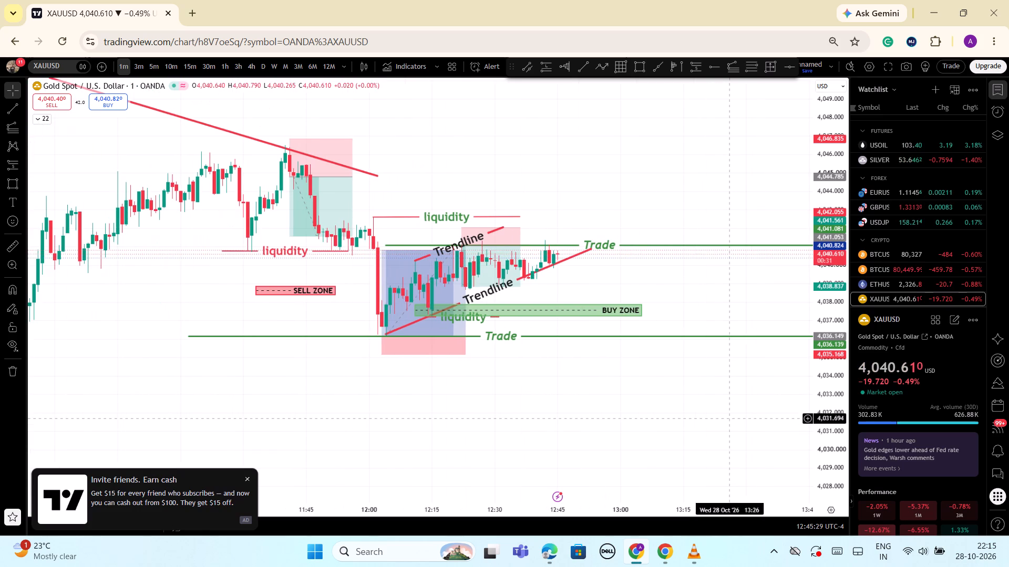
scroll(731, 418, "down", 1)
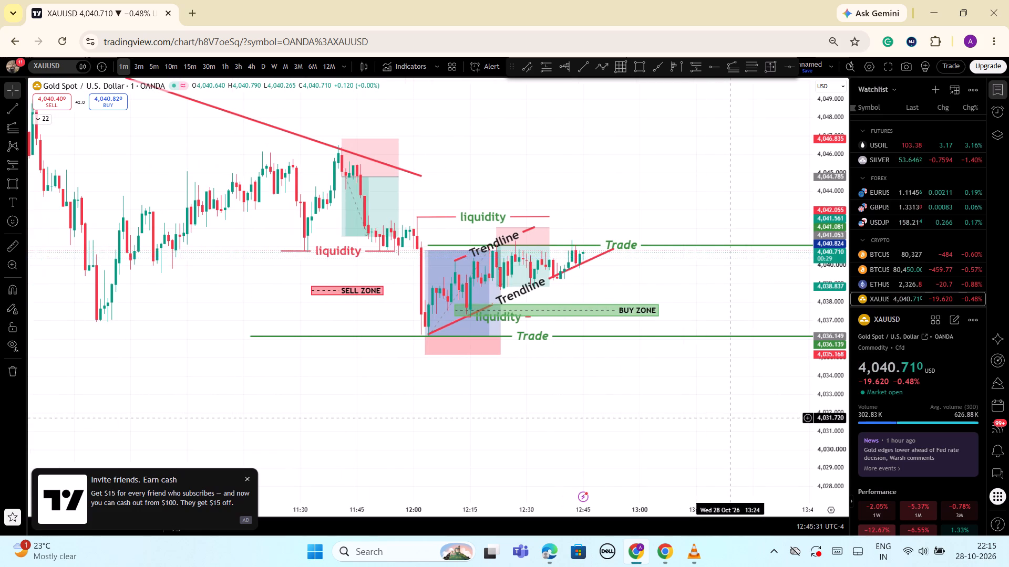
scroll(731, 418, "down", 5)
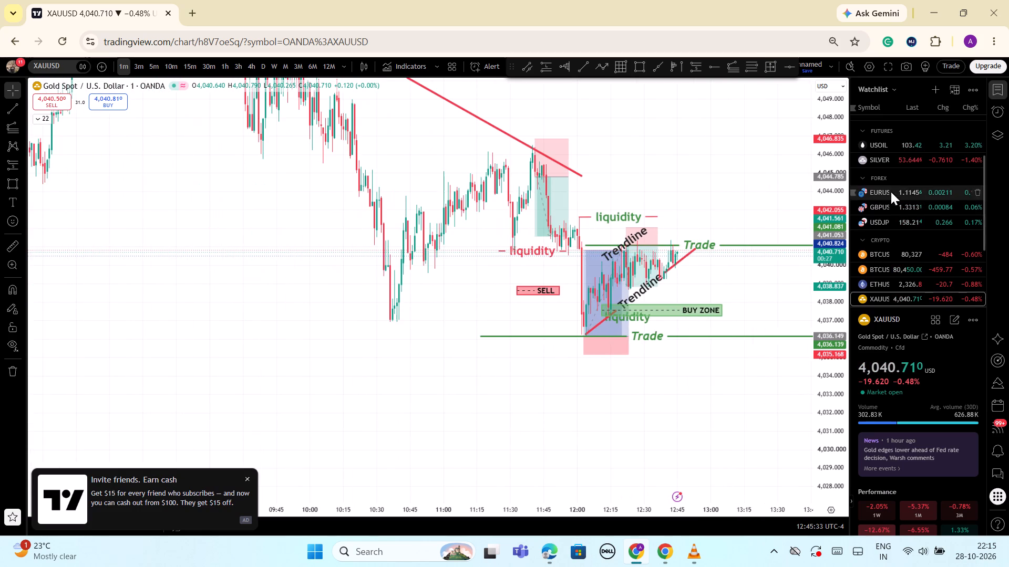
left_click_drag(833, 167, 856, 267)
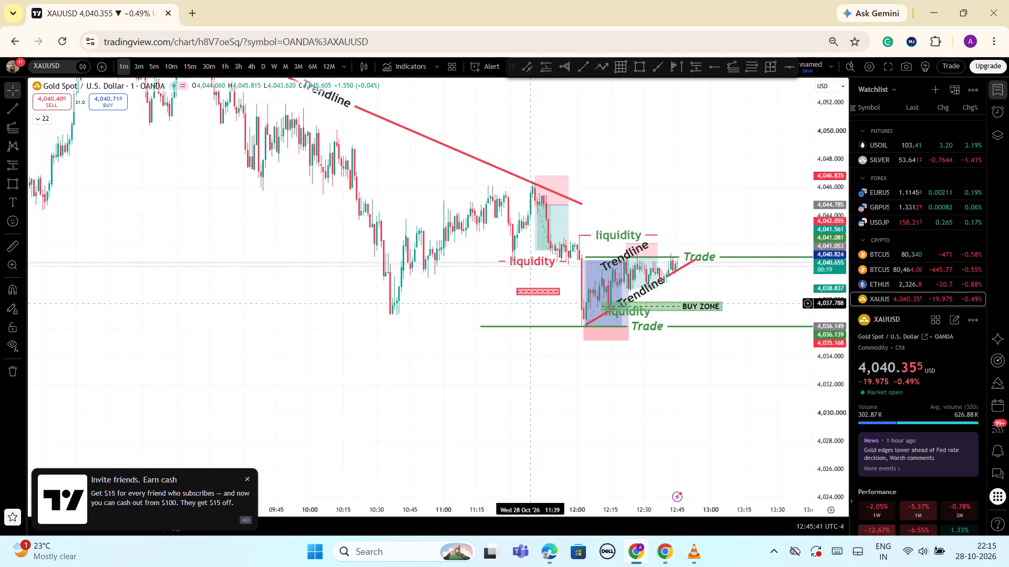
scroll(530, 302, "up", 5)
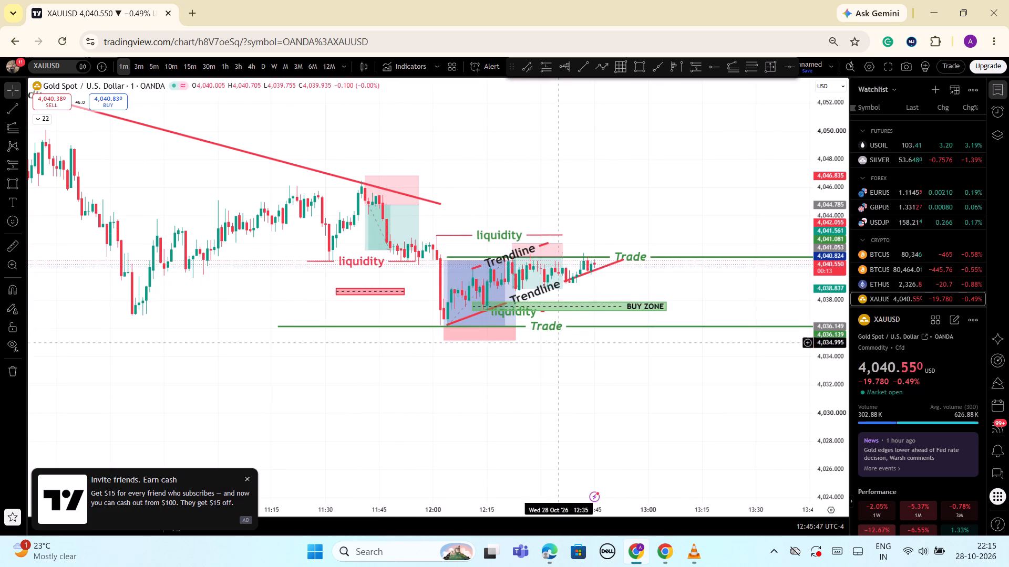
scroll(544, 394, "down", 2)
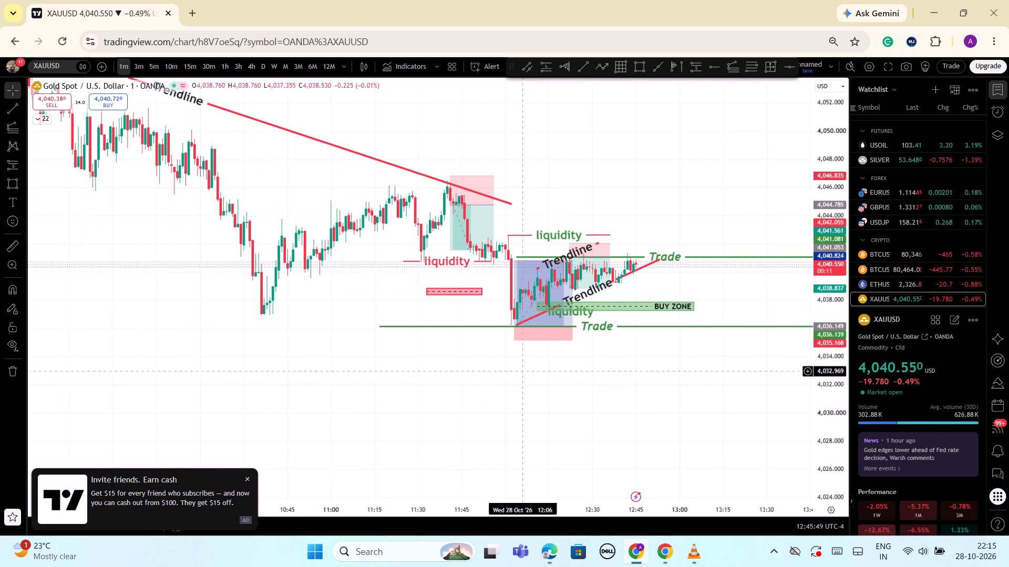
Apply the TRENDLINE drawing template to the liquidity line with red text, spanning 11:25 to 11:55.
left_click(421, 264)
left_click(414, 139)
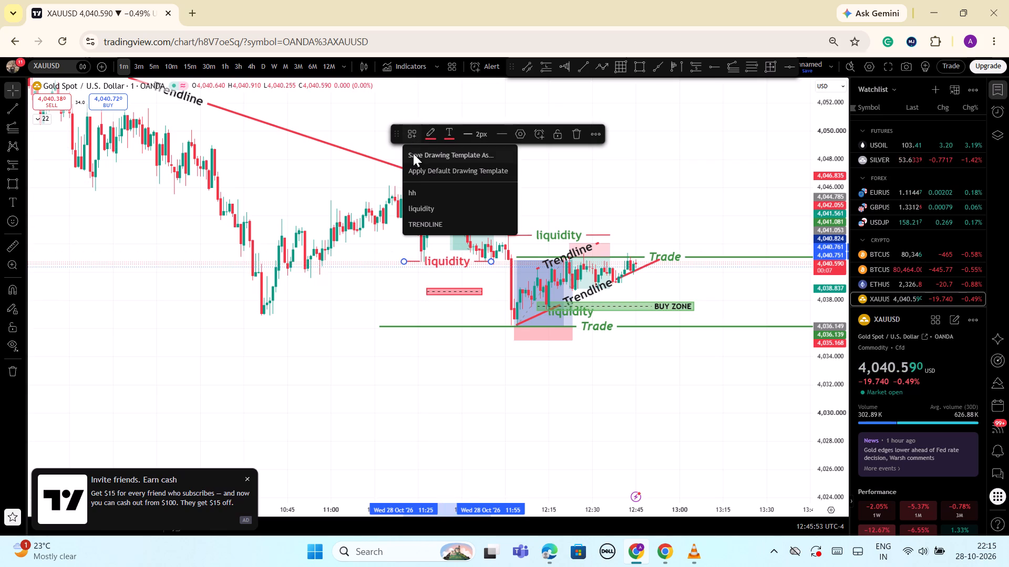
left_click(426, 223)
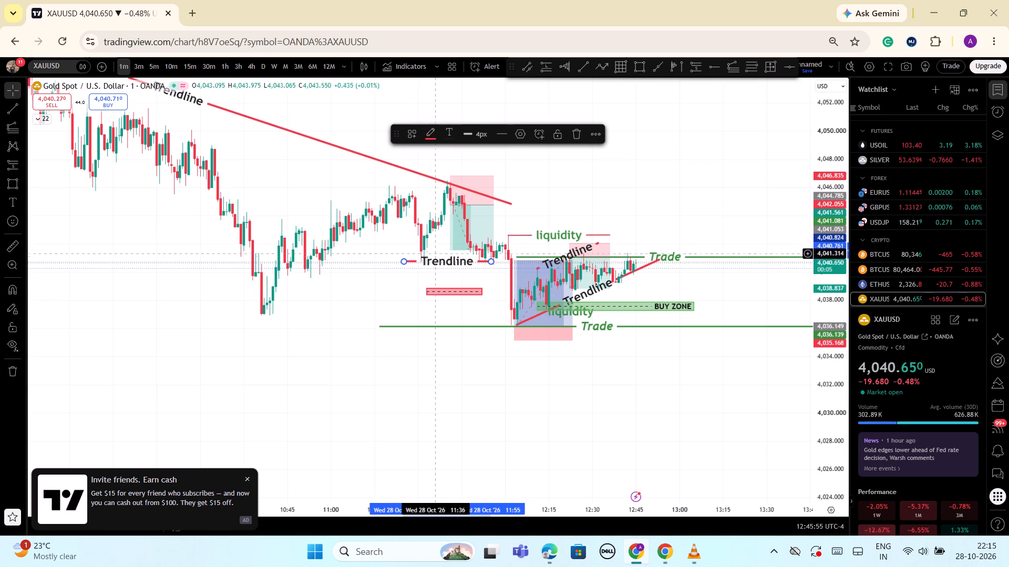
Apply the liquidity drawing template to the horizontal line spanning 11:25 to 11:55 and deselect it.
left_click(413, 263)
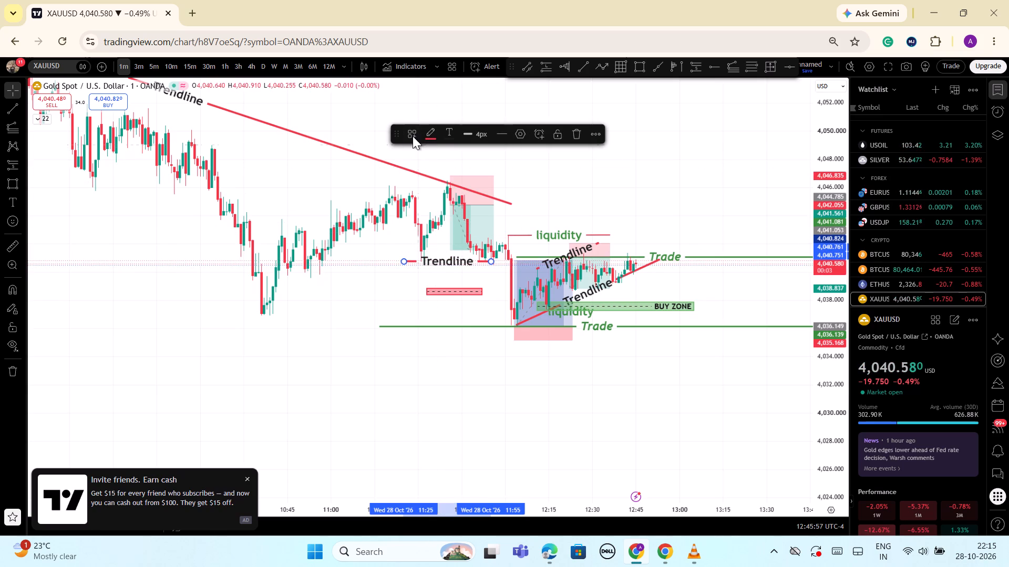
left_click(413, 136)
left_click(437, 209)
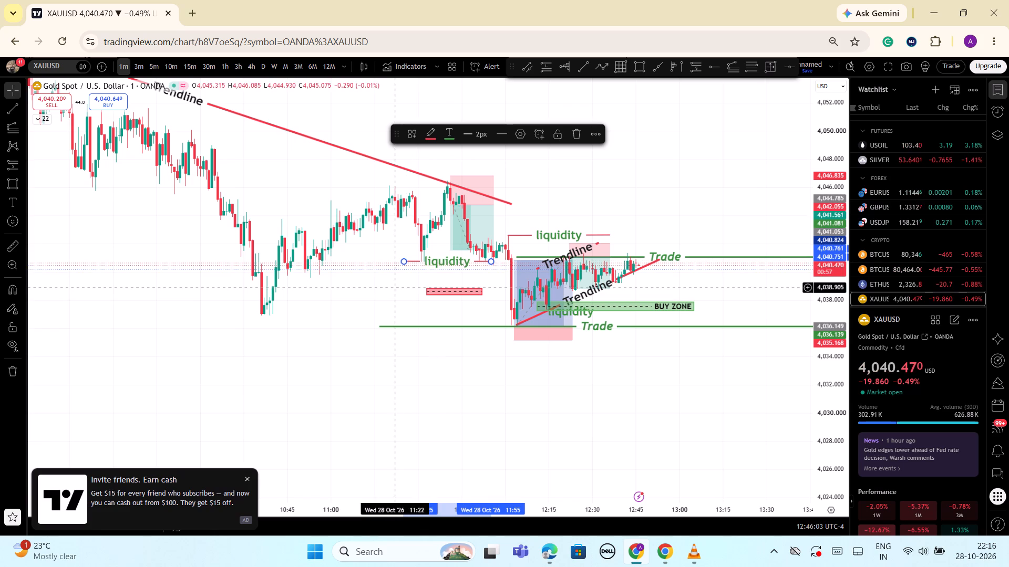
left_click(395, 288)
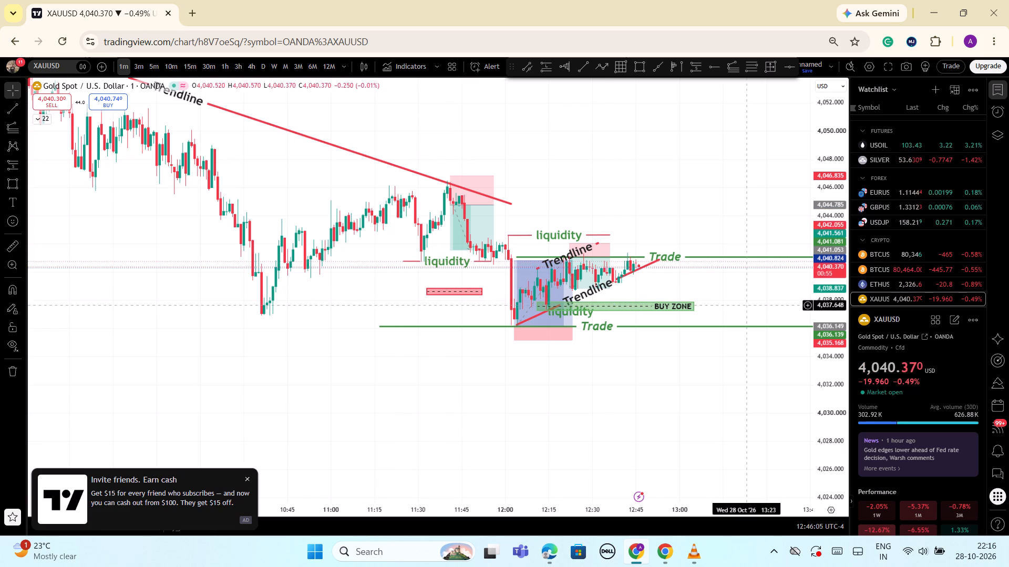
Examine the latest one-minute gold candles against the rising trend line, the BUY ZONE and SELL ZONE, and both Trade levels.
scroll(754, 335, "up", 2)
left_click_drag(826, 442, 828, 268)
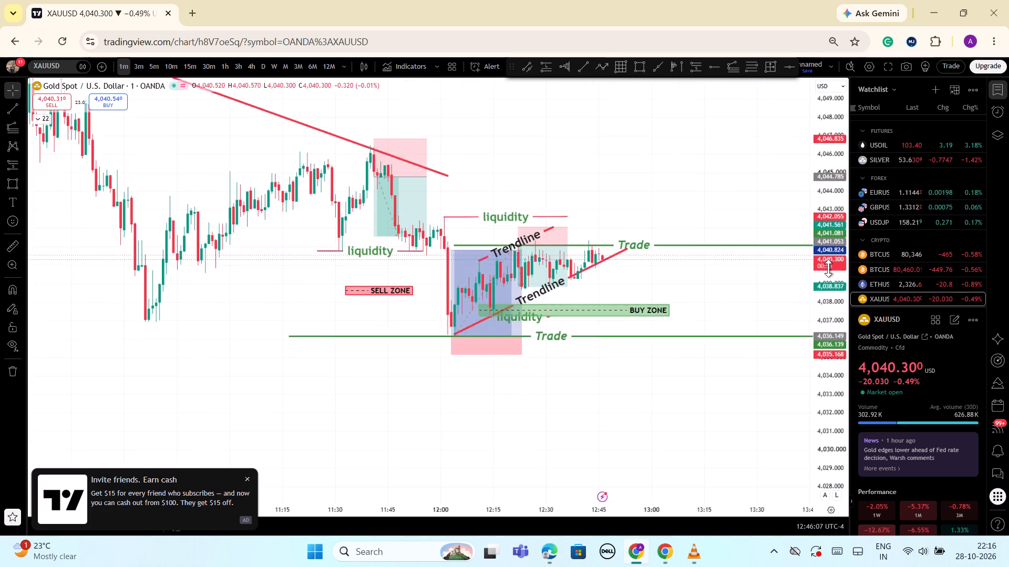
left_click_drag(828, 268, 828, 262)
scroll(784, 306, "up", 4)
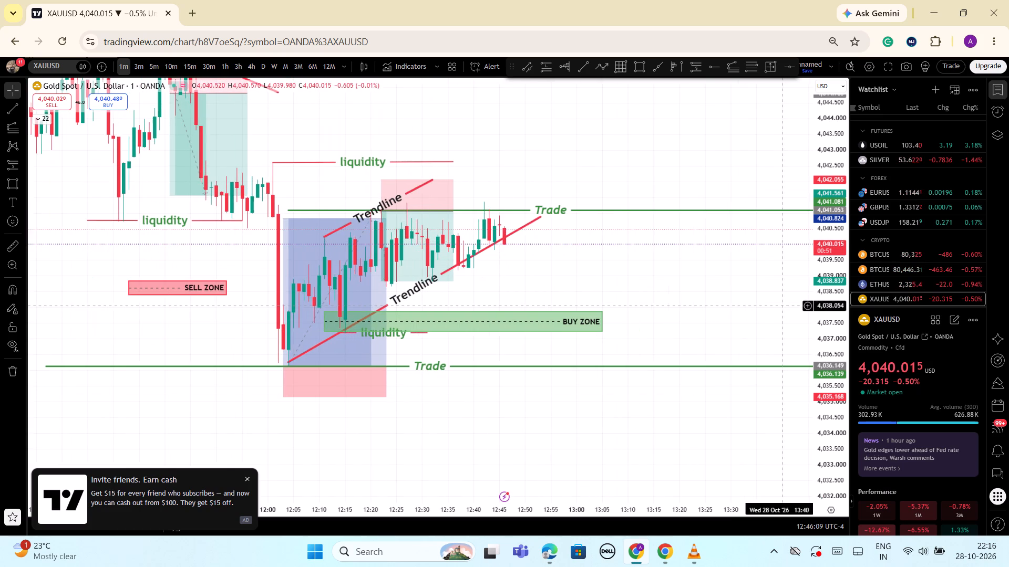
left_click_drag(828, 310, 835, 339)
scroll(745, 338, "down", 1)
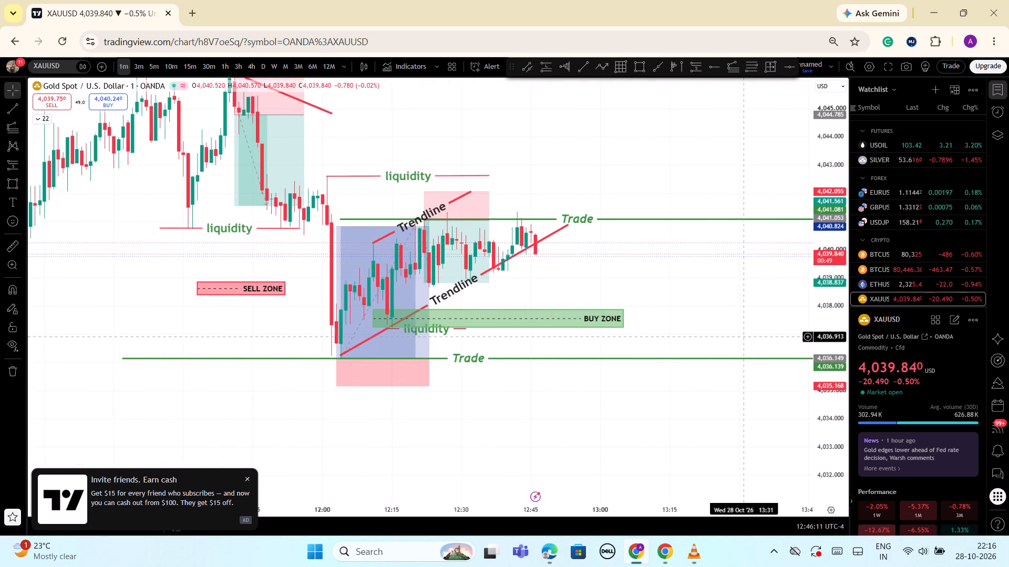
scroll(743, 337, "down", 3)
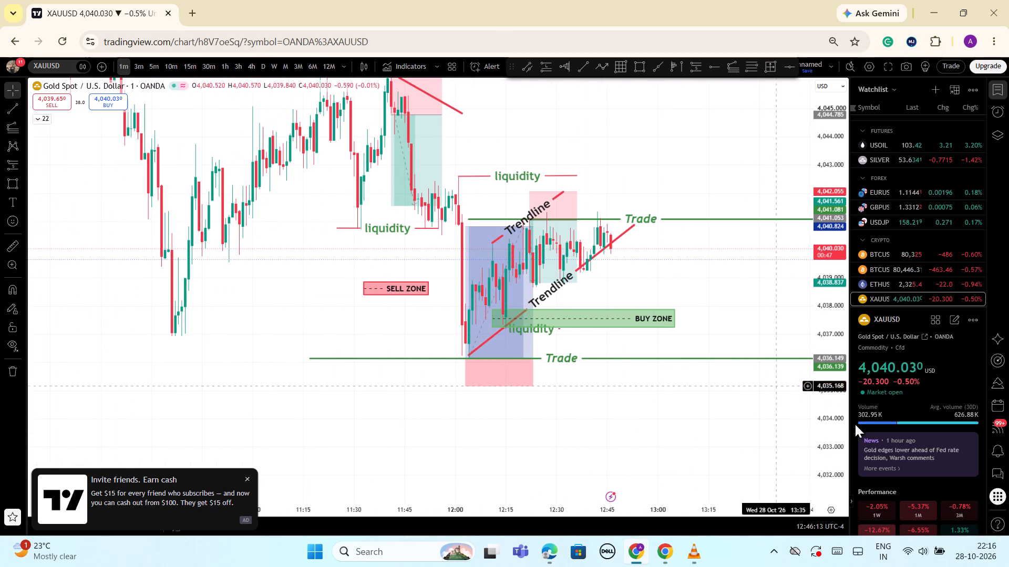
scroll(622, 409, "down", 2)
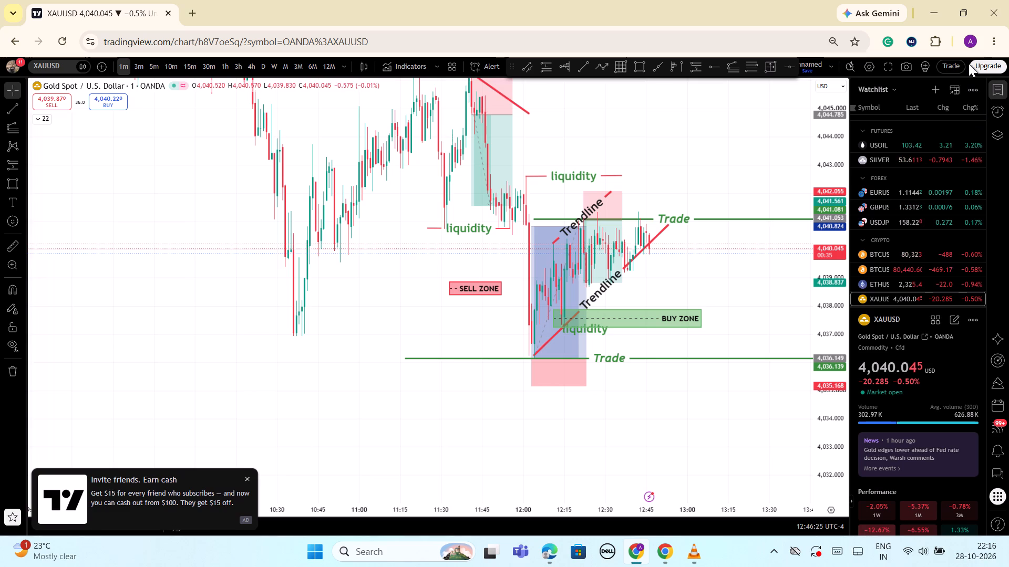
Close the browser window showing the gold chart and leave the site despite unsaved changes.
left_click(993, 10)
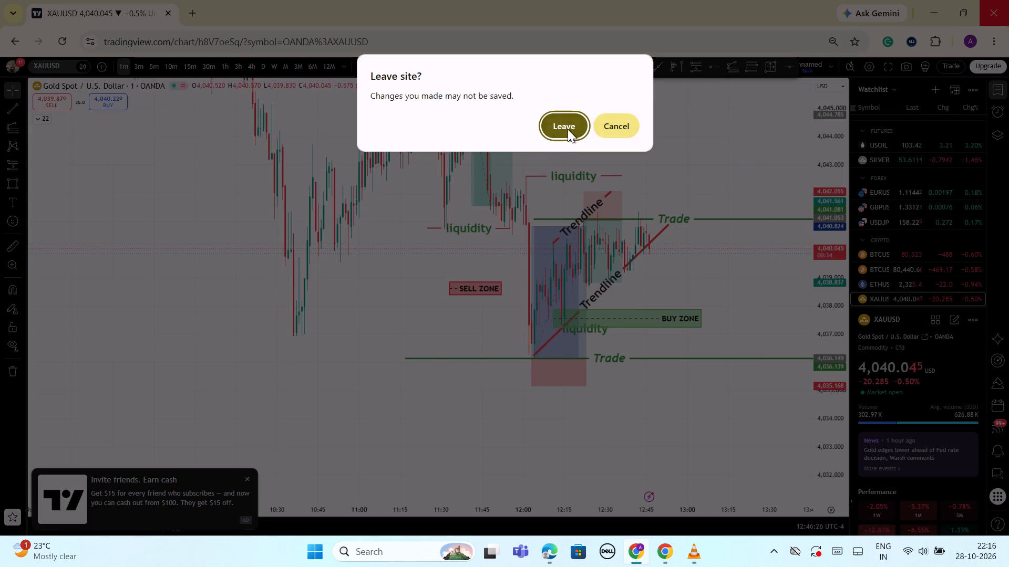
left_click(568, 129)
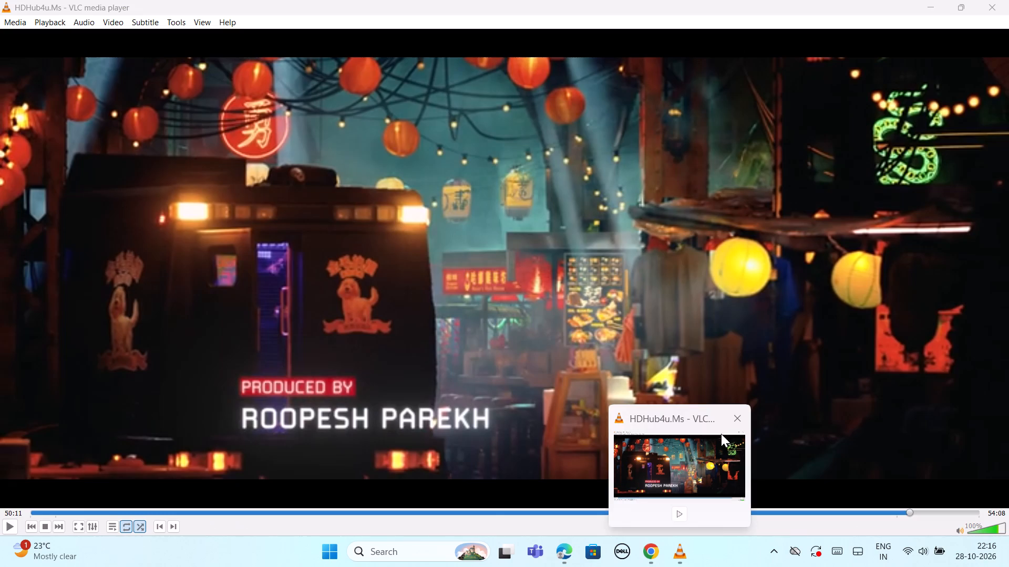
Close the VLC media player and the remaining Google Chrome window.
left_click(736, 422)
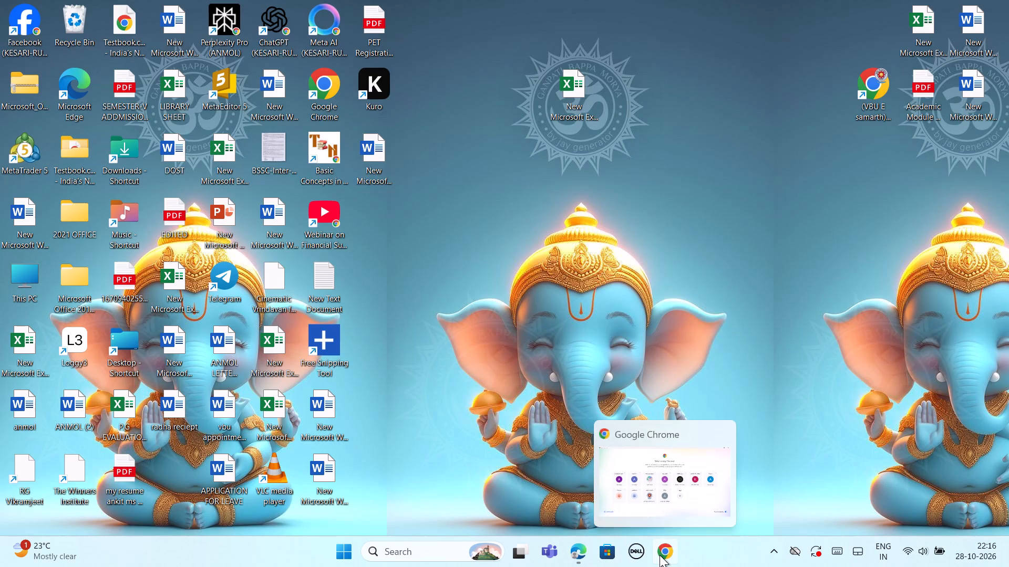
left_click(719, 439)
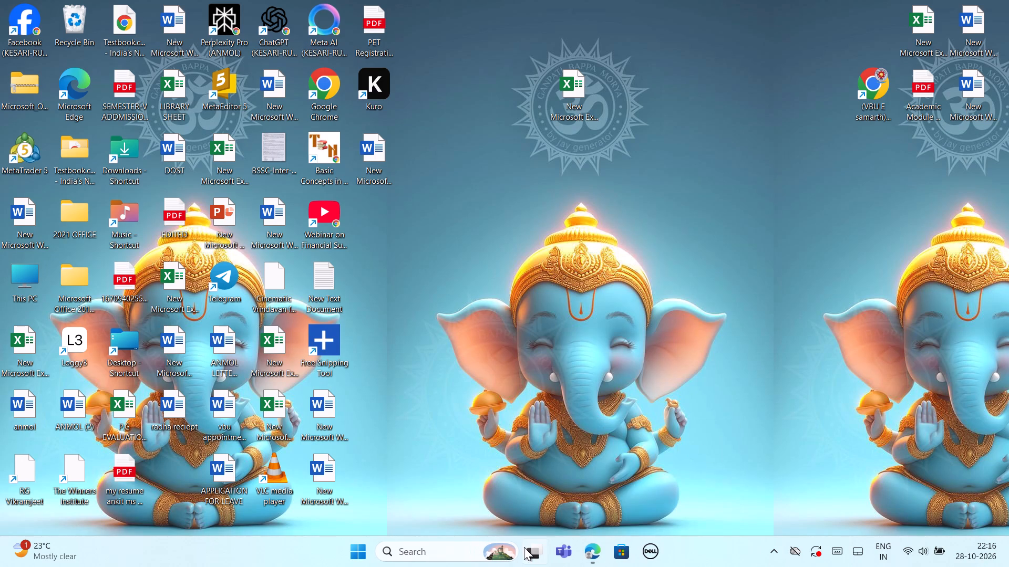
Shut down the computer.
left_click(357, 545)
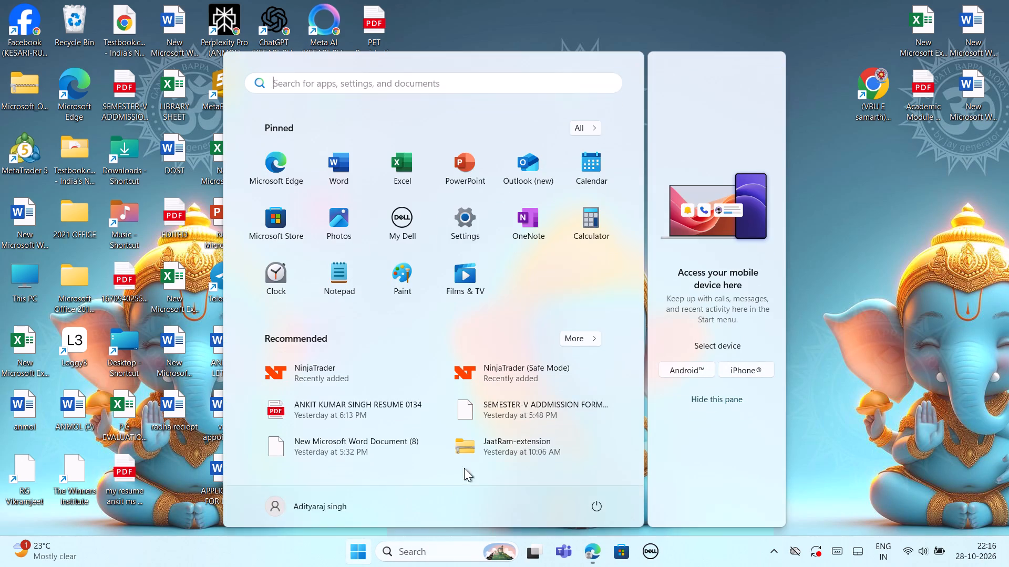
left_click(584, 511)
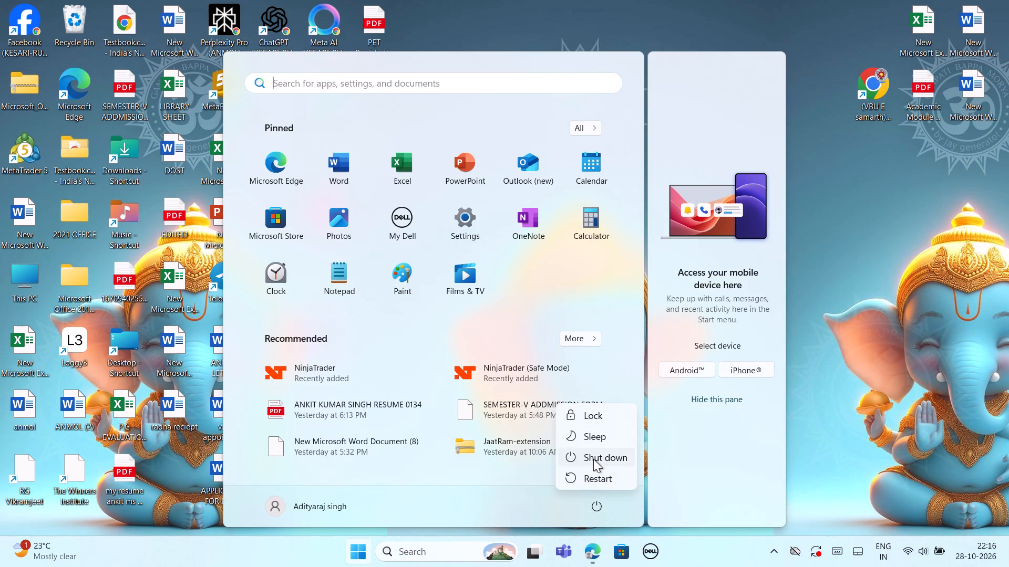
left_click(593, 459)
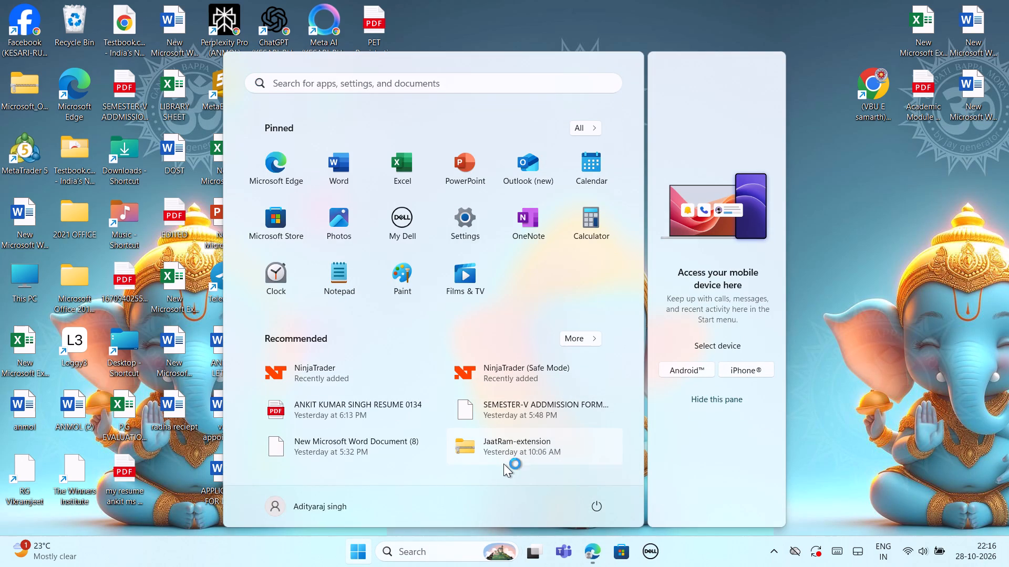